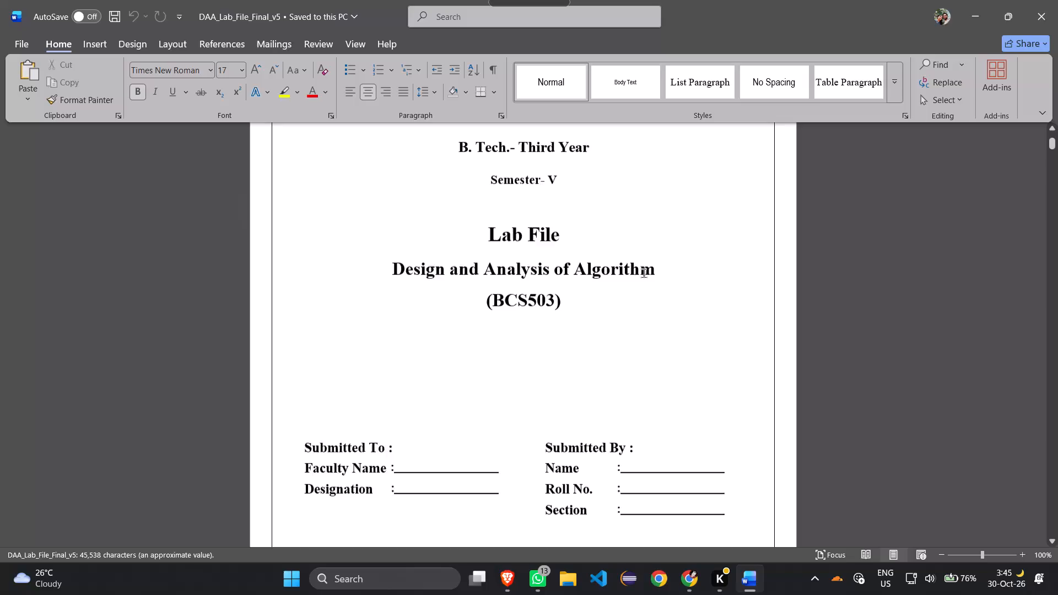
Review the lab file's front matter, from the cover page through the program and course outcomes to the experiment index table.
scroll(644, 273, "down", 6)
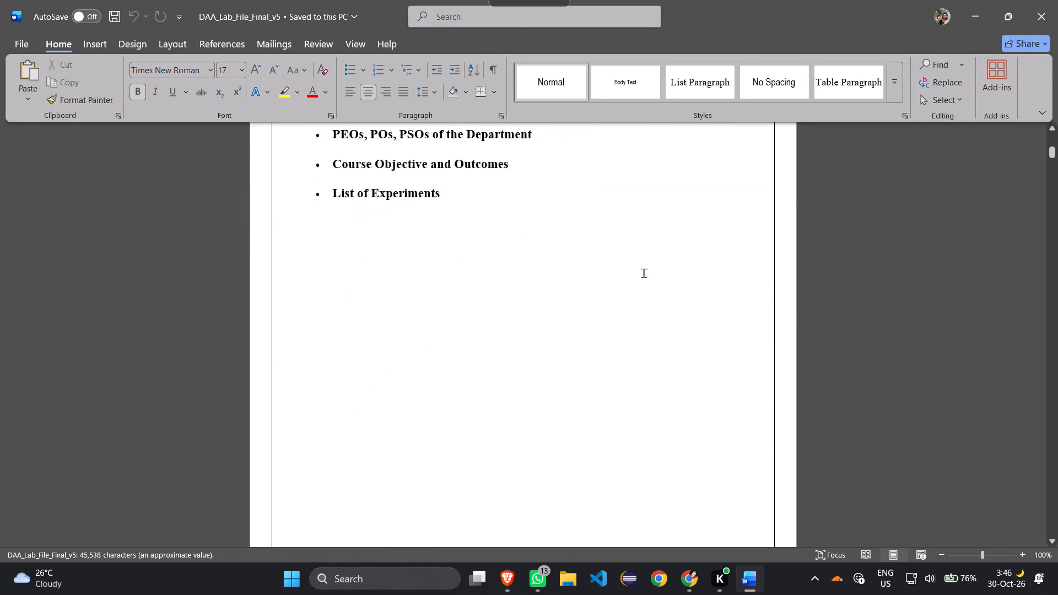
scroll(644, 273, "down", 11)
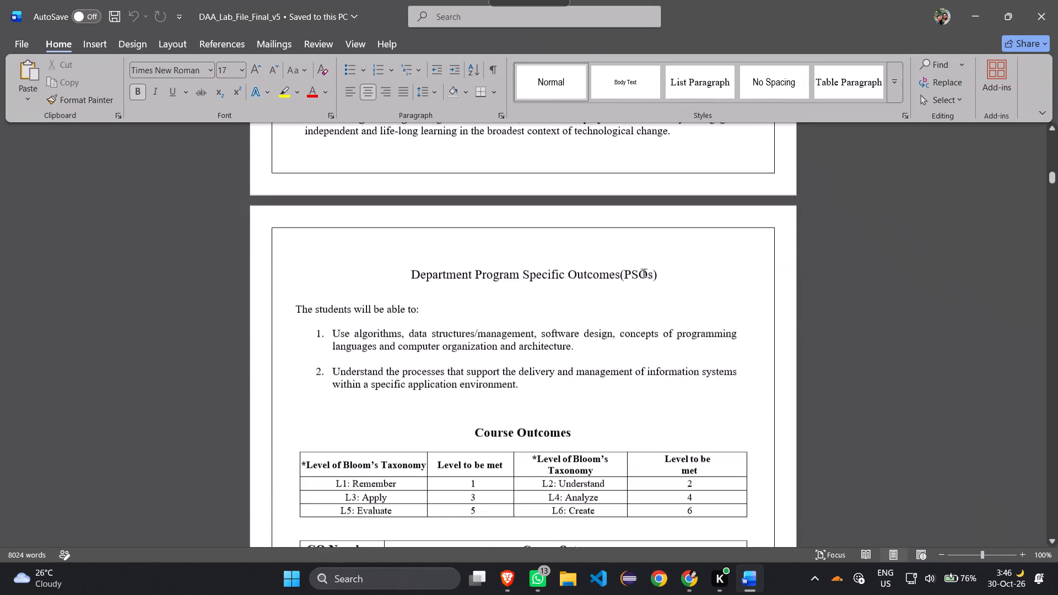
scroll(644, 273, "down", 10)
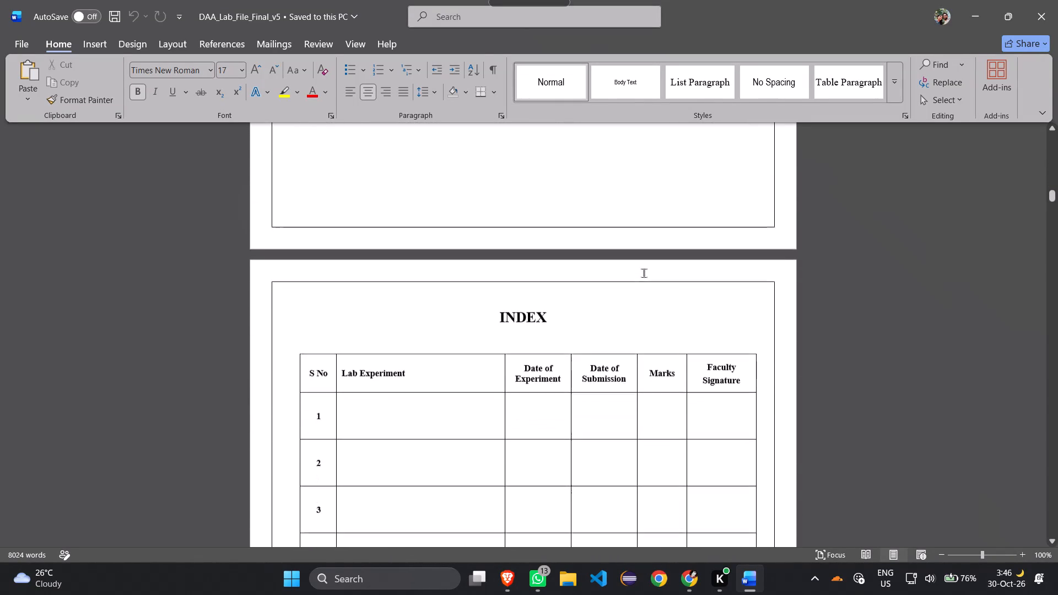
scroll(644, 273, "down", 6)
scroll(644, 273, "up", 1)
scroll(644, 273, "down", 1)
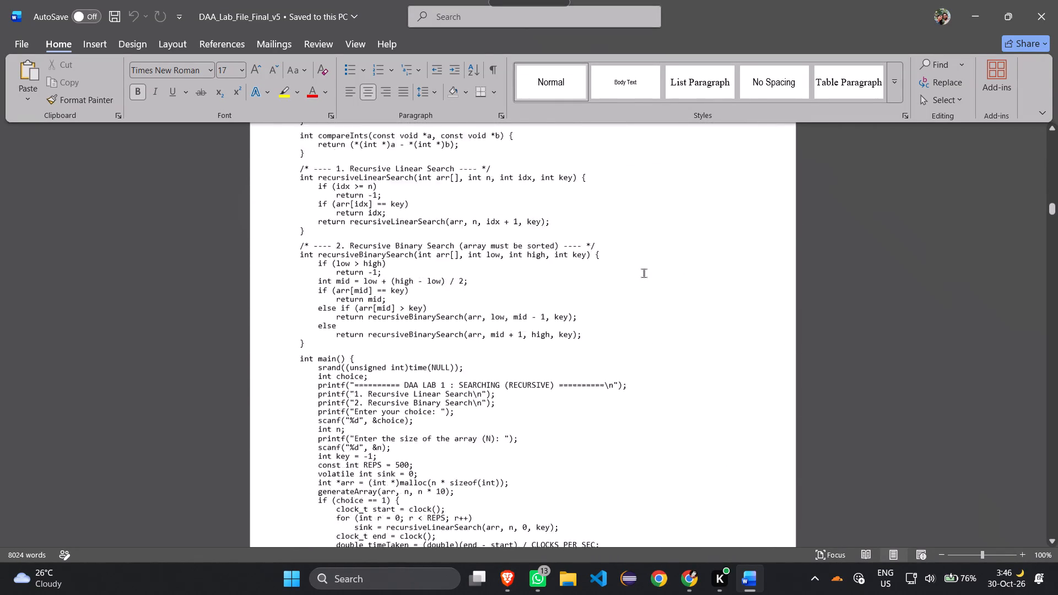
scroll(644, 273, "down", 1)
scroll(644, 273, "up", 1)
scroll(644, 273, "down", 4)
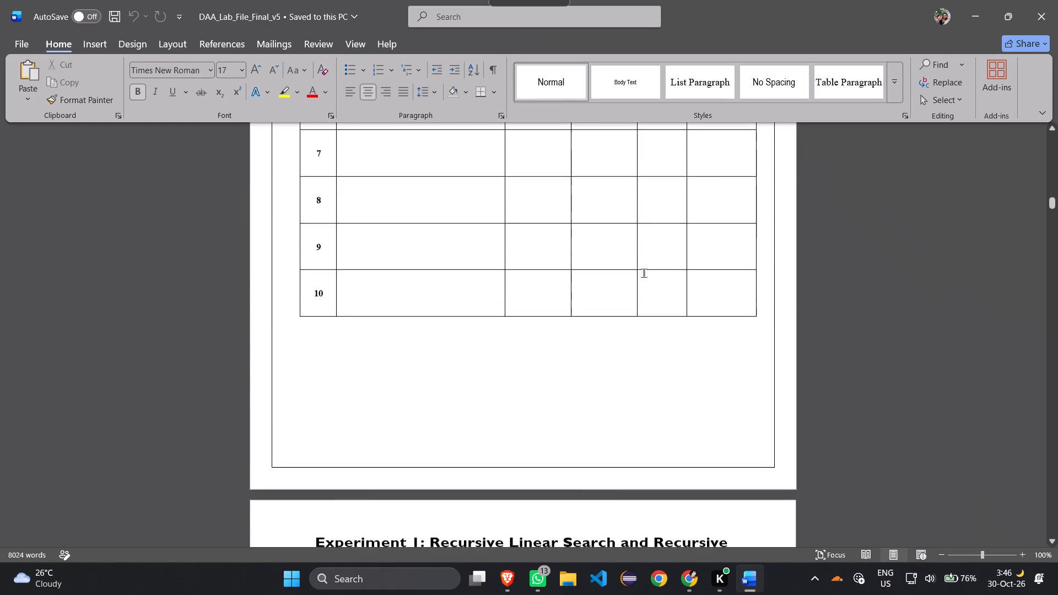
Examine Experiment 1's recursive linear and binary search code, its time complexity note and the output section.
scroll(644, 273, "down", 7)
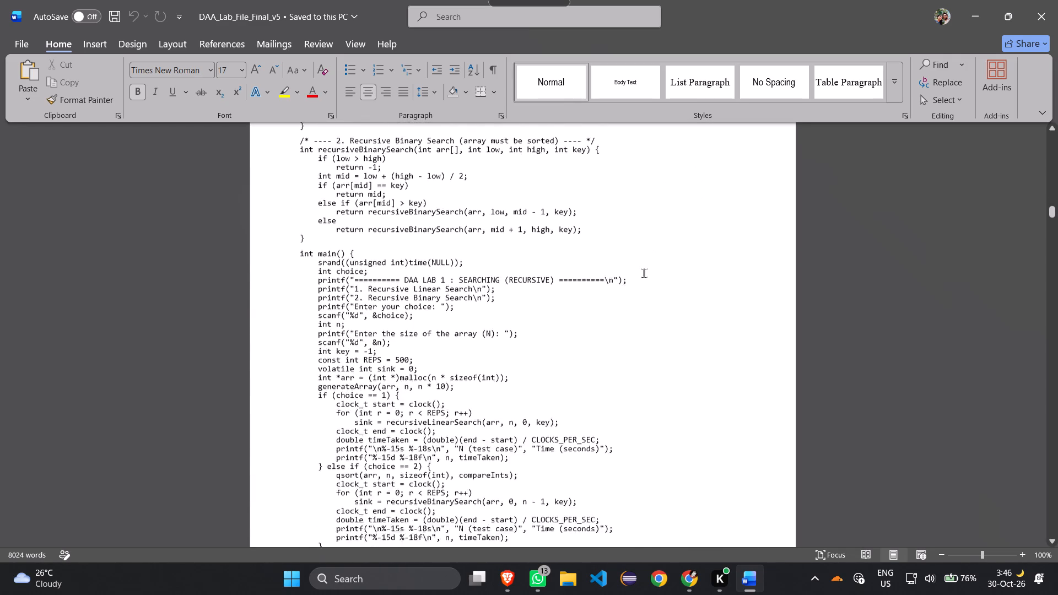
scroll(644, 273, "down", 10)
scroll(644, 273, "up", 5)
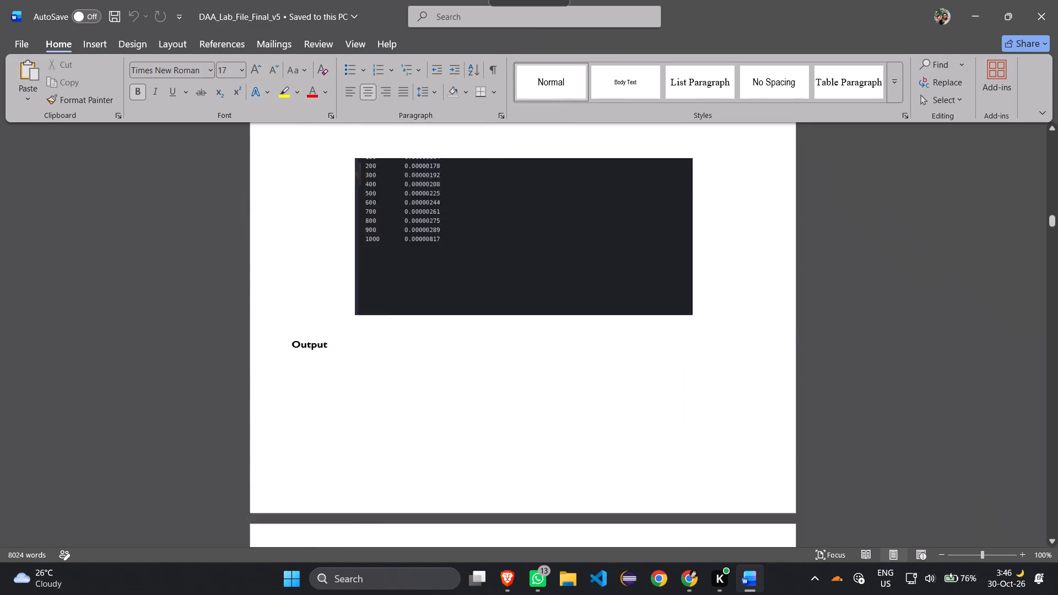
scroll(644, 273, "up", 1)
scroll(565, 266, "down", 1)
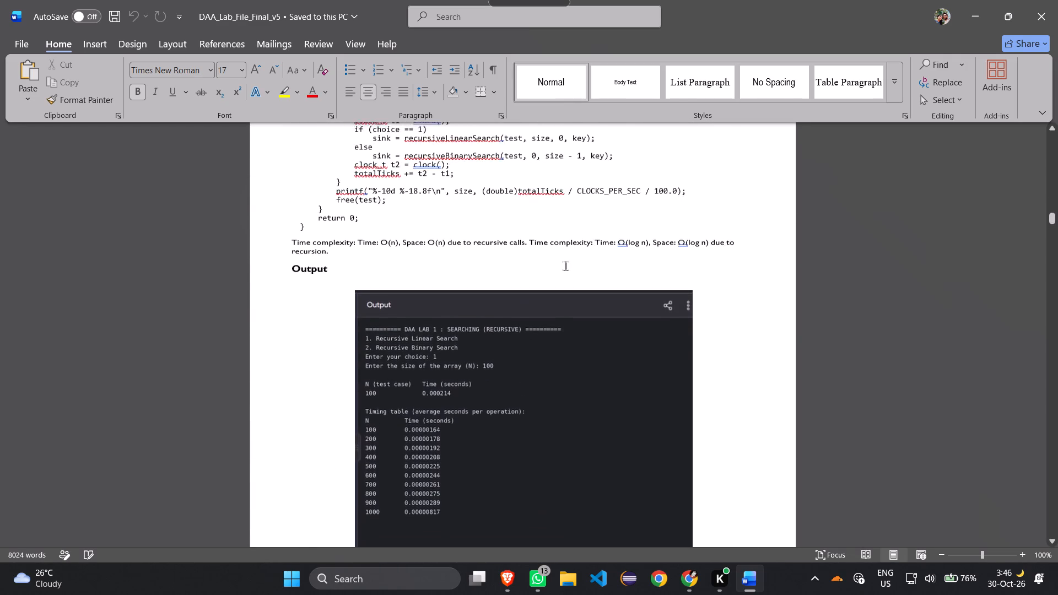
Examine the code and output sections of Experiment 2's insertion, selection and bubble sorts, up to the start of Experiment 3.
scroll(565, 266, "down", 5)
scroll(565, 266, "up", 2)
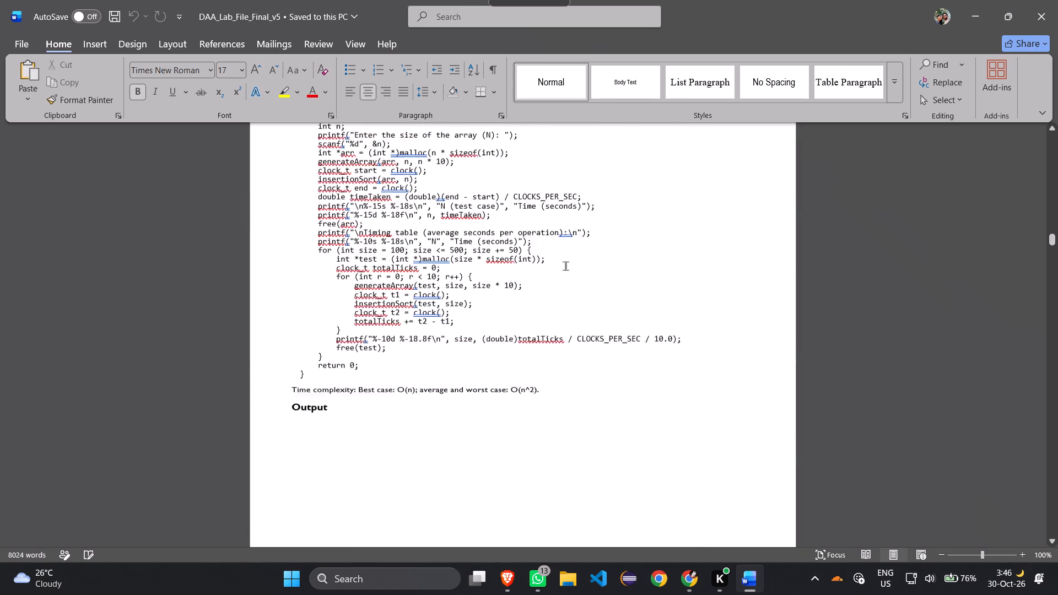
scroll(565, 266, "up", 3)
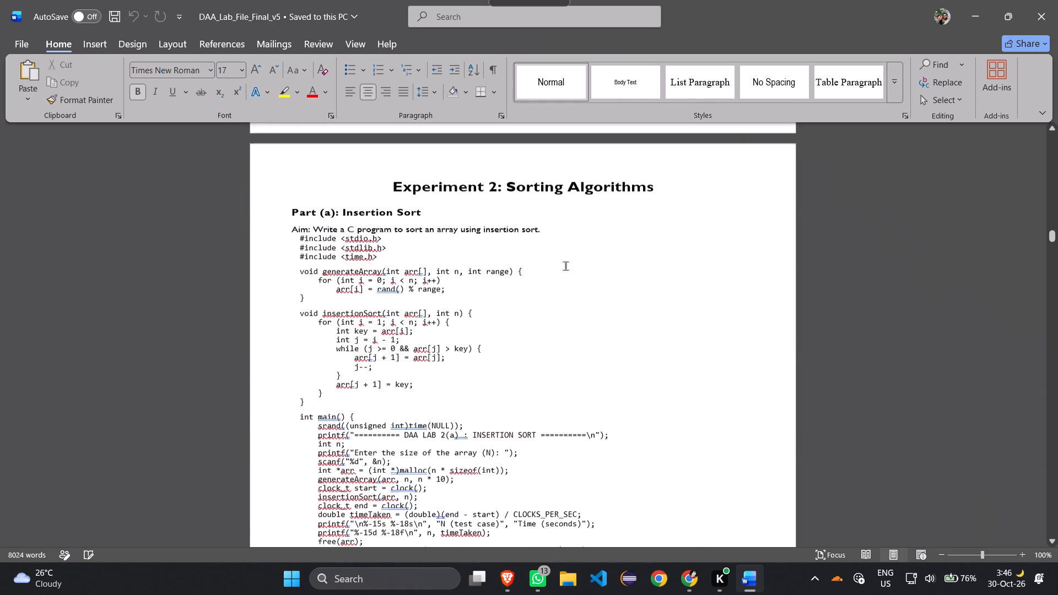
scroll(565, 266, "up", 1)
scroll(565, 266, "down", 10)
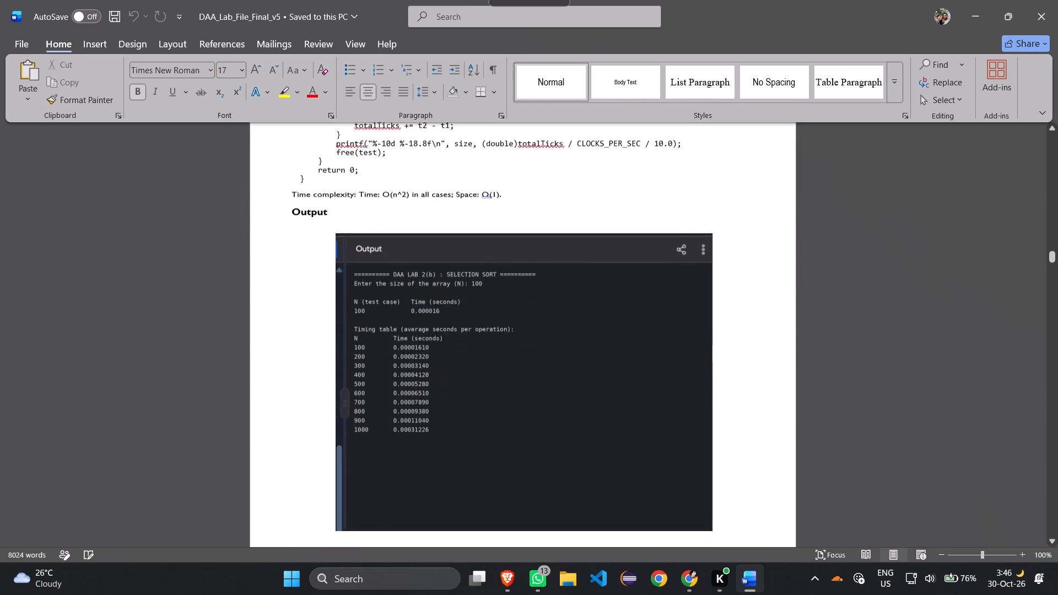
scroll(565, 266, "down", 6)
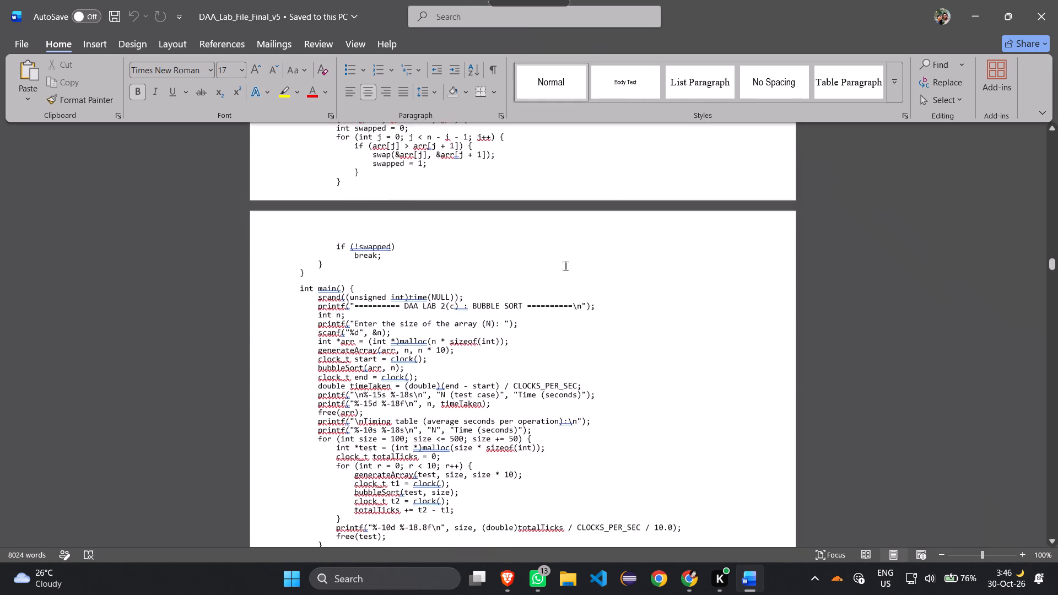
scroll(565, 266, "down", 6)
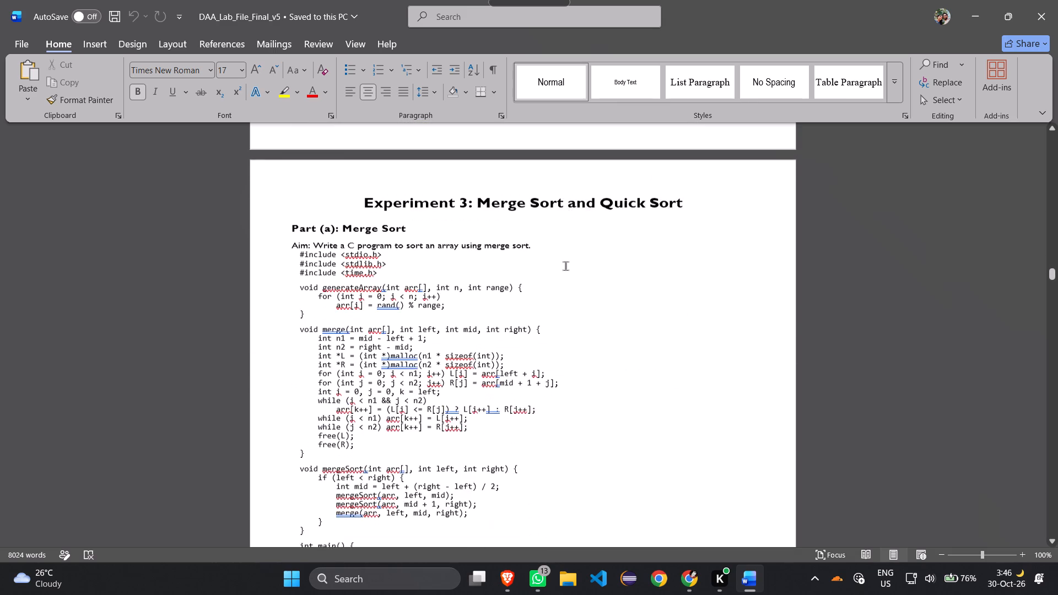
scroll(565, 266, "up", 4)
scroll(565, 266, "down", 1)
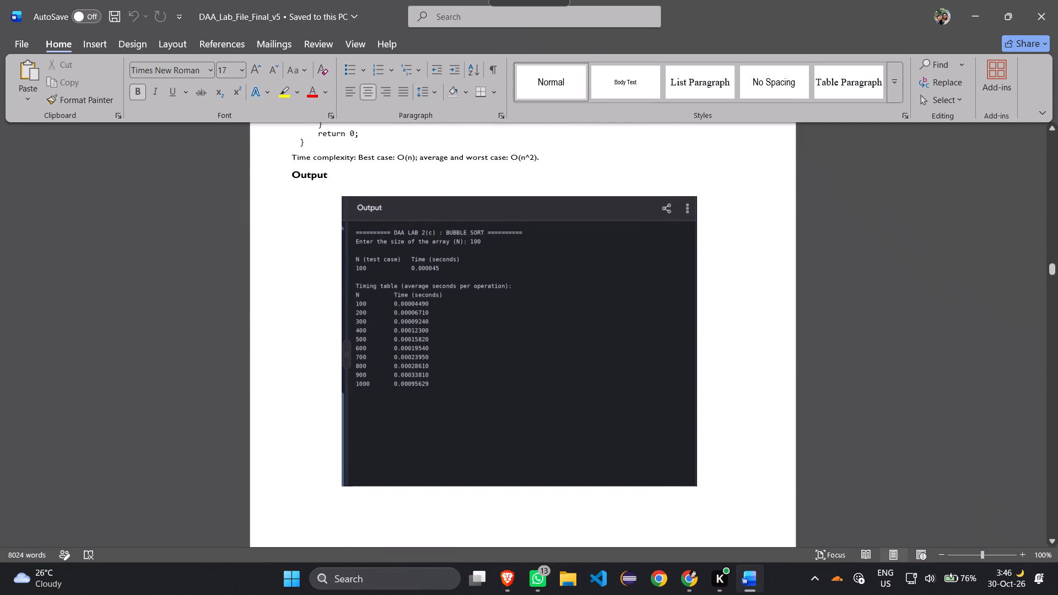
scroll(565, 266, "up", 1)
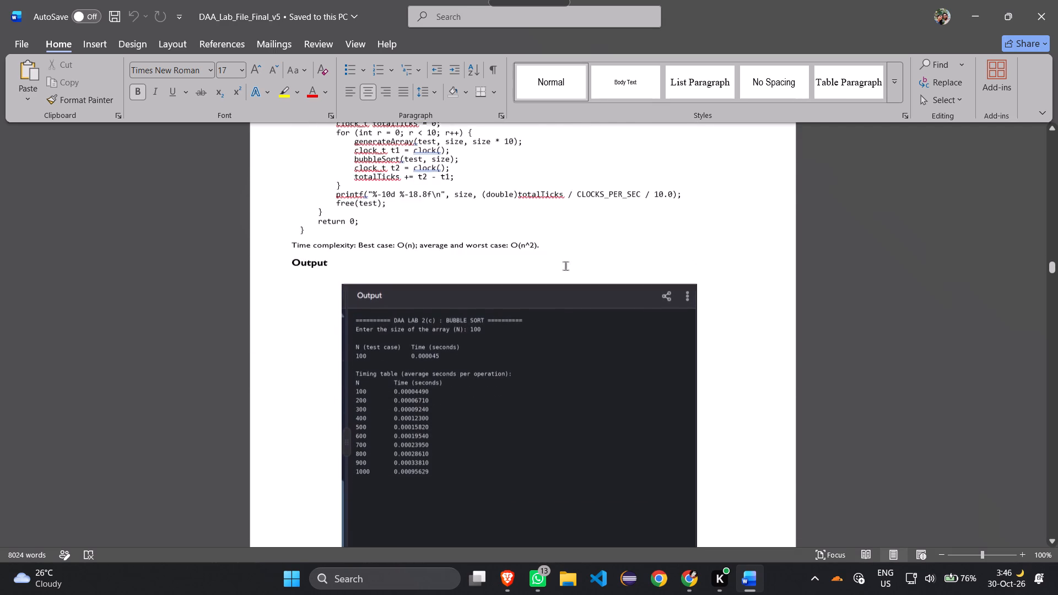
scroll(565, 266, "up", 2)
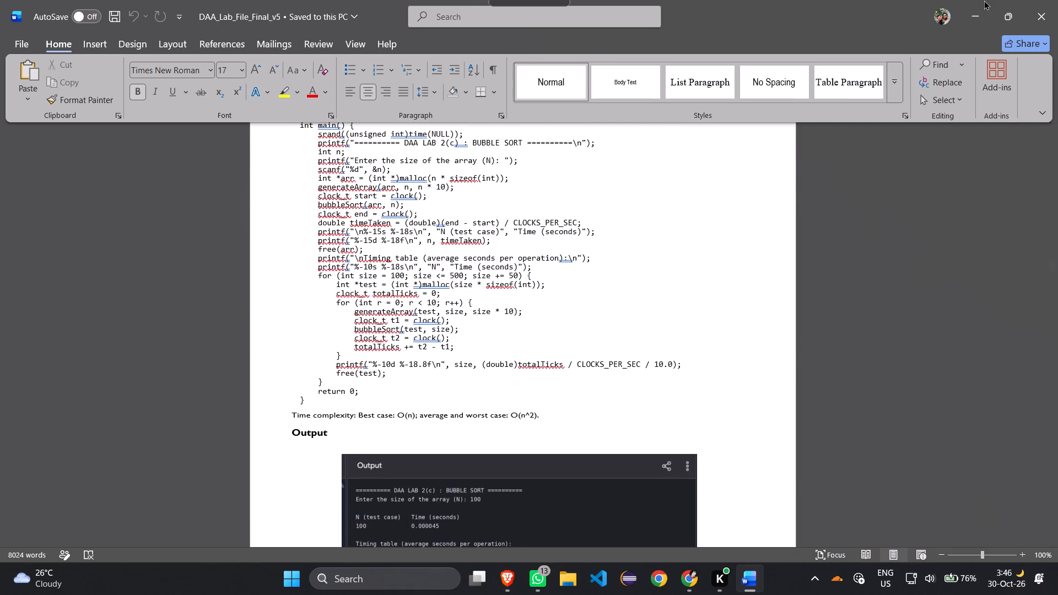
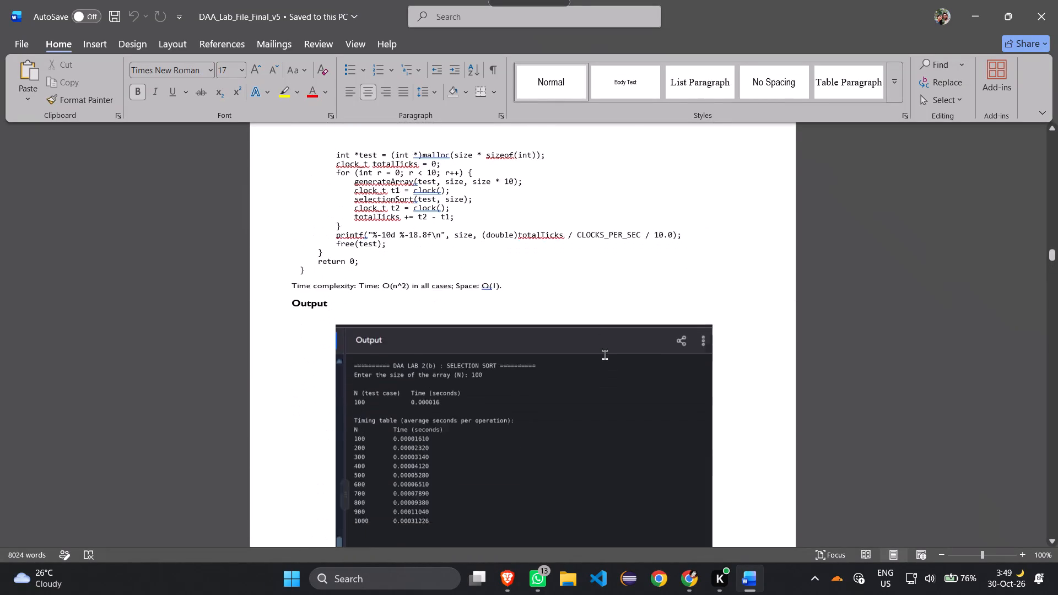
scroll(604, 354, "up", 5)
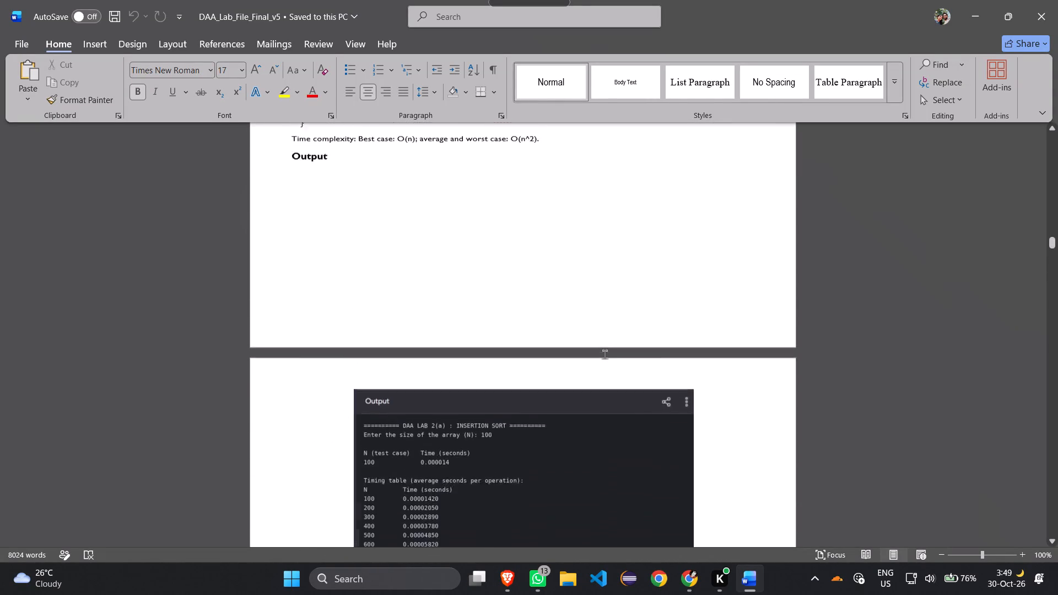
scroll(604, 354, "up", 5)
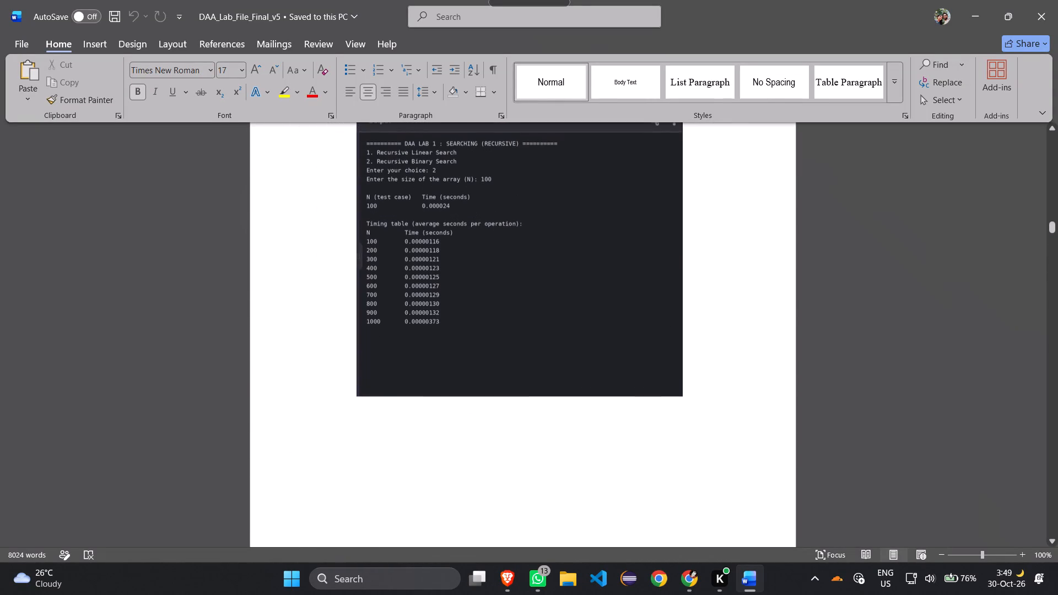
Switch to File Explorer and look through the Downloads, Documents, Screenshots and ps folders and the C: and D: drives for the earlier lab file.
left_click(555, 581)
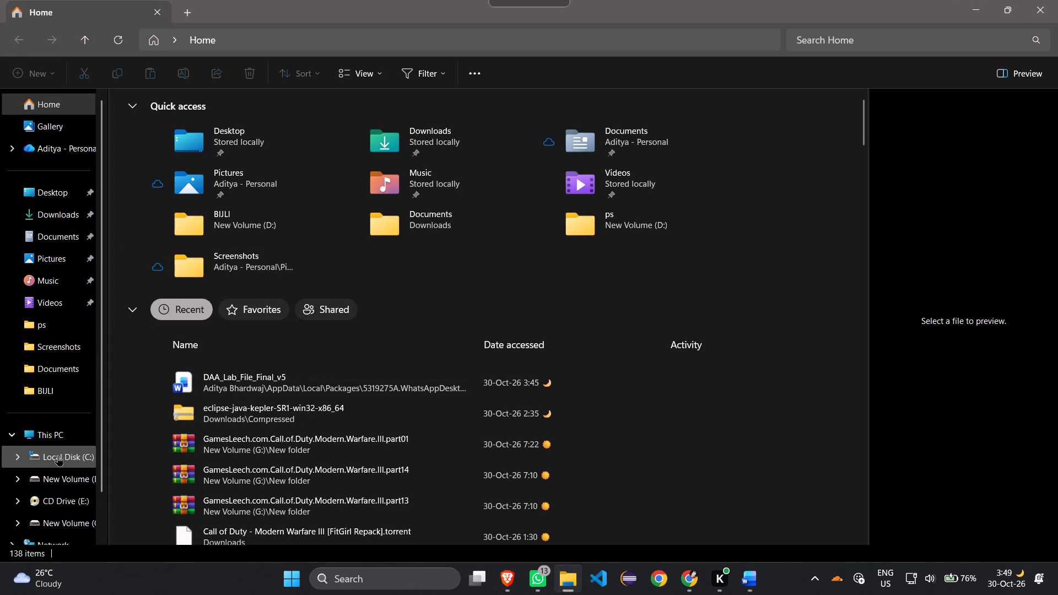
scroll(58, 455, "down", 1)
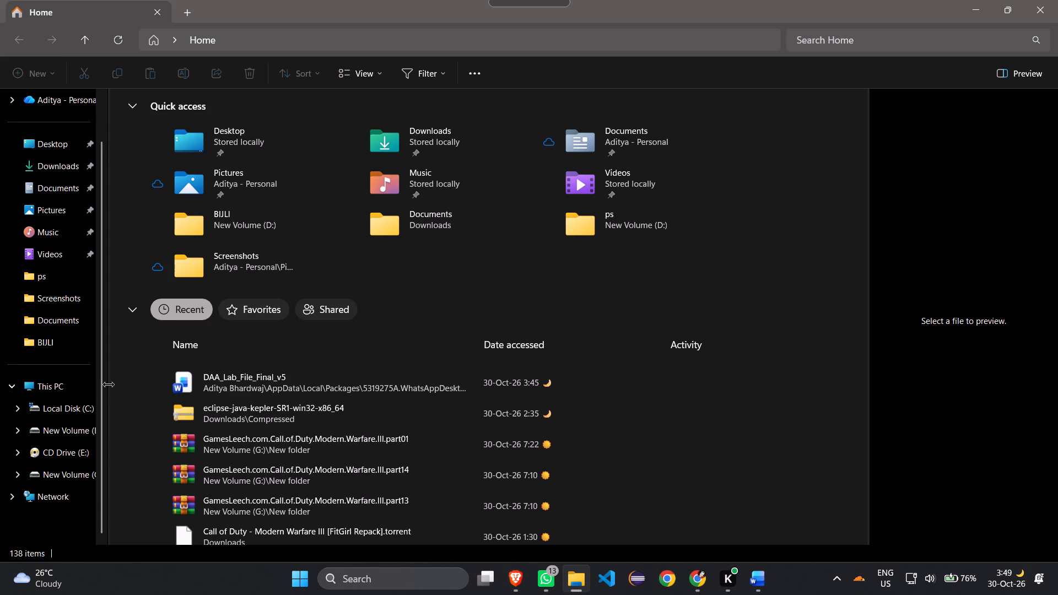
left_click(47, 422)
left_click(55, 407)
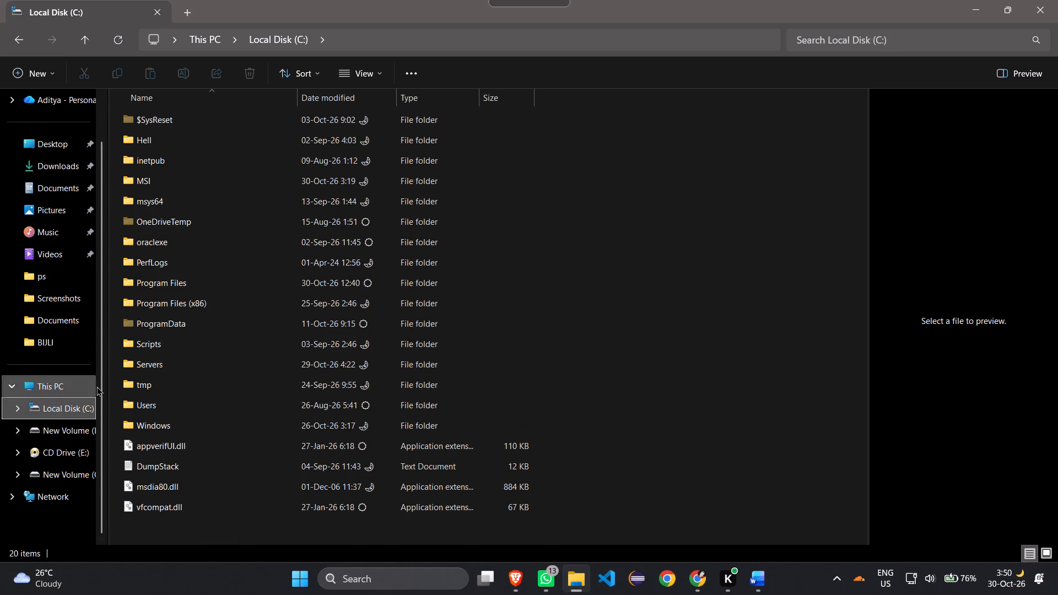
scroll(87, 322, "up", 1)
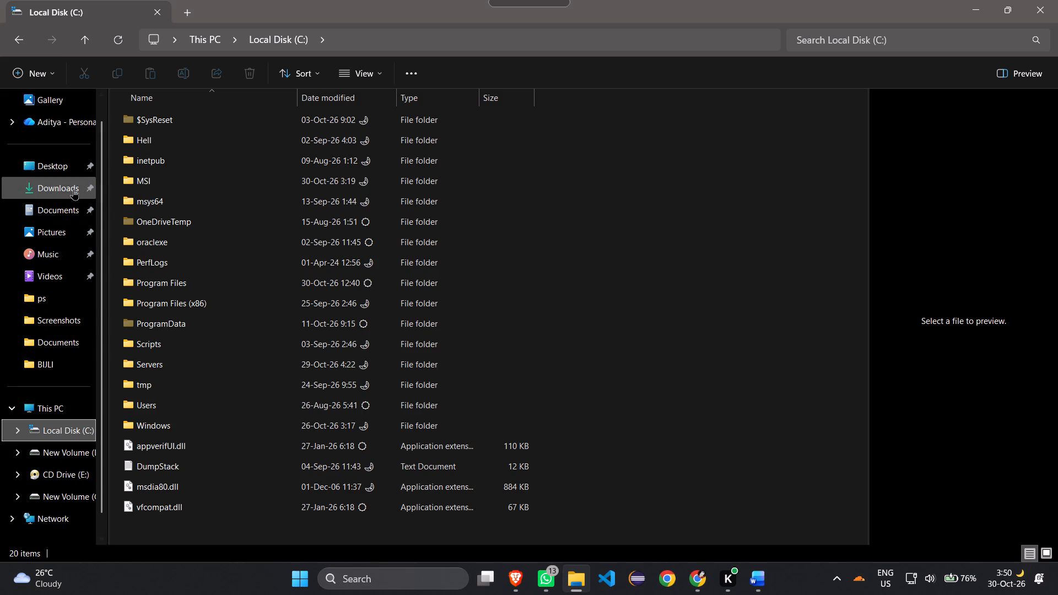
left_click(73, 189)
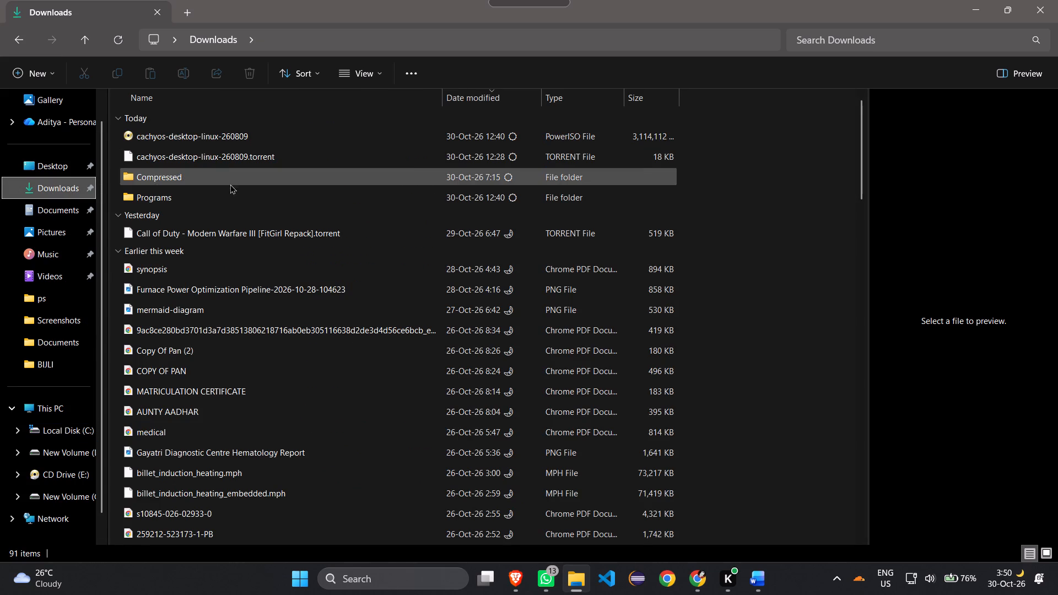
scroll(233, 343, "down", 2)
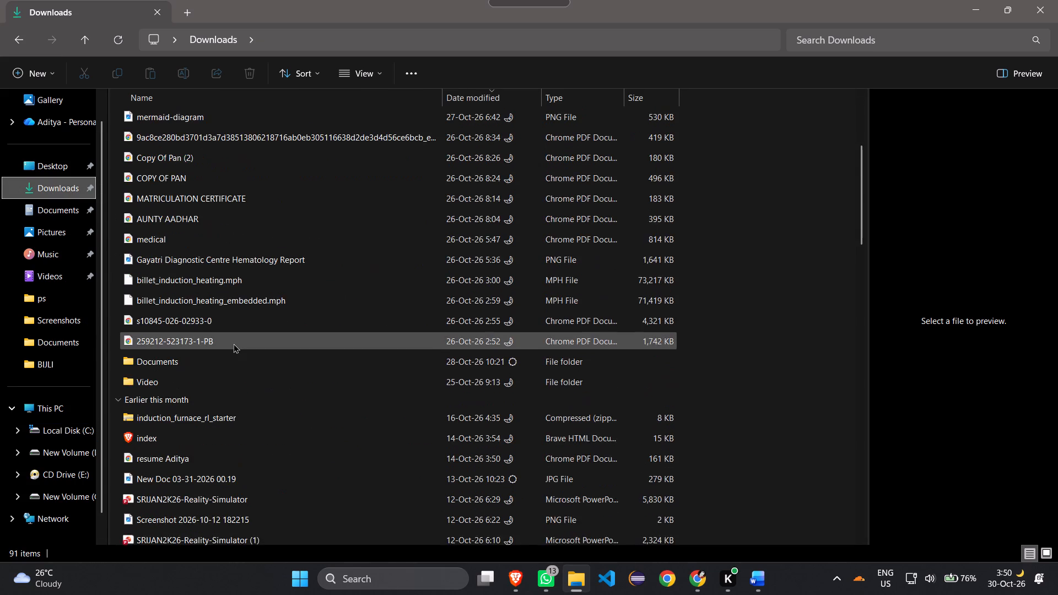
scroll(233, 343, "down", 3)
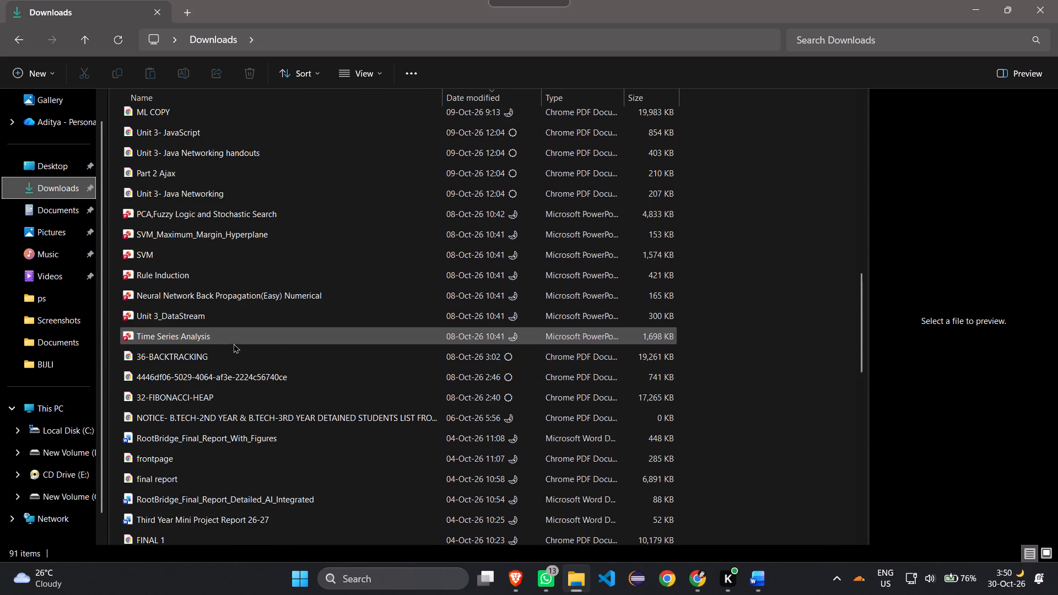
scroll(233, 343, "down", 1)
left_click(56, 344)
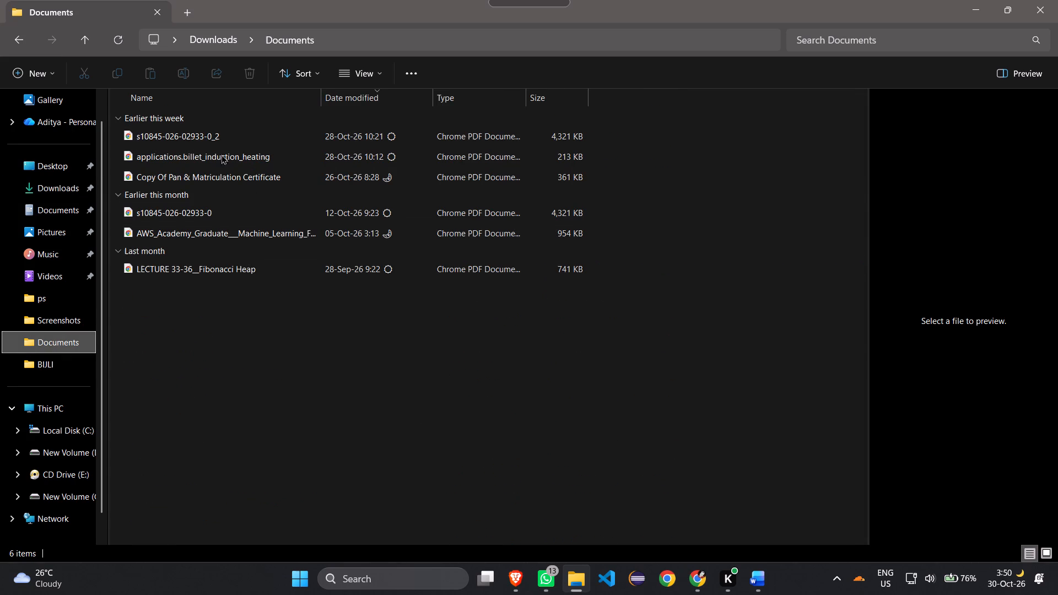
left_click(48, 317)
left_click(49, 289)
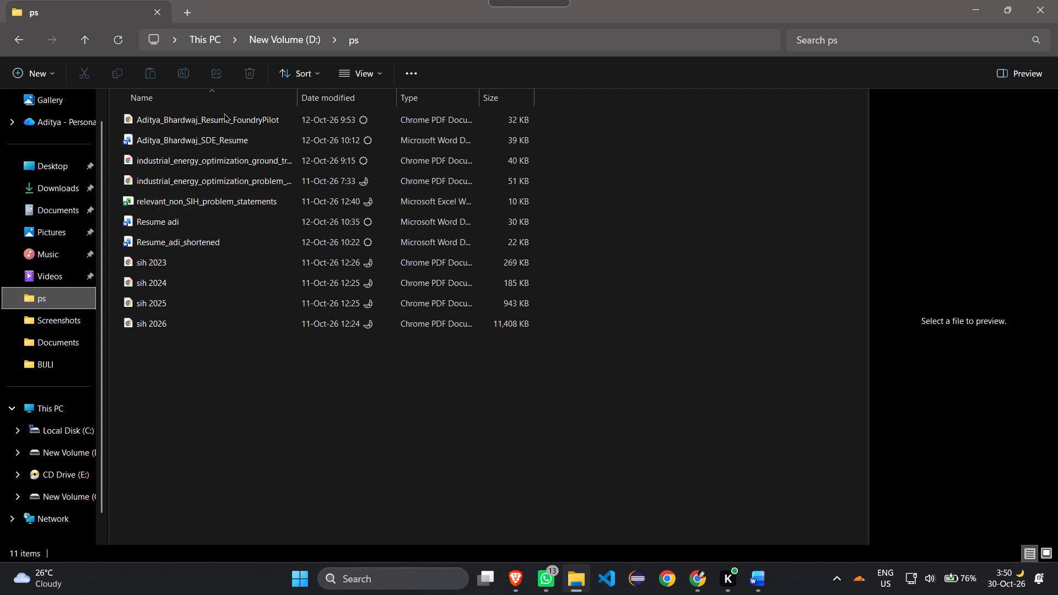
left_click(40, 448)
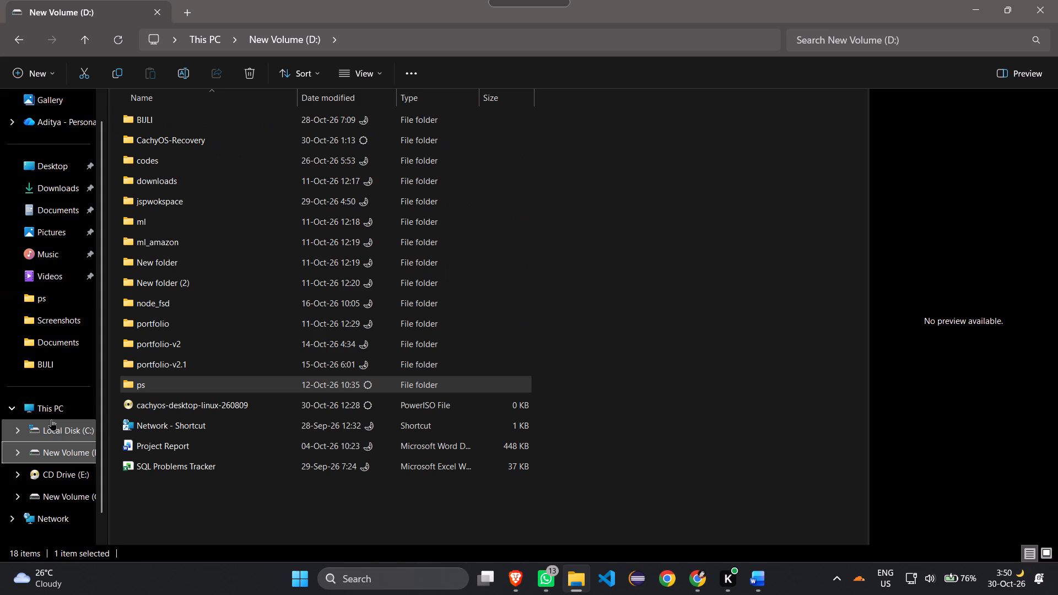
left_click(51, 419)
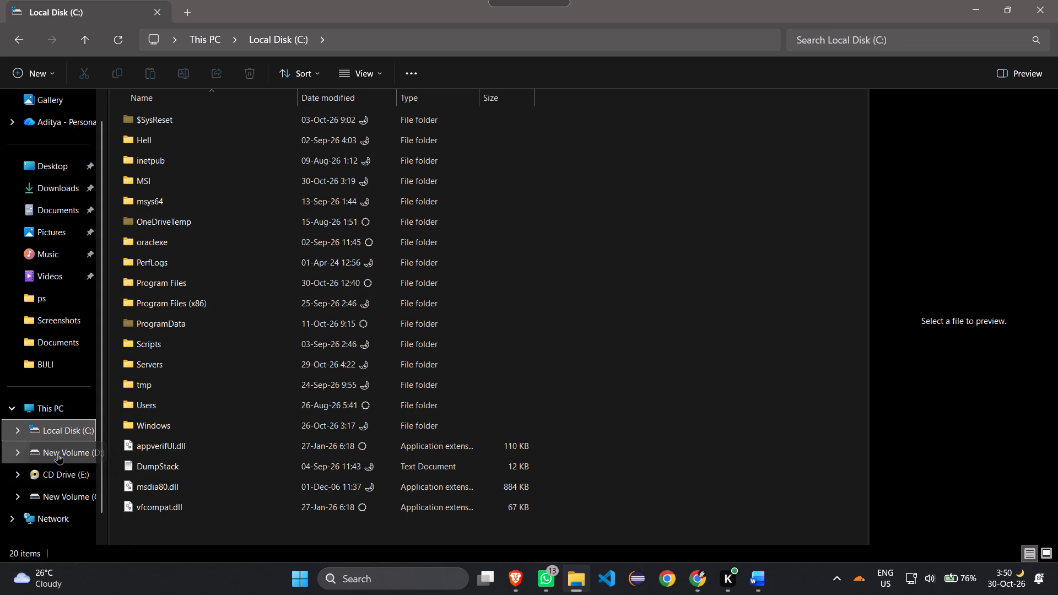
Open the DAA_Lab_file document from the downloads folder on New Volume (D:).
left_click(58, 453)
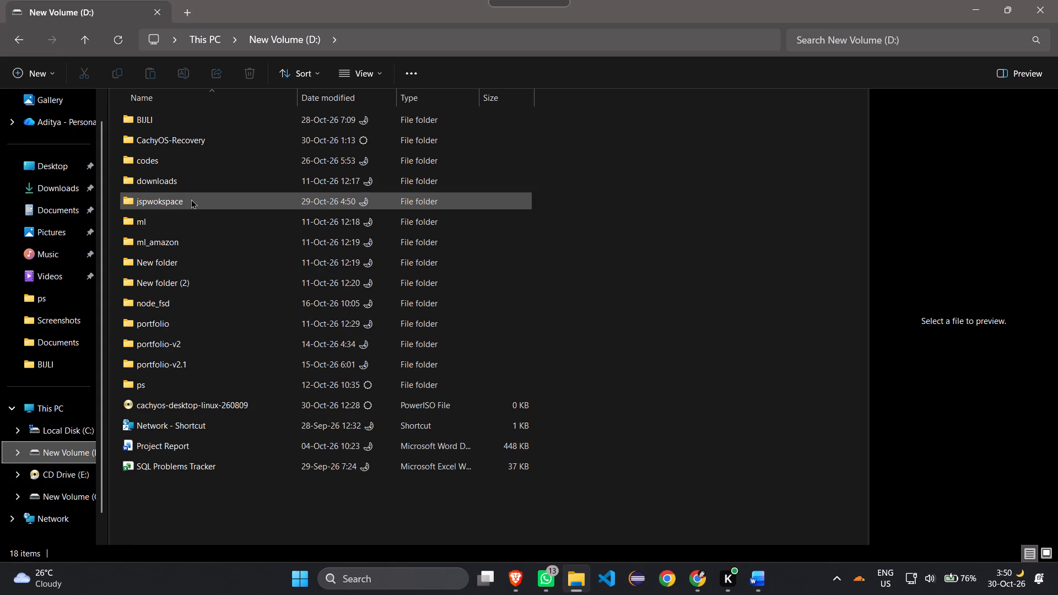
double_click(190, 176)
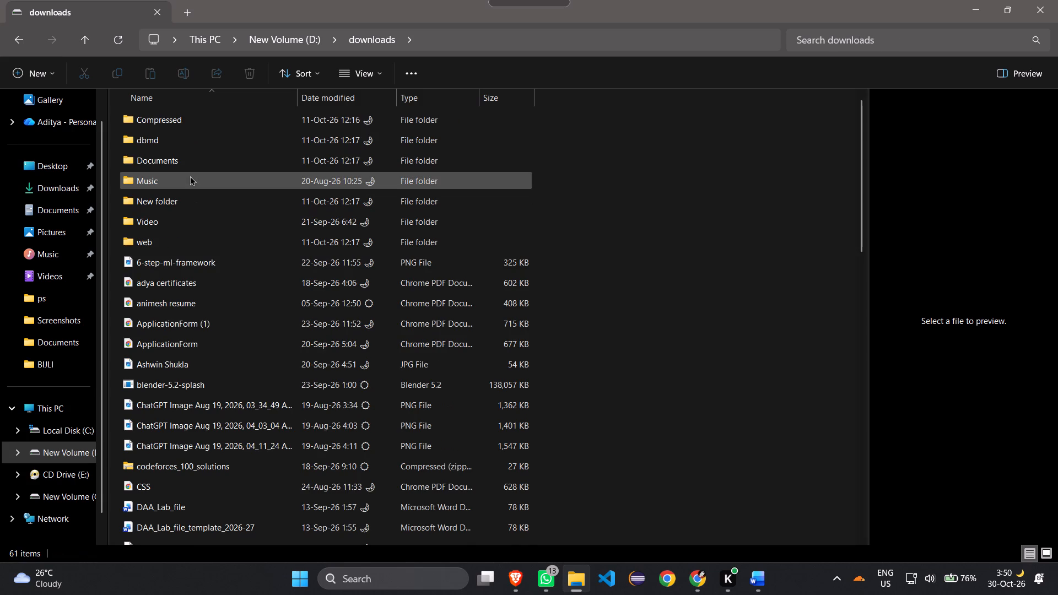
scroll(190, 176, "down", 2)
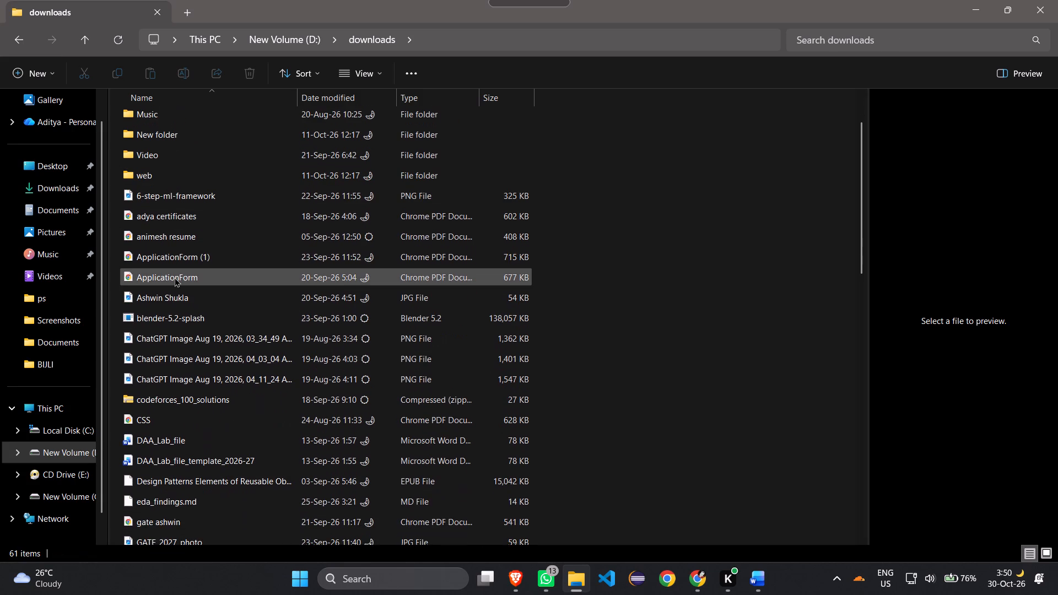
scroll(174, 277, "down", 2)
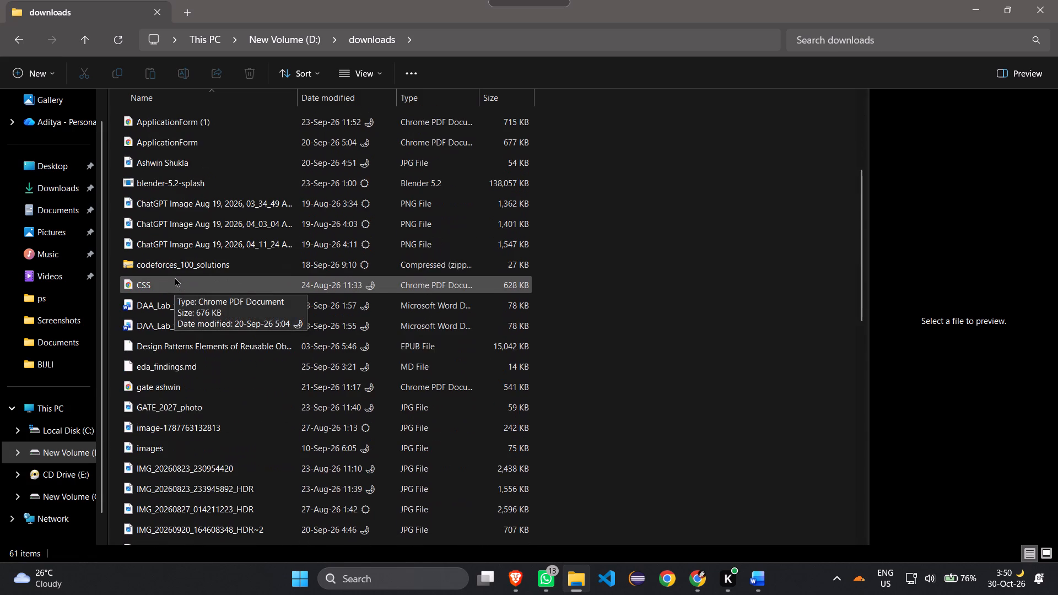
scroll(174, 277, "down", 1)
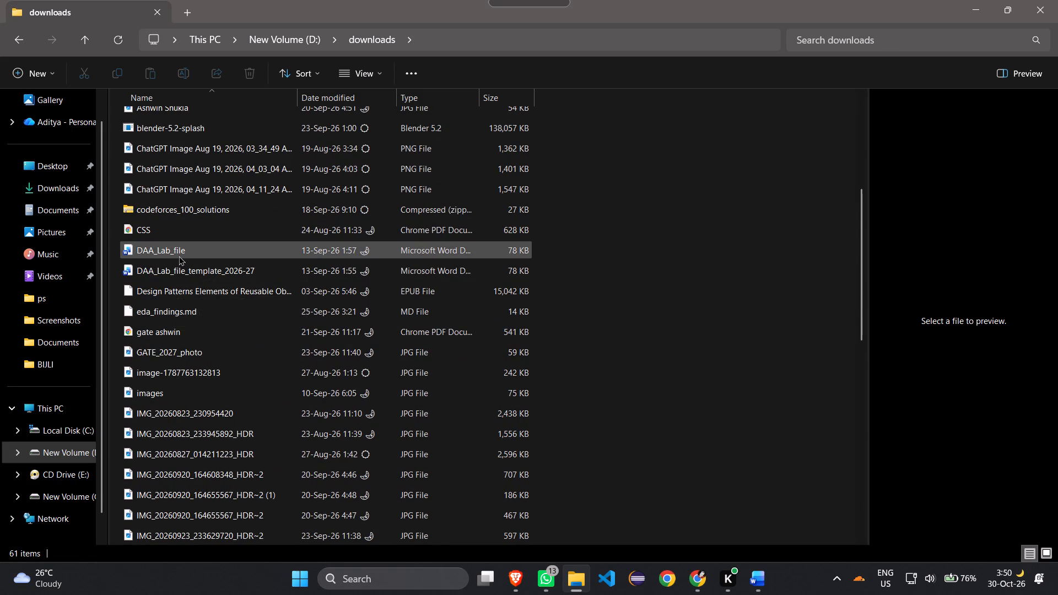
double_click(179, 256)
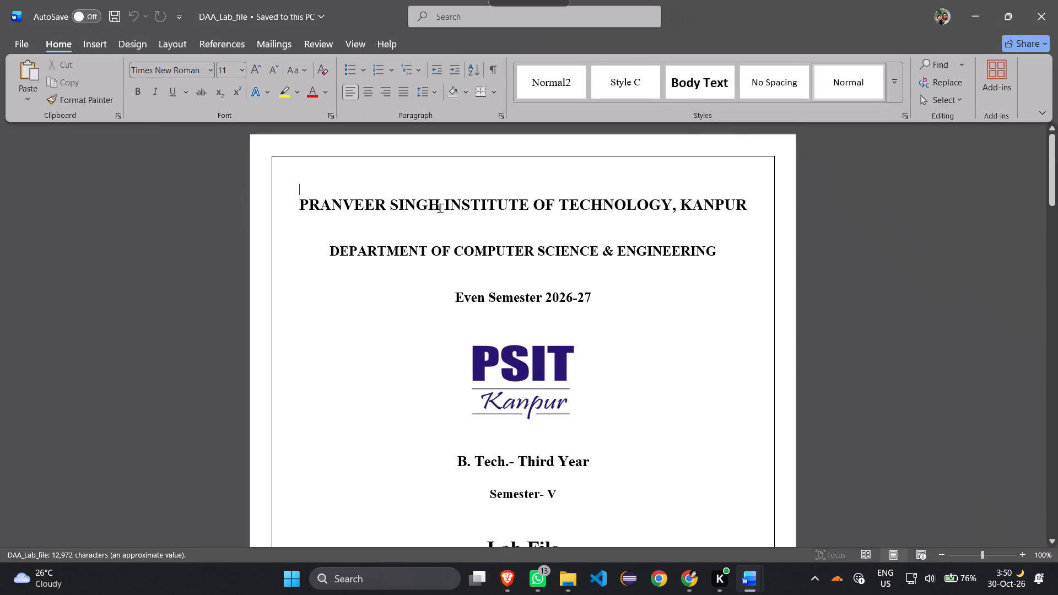
Examine the layout of DAA_Lab_file, from the index table through the code listings of Lab Experiments 1 and 2.
scroll(440, 208, "down", 13)
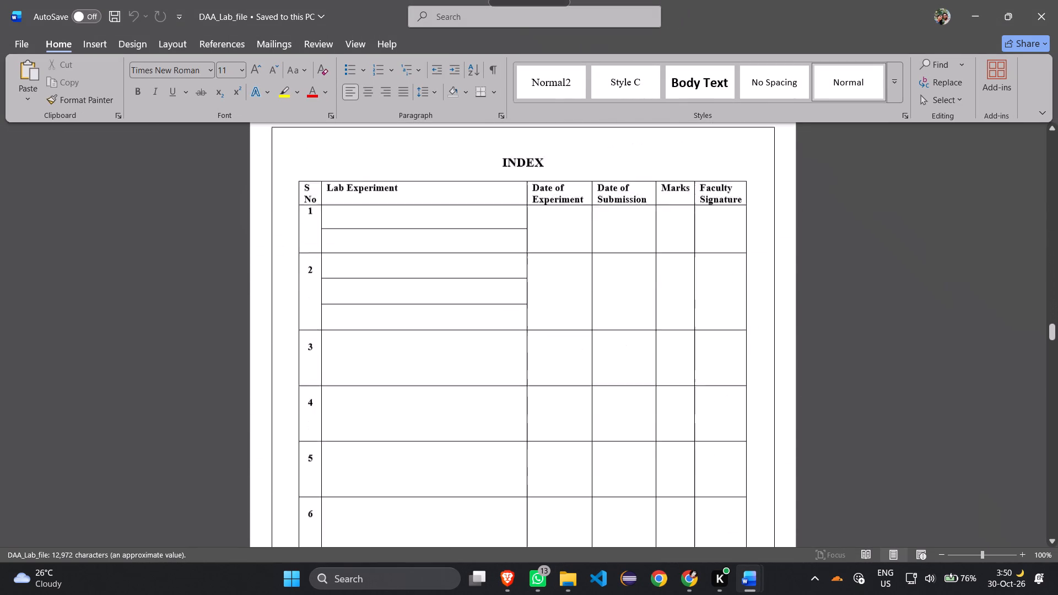
scroll(440, 208, "down", 13)
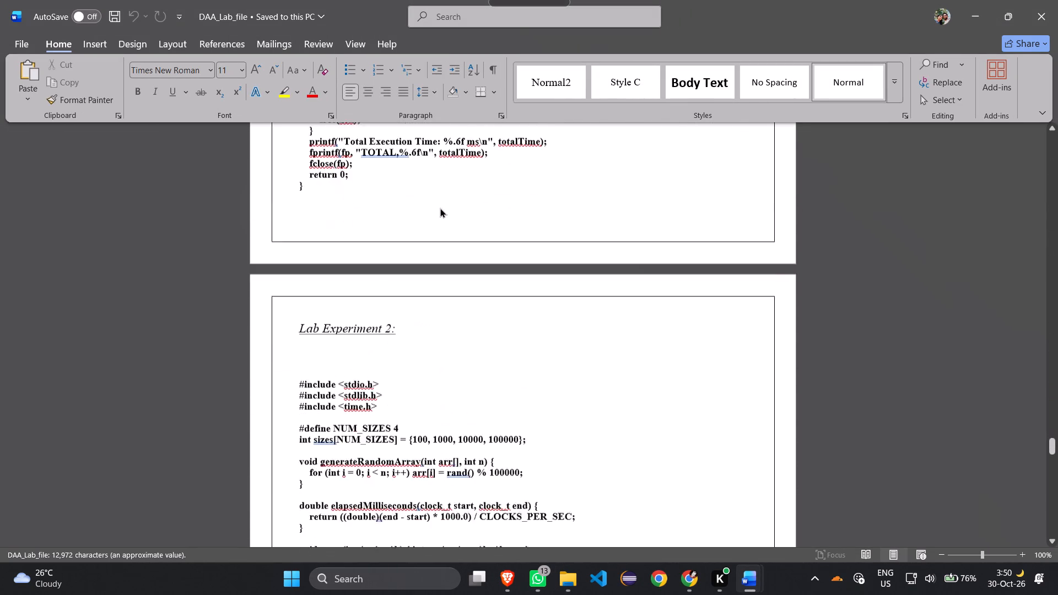
scroll(440, 208, "down", 10)
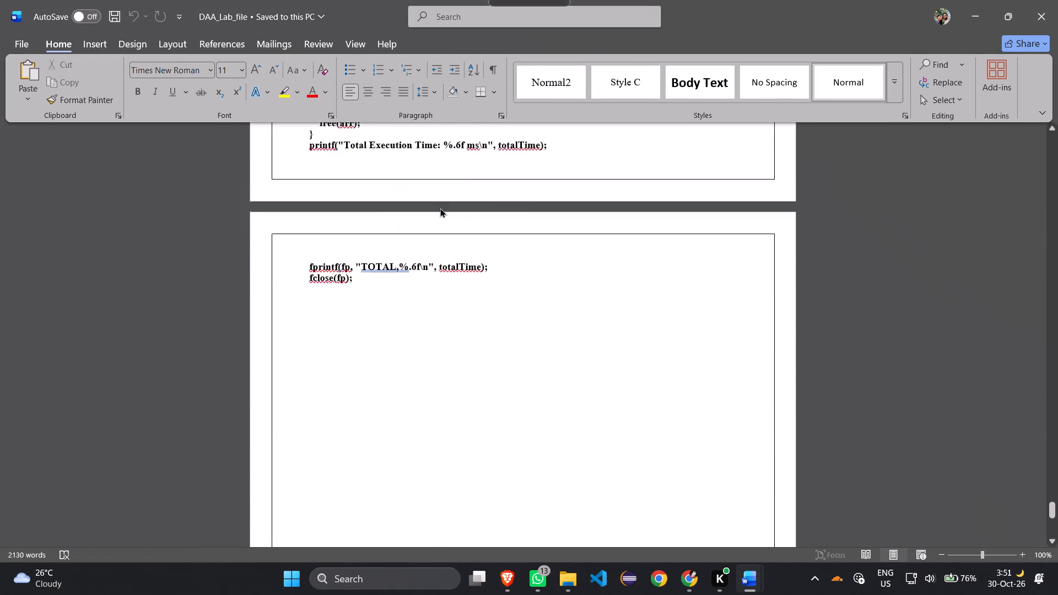
scroll(440, 208, "down", 1)
scroll(440, 208, "up", 7)
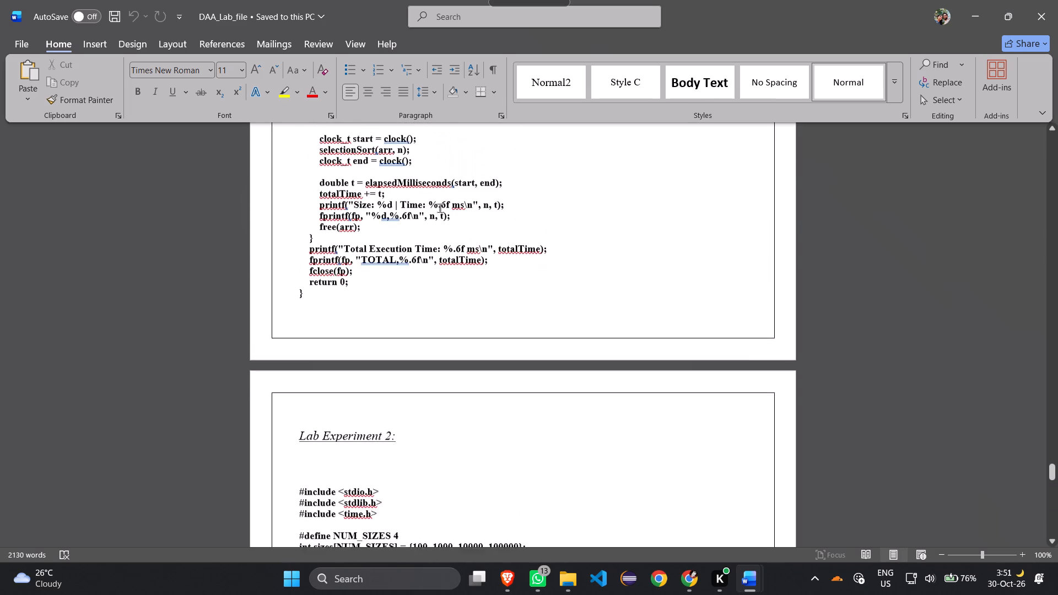
scroll(440, 208, "up", 12)
scroll(440, 208, "down", 1)
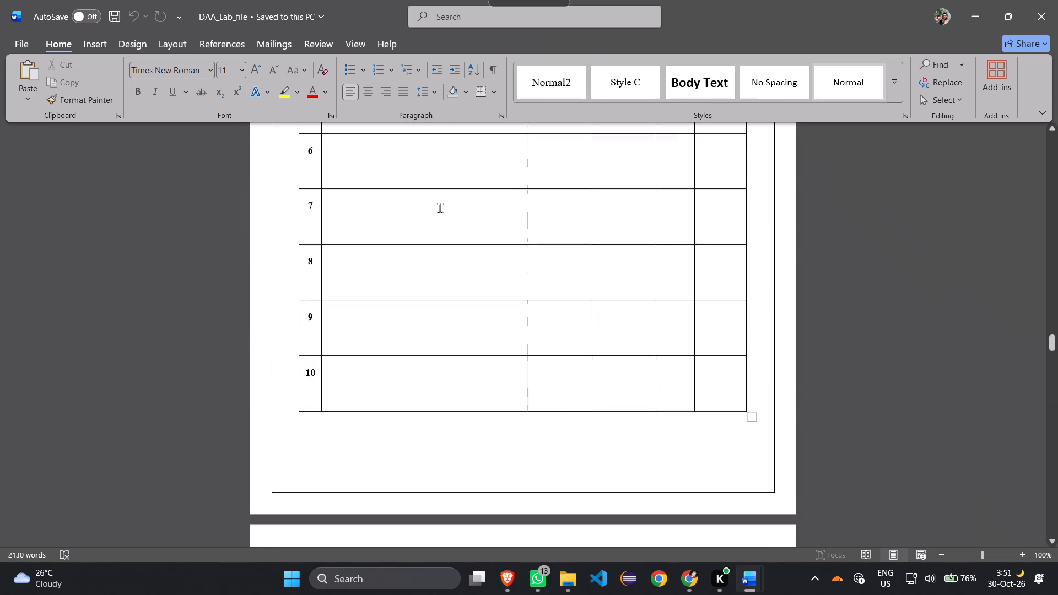
scroll(440, 208, "down", 1)
scroll(440, 208, "up", 2)
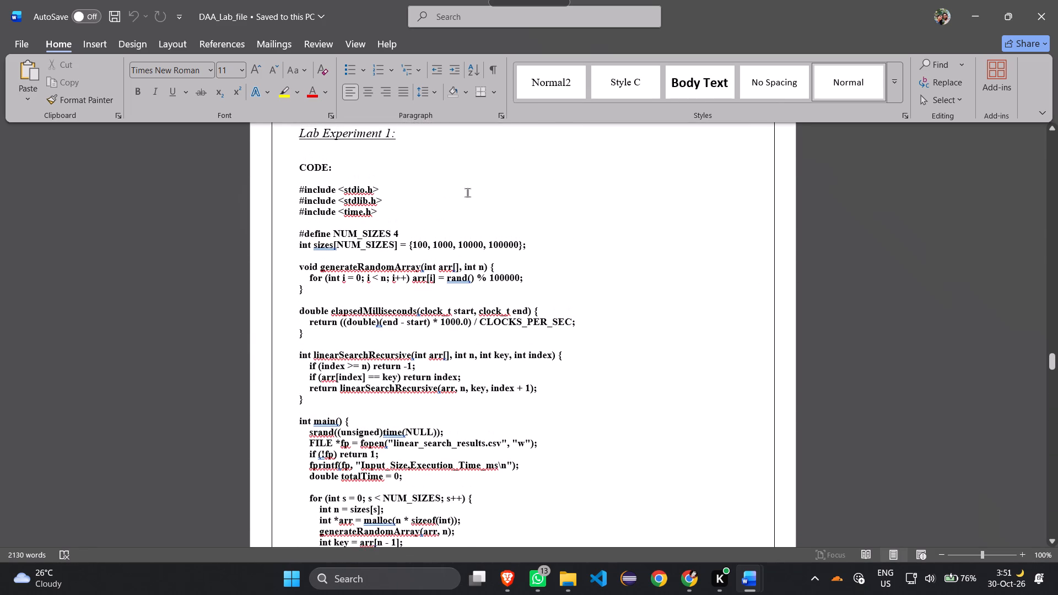
Return to DAA_Lab_File_Final_v5 and re-examine its program and course outcomes pages and Experiment 1's heading, aim and code.
left_click(973, 0)
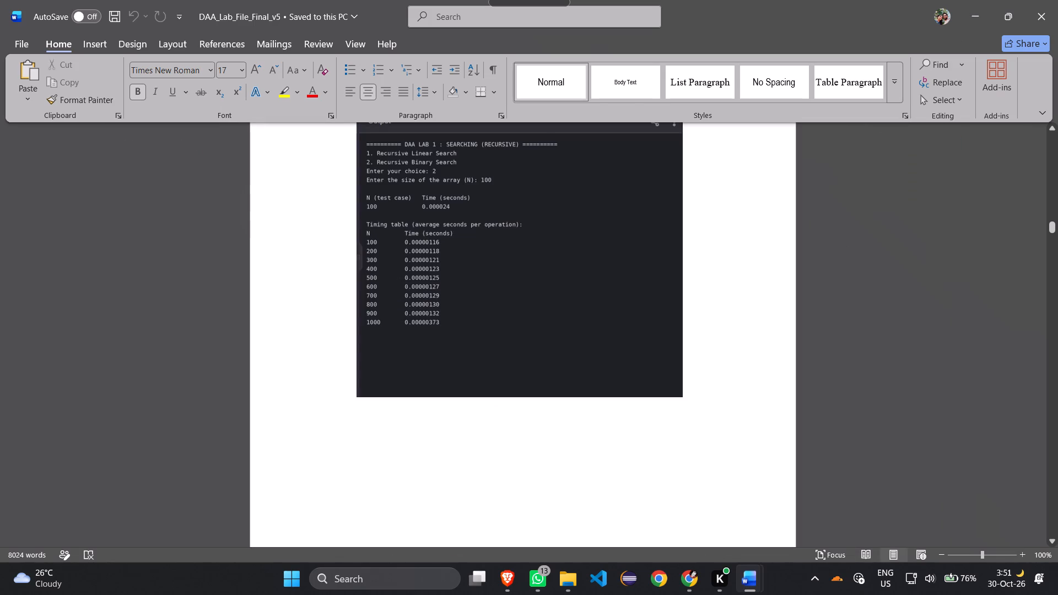
scroll(300, 345, "up", 9)
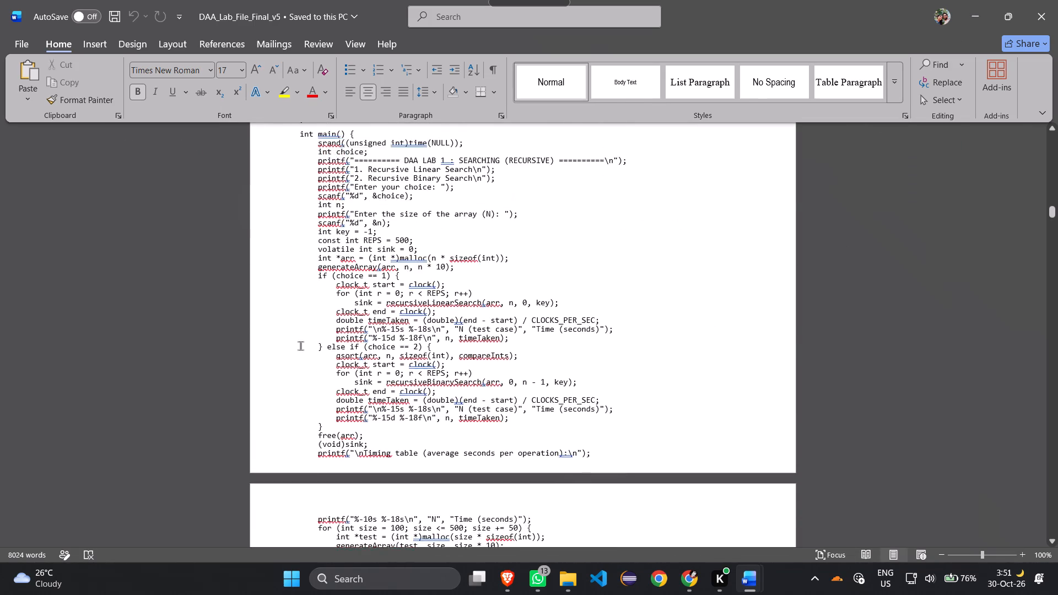
scroll(300, 345, "up", 11)
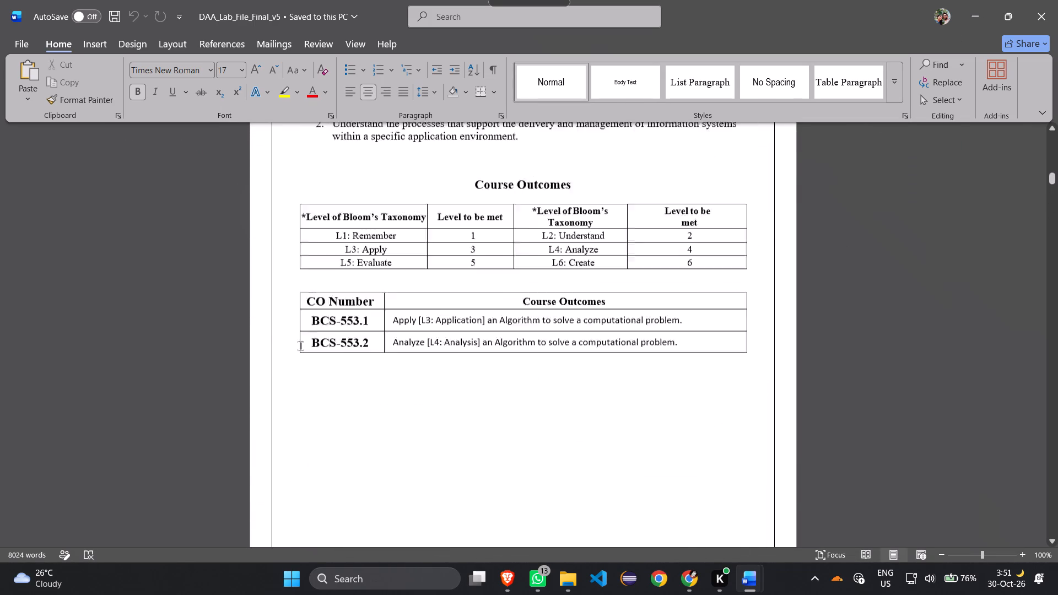
scroll(300, 345, "up", 4)
scroll(300, 345, "down", 9)
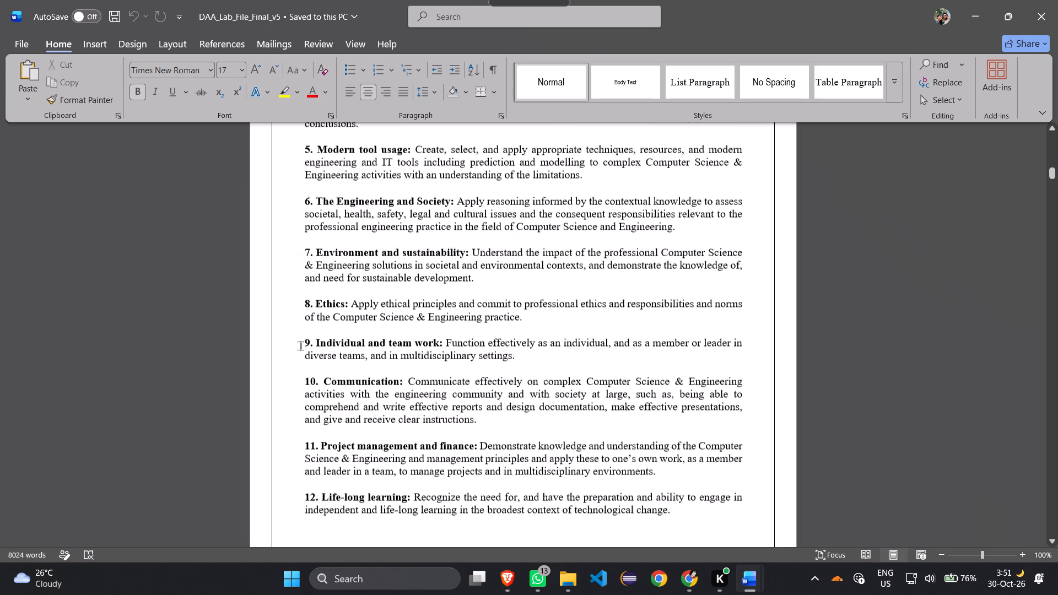
scroll(300, 345, "down", 18)
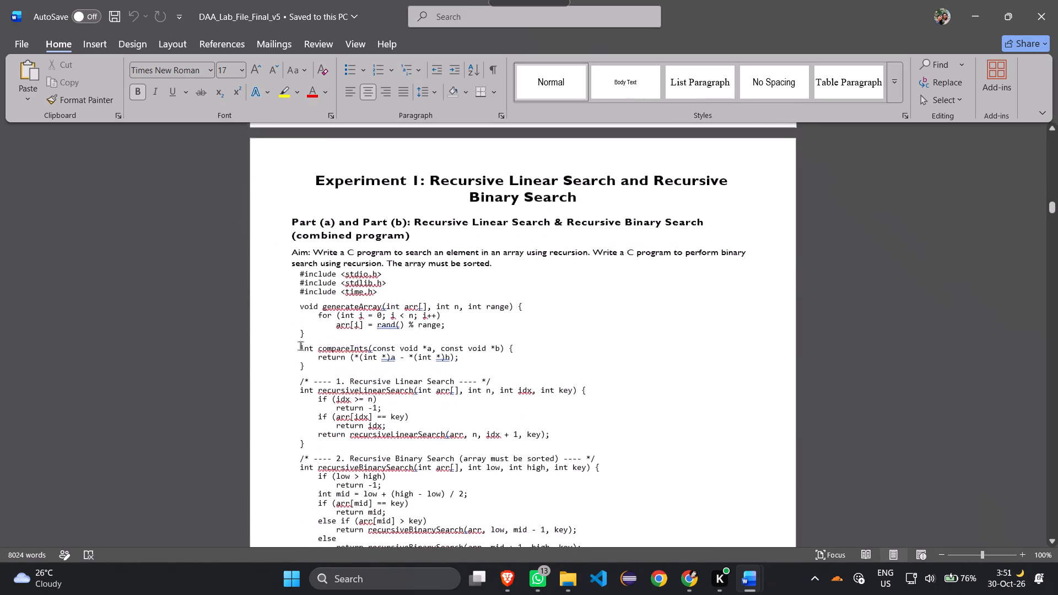
scroll(300, 345, "down", 4)
scroll(300, 345, "up", 2)
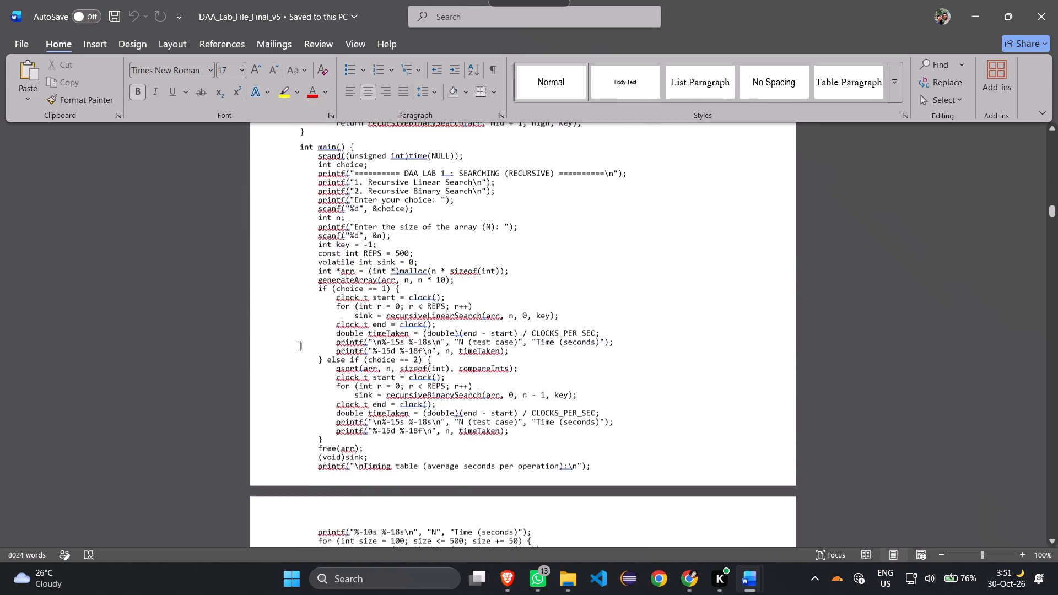
scroll(300, 345, "up", 3)
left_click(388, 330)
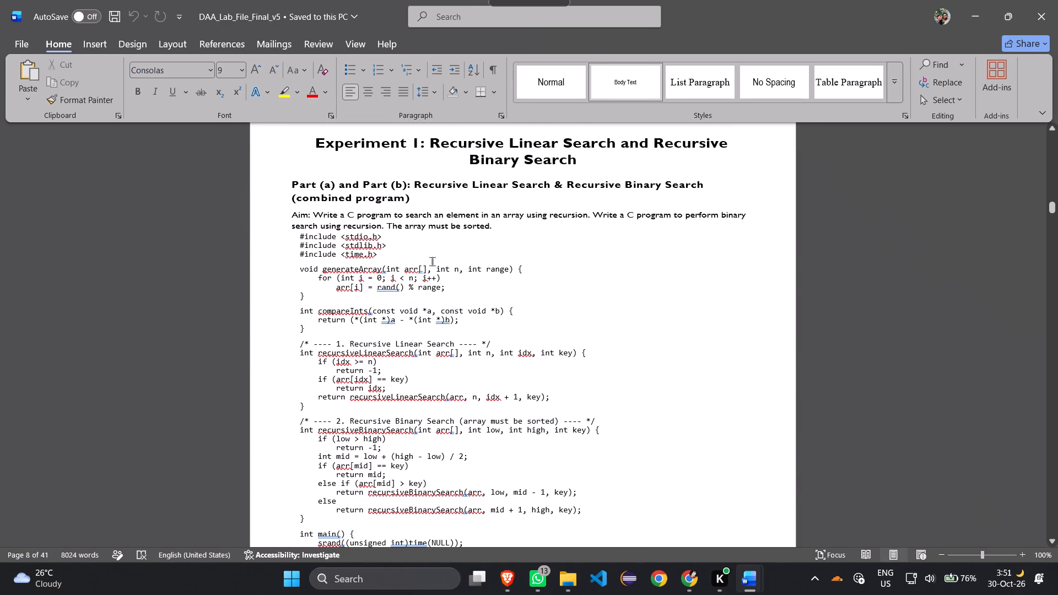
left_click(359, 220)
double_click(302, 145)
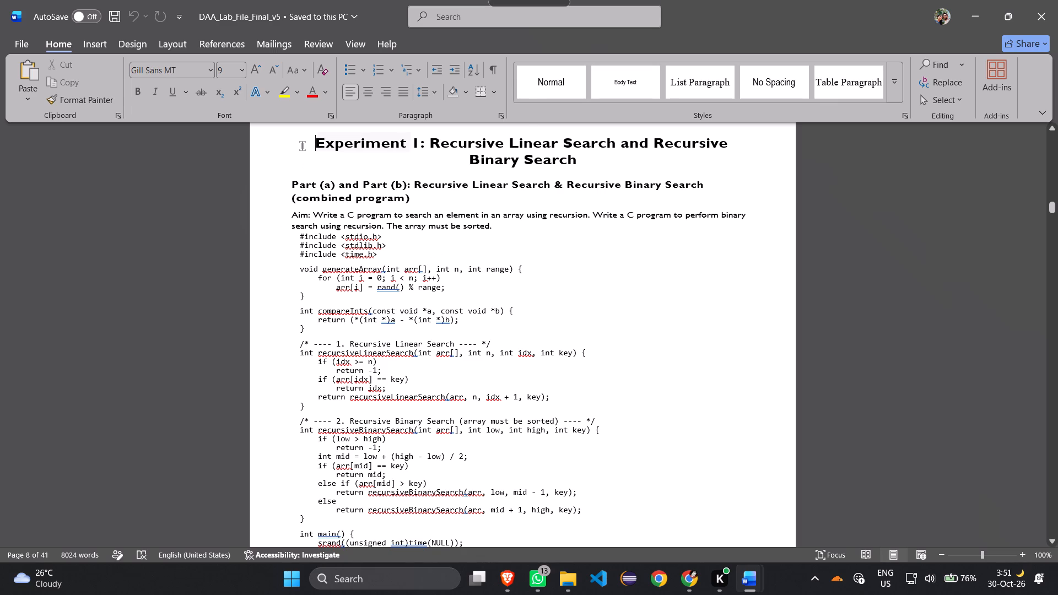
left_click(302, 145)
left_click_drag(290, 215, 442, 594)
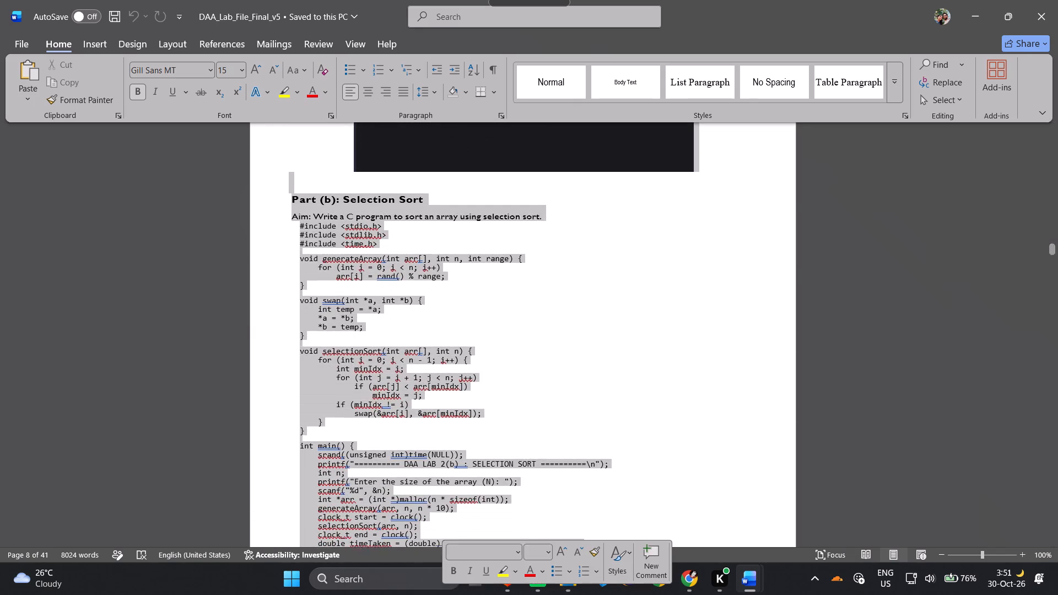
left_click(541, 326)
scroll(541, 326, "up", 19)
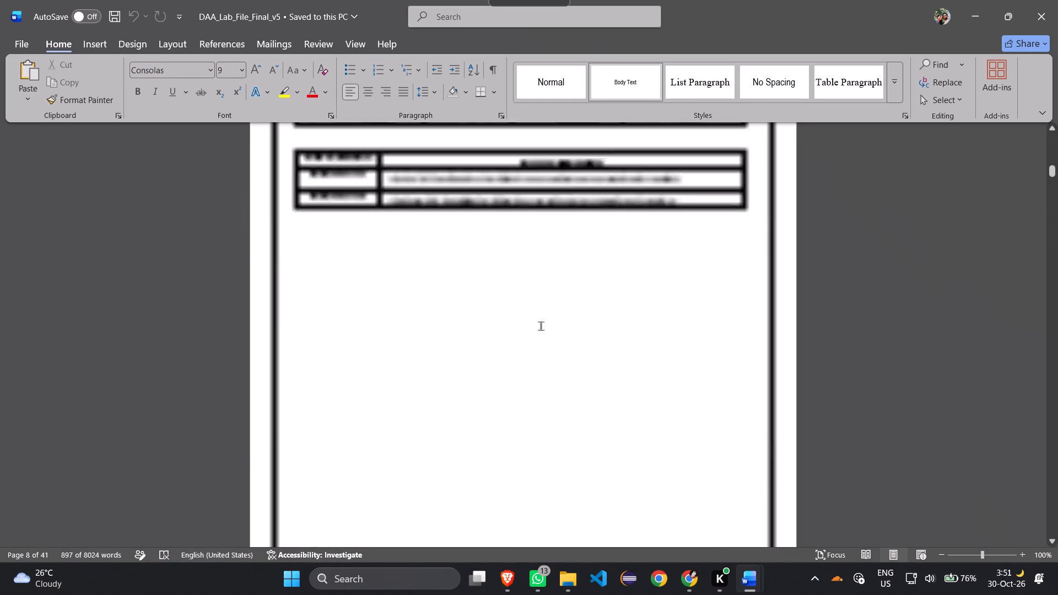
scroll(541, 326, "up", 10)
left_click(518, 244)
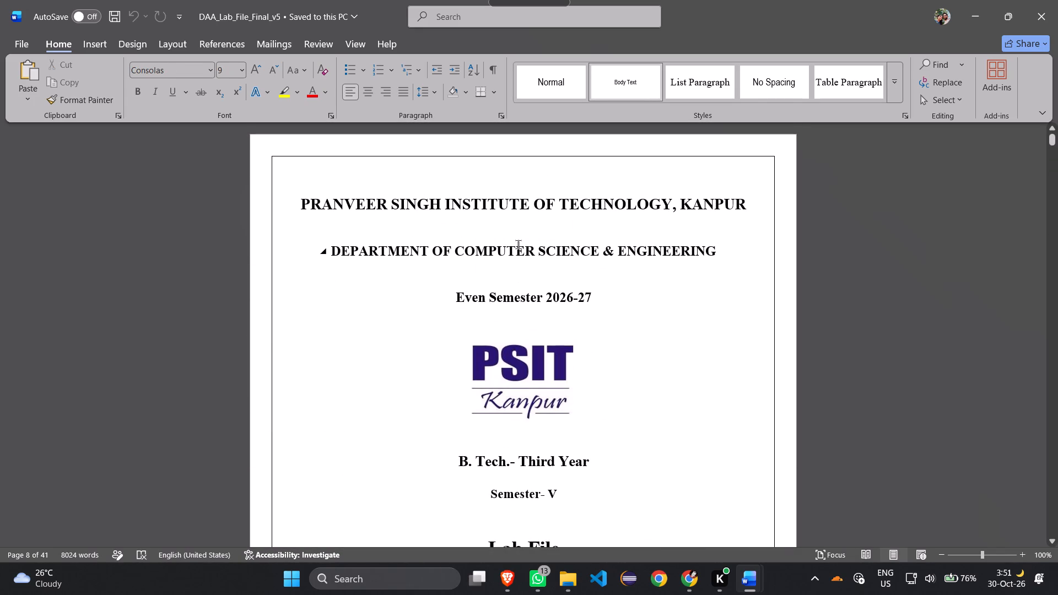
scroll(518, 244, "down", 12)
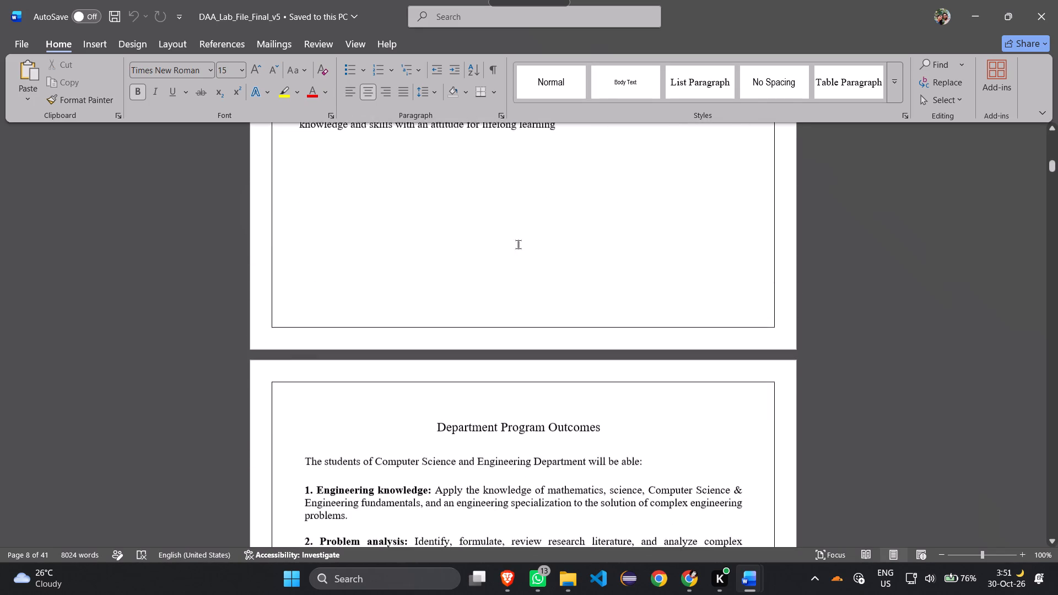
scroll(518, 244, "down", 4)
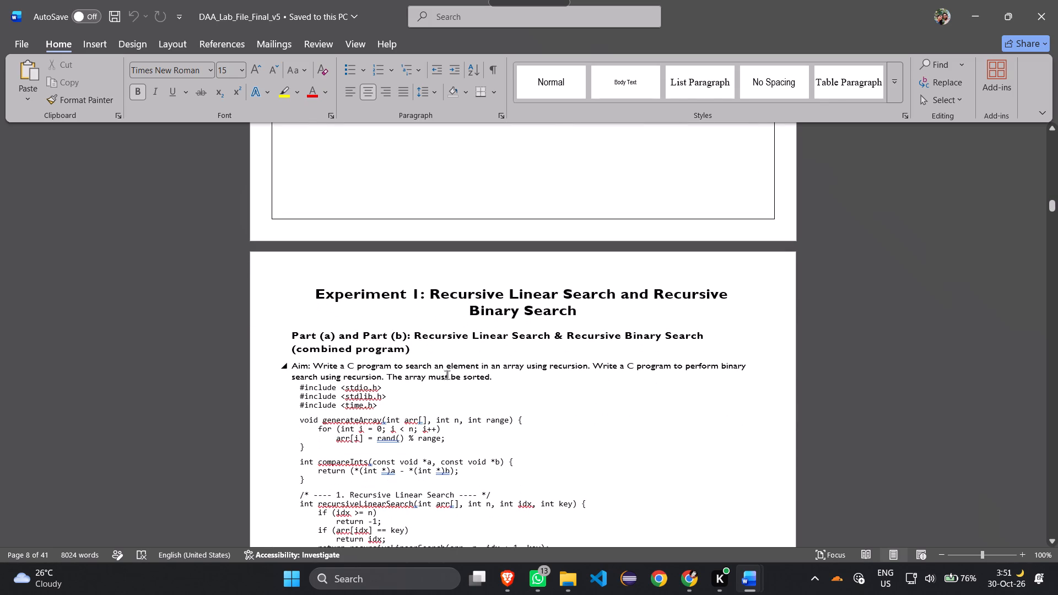
Set the font of the entire document's text to Times New Roman.
left_click(447, 375)
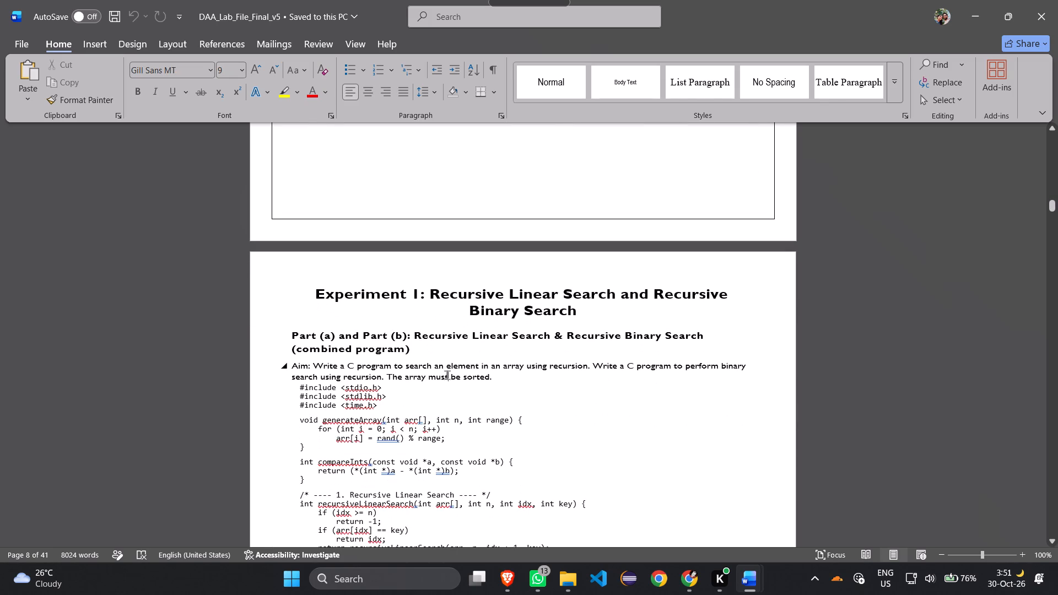
key("ctrl+a")
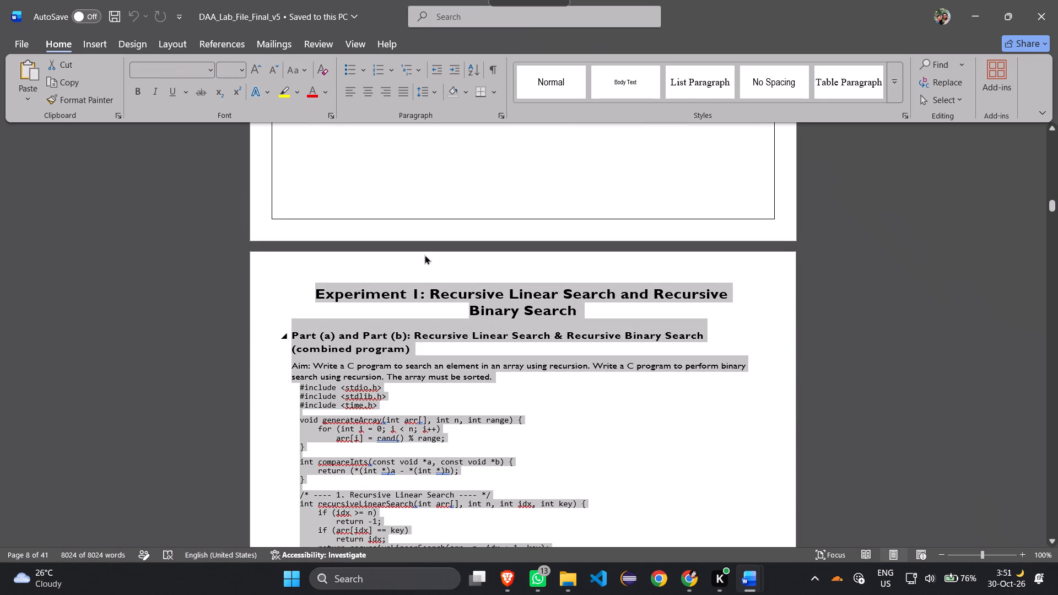
scroll(424, 255, "up", 14)
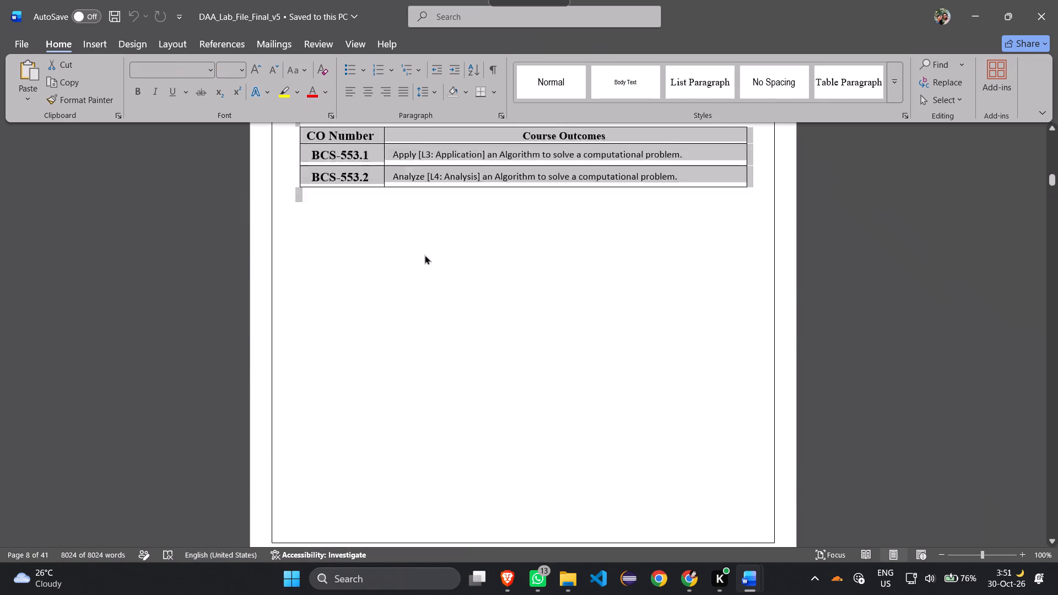
scroll(424, 255, "up", 10)
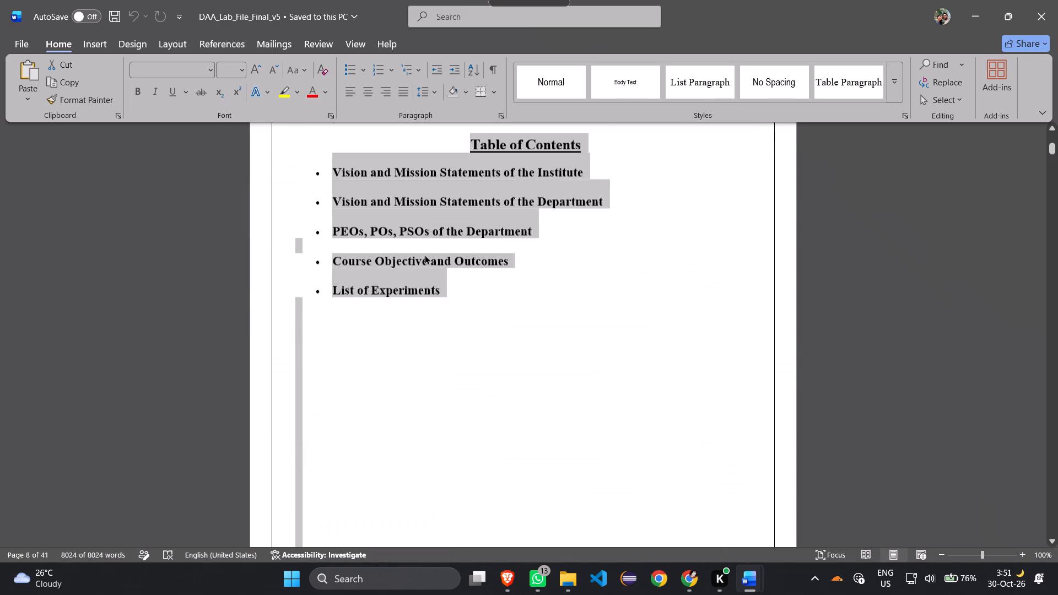
scroll(424, 255, "up", 4)
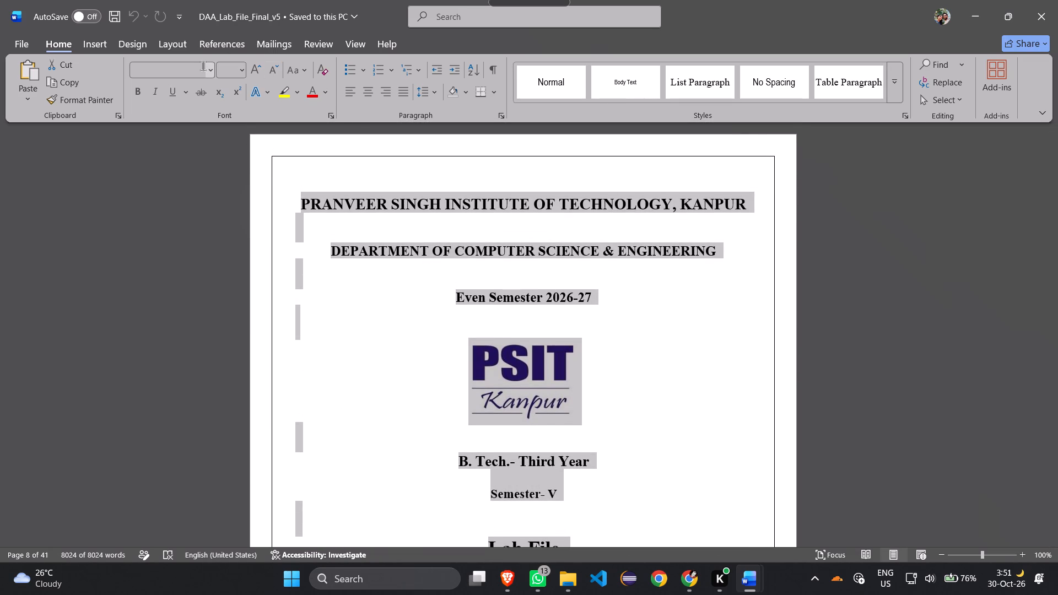
left_click(197, 66)
type("time")
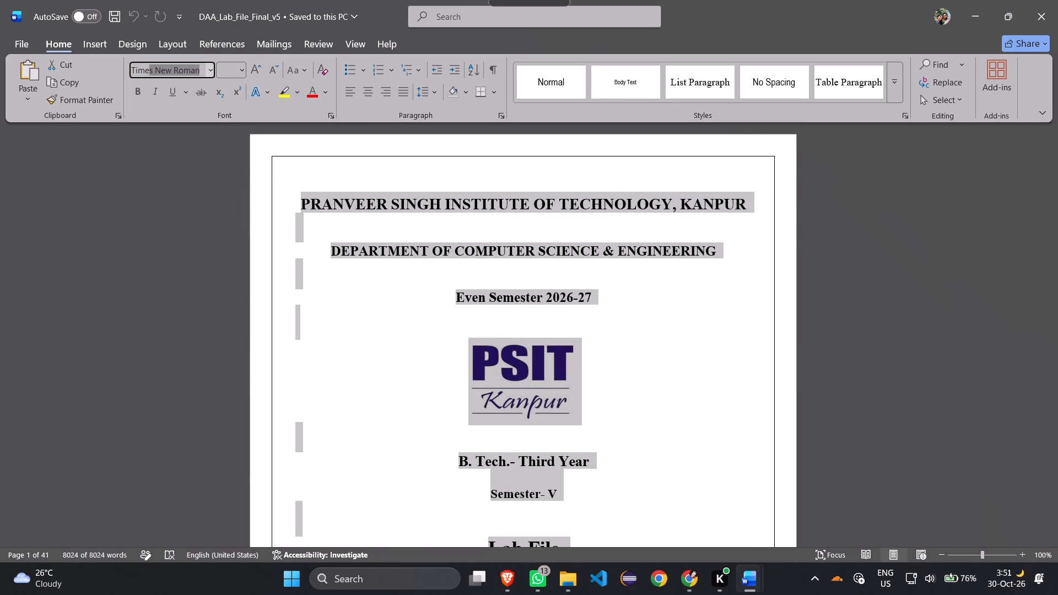
key("Return")
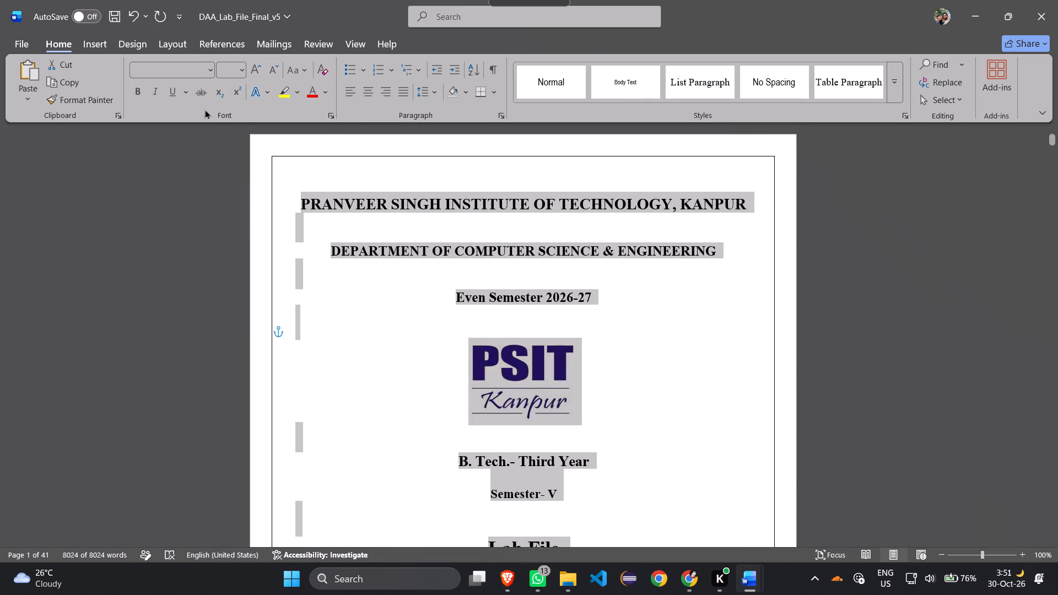
left_click(207, 65)
type("time")
key("Tab")
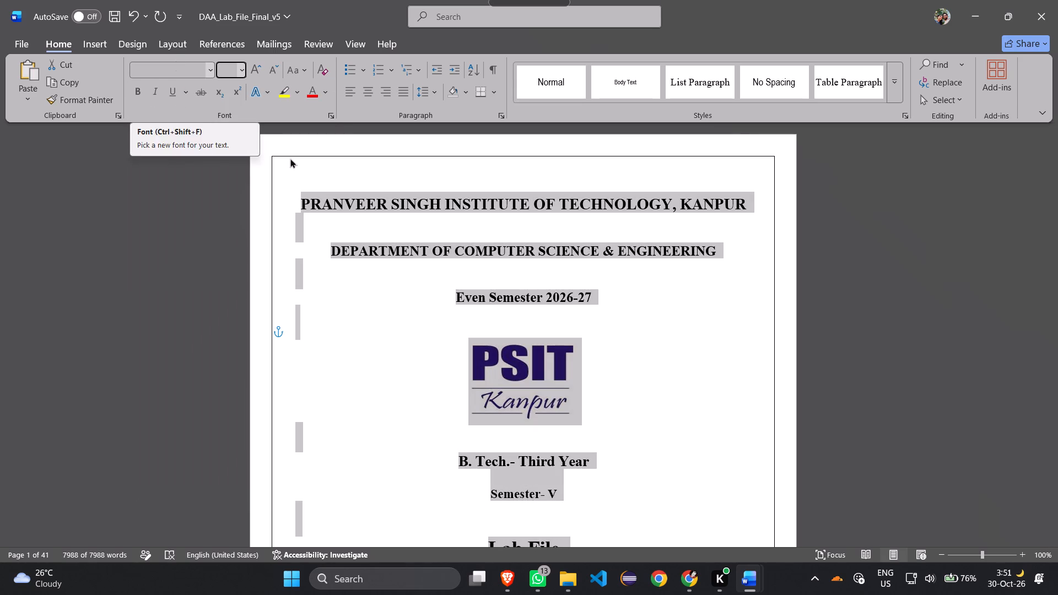
left_click(388, 309)
Make Experiment 1's Aim paragraph bold and enlarge it to 11 pt.
scroll(388, 309, "down", 11)
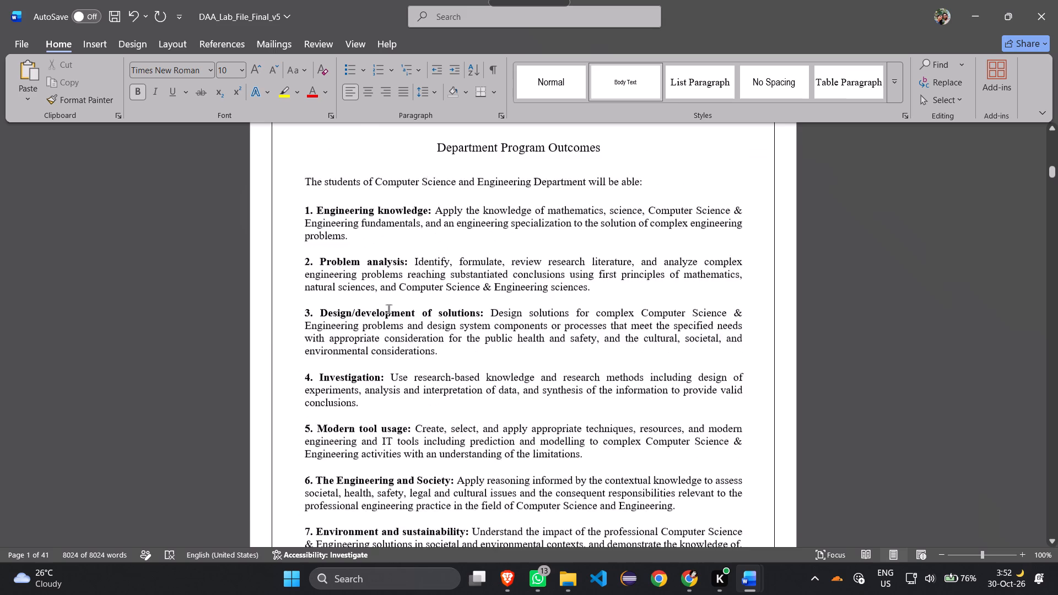
scroll(388, 309, "down", 8)
scroll(388, 309, "up", 1)
scroll(388, 309, "down", 2)
scroll(388, 309, "up", 4)
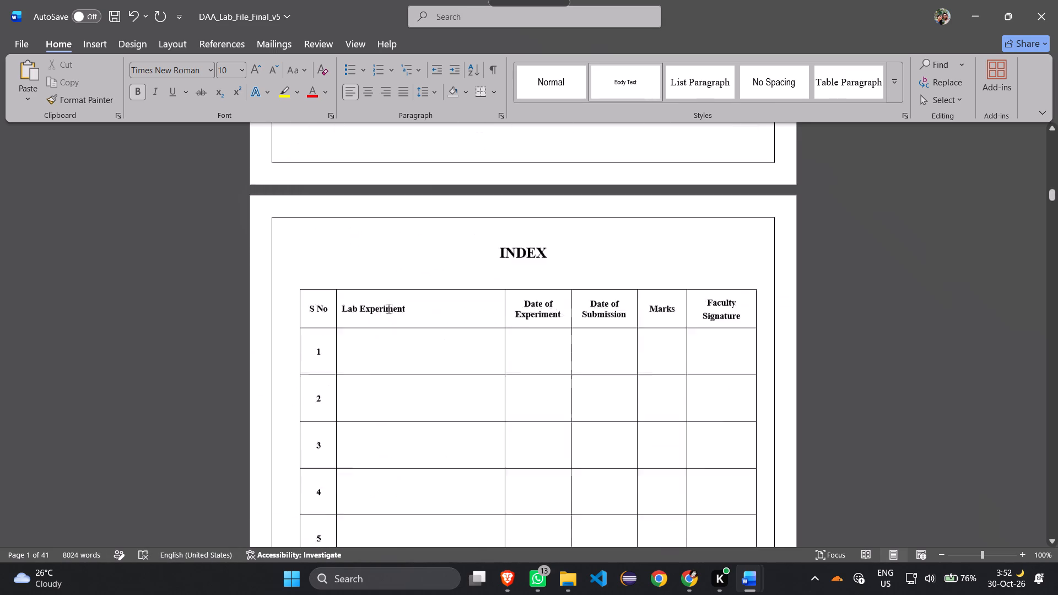
scroll(388, 309, "down", 8)
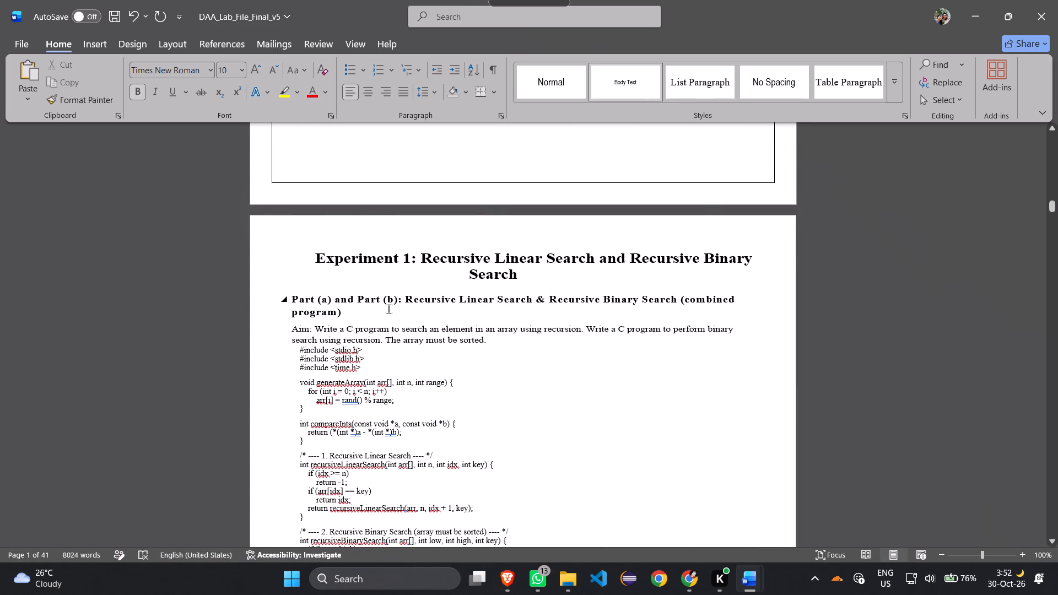
scroll(388, 309, "down", 2)
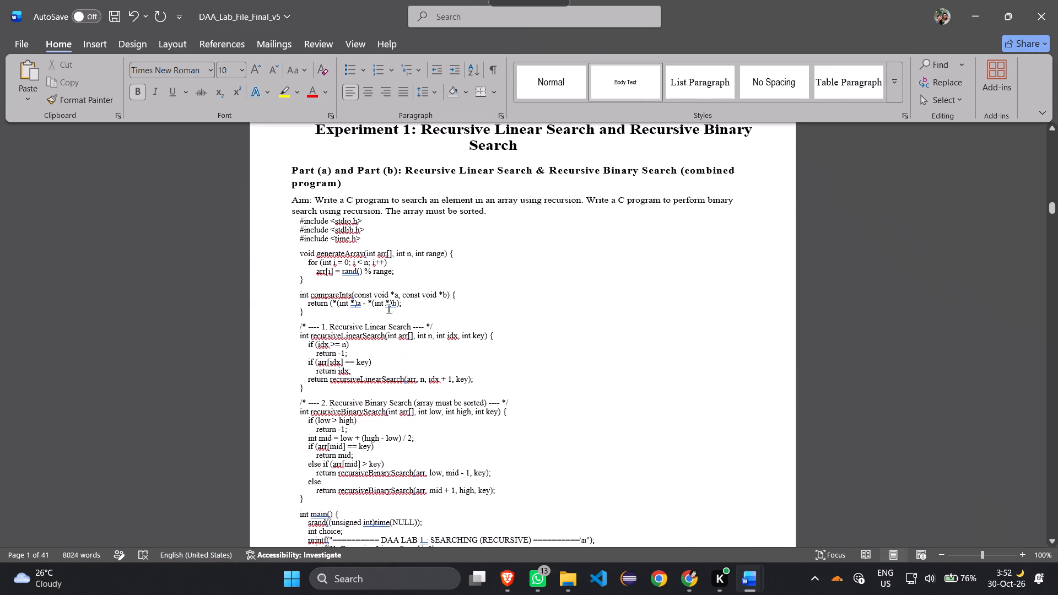
left_click_drag(496, 215, 342, 202)
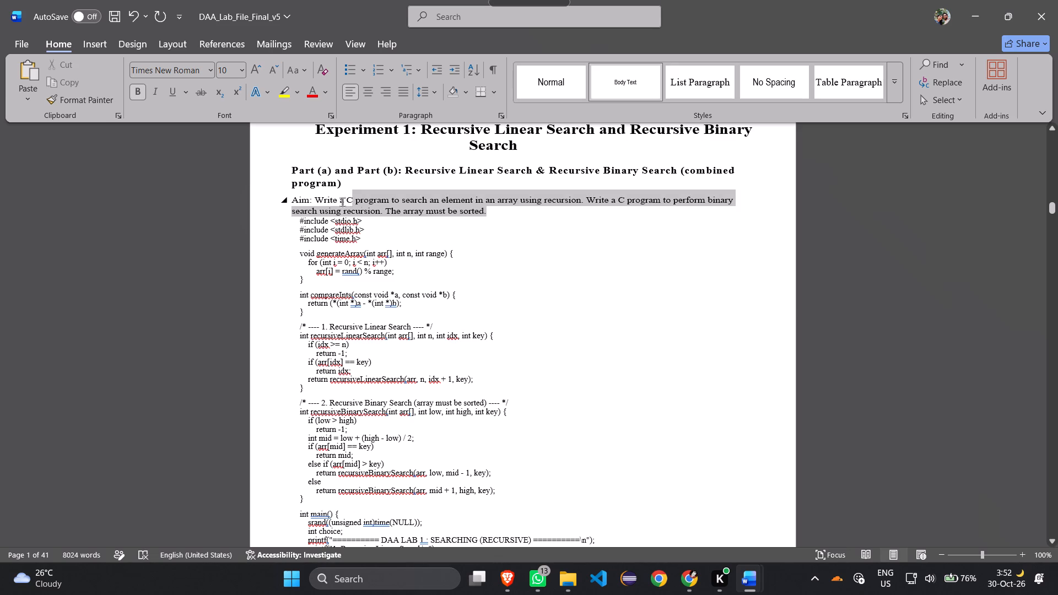
left_click_drag(342, 202, 282, 201)
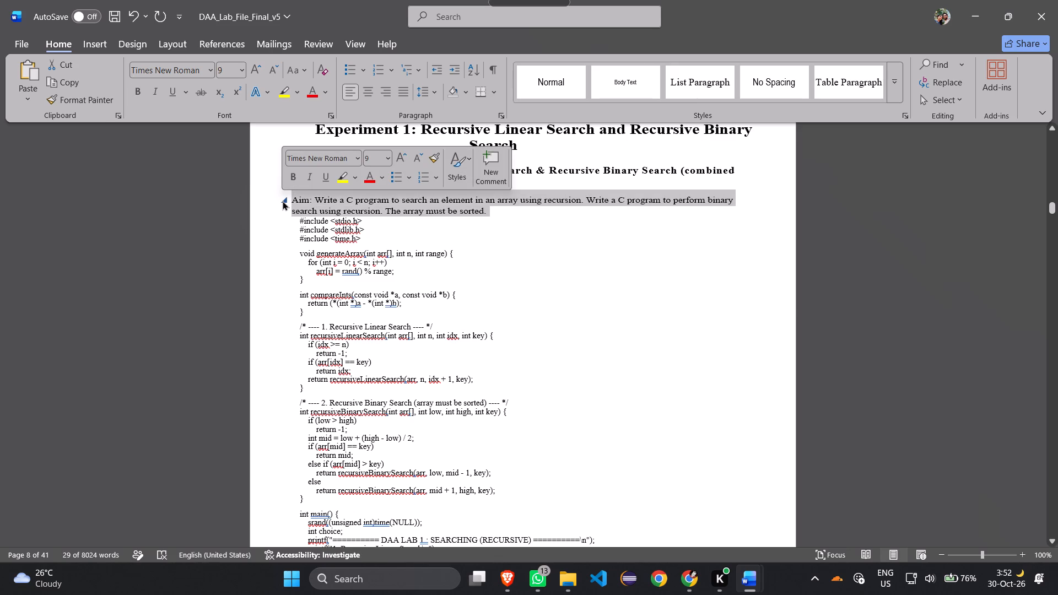
key("ctrl+b")
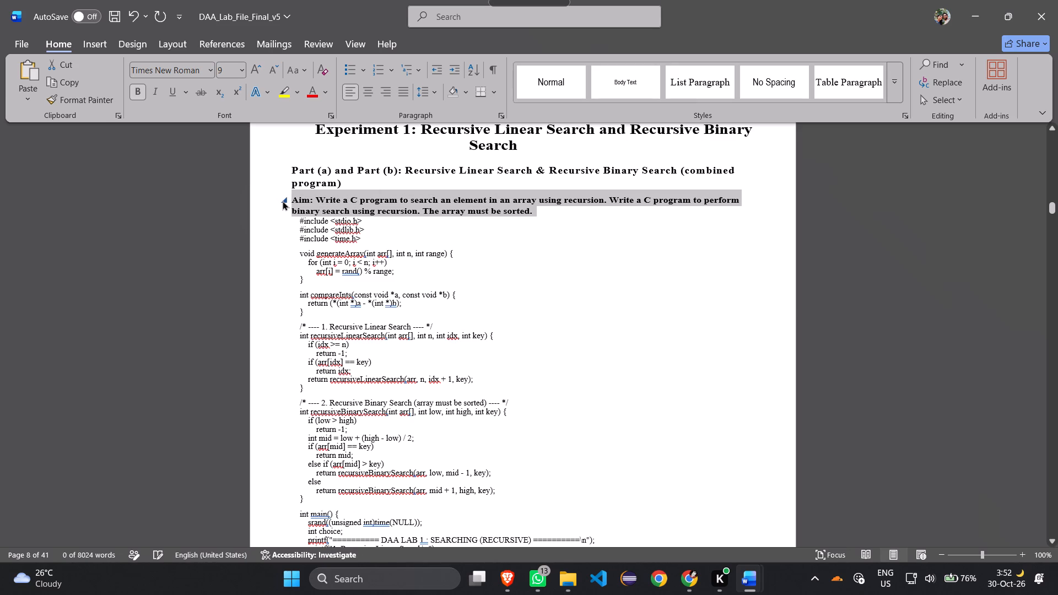
key("ctrl+shift+period")
key("ctrl+shift+period")
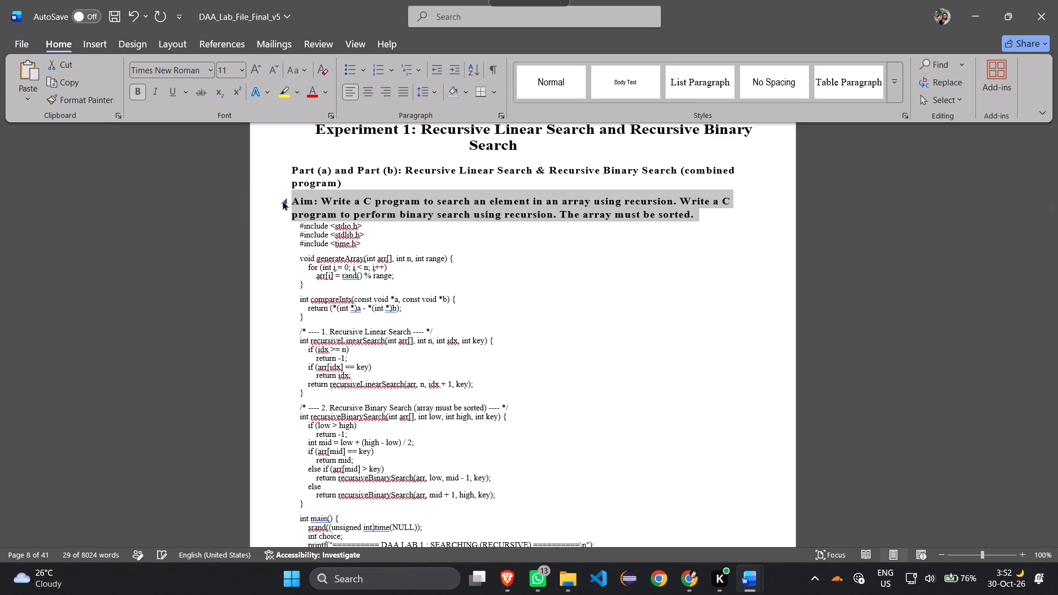
Delete the "Part (a) and Part (b): Recursive Linear Search & Recursive Binary Search (combined program)" subheading under Experiment 1.
left_click(319, 197)
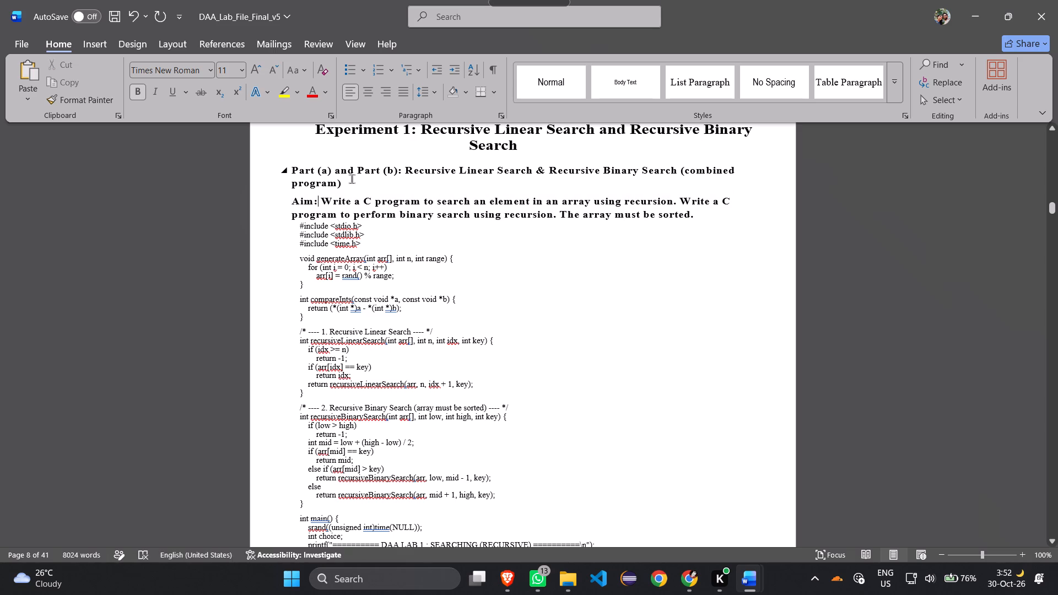
left_click(352, 178)
left_click_drag(349, 182, 297, 173)
key("BackSpace")
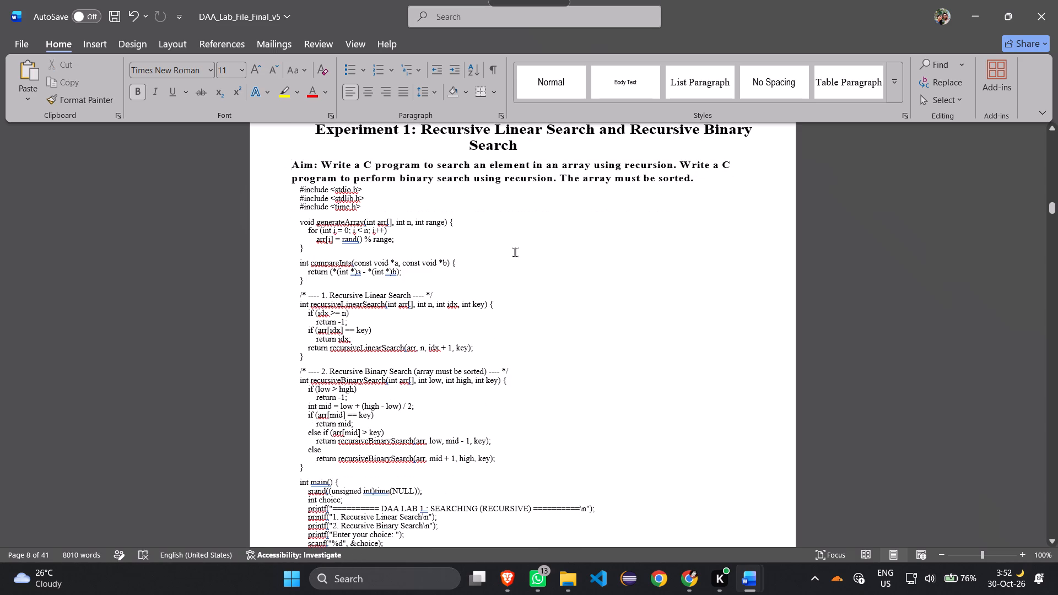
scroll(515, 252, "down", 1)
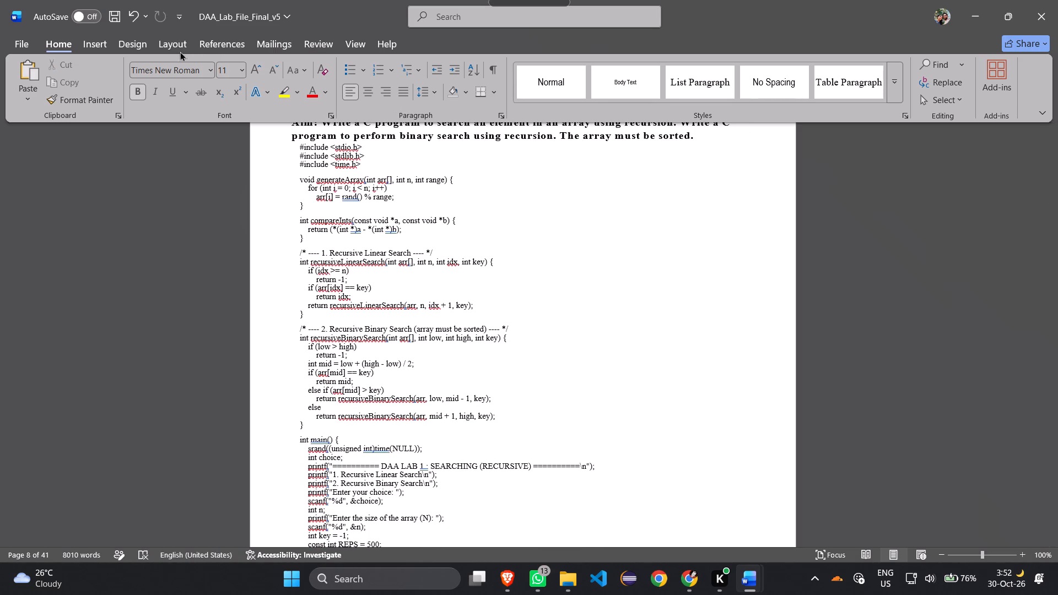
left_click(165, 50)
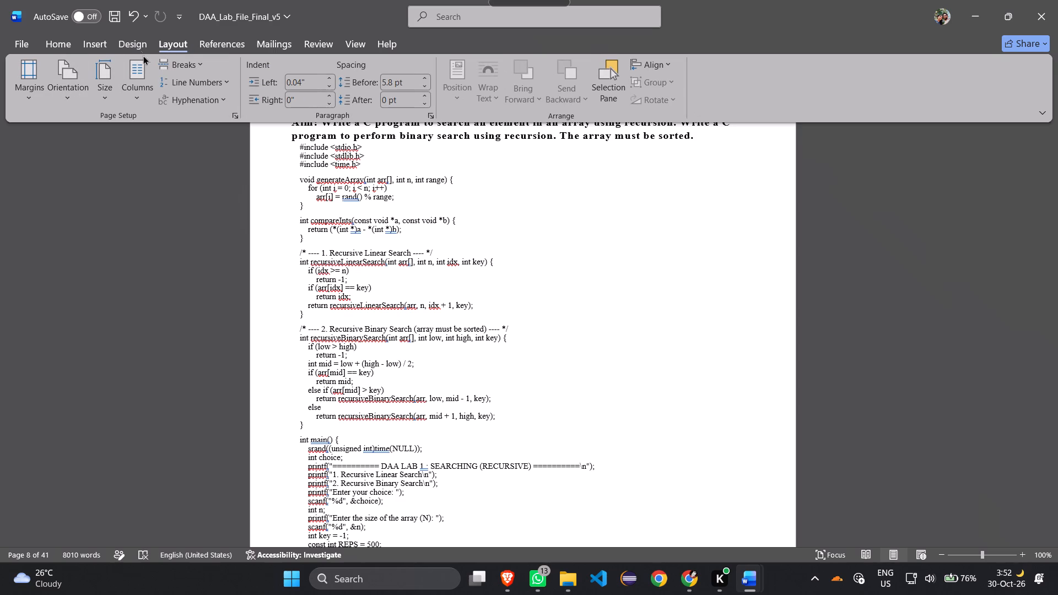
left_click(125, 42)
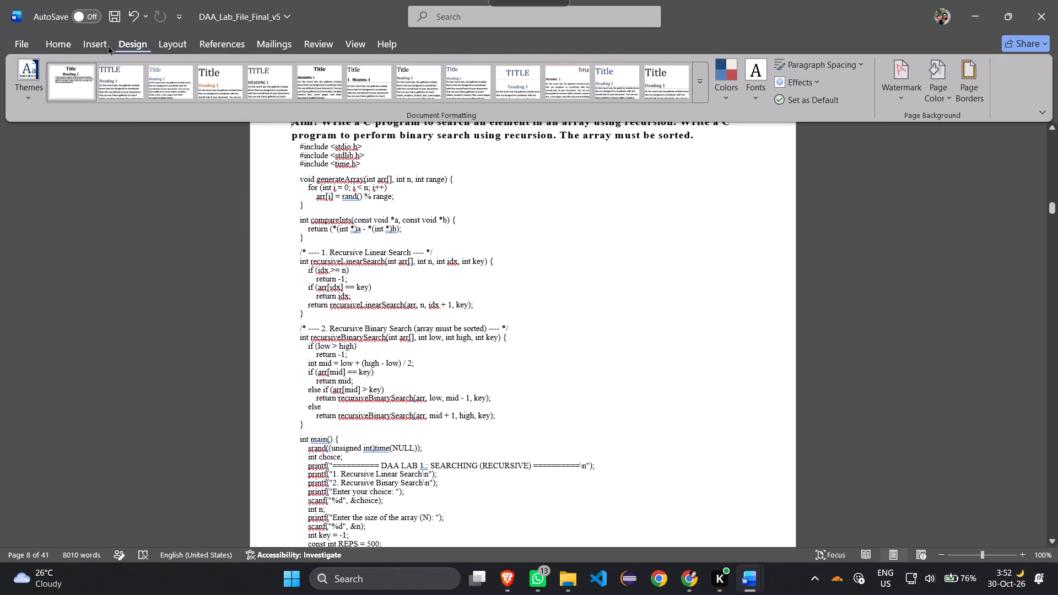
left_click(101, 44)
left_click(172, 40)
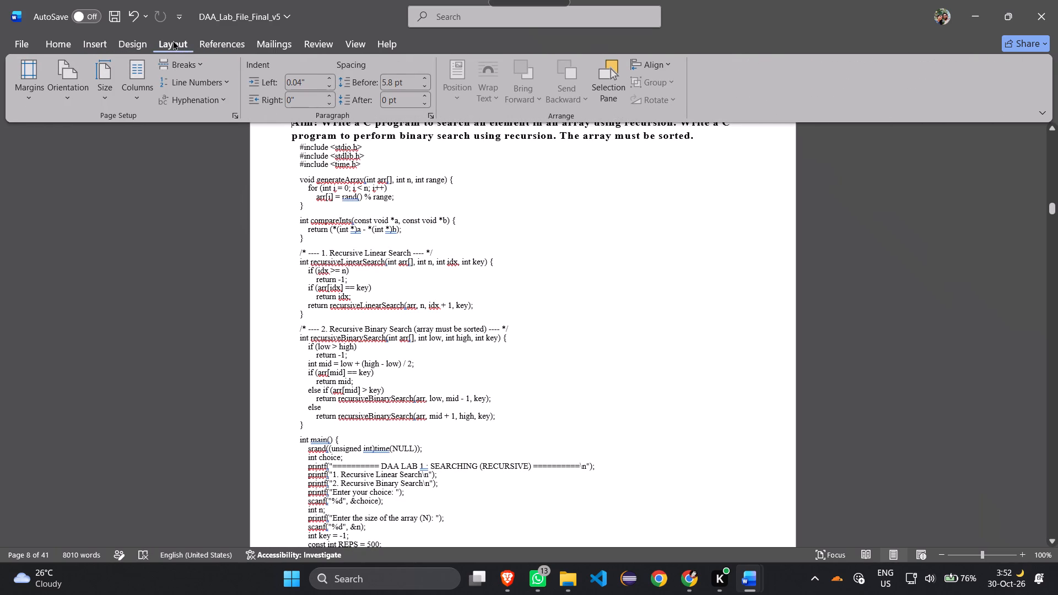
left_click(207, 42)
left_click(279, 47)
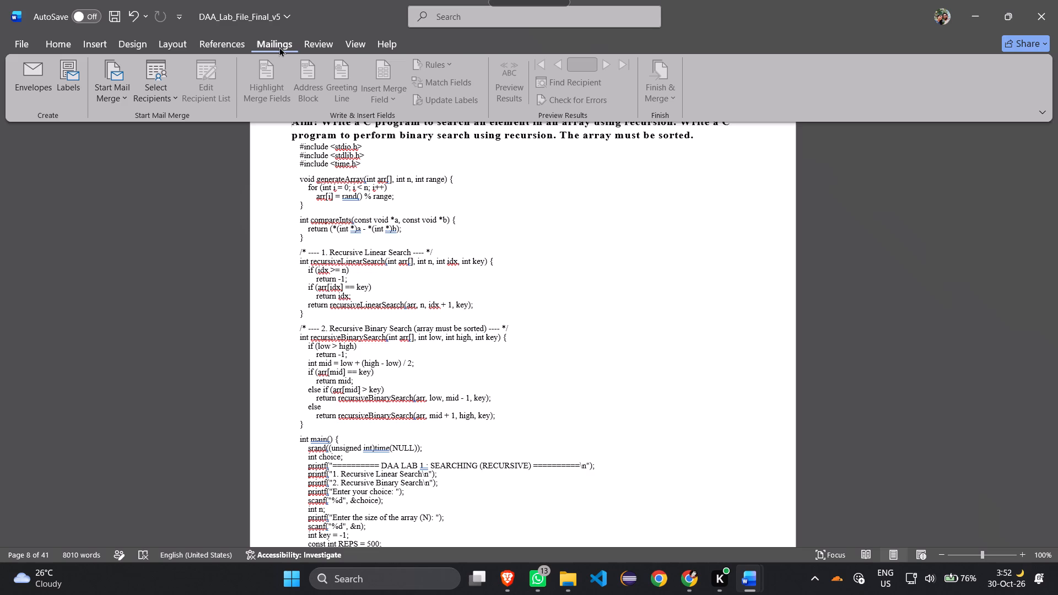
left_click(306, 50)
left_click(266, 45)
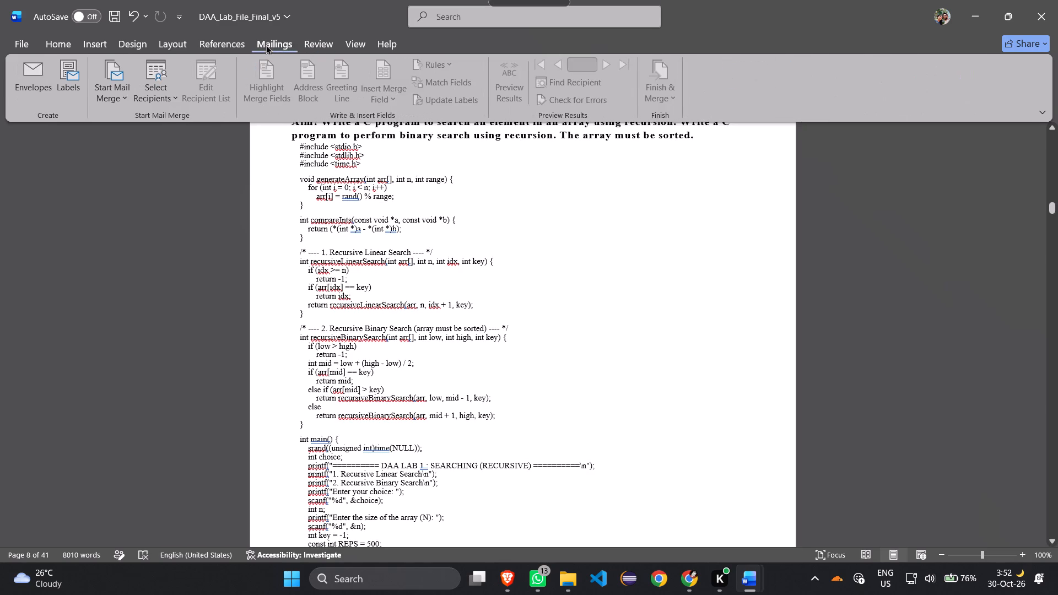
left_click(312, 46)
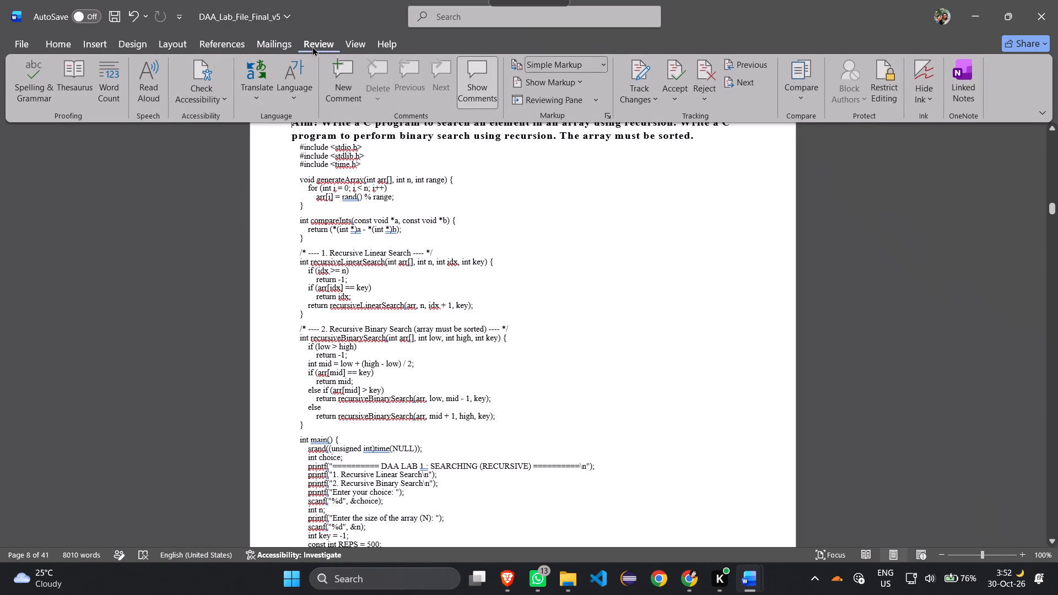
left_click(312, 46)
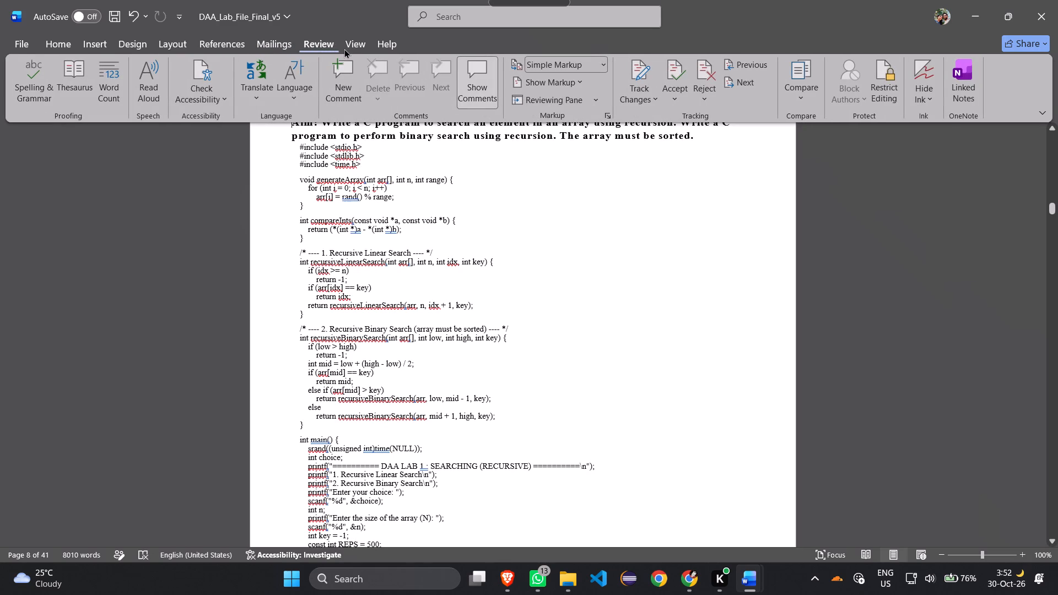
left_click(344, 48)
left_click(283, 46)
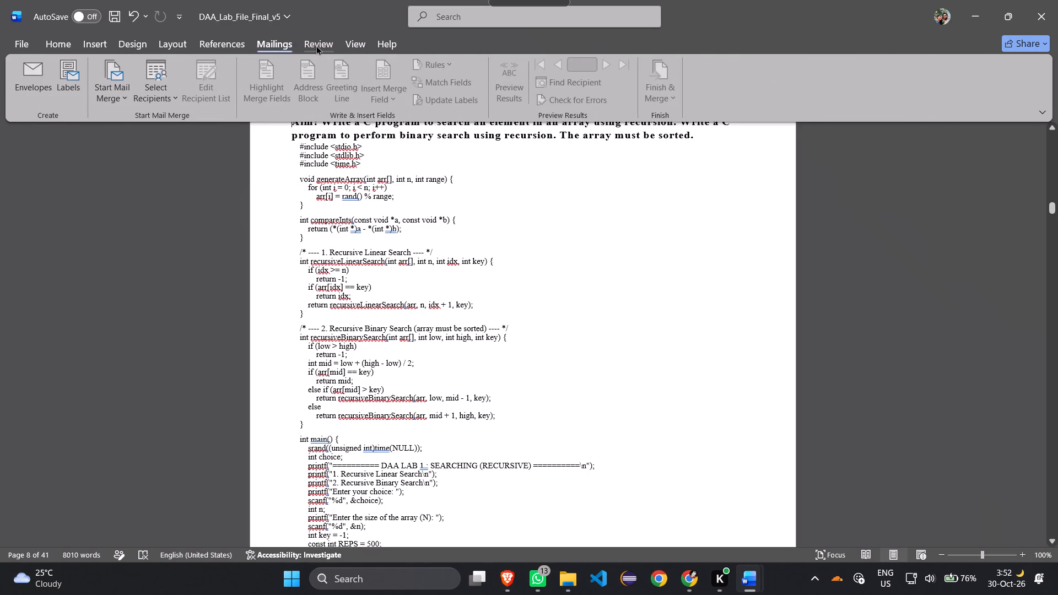
Add a box page border with a solid ½ pt line to the whole document.
left_click(316, 45)
left_click(278, 43)
left_click(226, 39)
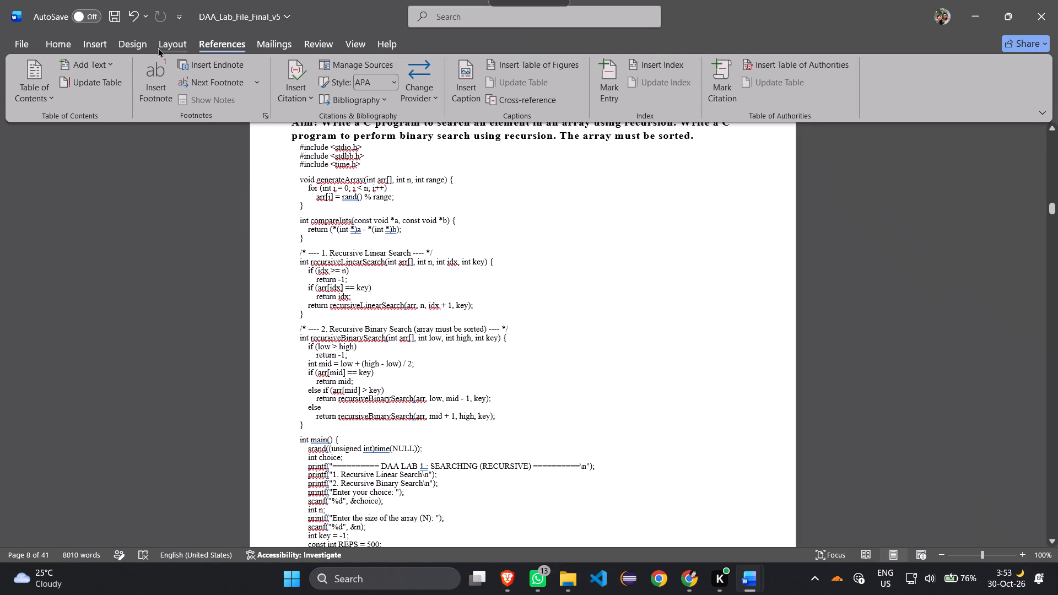
left_click(158, 47)
left_click(219, 45)
left_click(176, 44)
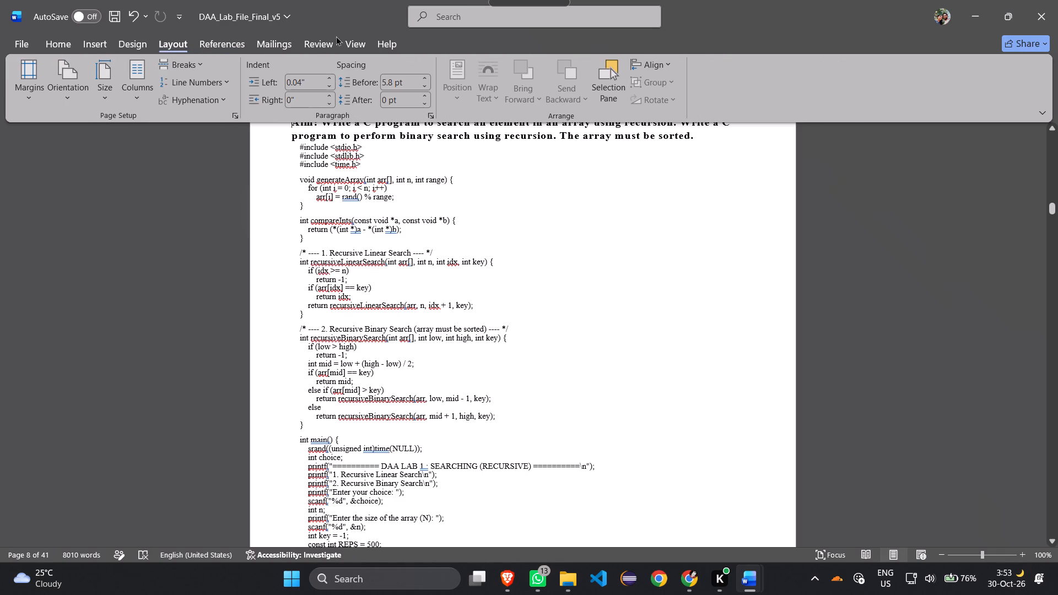
left_click(363, 37)
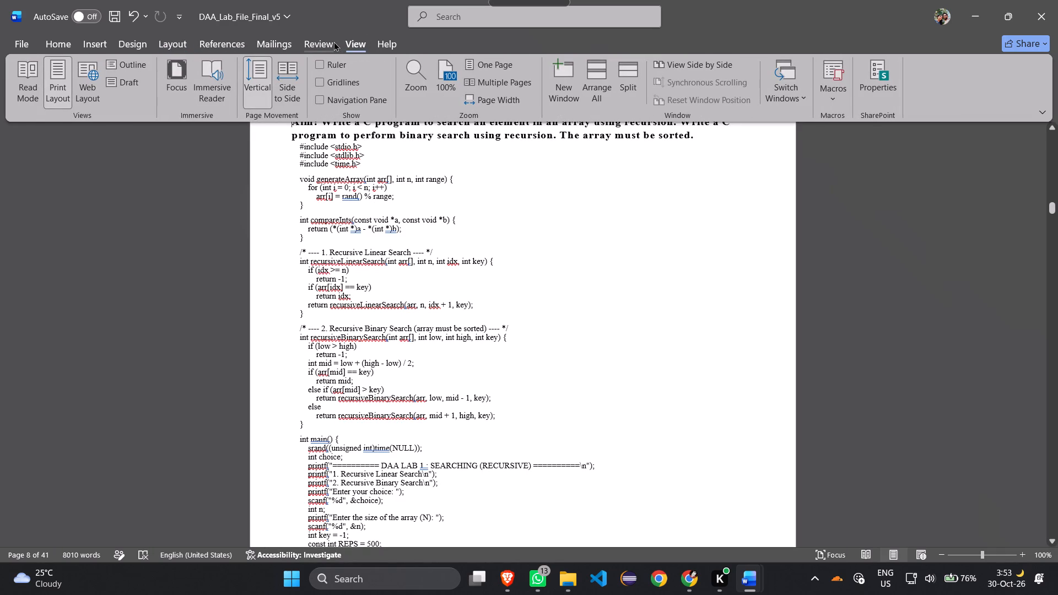
left_click(326, 41)
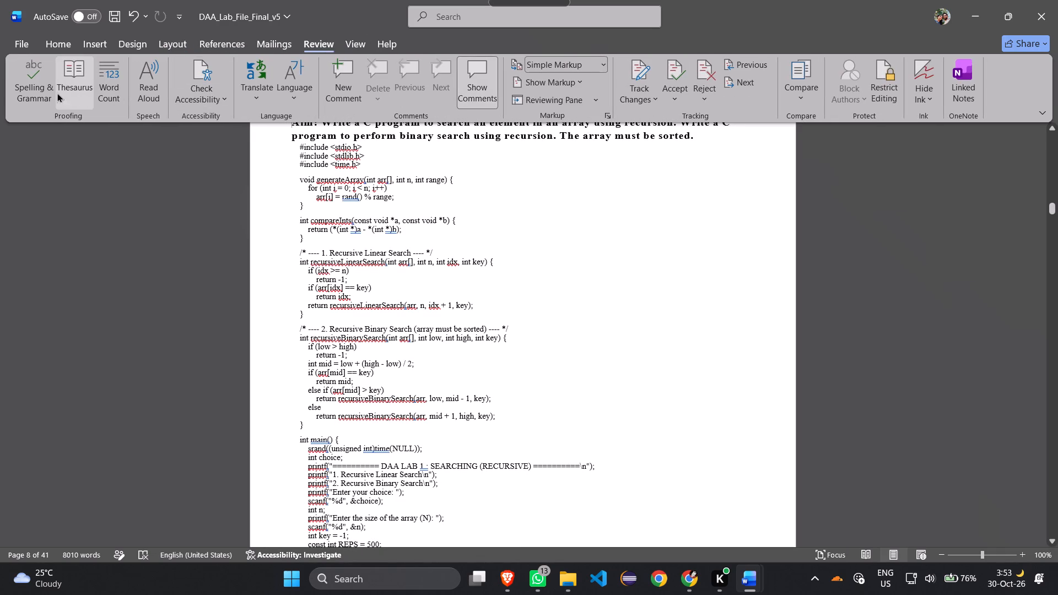
left_click(64, 40)
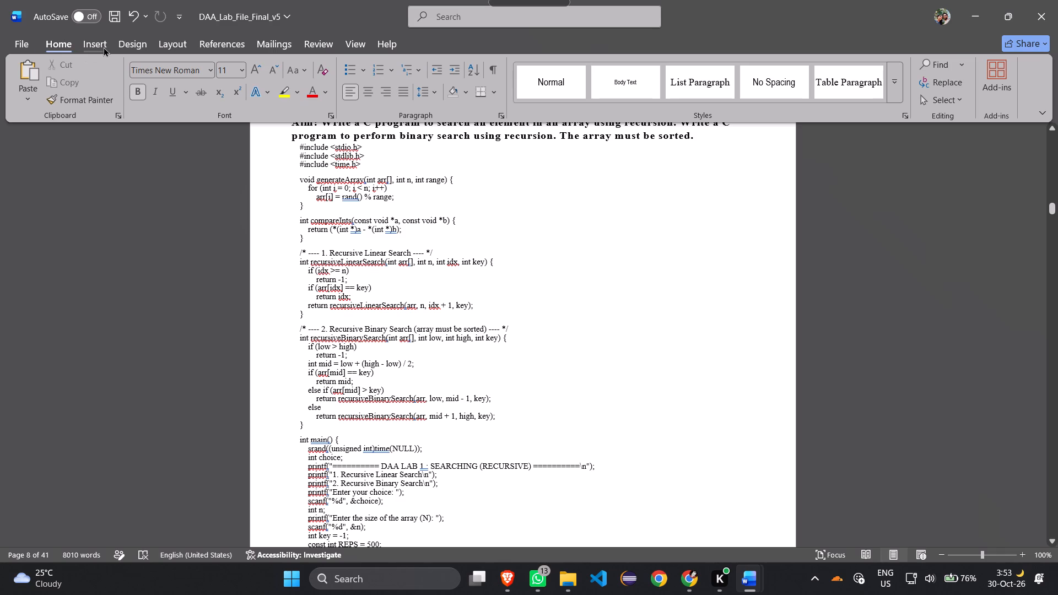
left_click(121, 44)
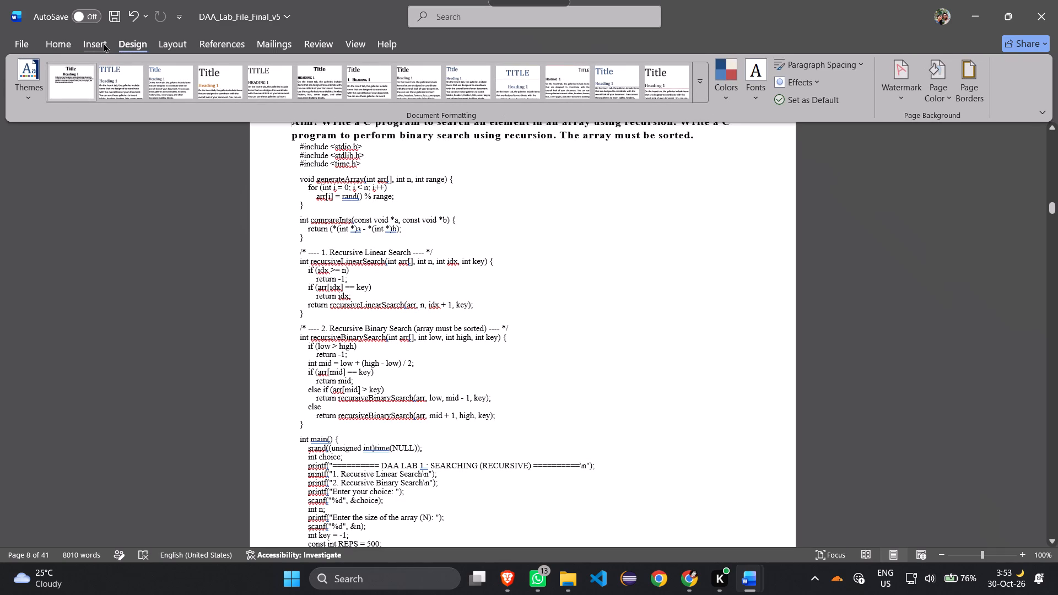
left_click(962, 78)
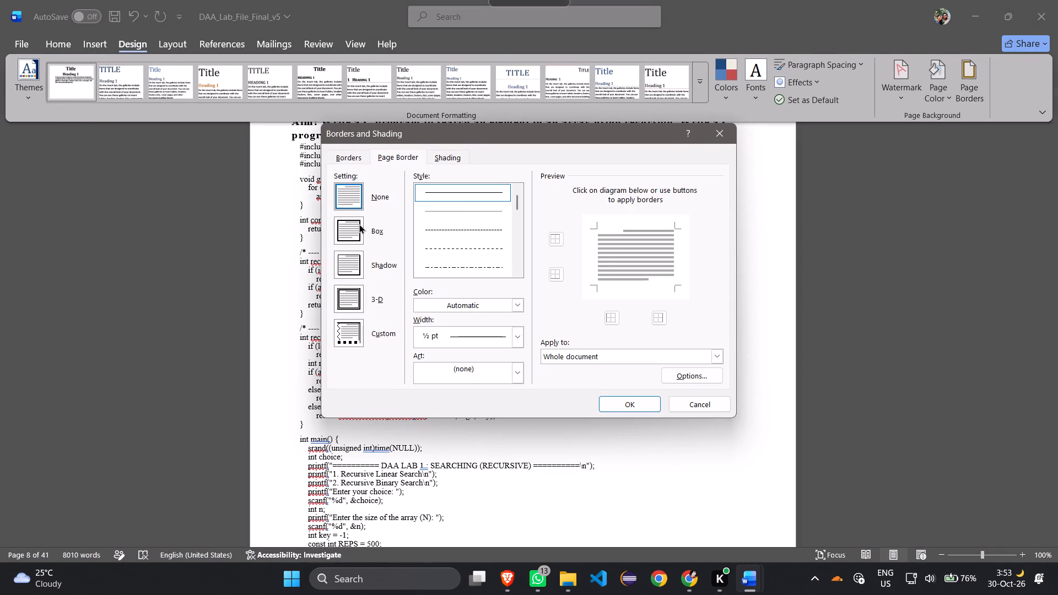
left_click(359, 224)
left_click(611, 410)
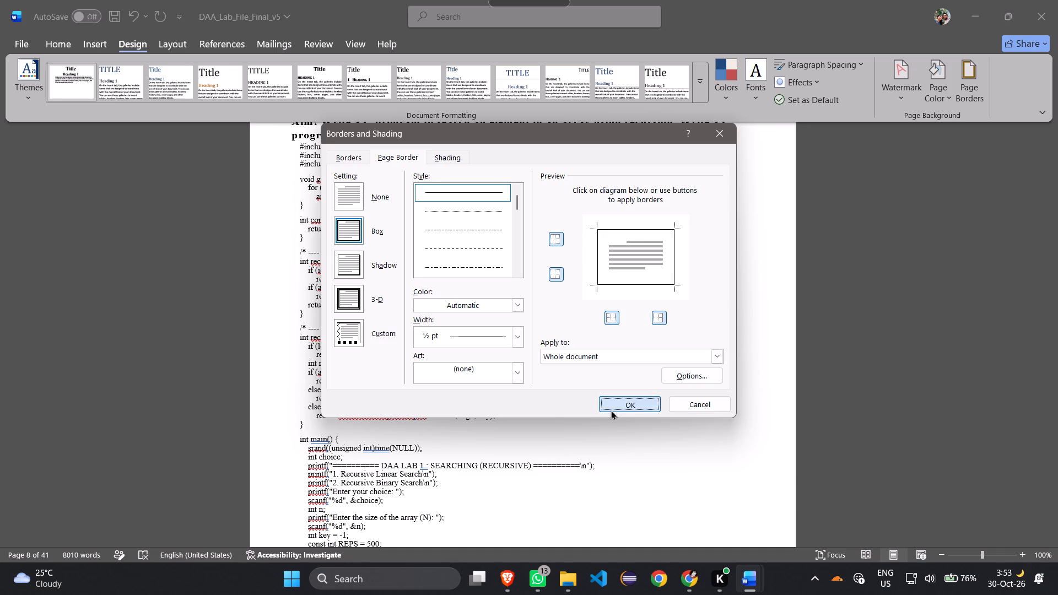
Examine the page border from the cover page and index table through Experiment 1's code, checking how the code fits inside it.
scroll(611, 328, "down", 15)
left_click(611, 328)
scroll(611, 328, "down", 1)
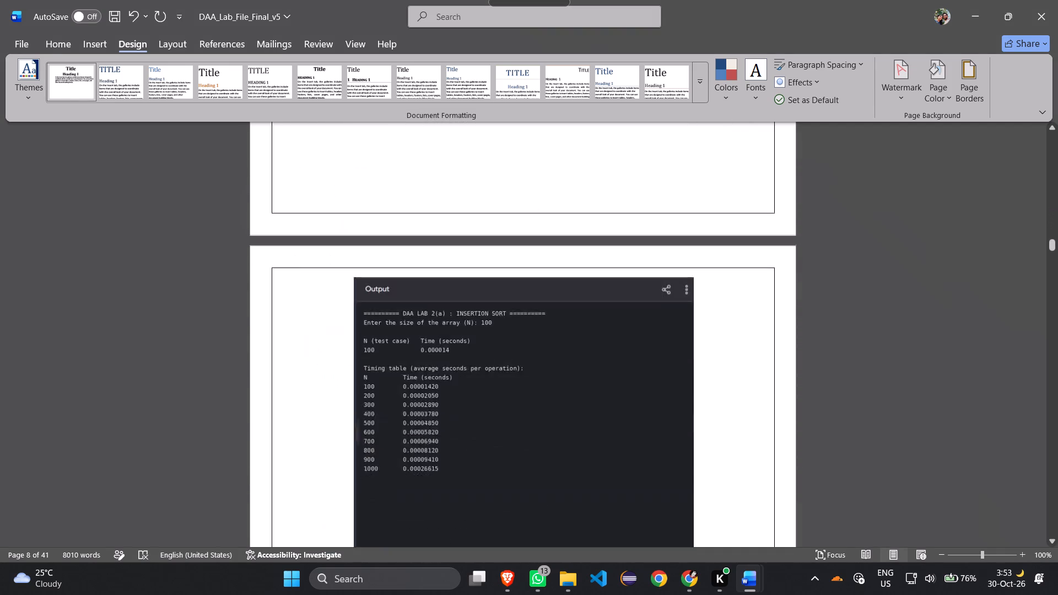
scroll(611, 328, "up", 20)
scroll(611, 328, "up", 17)
scroll(611, 328, "down", 2)
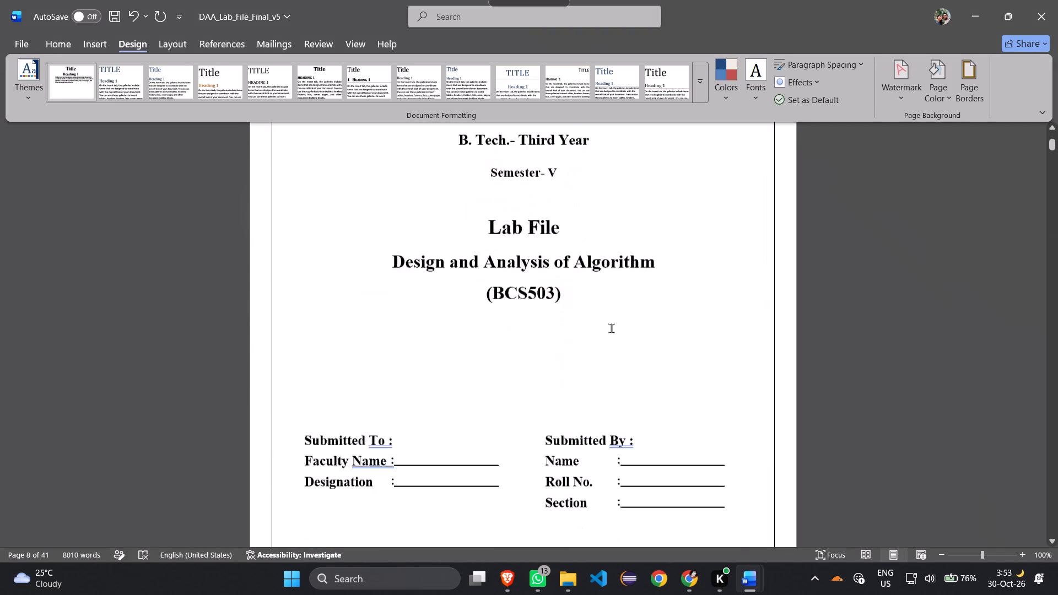
scroll(611, 328, "down", 12)
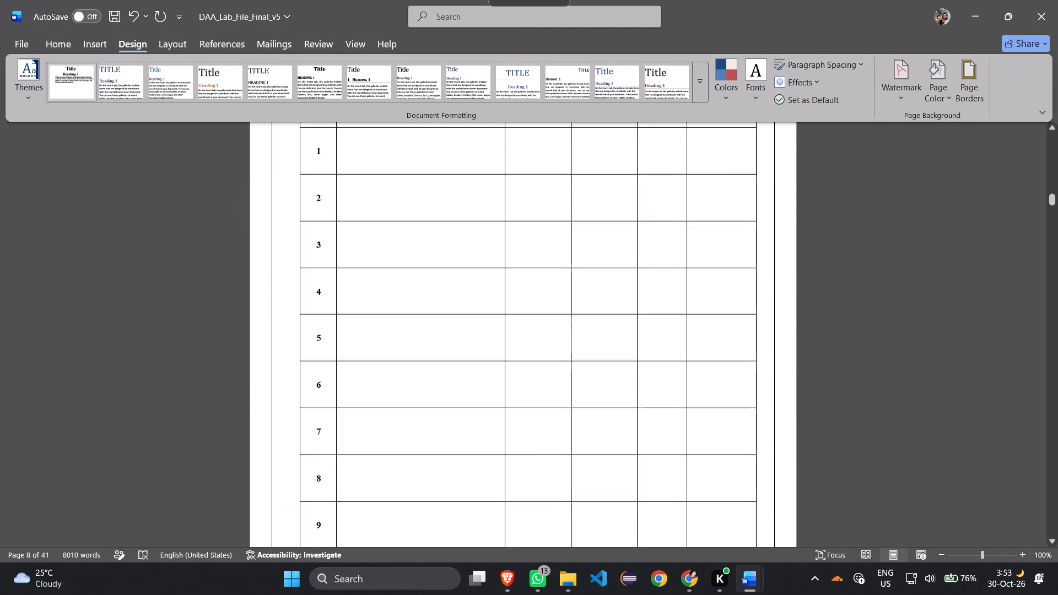
scroll(611, 328, "down", 10)
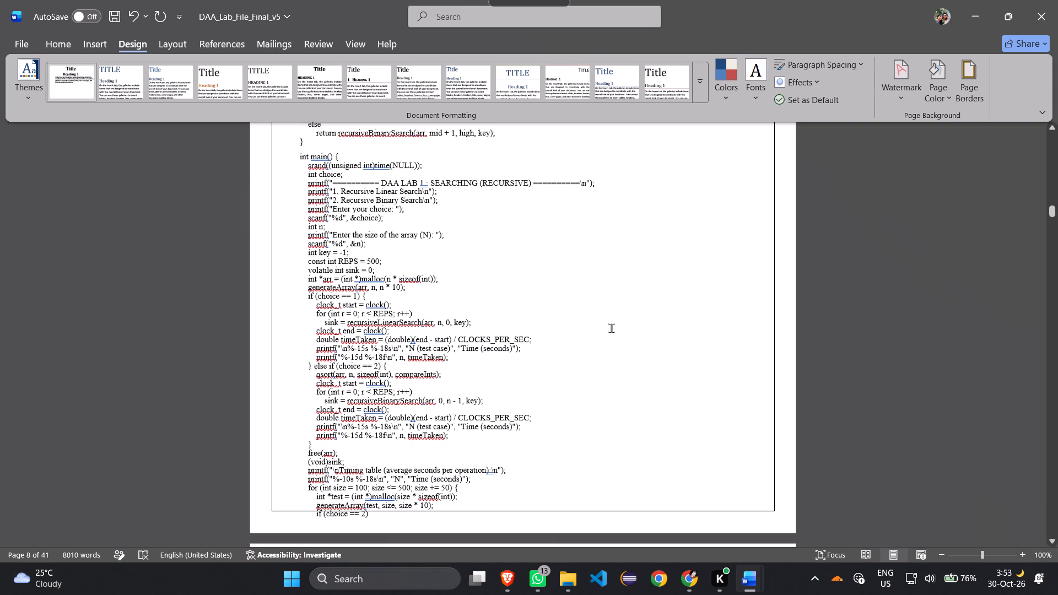
left_click(527, 285)
scroll(527, 285, "down", 1)
left_click(392, 357)
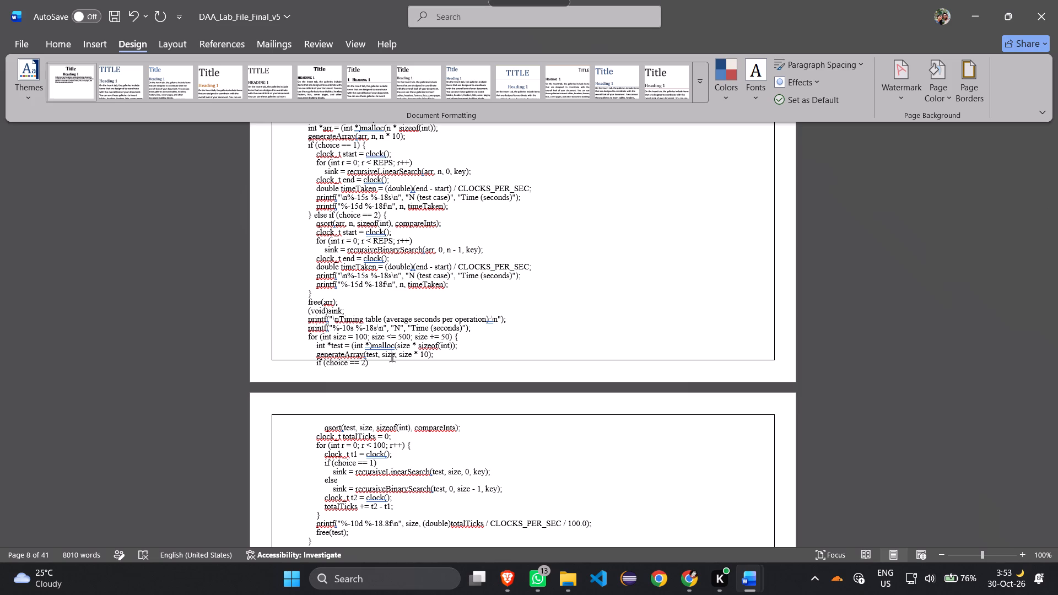
scroll(694, 226, "up", 3)
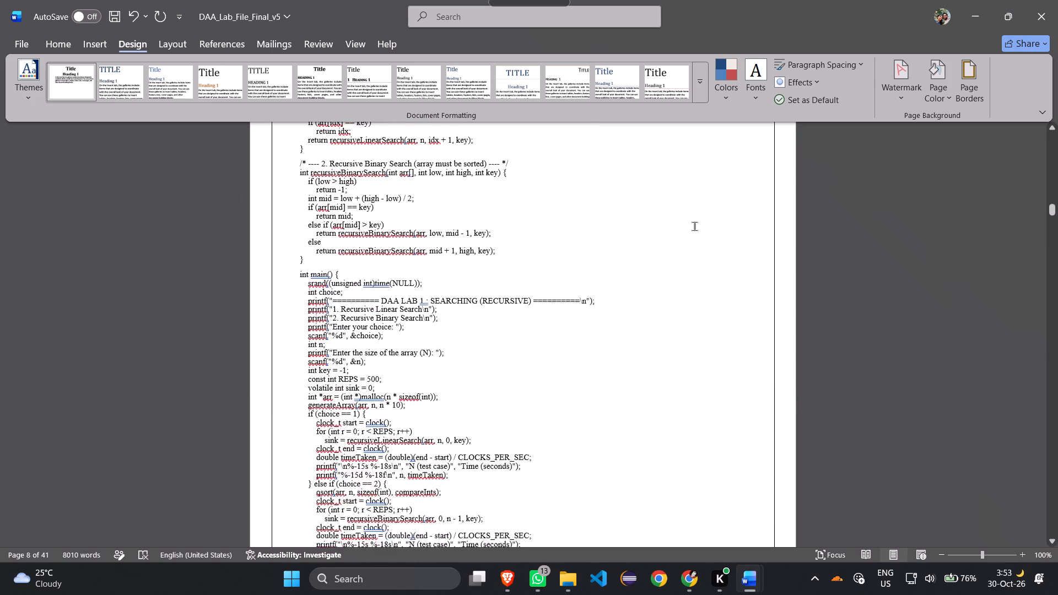
scroll(499, 278, "up", 1)
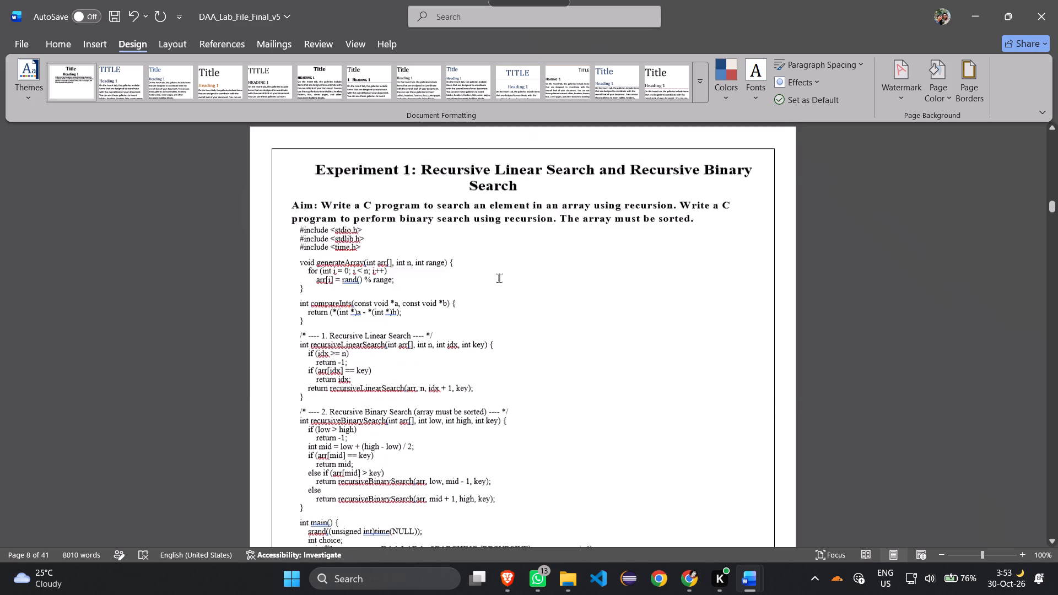
scroll(499, 278, "up", 1)
Insert a blank line between Experiment 1's Aim paragraph and its first #include line.
left_click(325, 289)
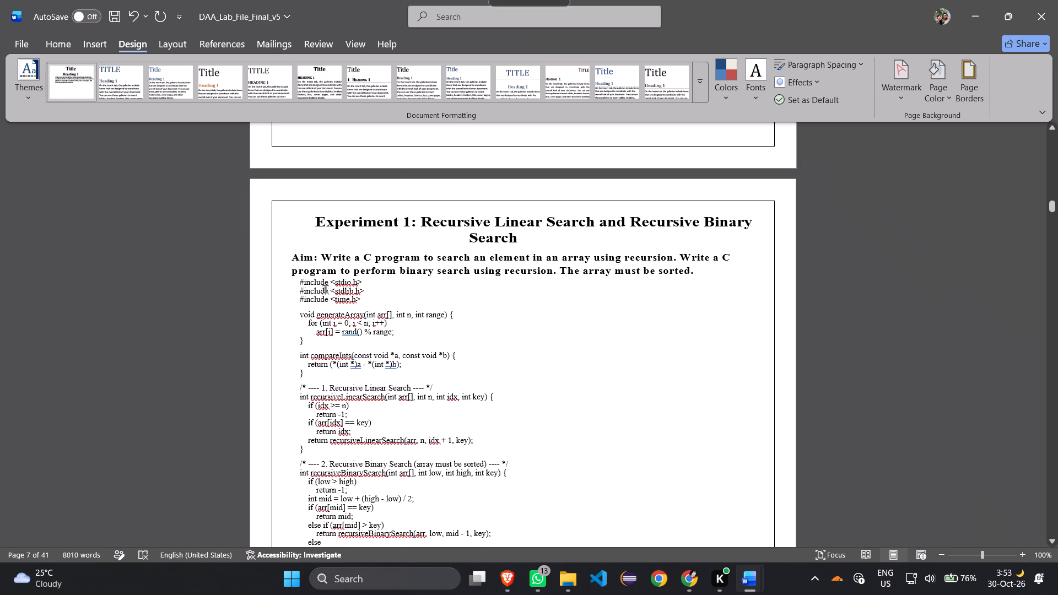
left_click(294, 286)
key("Return")
Set the font of Experiment 1's entire code listing to Calibri (Body).
left_click_drag(299, 282, 412, 570)
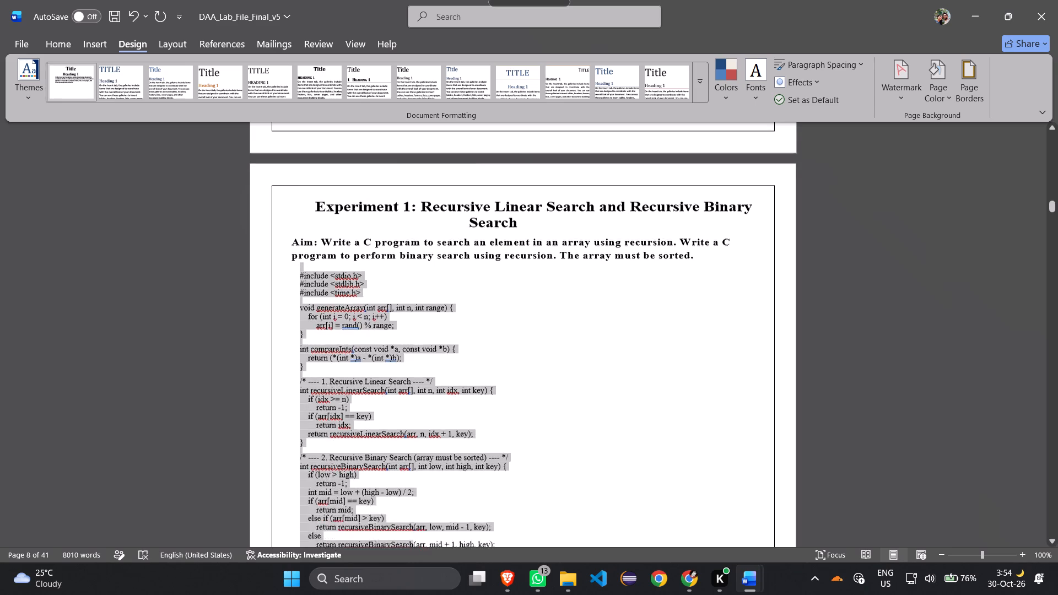
left_click_drag(412, 570, 436, 576)
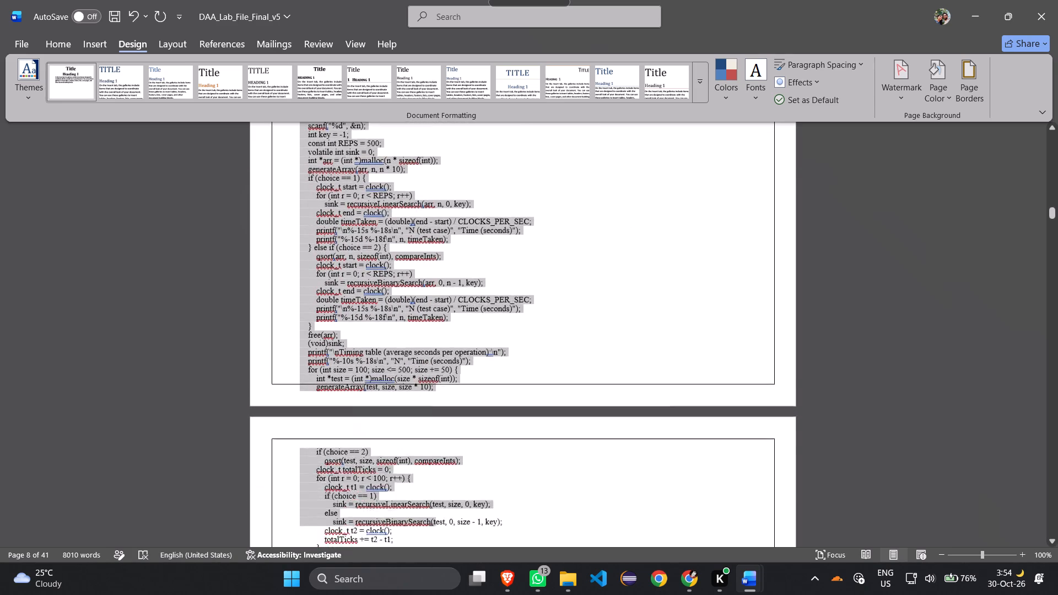
left_click_drag(436, 576, 457, 484)
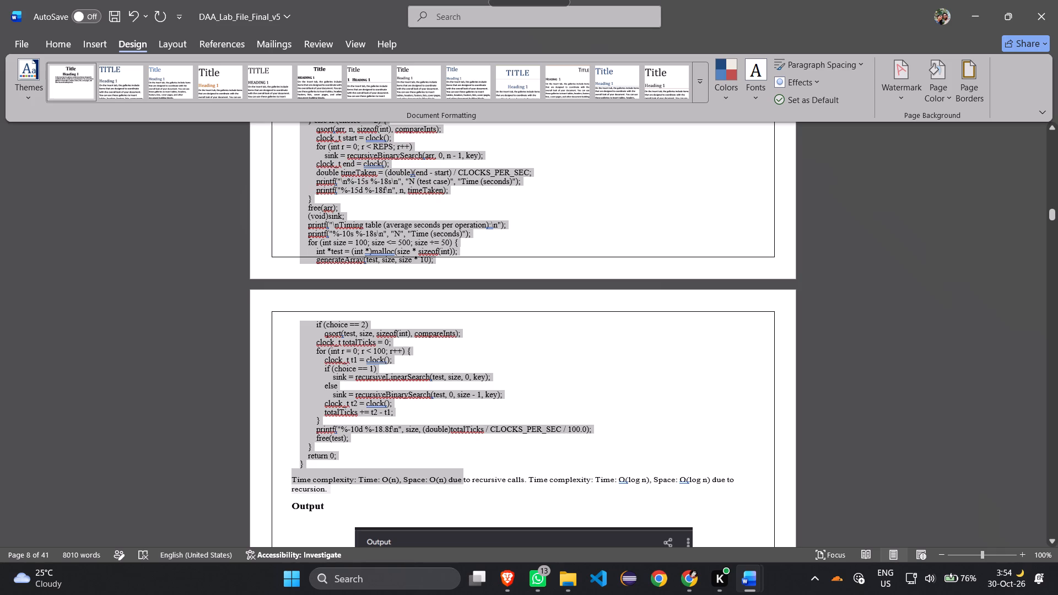
left_click_drag(457, 484, 462, 462)
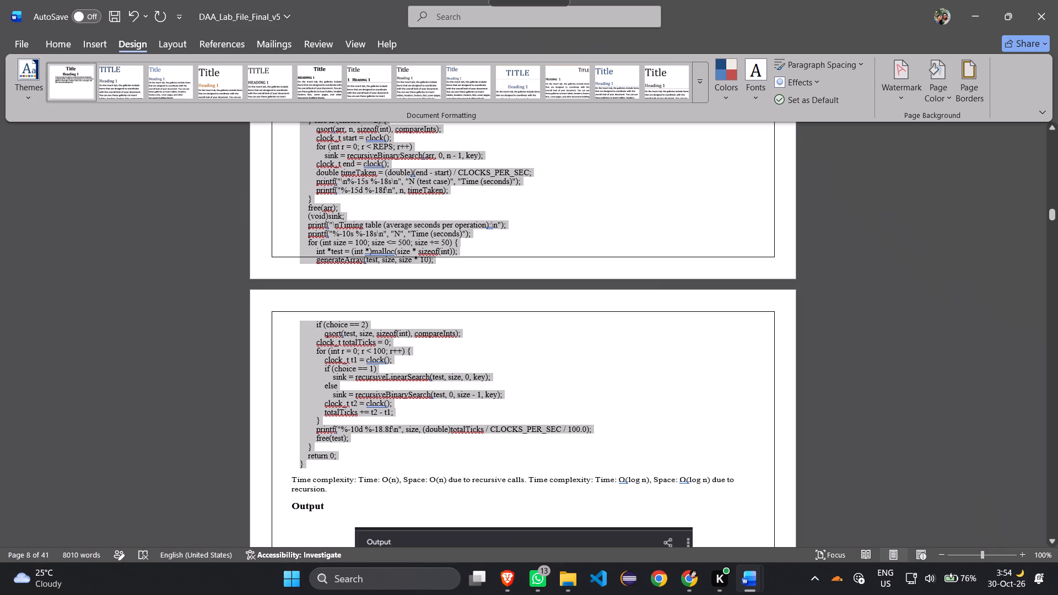
left_click_drag(462, 462, 462, 464)
left_click(61, 51)
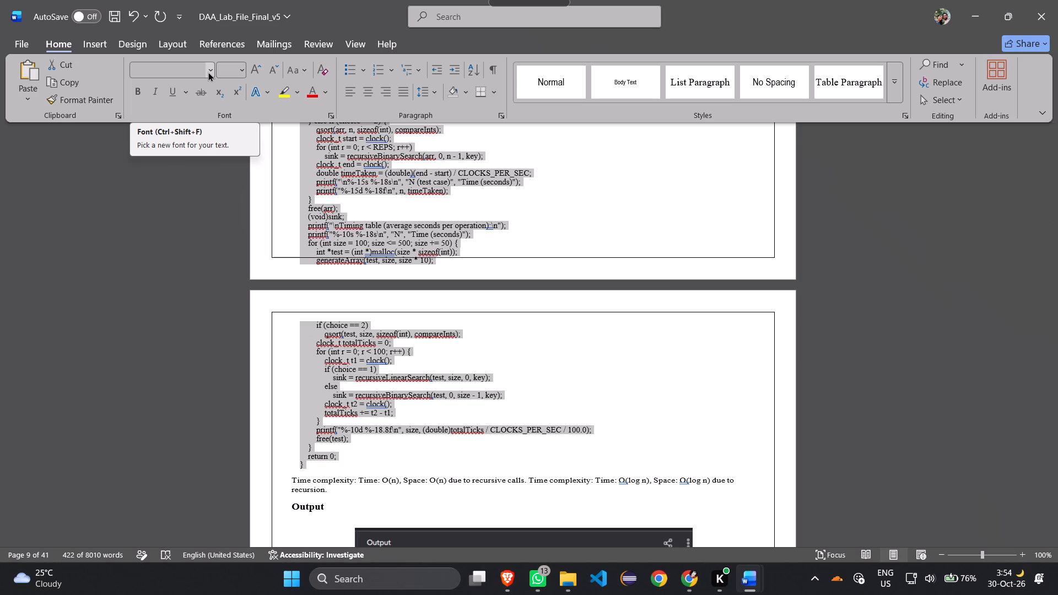
left_click(208, 72)
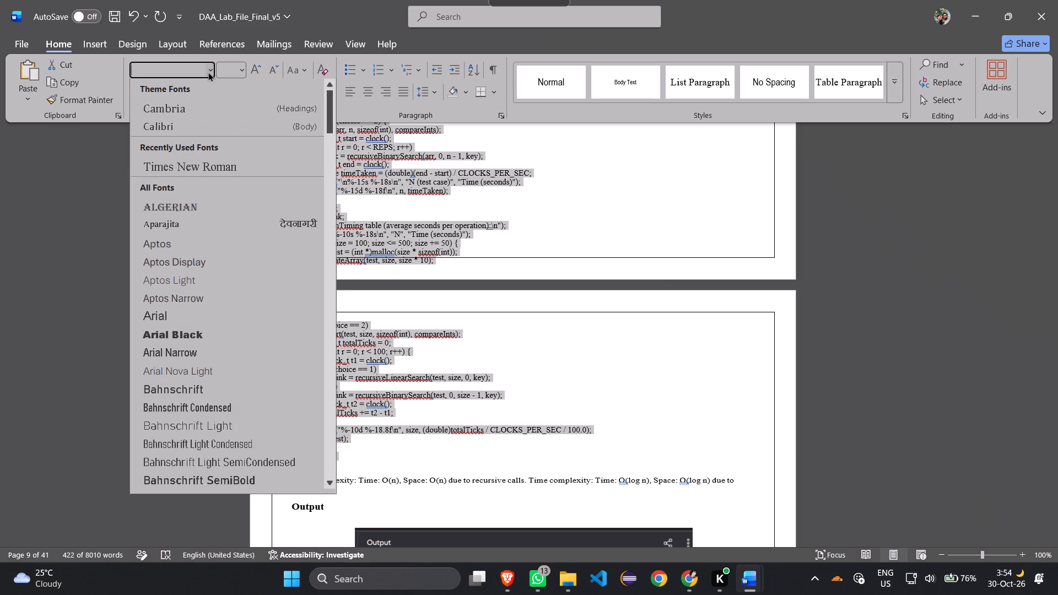
left_click(201, 123)
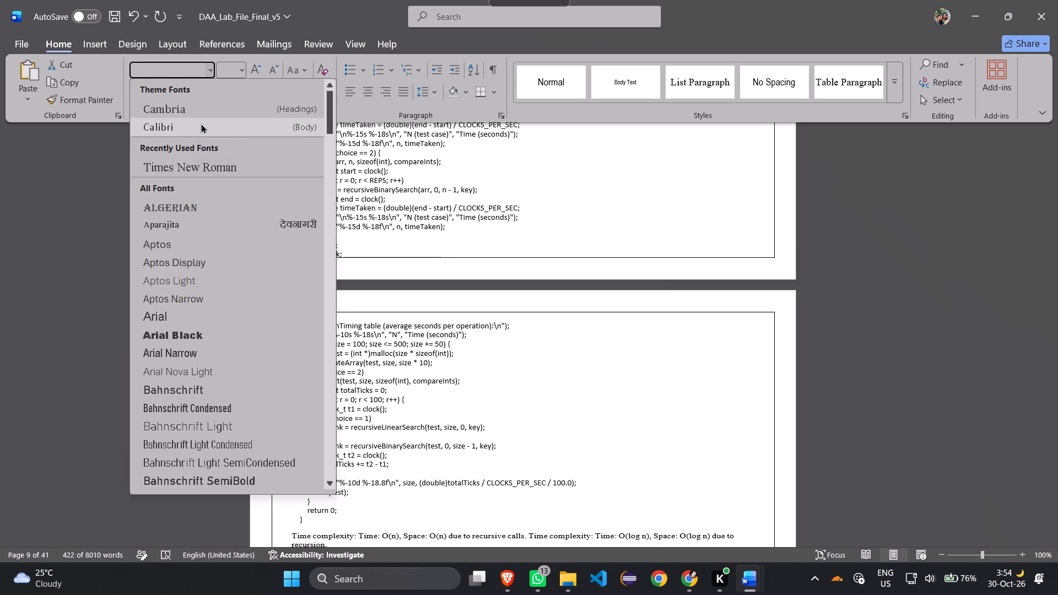
left_click(451, 228)
Format the Time complexity paragraph below Experiment 1's code in Arial italic.
scroll(451, 228, "up", 2)
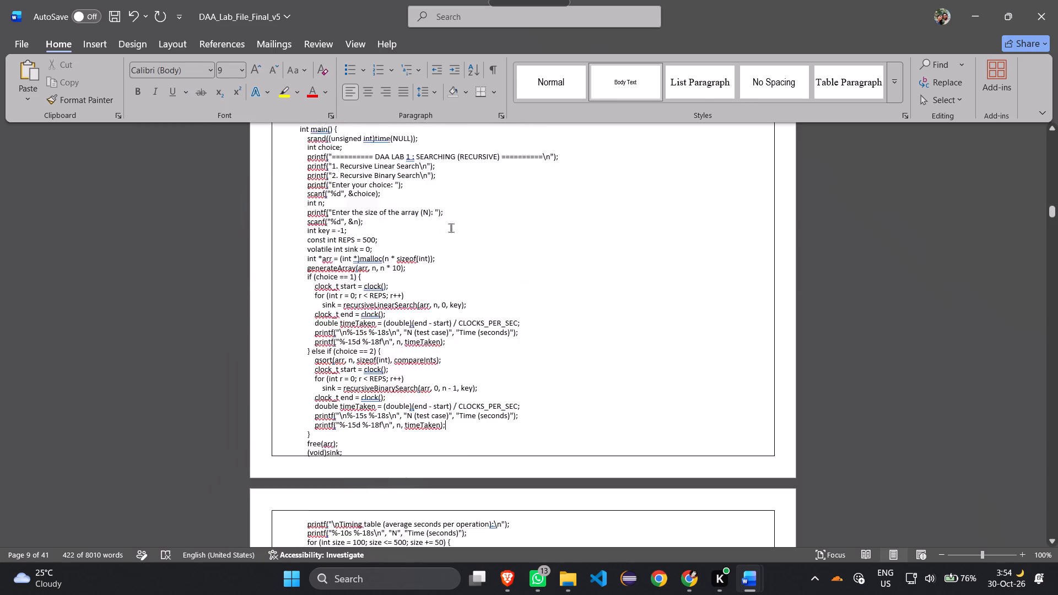
scroll(451, 228, "up", 5)
scroll(451, 228, "down", 1)
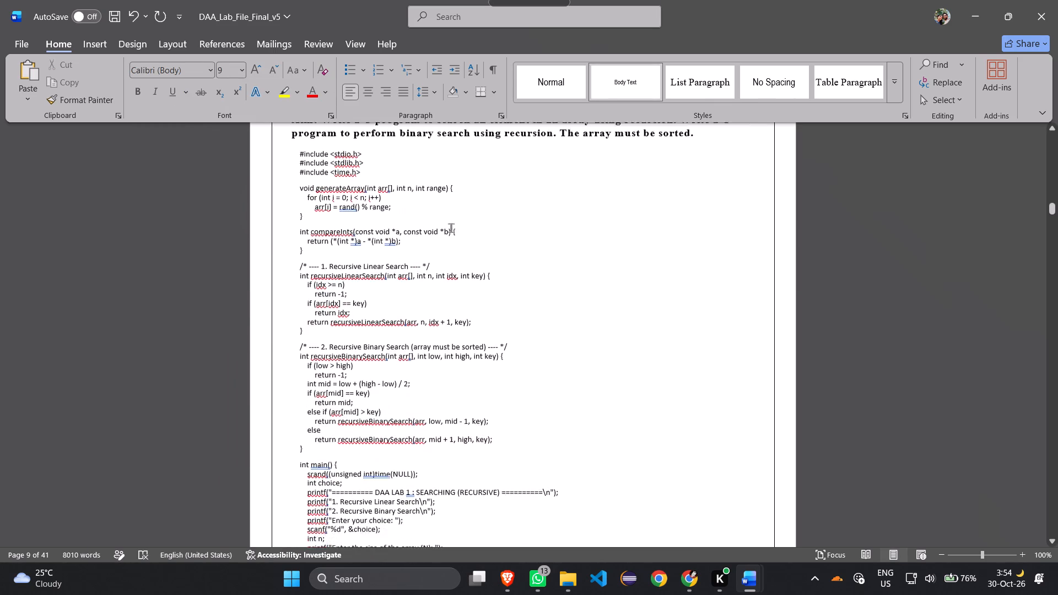
scroll(451, 228, "down", 2)
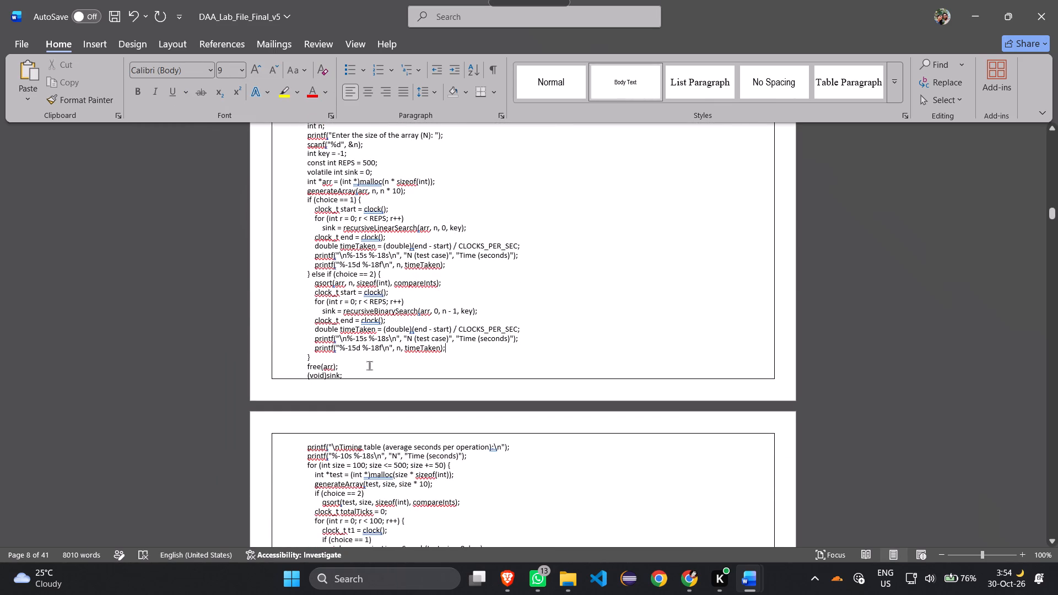
scroll(369, 366, "down", 2)
scroll(369, 366, "up", 1)
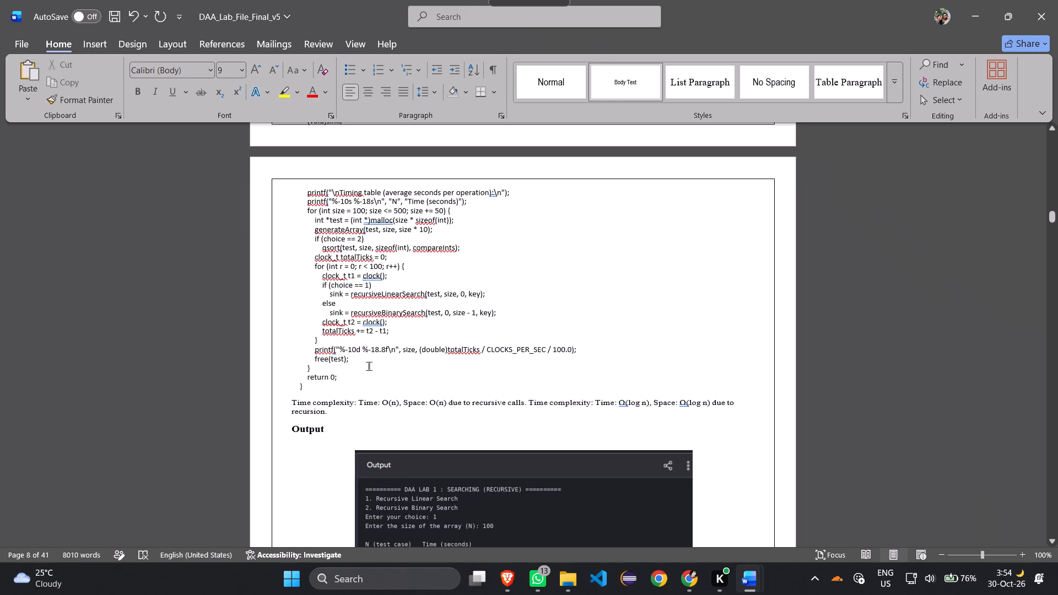
scroll(369, 366, "up", 1)
scroll(369, 366, "down", 1)
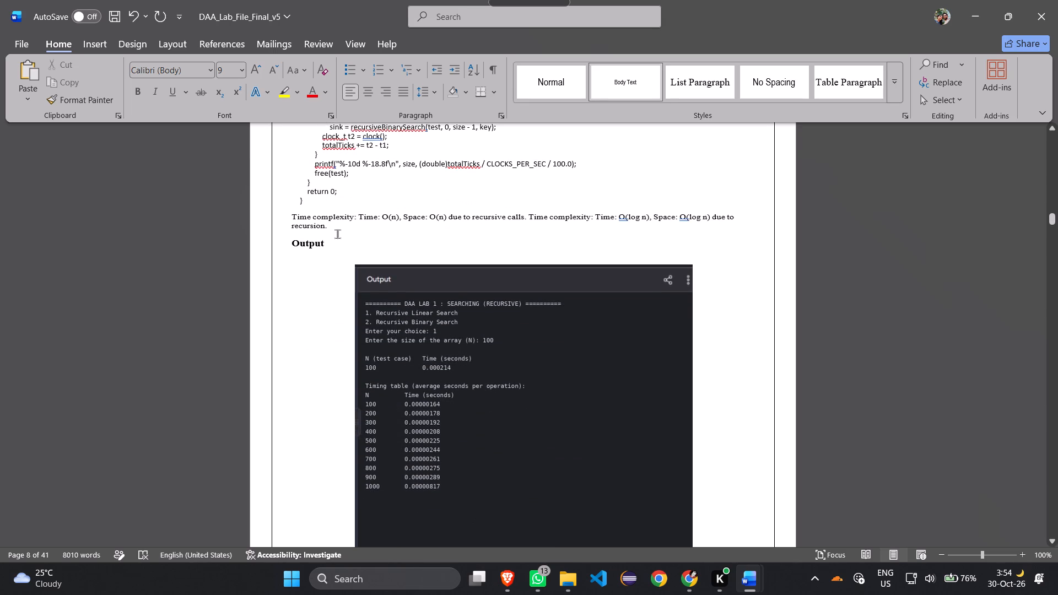
left_click_drag(333, 227, 284, 214)
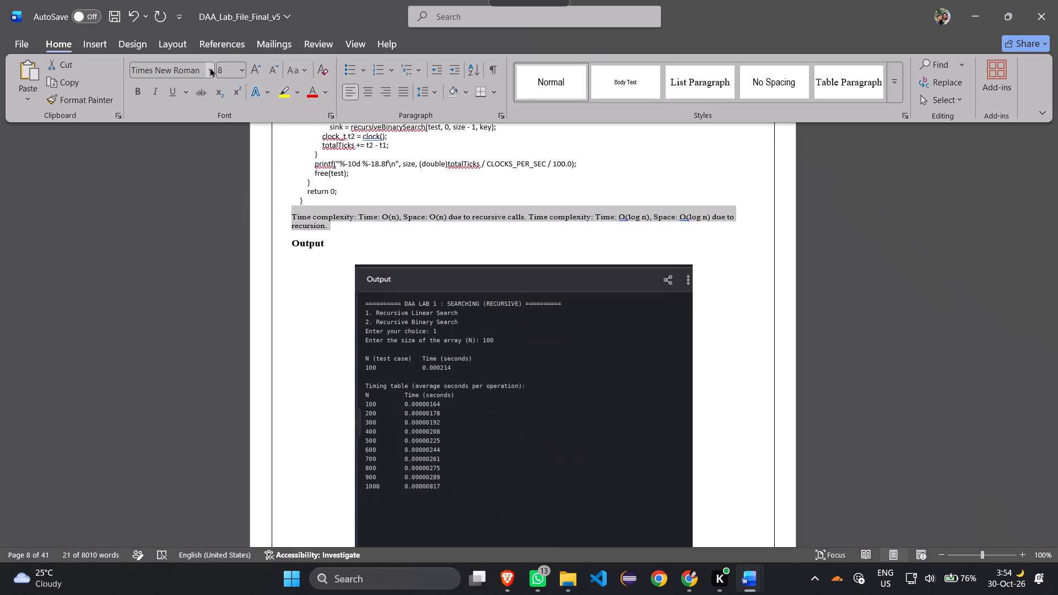
left_click(209, 67)
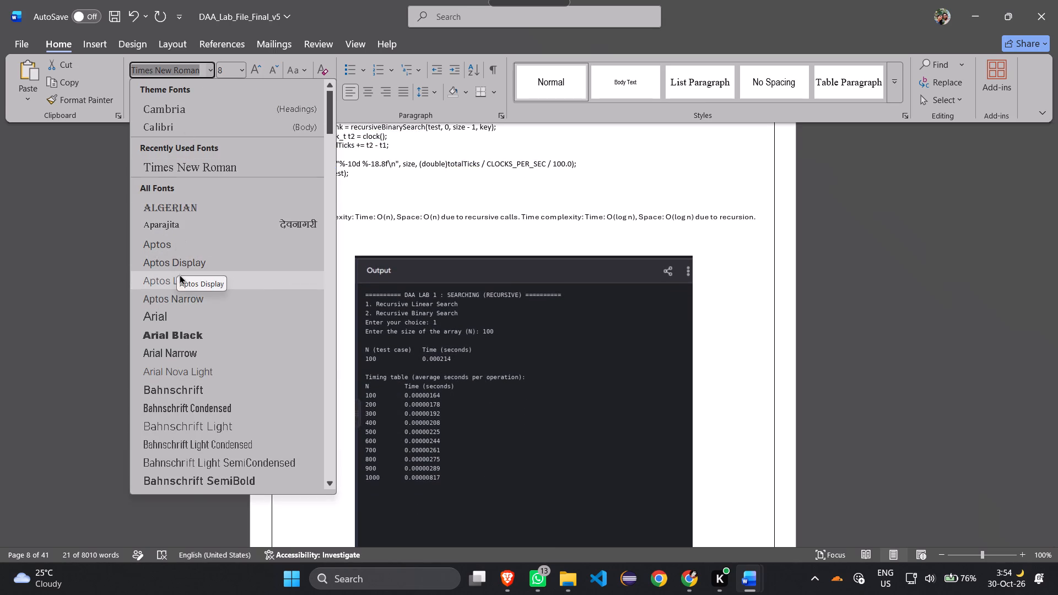
left_click(176, 313)
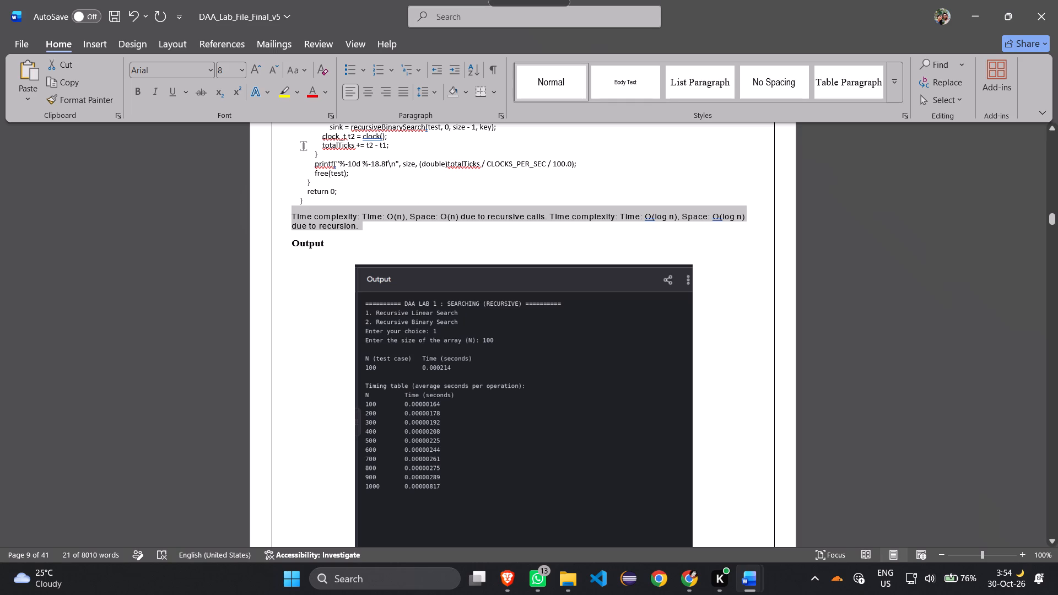
left_click(149, 90)
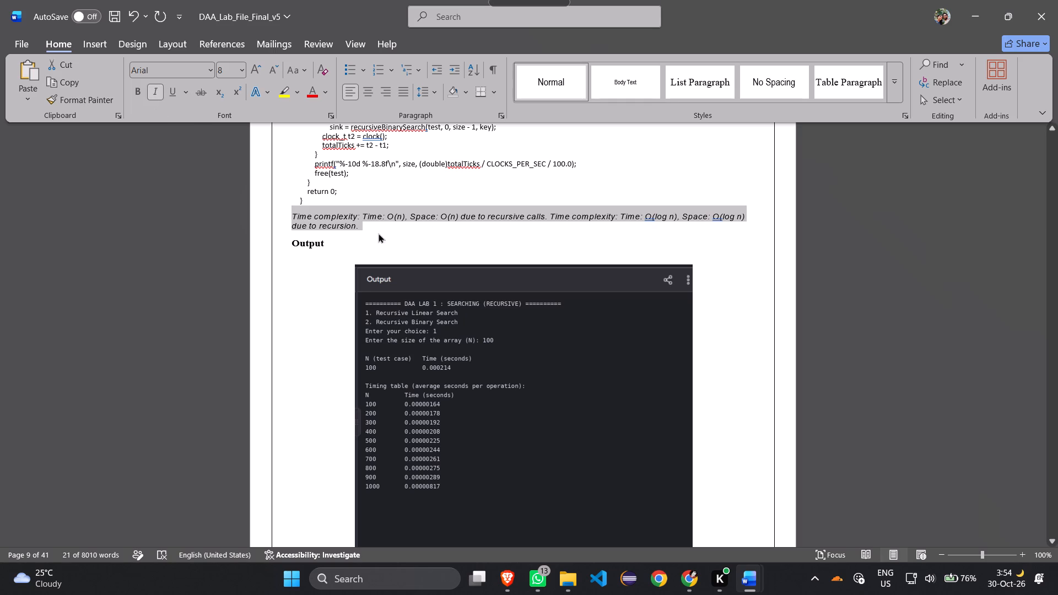
Examine the pages from Experiment 1's output screenshots through Experiment 2's Insertion Sort and Selection Sort parts, checking layout and picture placement.
scroll(386, 237, "up", 2)
scroll(386, 237, "down", 3)
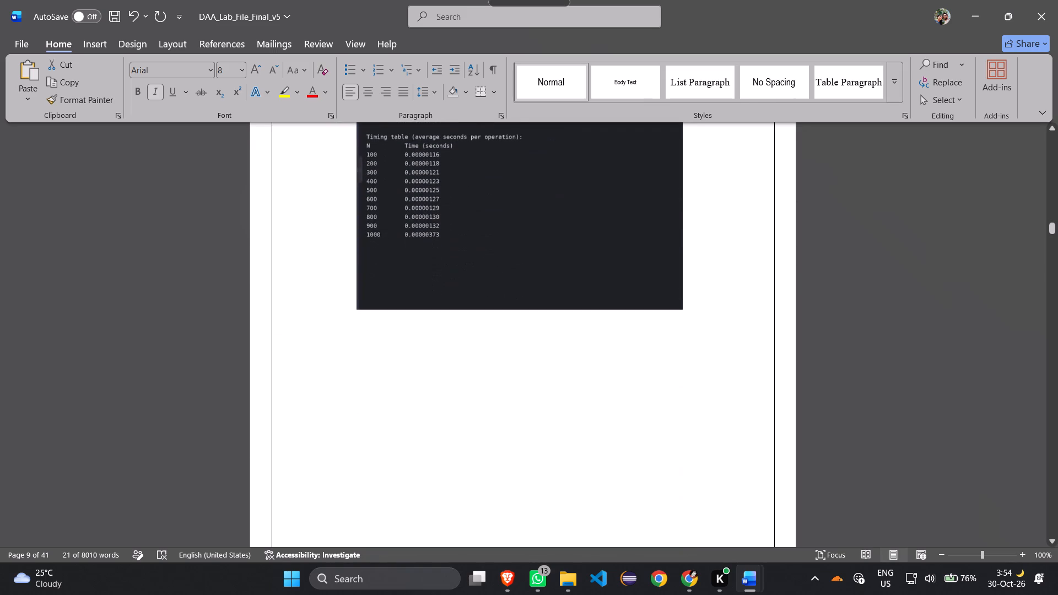
scroll(386, 237, "down", 2)
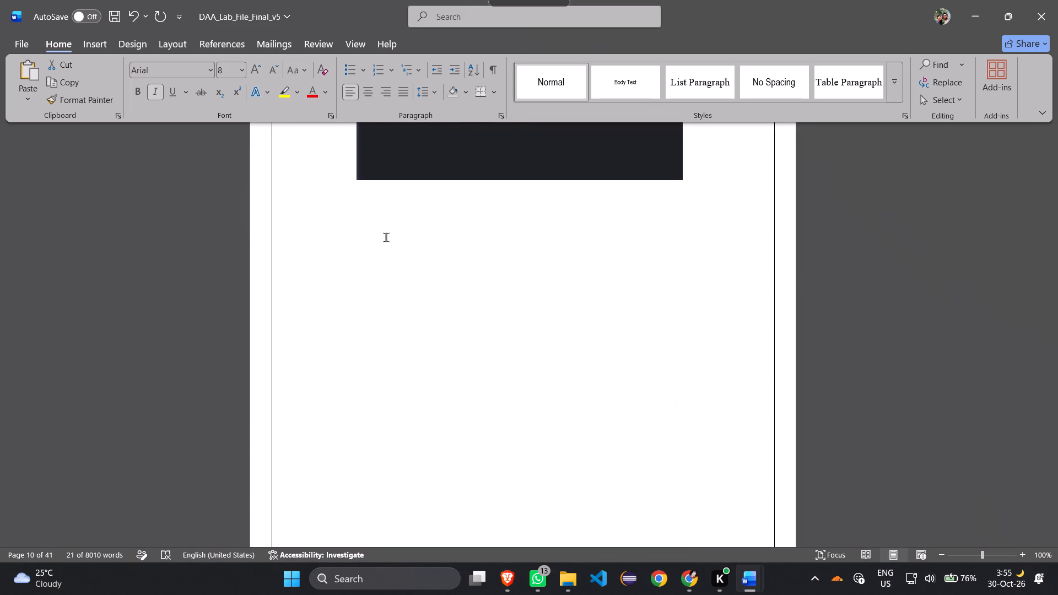
scroll(386, 237, "down", 6)
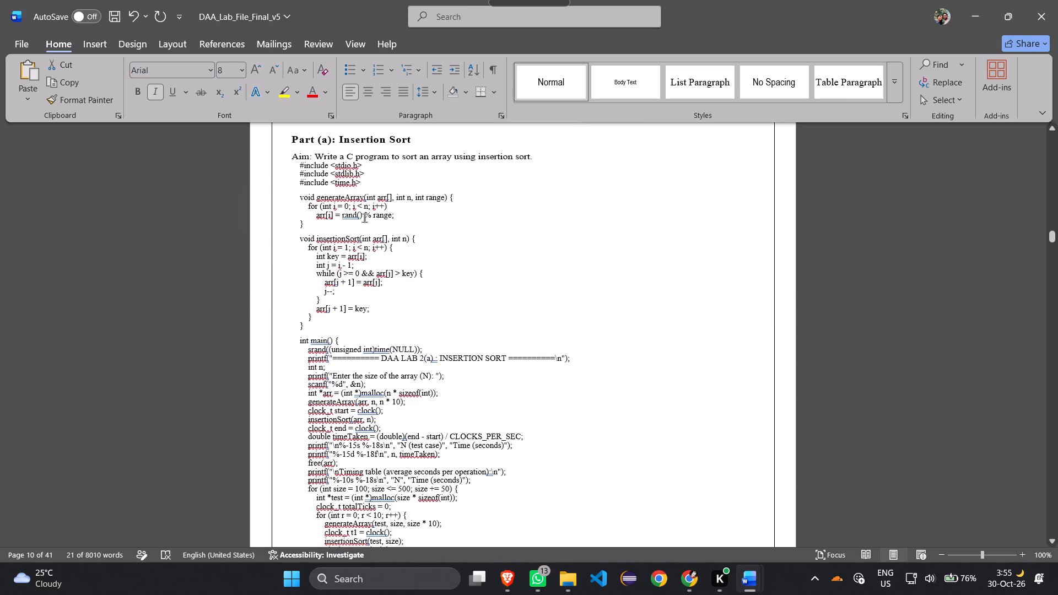
scroll(389, 208, "down", 6)
scroll(389, 208, "up", 4)
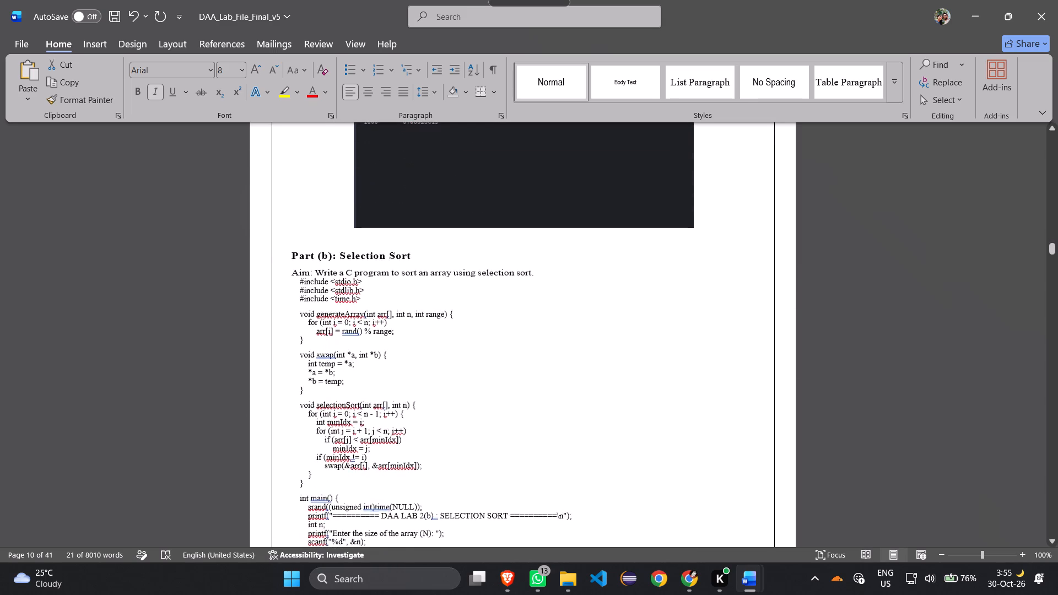
scroll(389, 208, "up", 2)
scroll(389, 208, "down", 6)
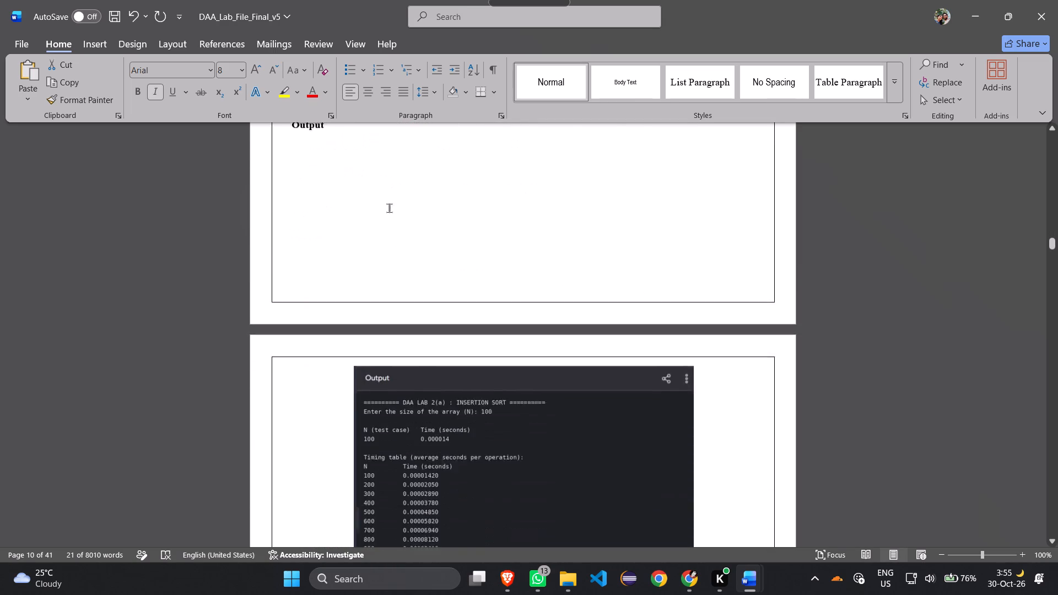
scroll(389, 208, "down", 1)
Start the Crop tool on the Insertion Sort output screenshot in Experiment 2.
left_click(427, 372)
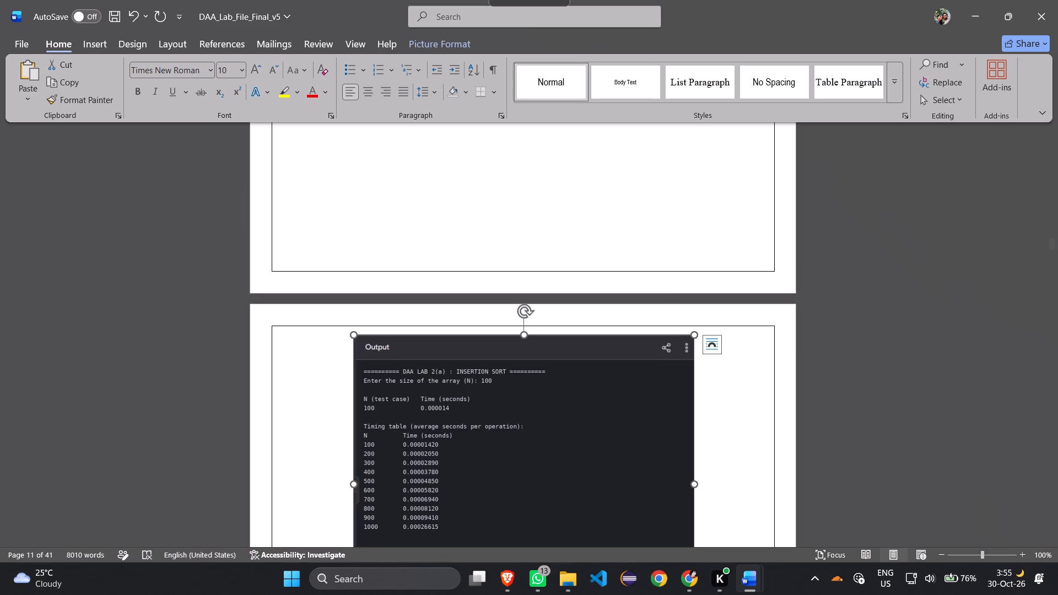
scroll(427, 372, "down", 1)
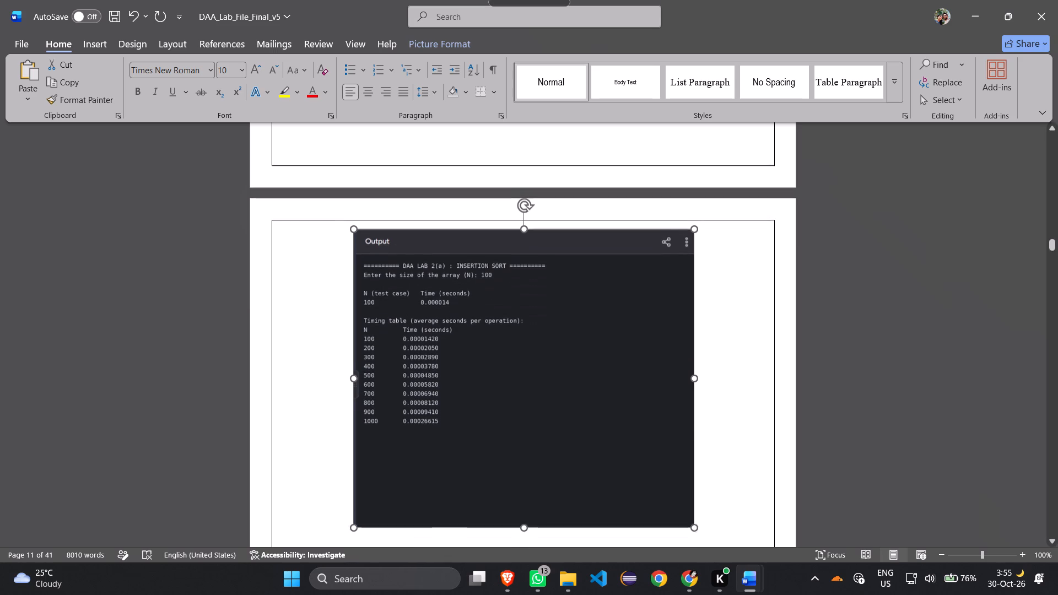
scroll(427, 372, "down", 2)
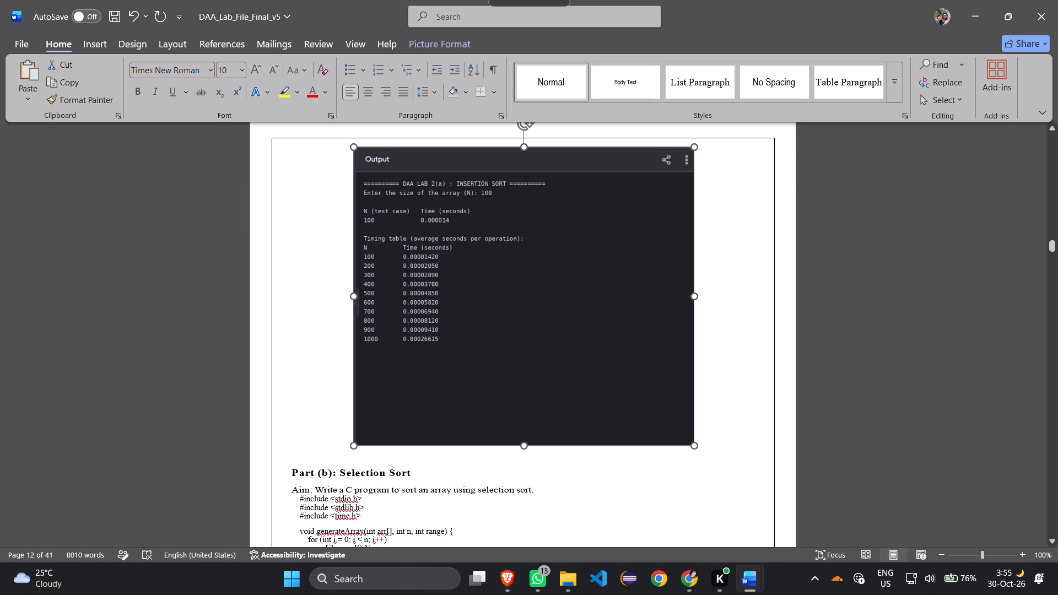
left_click(455, 36)
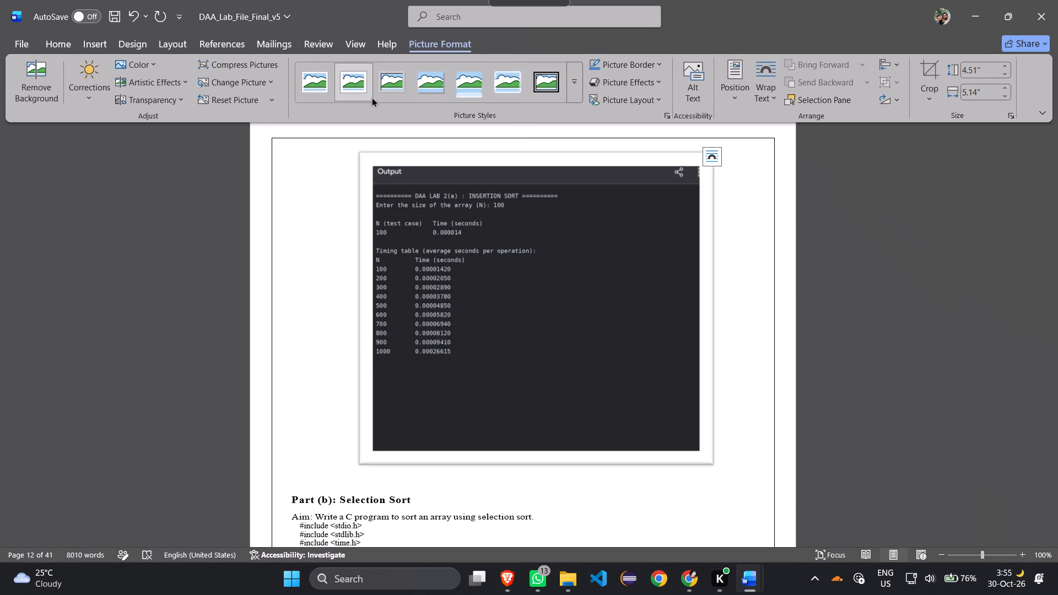
left_click(921, 75)
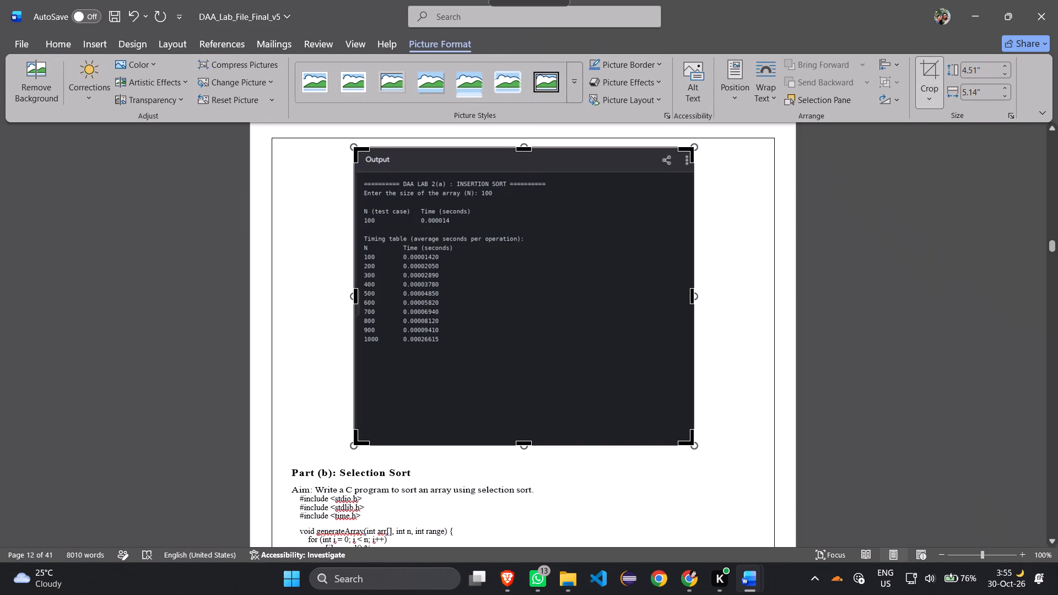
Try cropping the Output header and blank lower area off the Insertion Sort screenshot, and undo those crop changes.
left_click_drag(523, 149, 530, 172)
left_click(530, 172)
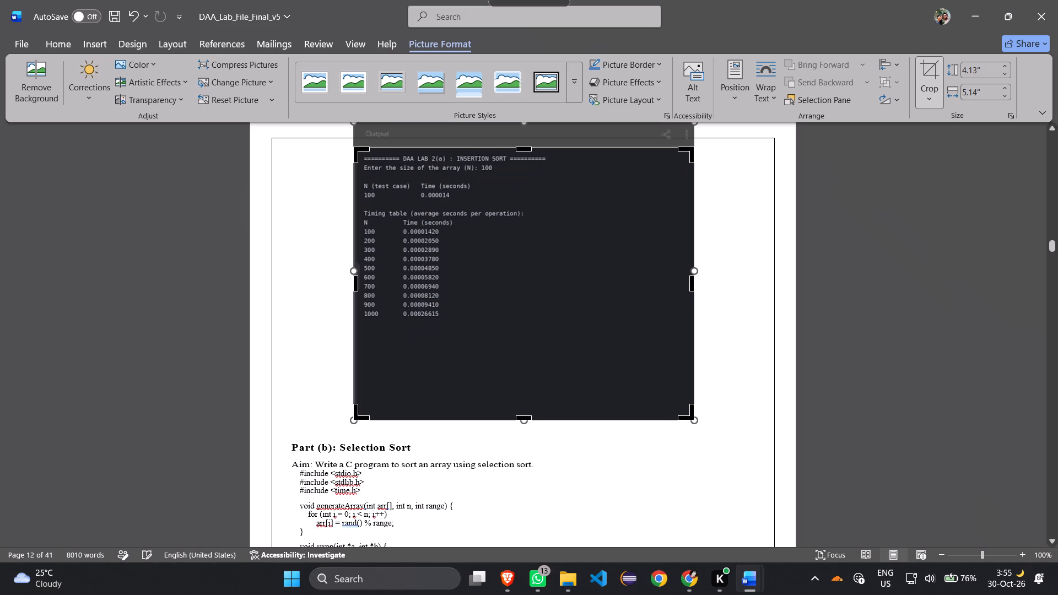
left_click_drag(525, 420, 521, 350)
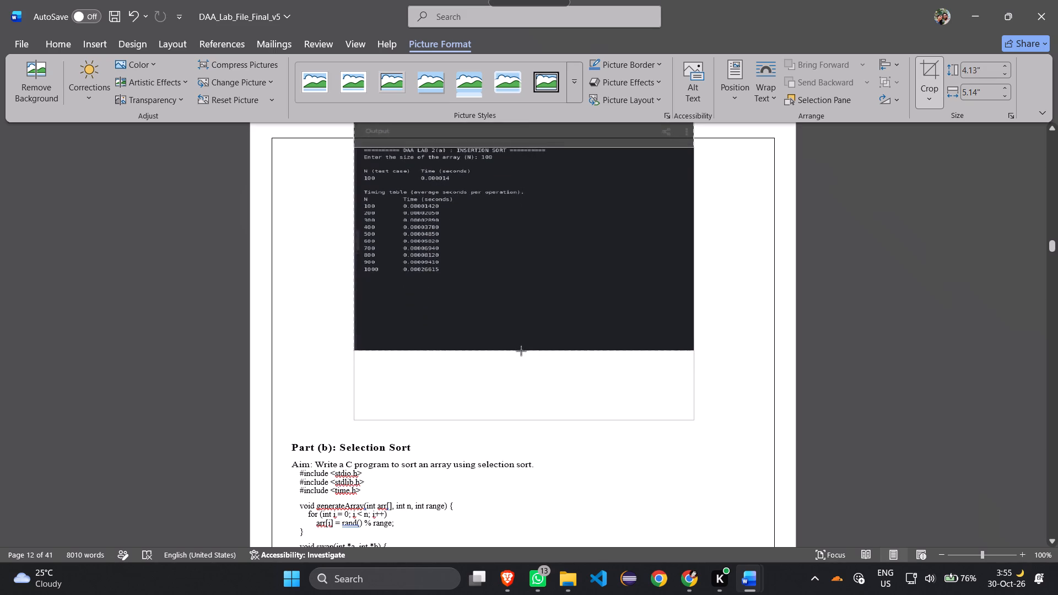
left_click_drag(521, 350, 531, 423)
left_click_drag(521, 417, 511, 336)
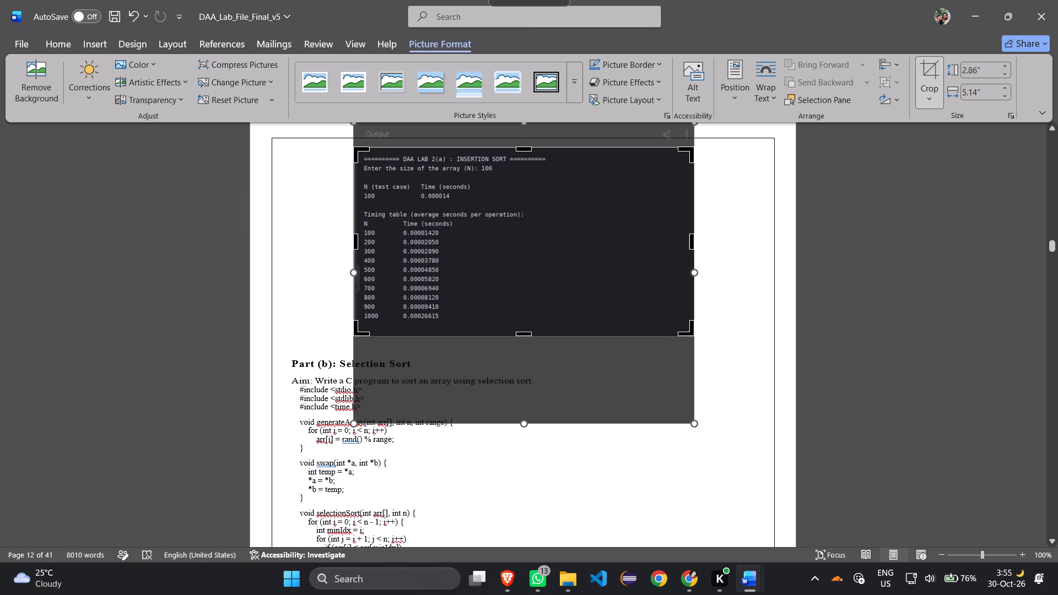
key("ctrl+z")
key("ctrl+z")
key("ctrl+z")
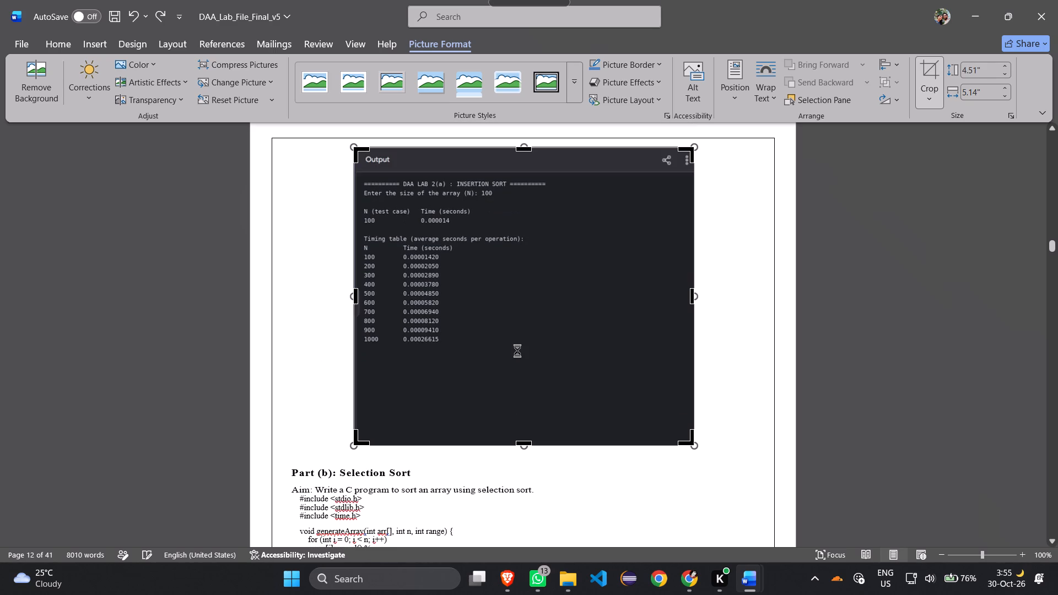
Crop the Insertion Sort screenshot to about 2.64" high, removing the Output header and the empty area below the timing table.
left_click_drag(527, 151, 530, 180)
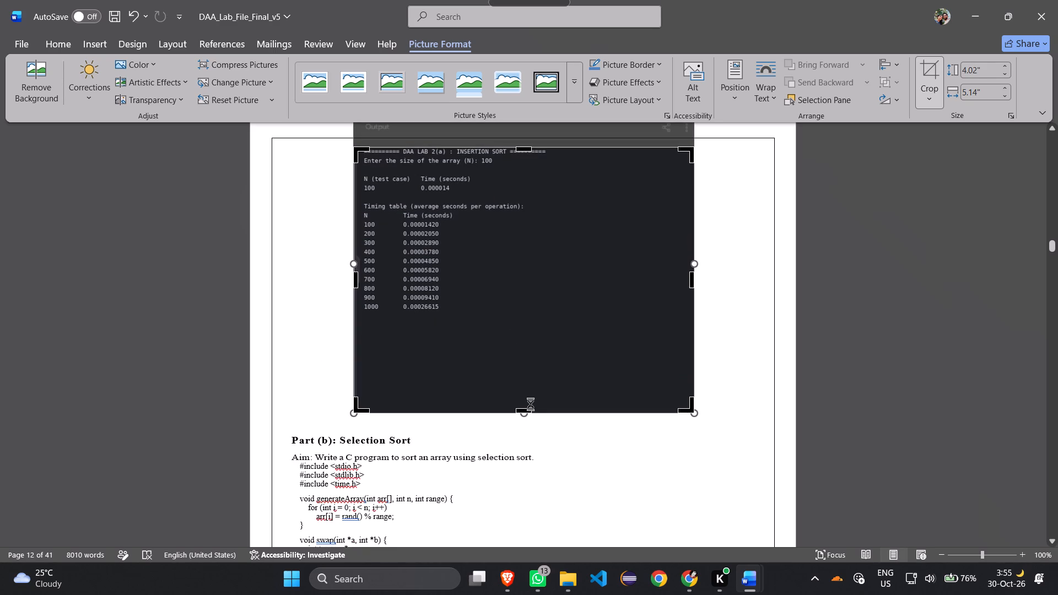
left_click_drag(525, 410, 512, 322)
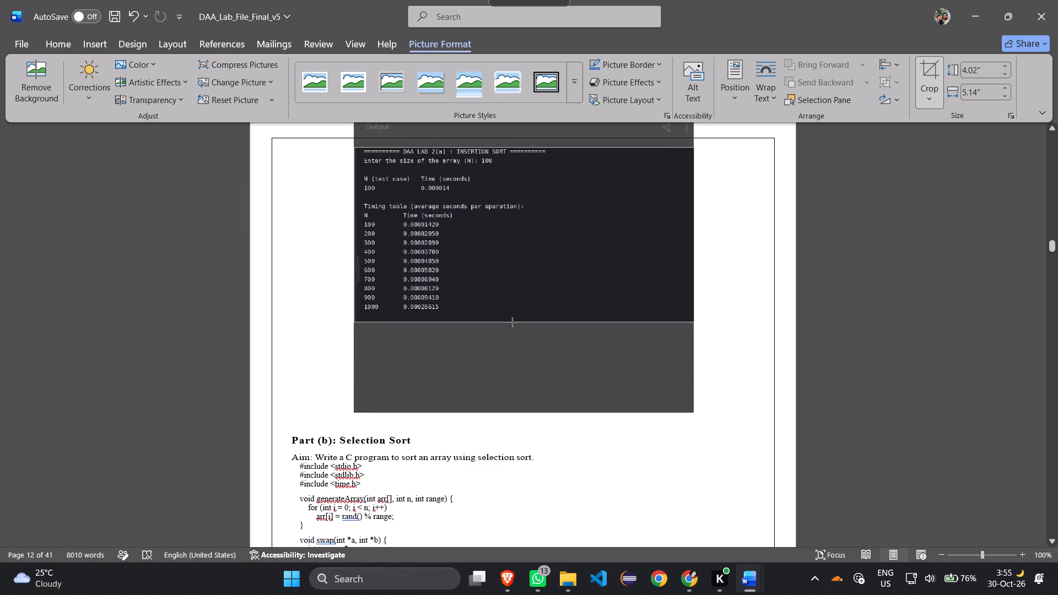
left_click_drag(512, 322, 511, 322)
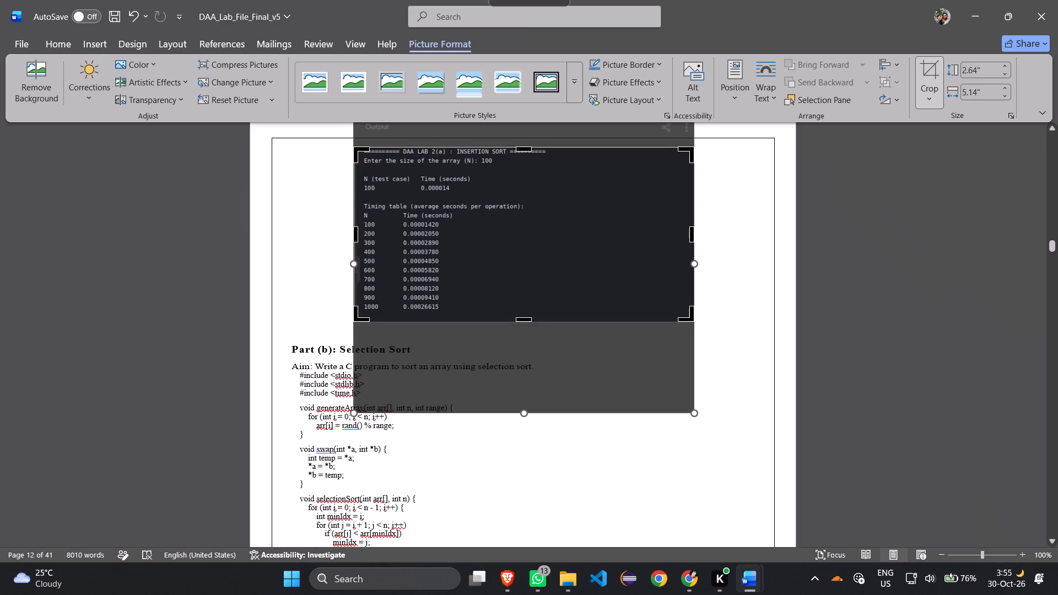
left_click(752, 246)
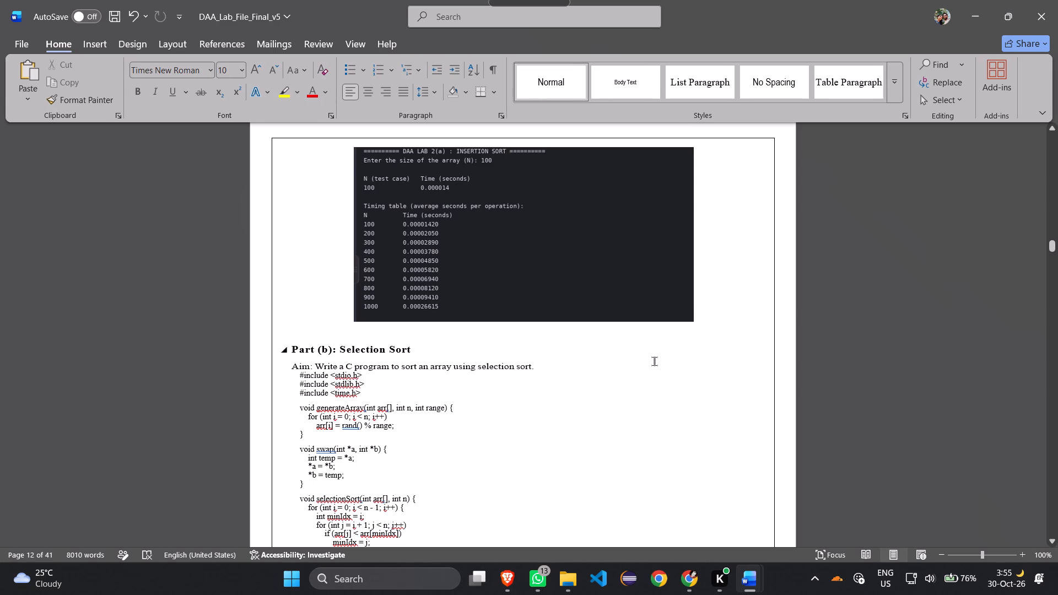
Enlarge the Aim sentence under Experiment 2's Part (a): Insertion Sort to 14 pt.
scroll(654, 361, "up", 4)
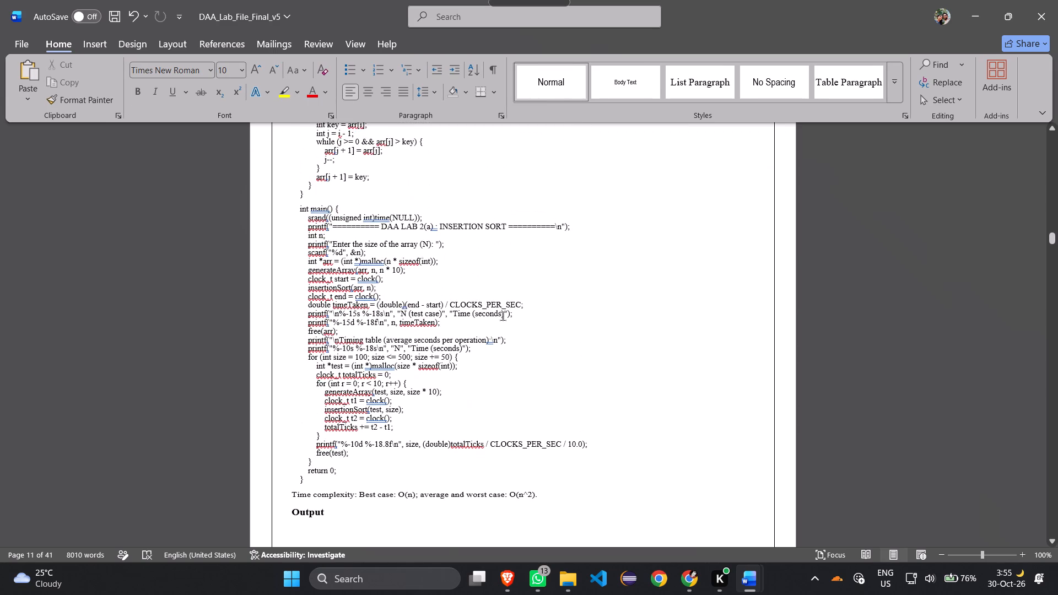
scroll(449, 292, "up", 1)
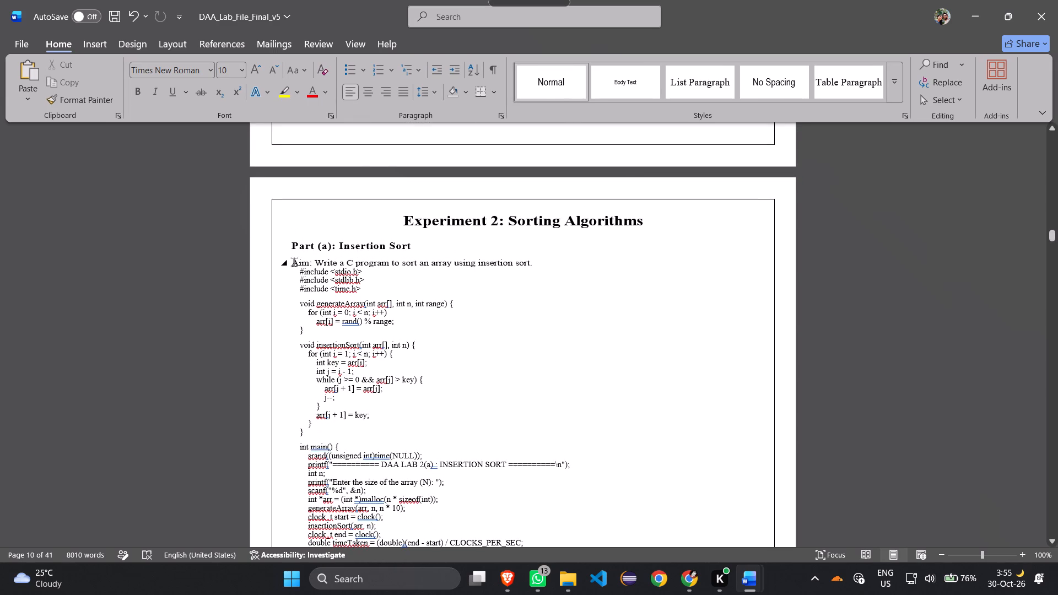
left_click_drag(293, 262, 530, 264)
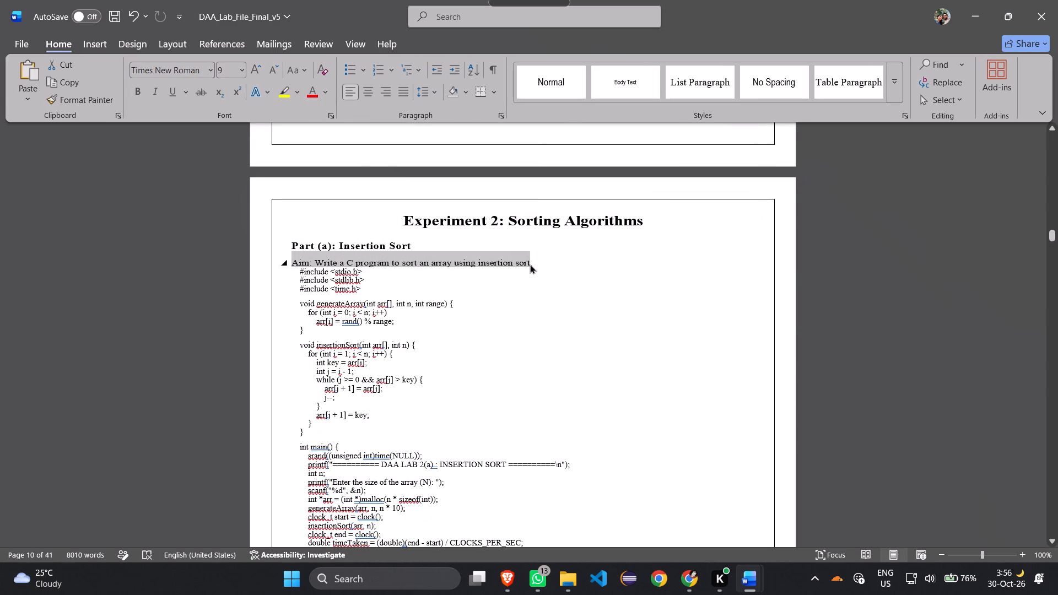
key("ctrl+shift+period")
key("ctrl+shift+period")
key("ctrl+shift+period")
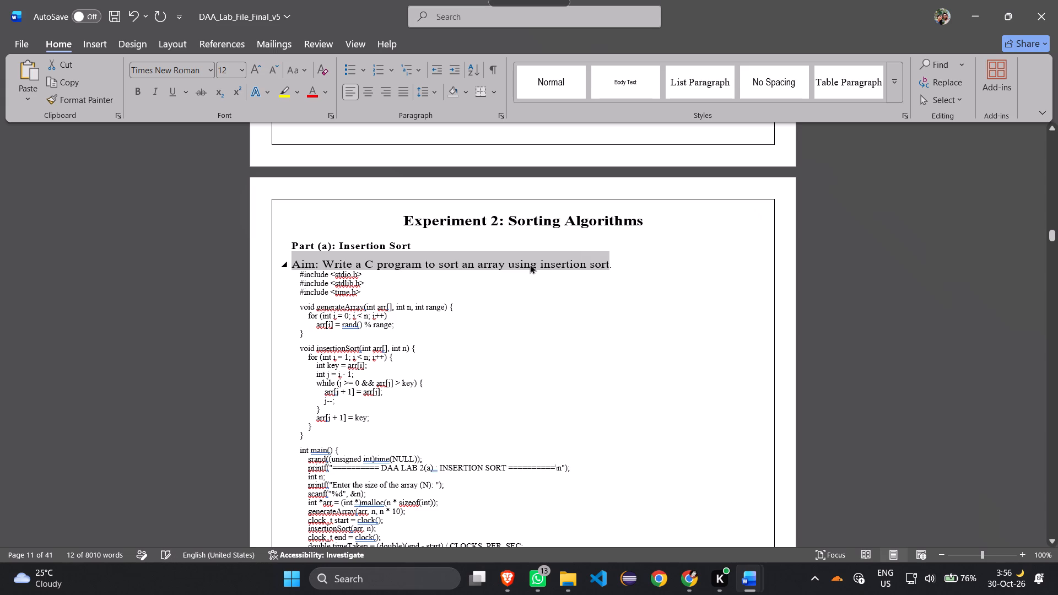
key("ctrl+shift+period")
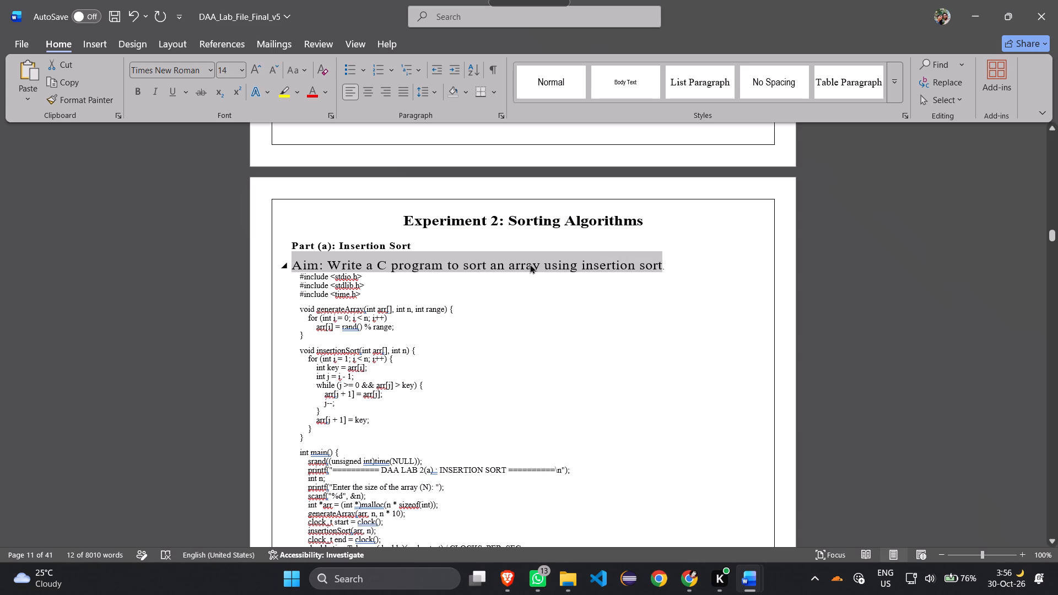
key("ctrl+shift+comma")
key("ctrl+shift+period")
Insert a blank line between the Insertion Sort Aim and its first #include line.
scroll(384, 297, "down", 1)
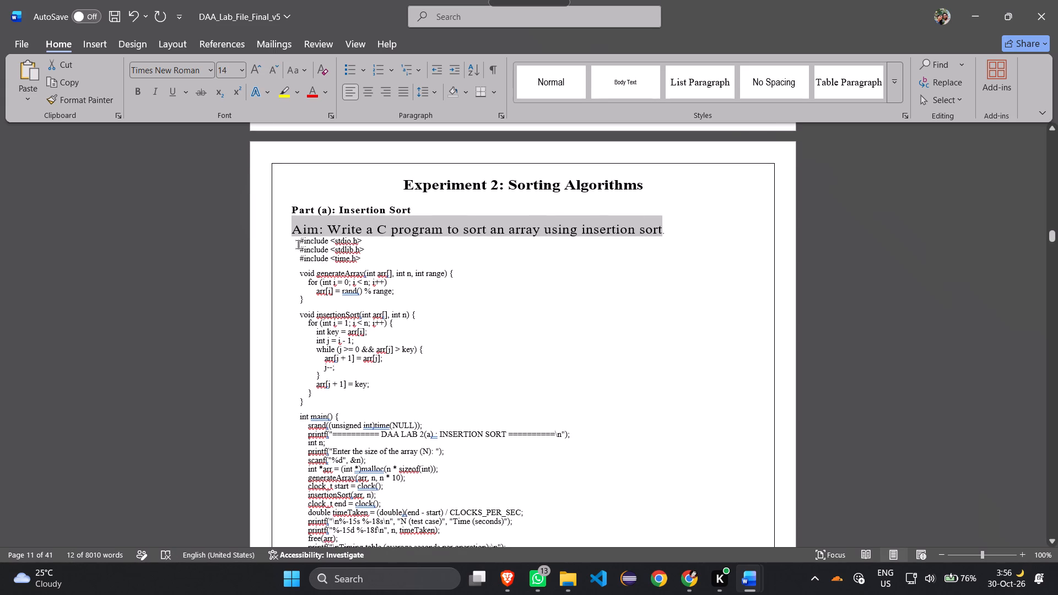
left_click(298, 244)
key("Return")
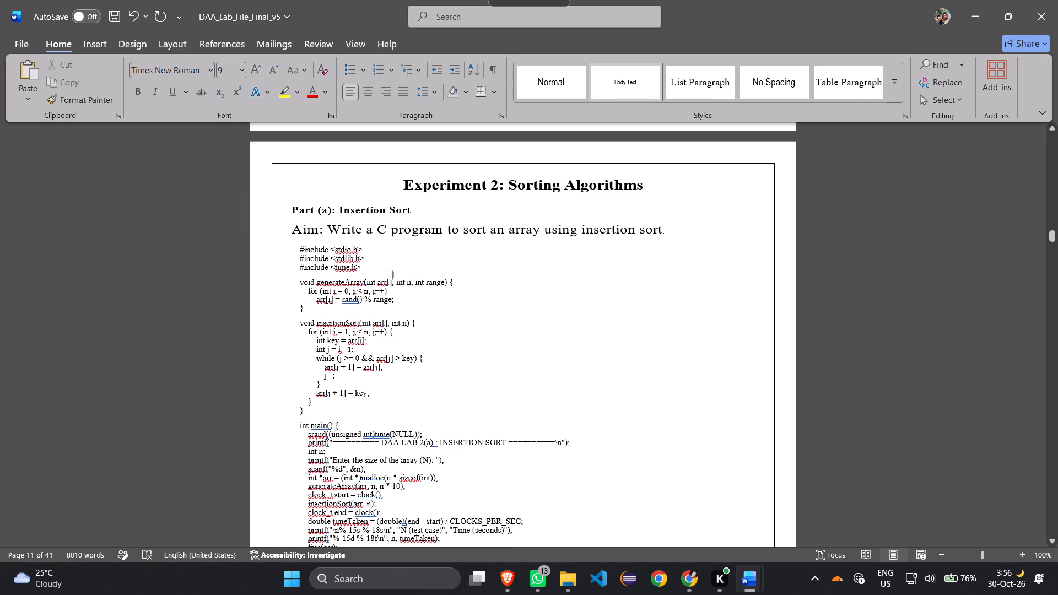
Set the font of the whole Insertion Sort code listing and its Time complexity line to Calibri (Body).
scroll(392, 274, "down", 1)
scroll(365, 258, "up", 1)
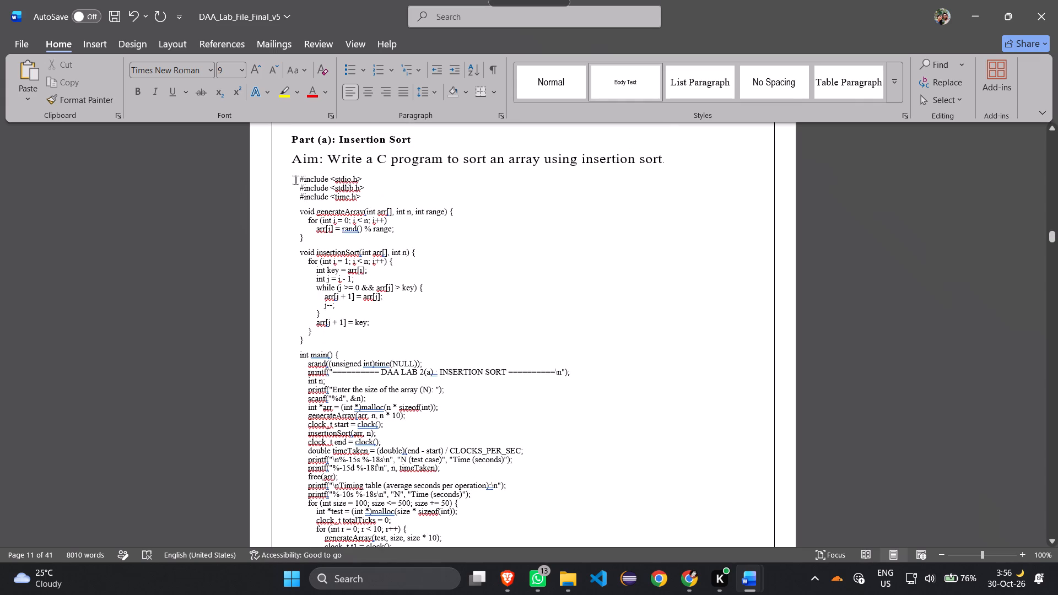
left_click_drag(295, 180, 480, 512)
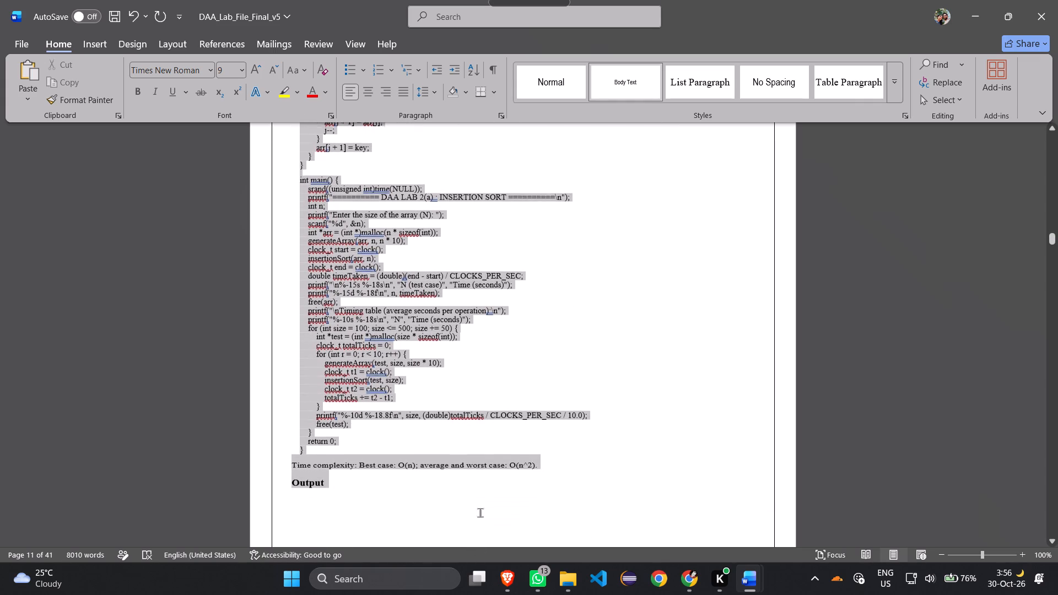
left_click_drag(480, 512, 552, 461)
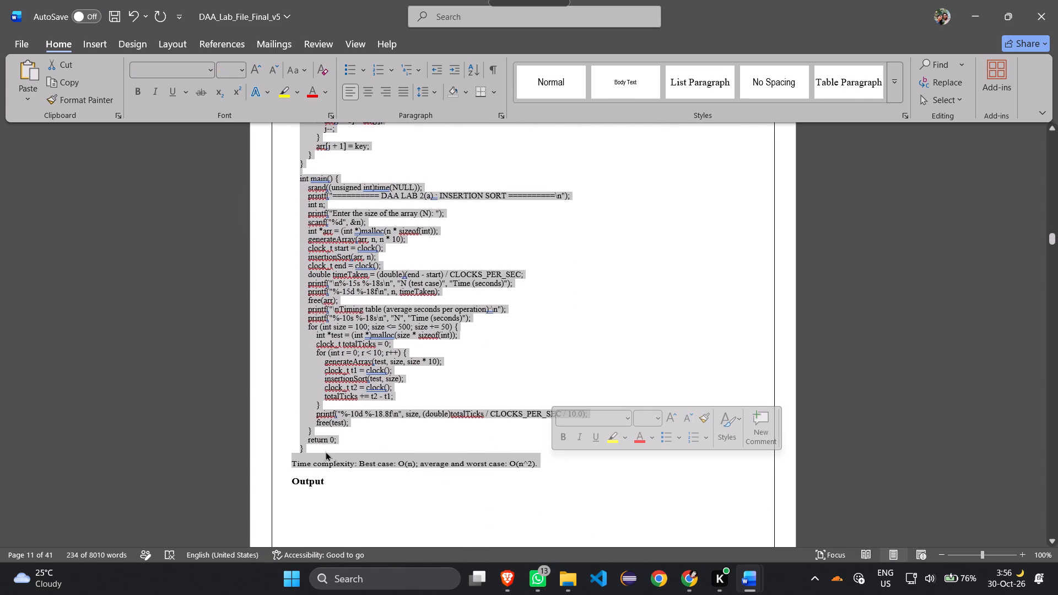
left_click(211, 68)
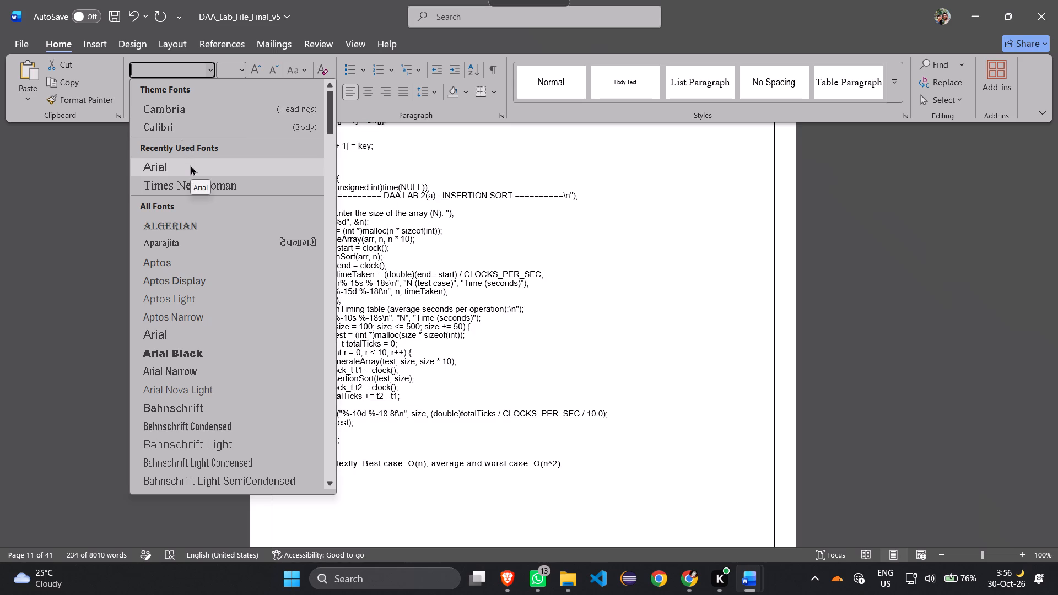
left_click(181, 127)
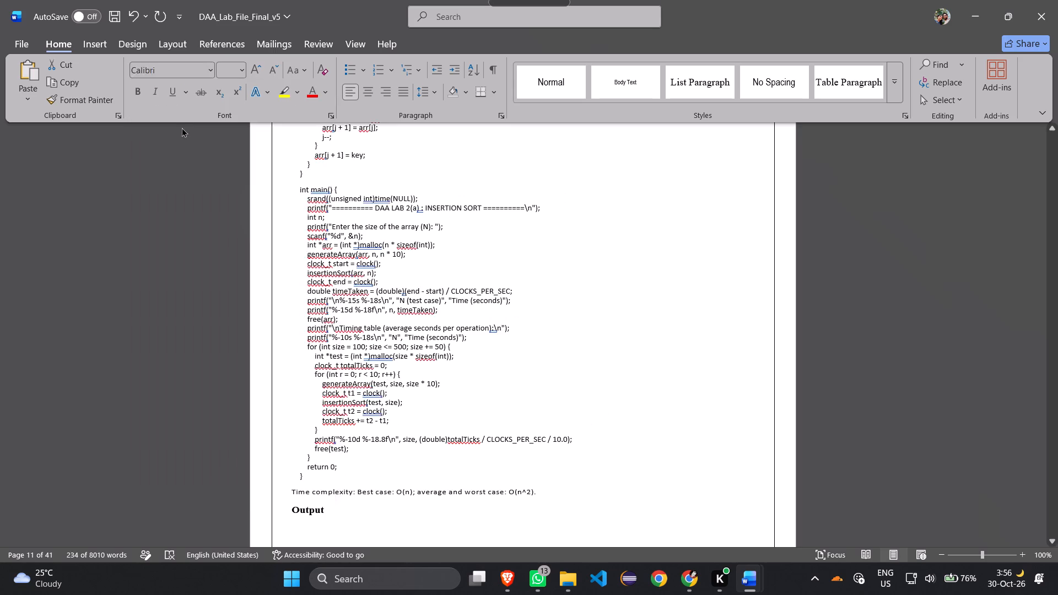
left_click(604, 313)
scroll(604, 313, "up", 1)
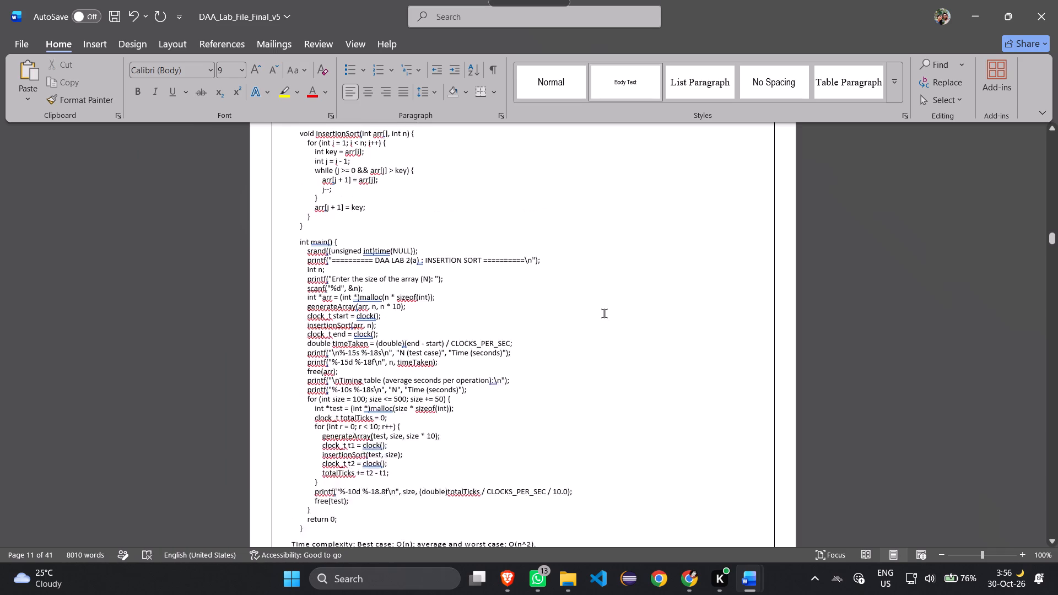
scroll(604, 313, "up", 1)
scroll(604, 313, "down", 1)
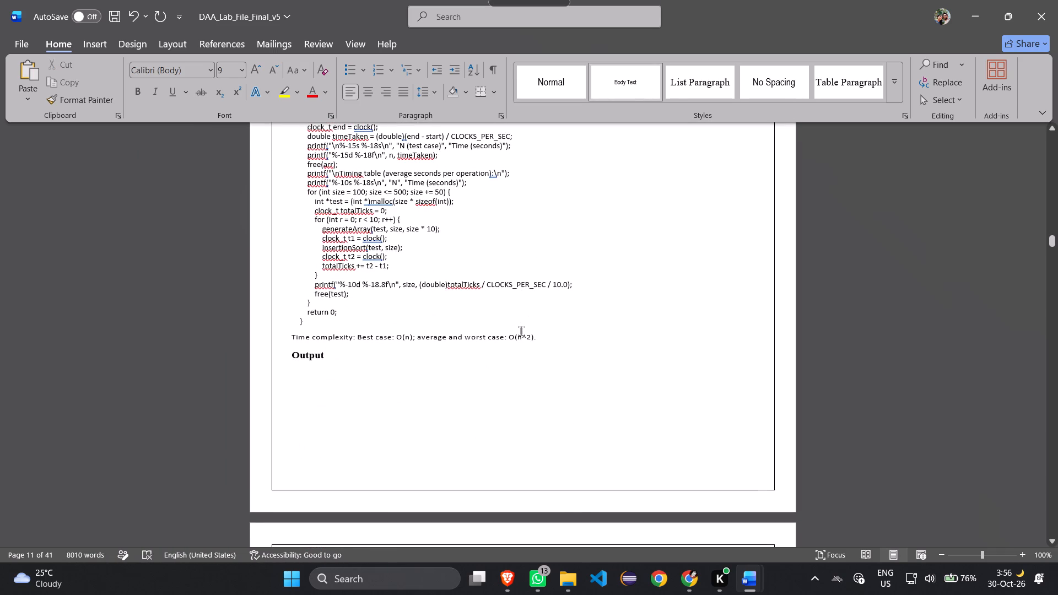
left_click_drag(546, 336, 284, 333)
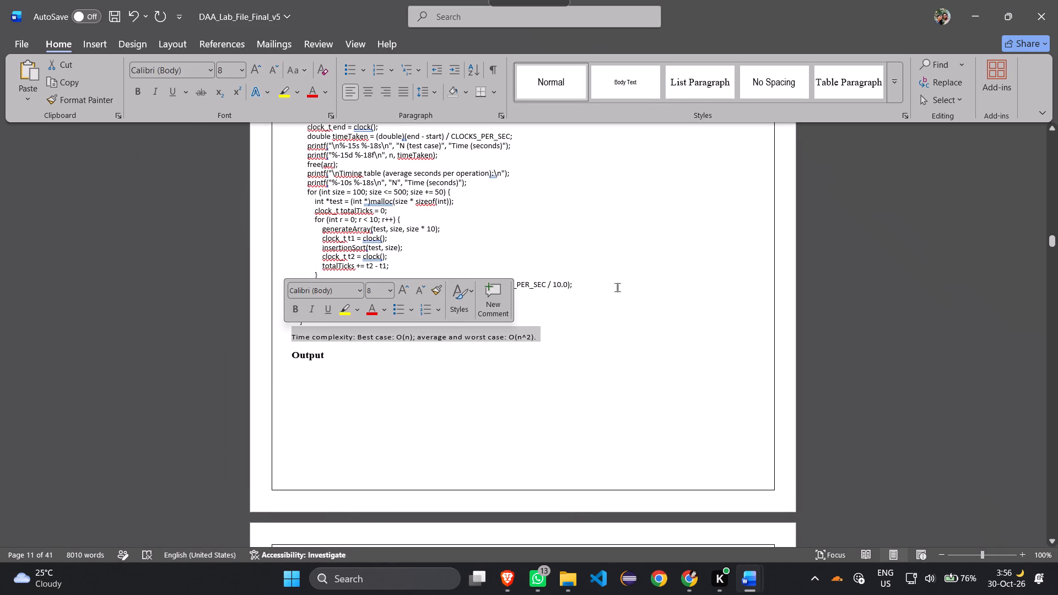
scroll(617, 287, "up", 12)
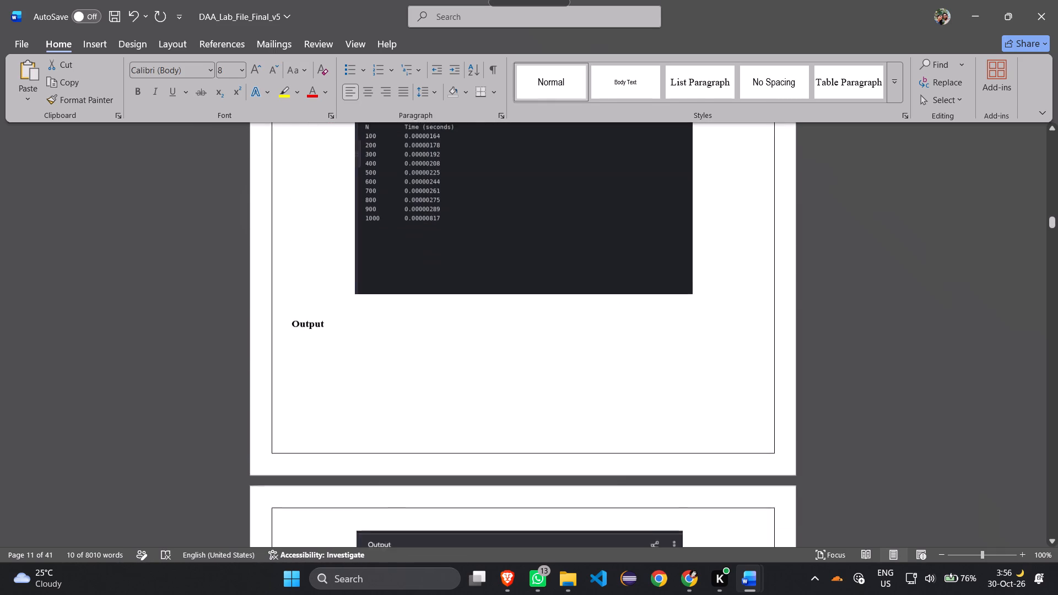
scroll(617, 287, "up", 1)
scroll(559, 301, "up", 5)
Crop Experiment 1's recursive search screenshot for choice 1, removing the Output header and the empty area below the timing table.
scroll(559, 301, "down", 1)
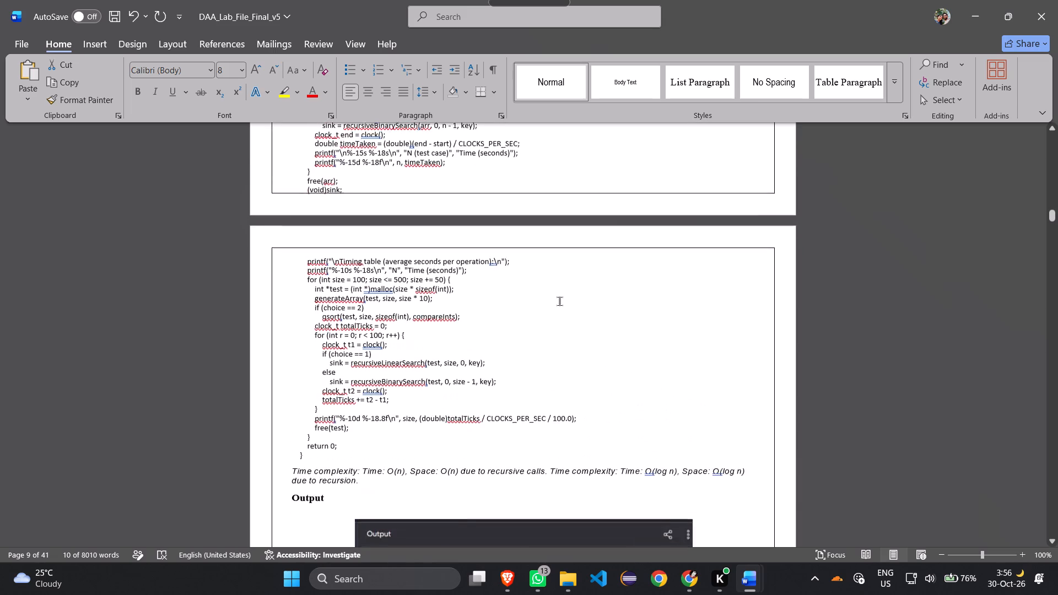
scroll(559, 301, "down", 1)
left_click(544, 405)
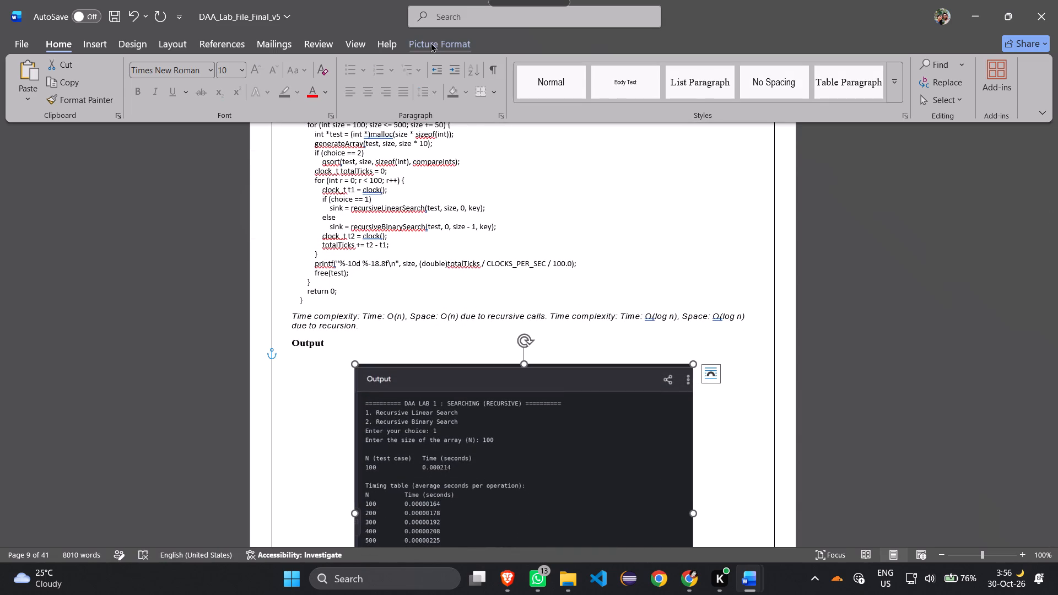
left_click(430, 42)
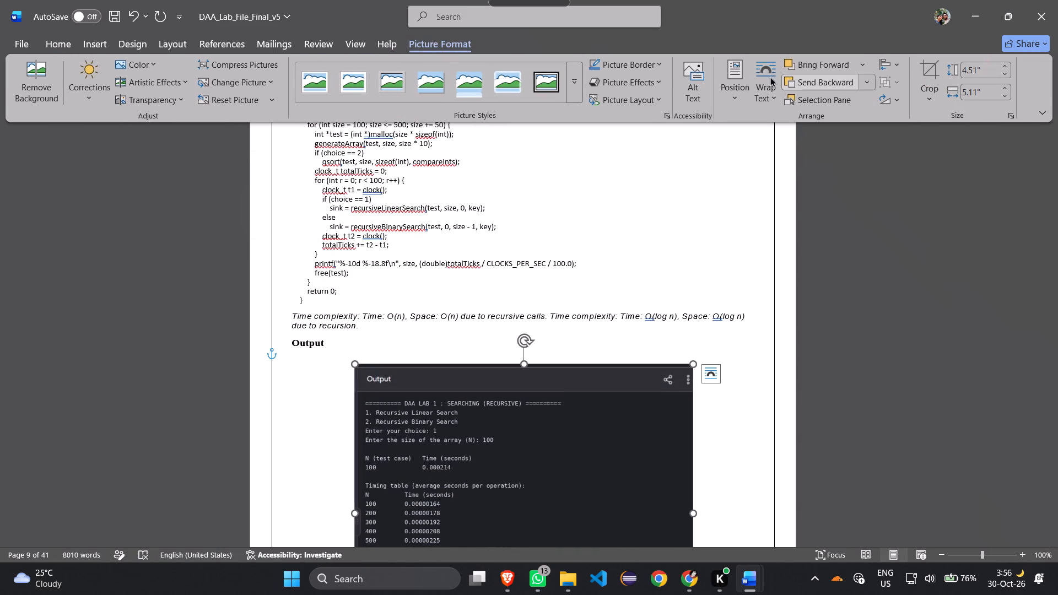
left_click(932, 67)
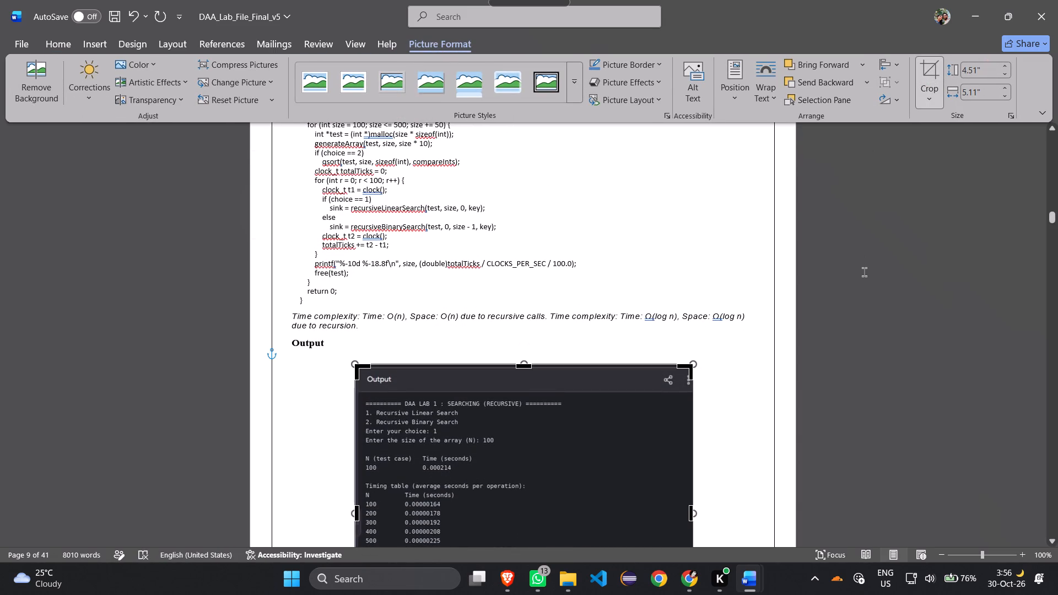
scroll(864, 272, "down", 1)
left_click_drag(519, 162, 523, 185)
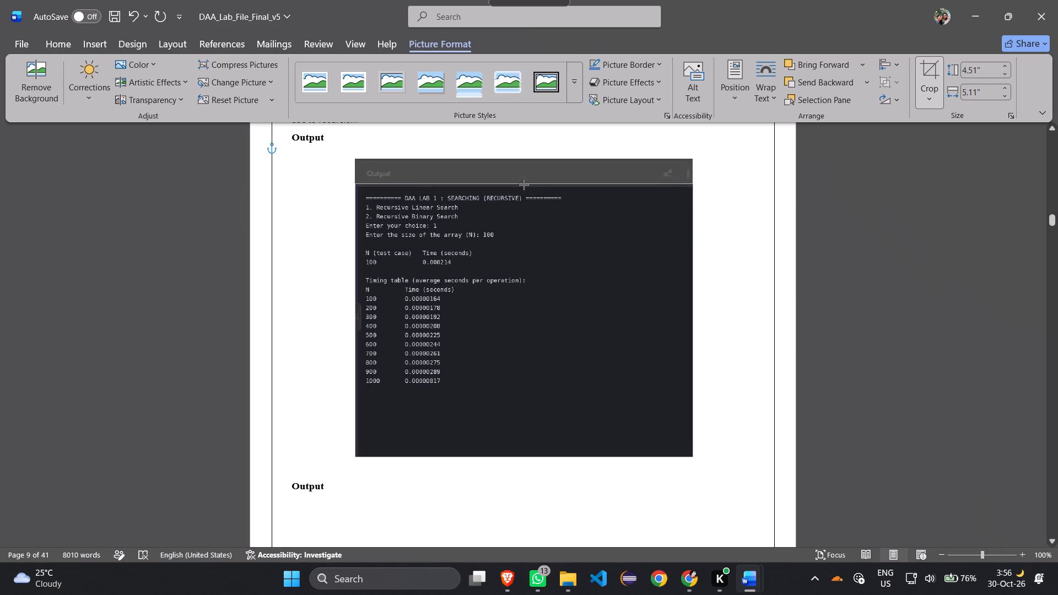
left_click_drag(523, 185, 525, 187)
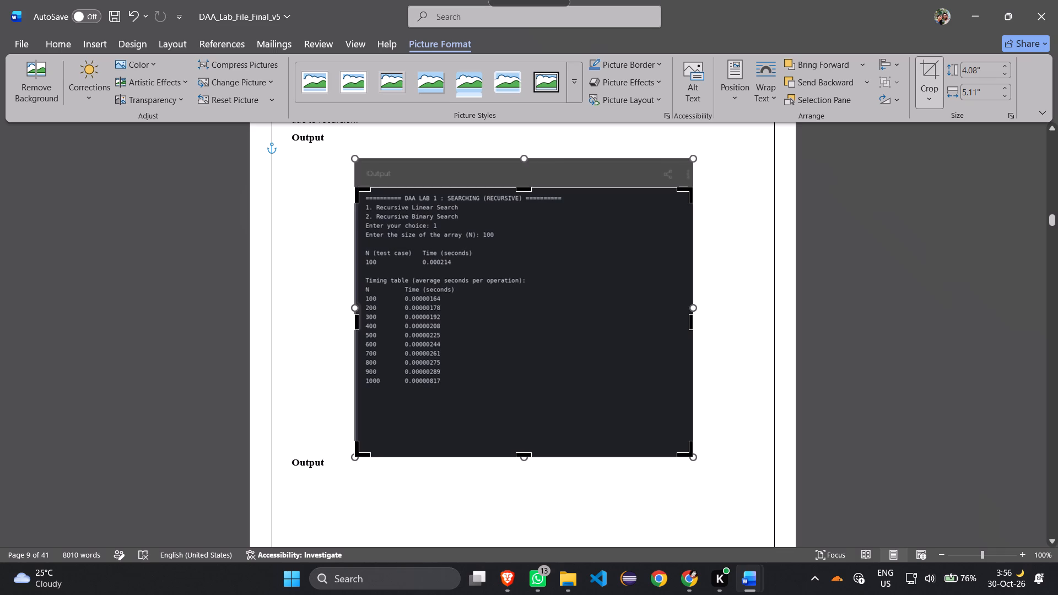
left_click_drag(523, 451, 525, 446)
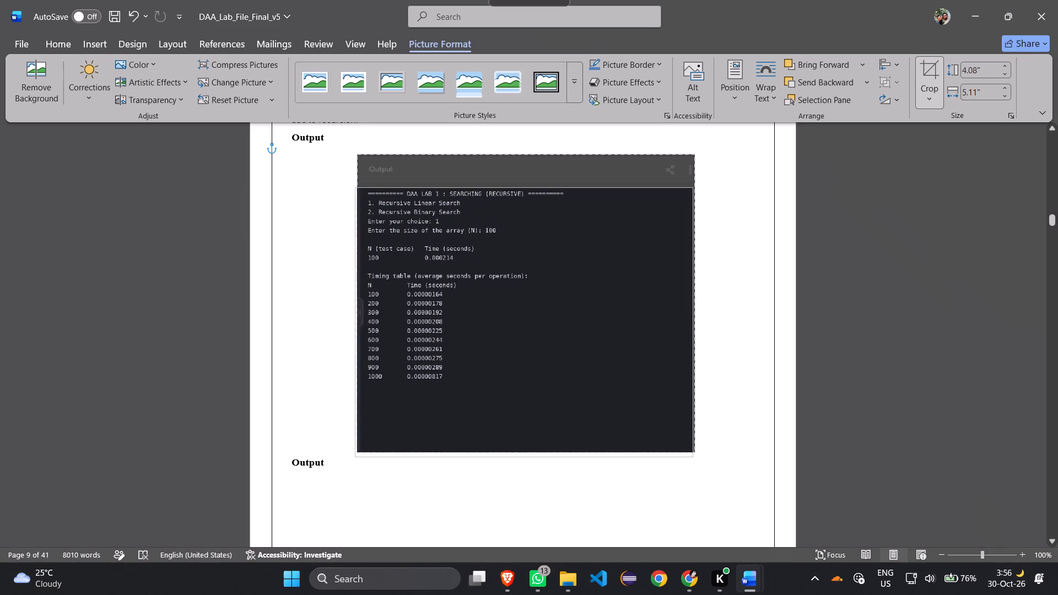
left_click_drag(525, 446, 523, 446)
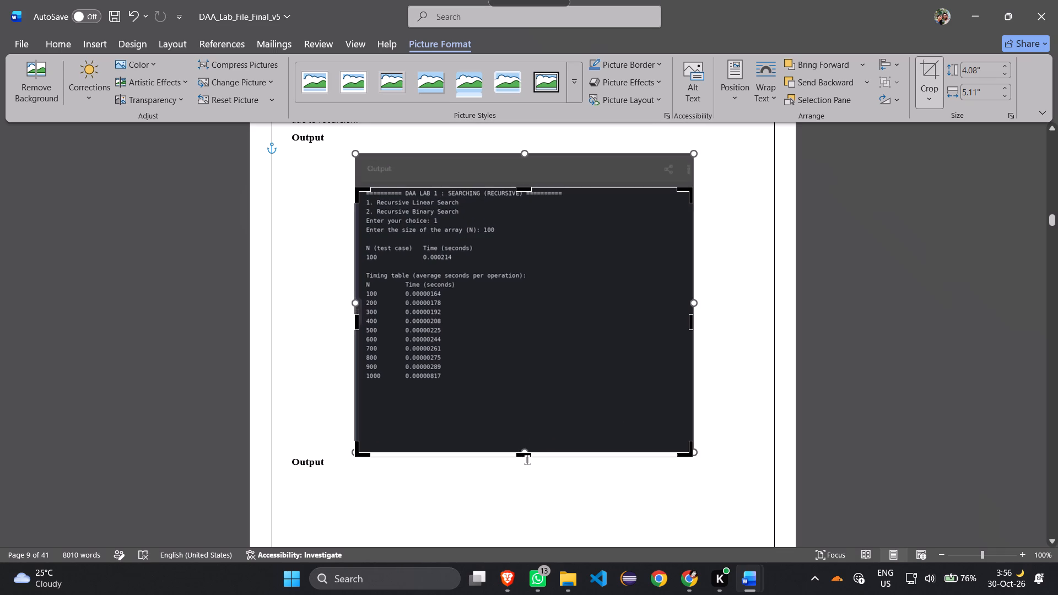
left_click_drag(525, 453, 505, 392)
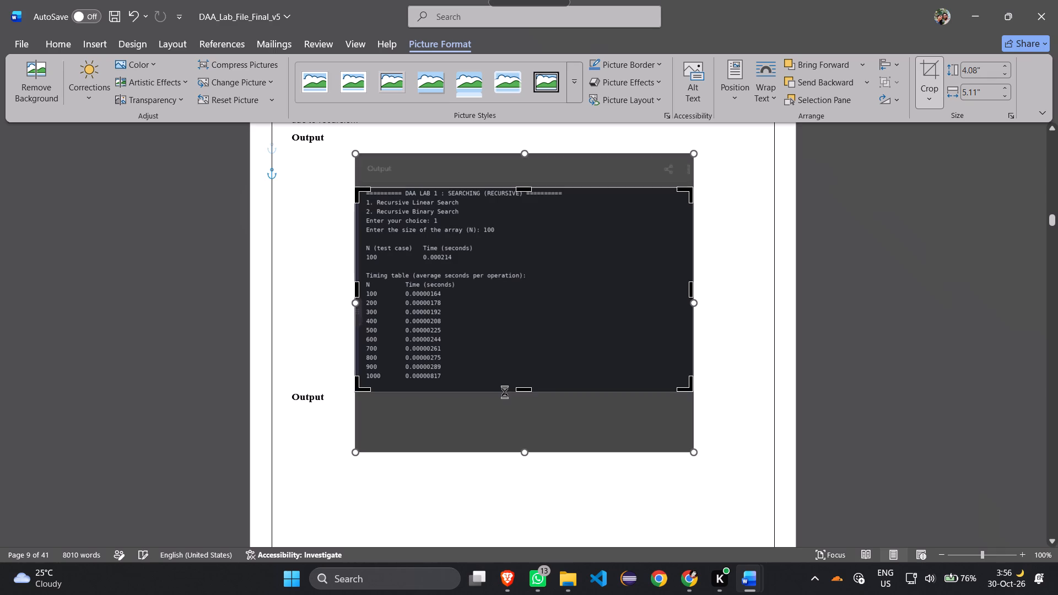
left_click(732, 303)
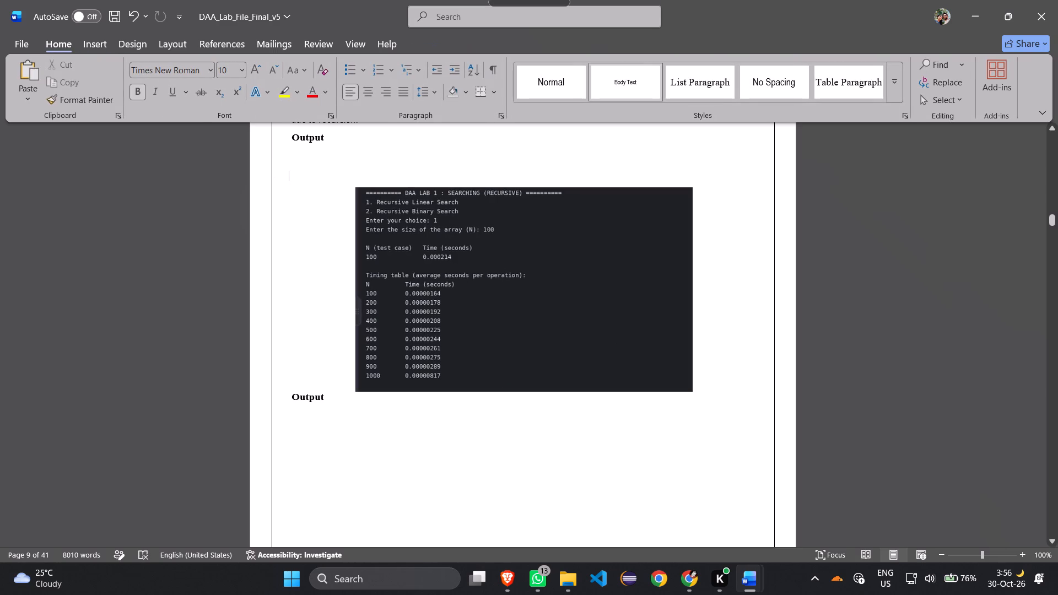
Insert two blank lines before the second Output heading, below the cropped recursive linear search screenshot.
left_click(291, 391)
left_click(288, 397)
key("Return")
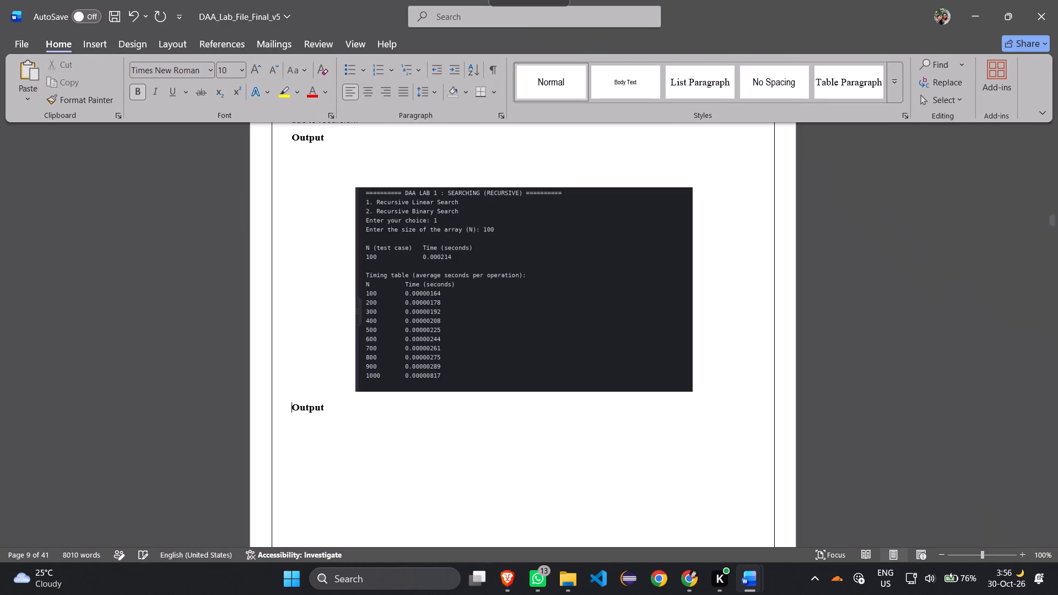
key("Return")
Crop the recursive search screenshot for choice 2 to about 3.13" high, removing the Output header and the empty area below the timing table.
scroll(327, 409, "down", 3)
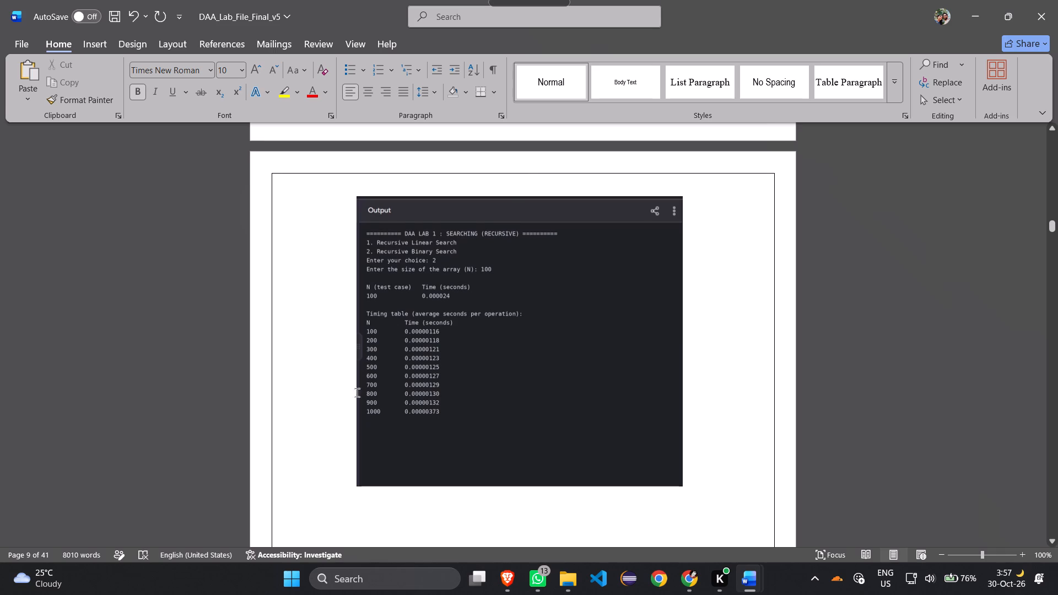
left_click(510, 354)
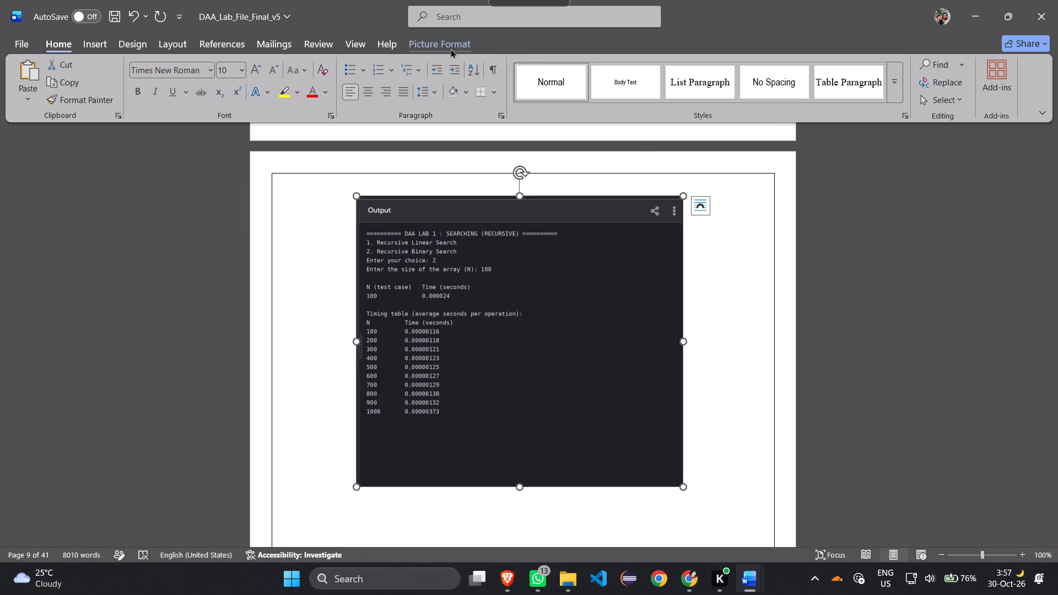
left_click(450, 48)
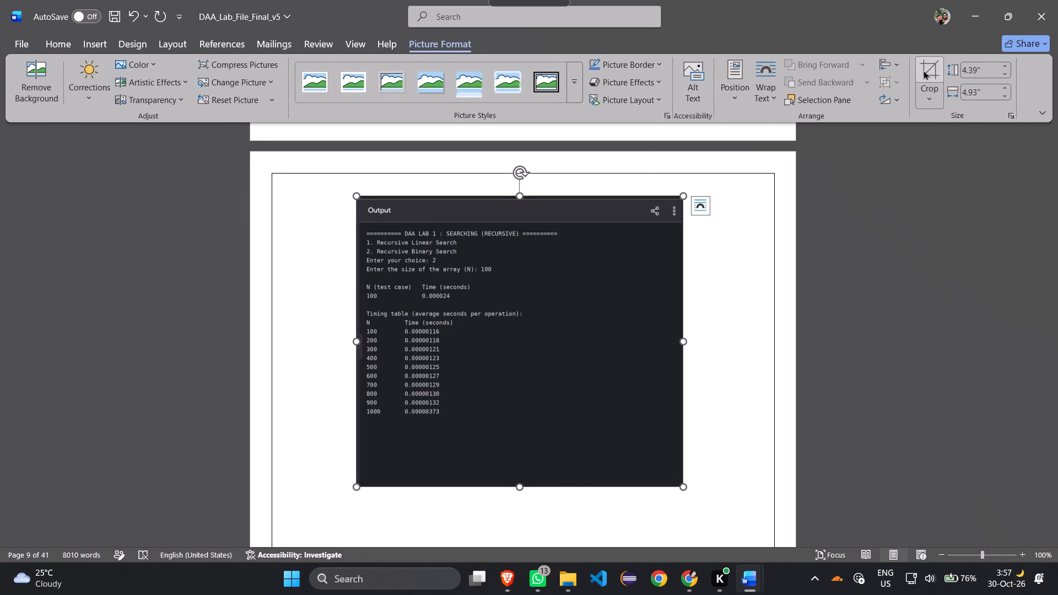
left_click(923, 70)
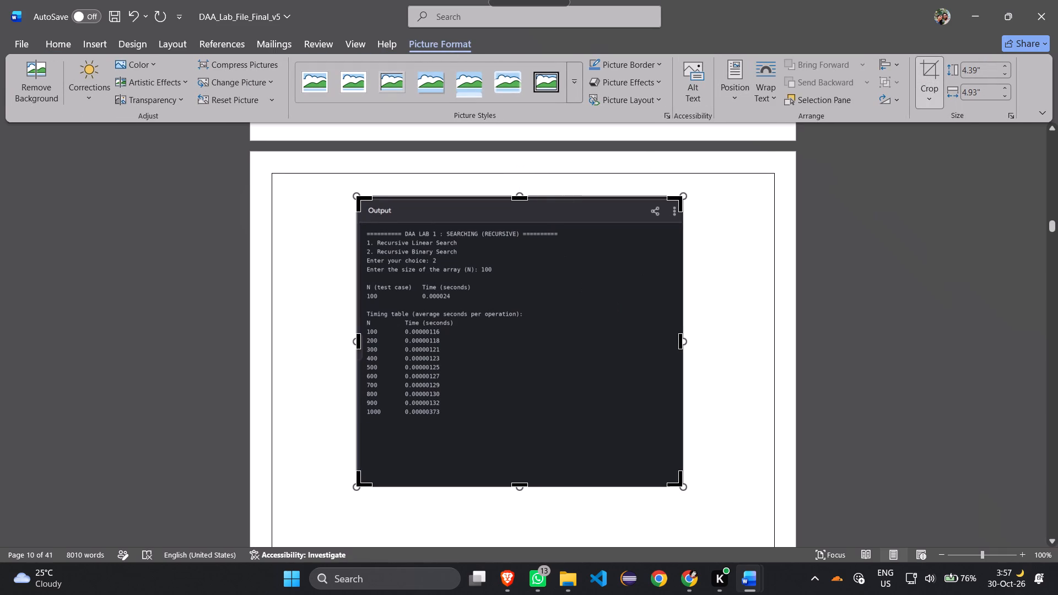
left_click_drag(522, 199, 523, 218)
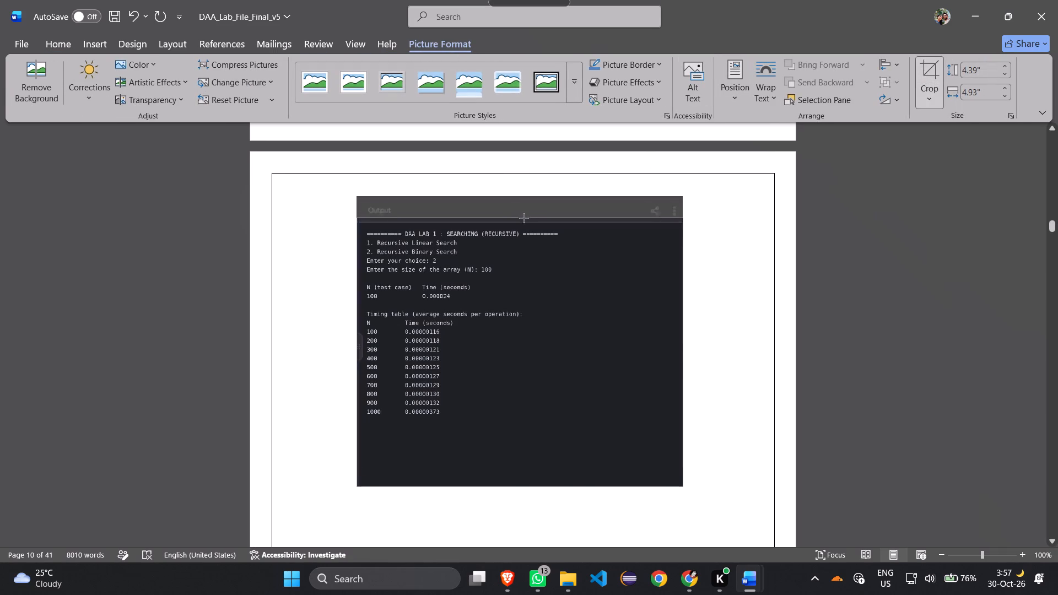
left_click_drag(523, 218, 522, 226)
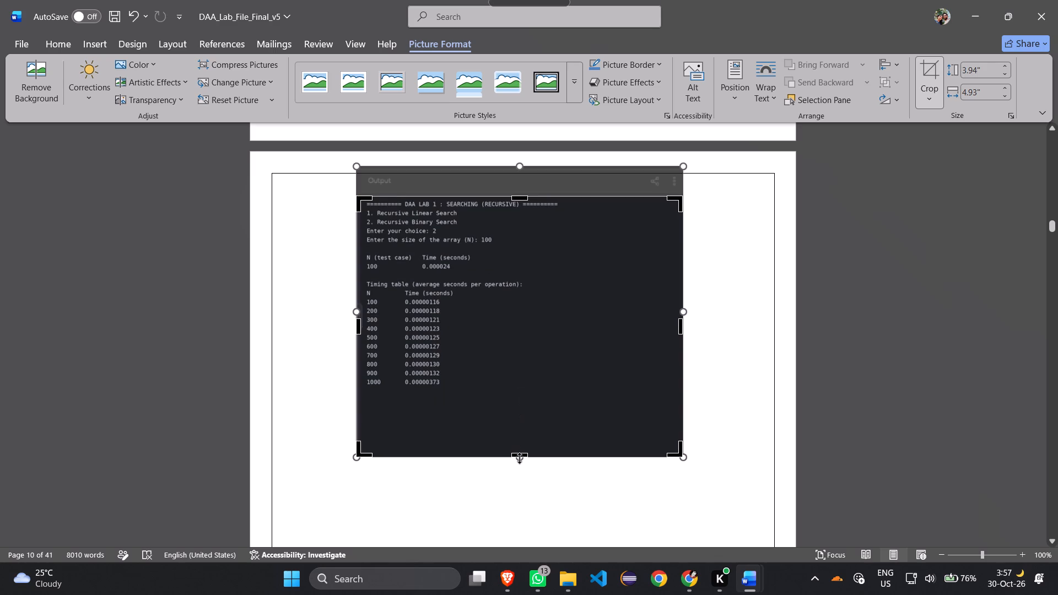
left_click_drag(519, 454, 529, 403)
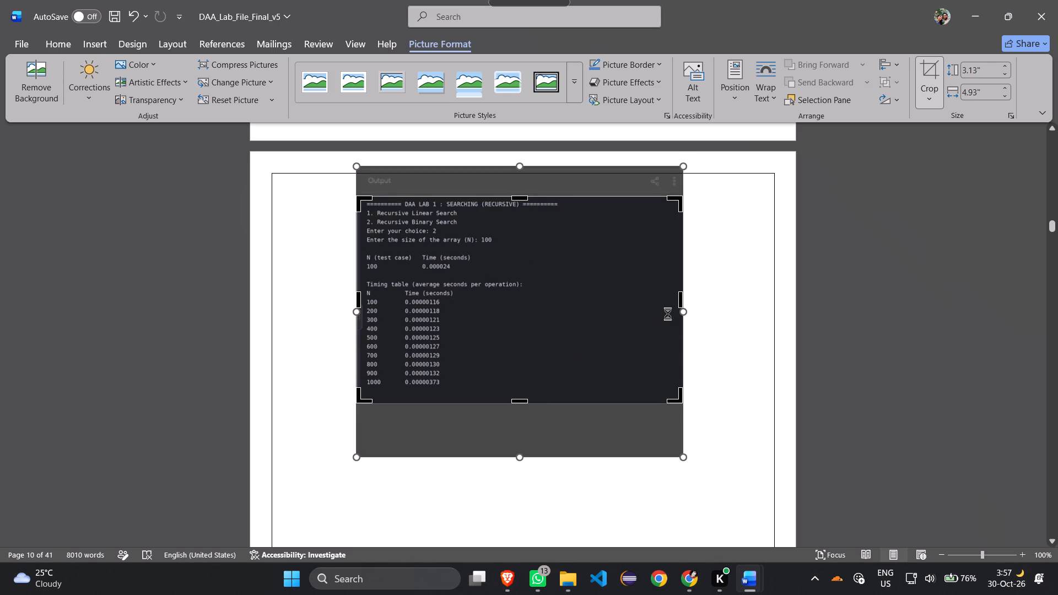
left_click(723, 329)
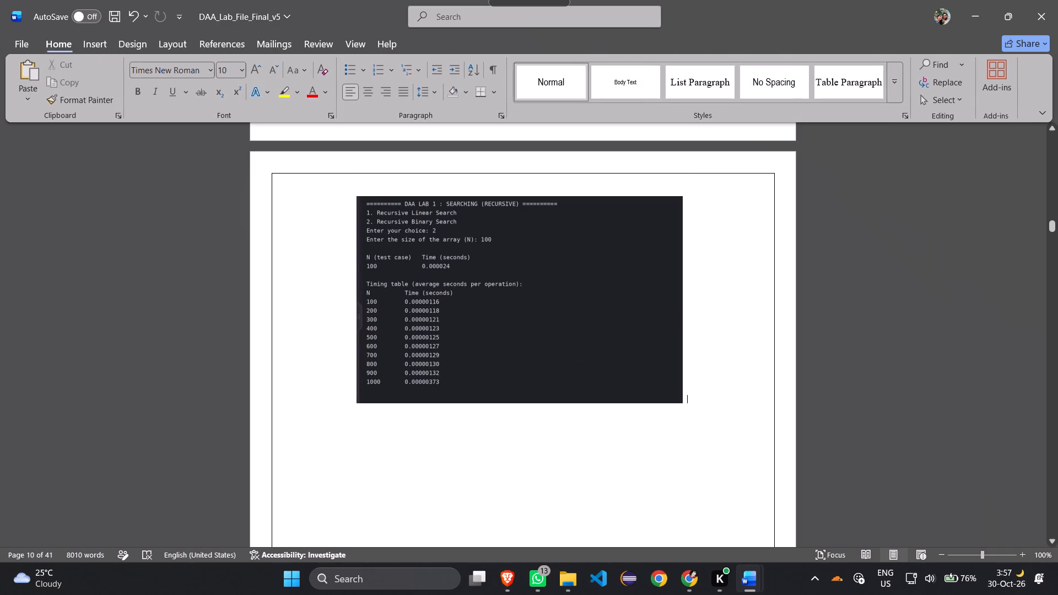
Insert a blank line between the Insertion Sort Time complexity line and its Output heading.
scroll(723, 329, "down", 2)
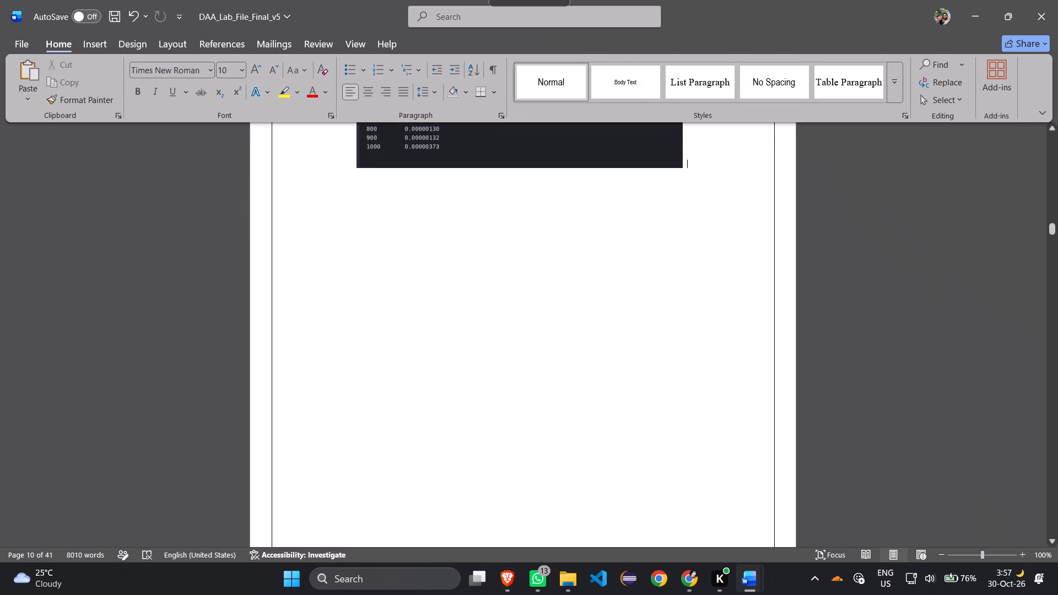
scroll(559, 324, "down", 4)
scroll(516, 338, "down", 2)
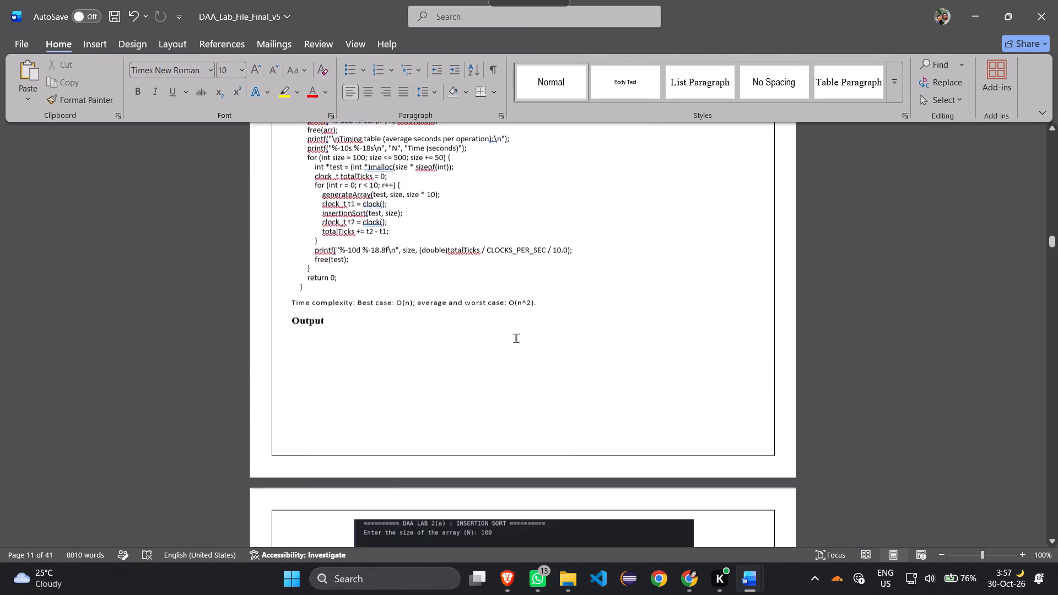
scroll(516, 338, "down", 2)
scroll(516, 338, "up", 3)
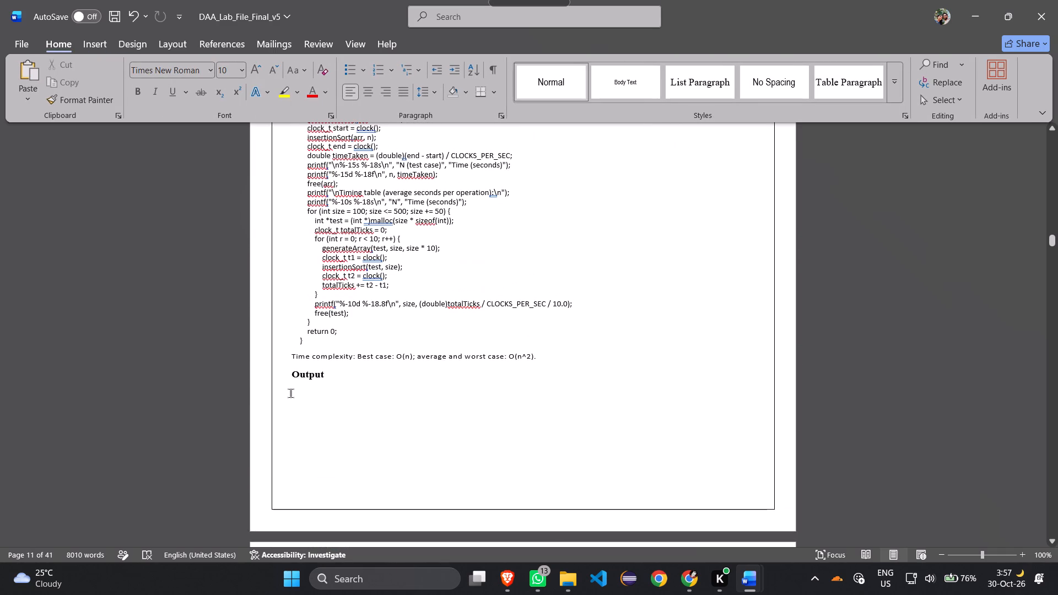
left_click(291, 375)
key("Return")
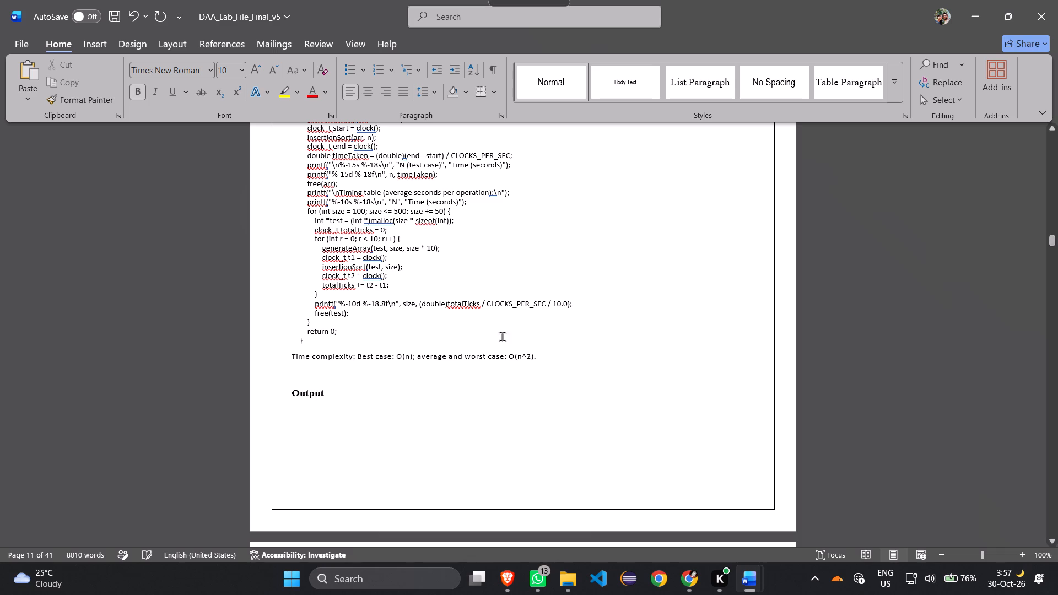
Copy the Arial italic 8 pt formatting of Experiment 1's recursive search Time complexity paragraph onto the Insertion Sort Time complexity line.
scroll(527, 350, "down", 5)
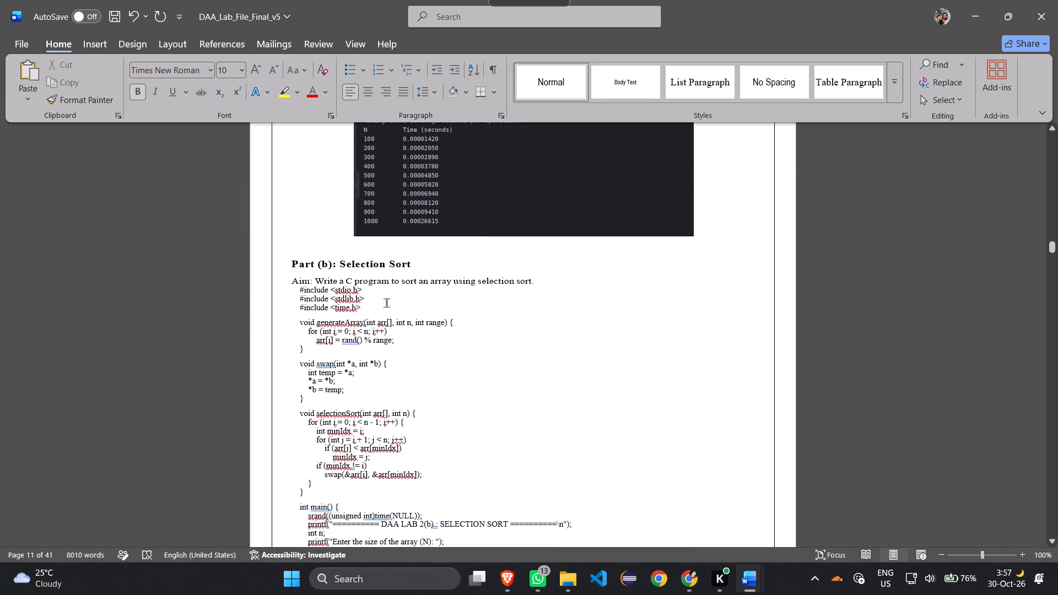
scroll(497, 286, "up", 7)
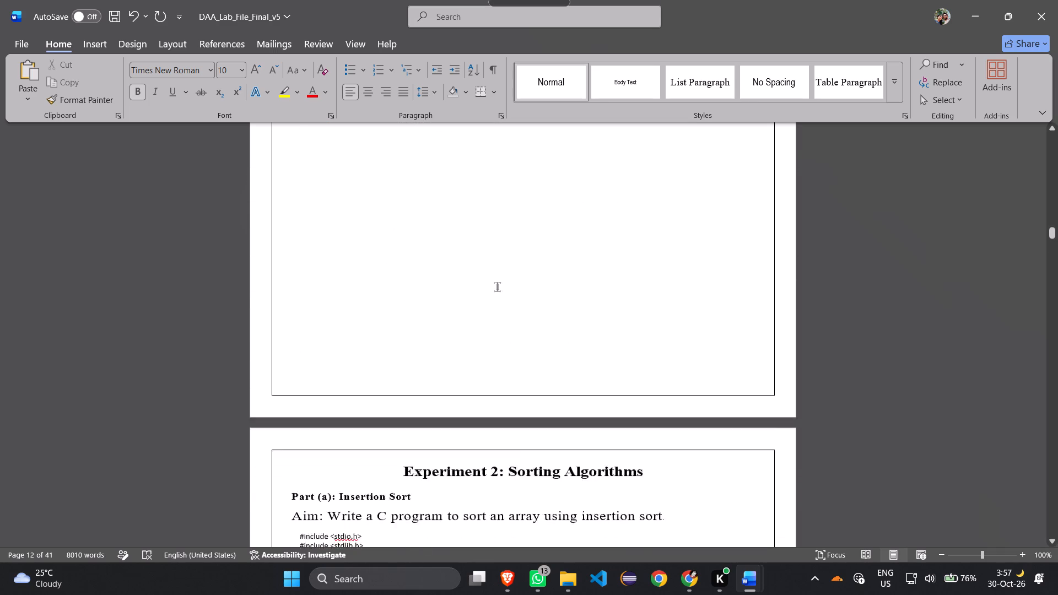
scroll(497, 286, "down", 4)
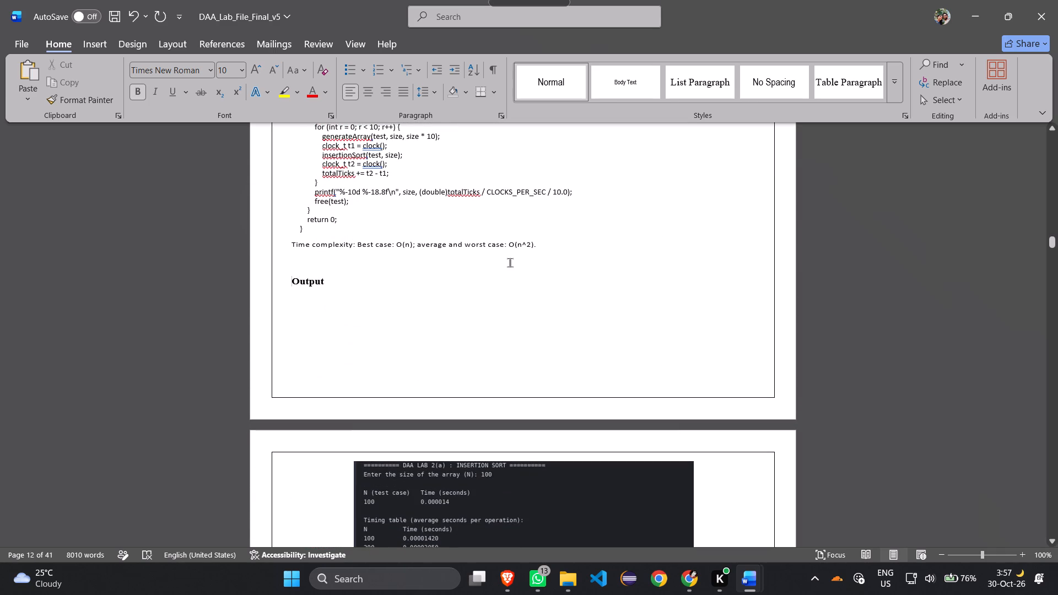
scroll(546, 241, "up", 8)
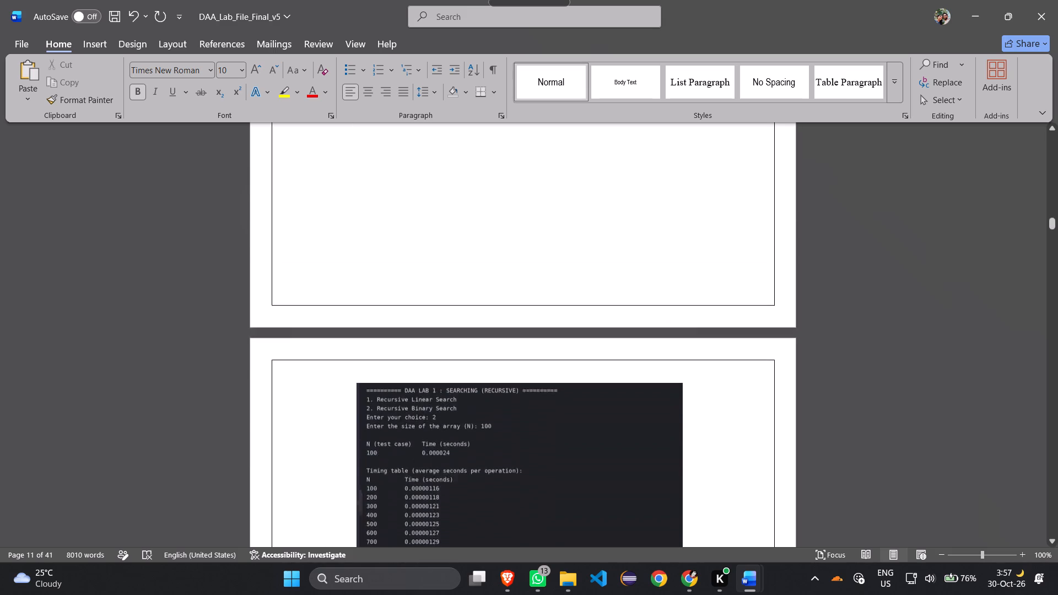
scroll(546, 241, "up", 7)
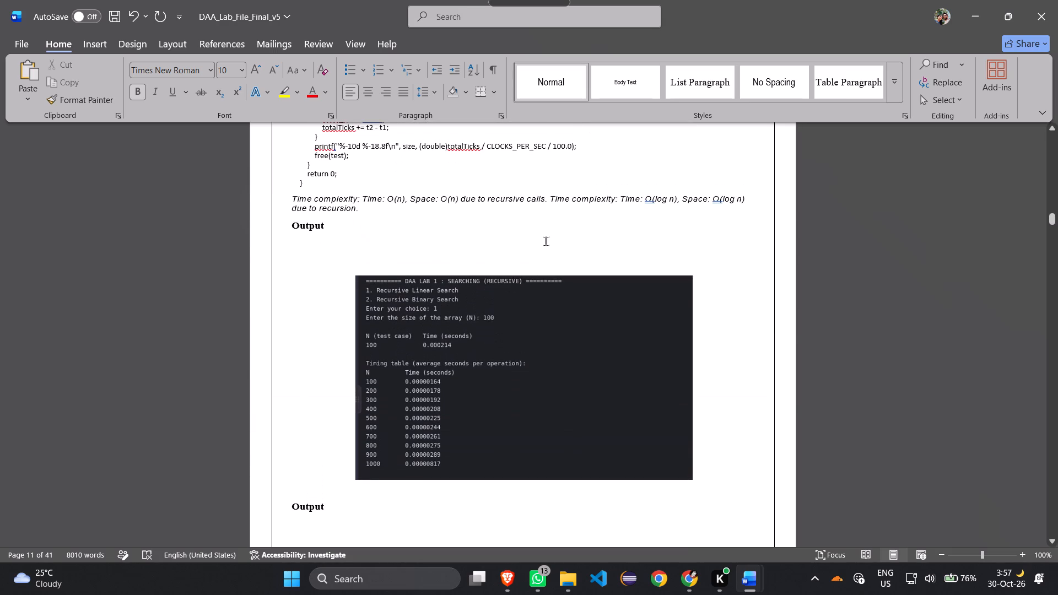
left_click_drag(362, 208, 292, 199)
left_click(67, 100)
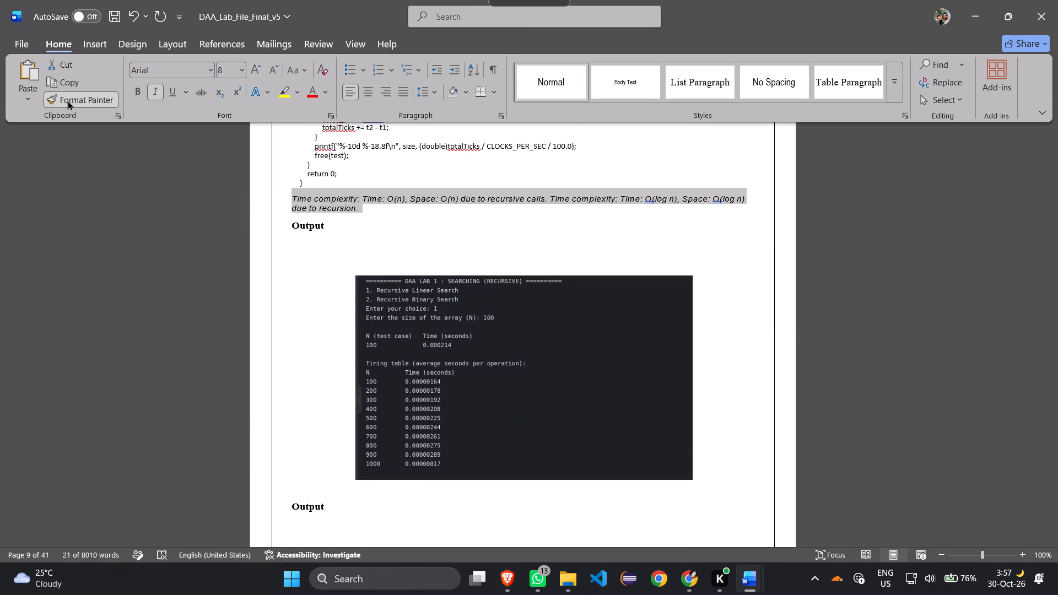
scroll(343, 252, "down", 11)
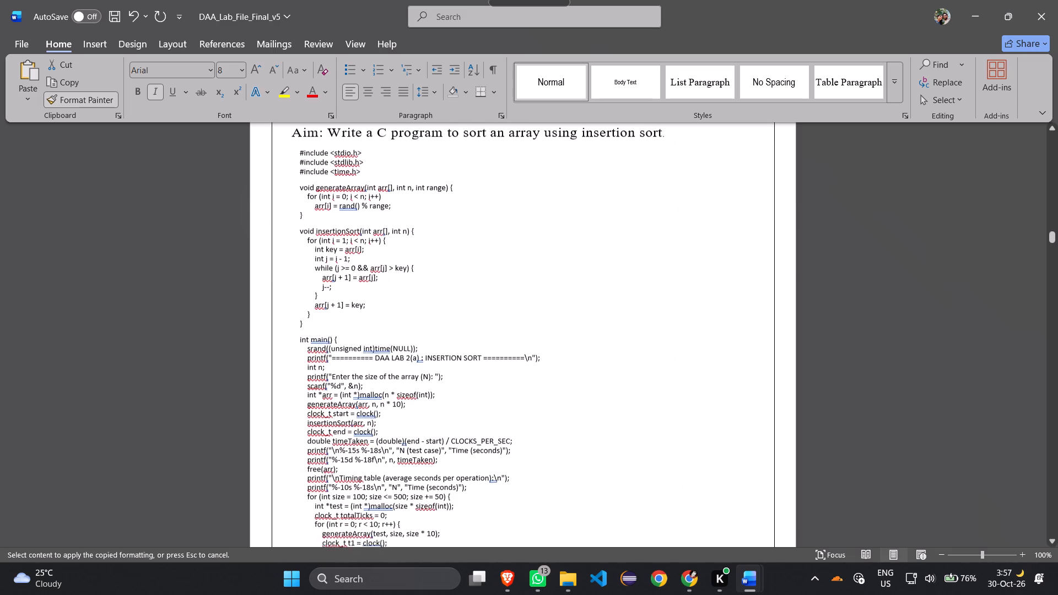
scroll(343, 252, "down", 3)
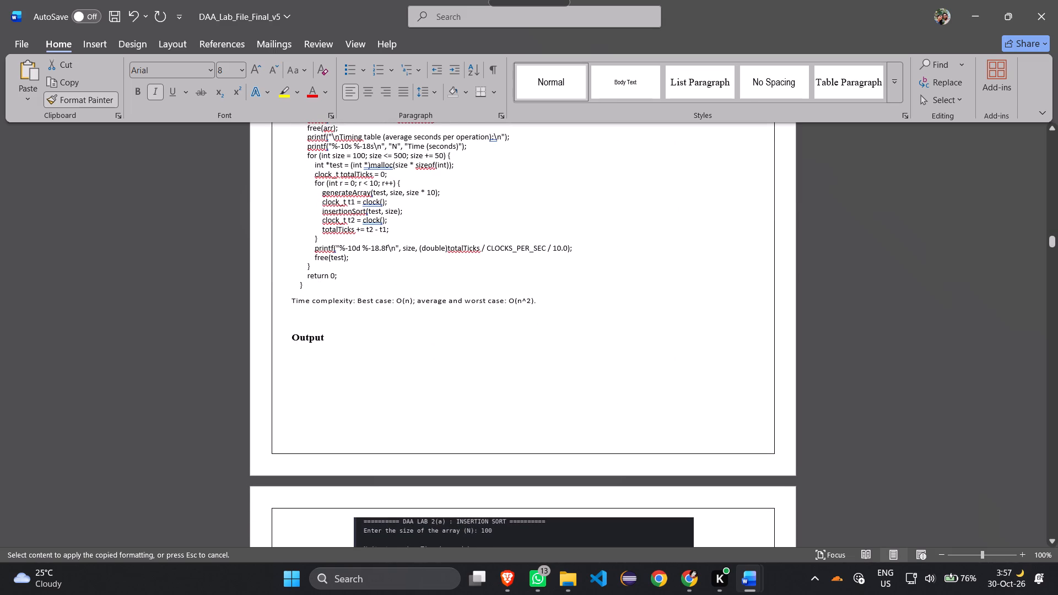
left_click_drag(290, 301, 543, 304)
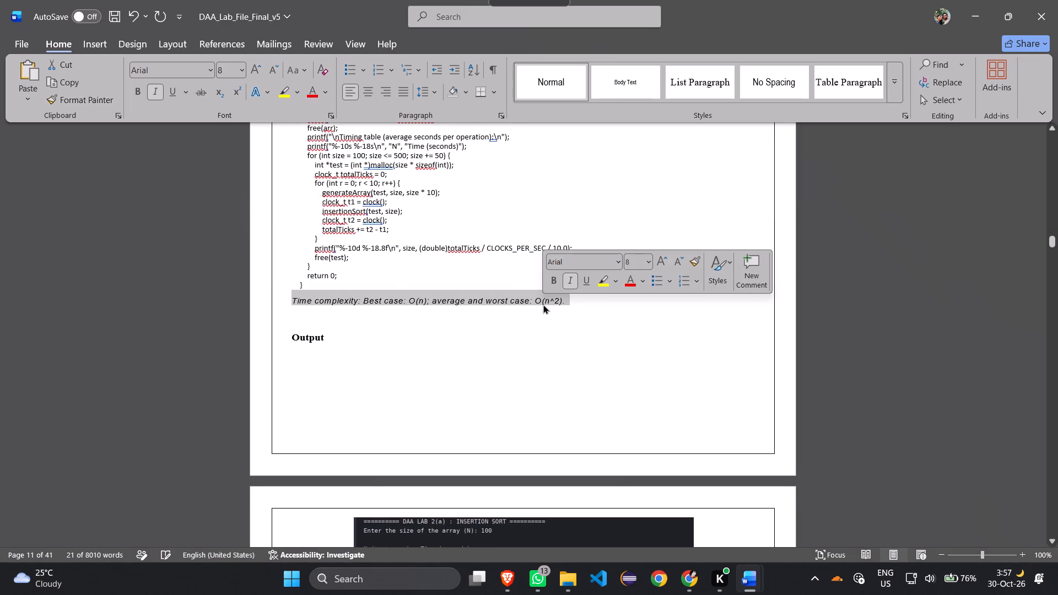
left_click(456, 324)
scroll(411, 366, "down", 2)
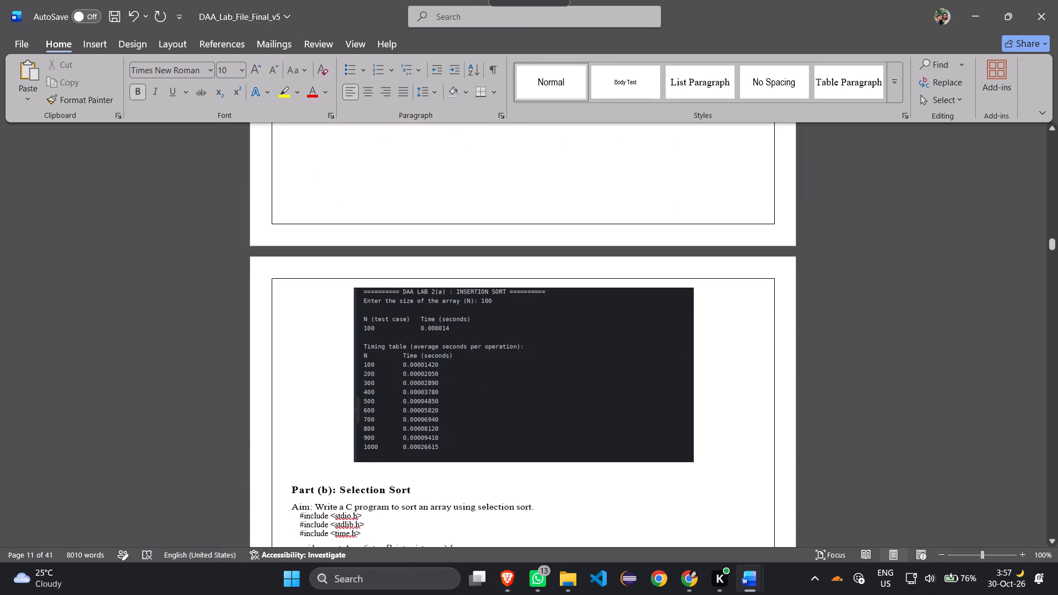
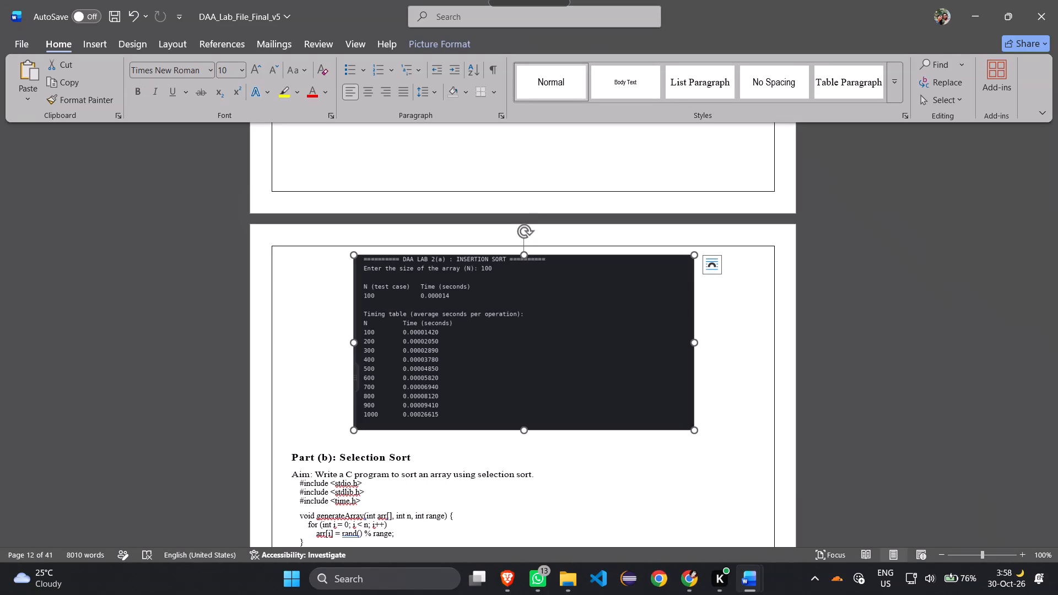
Look over the cropped Insertion Sort output and the Selection Sort part that follows it.
scroll(525, 396, "down", 5)
scroll(525, 396, "up", 2)
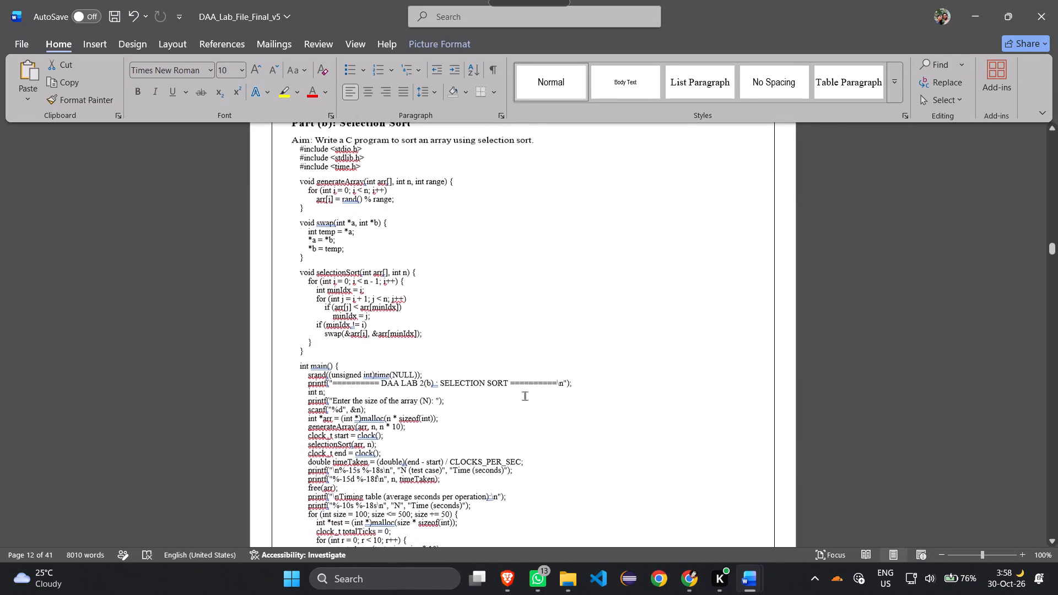
scroll(525, 396, "up", 3)
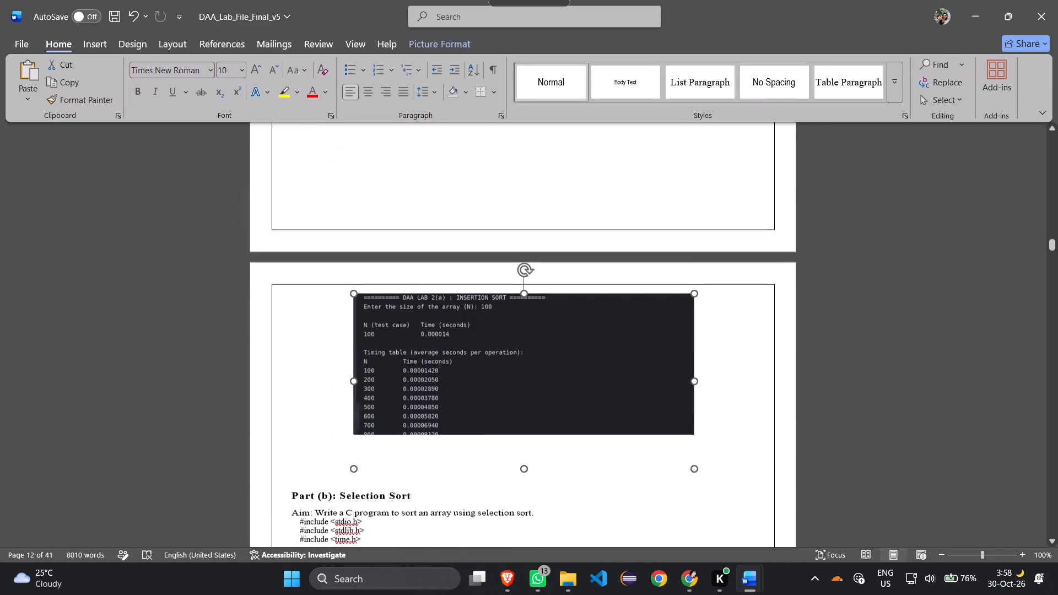
scroll(525, 396, "up", 1)
scroll(525, 396, "down", 4)
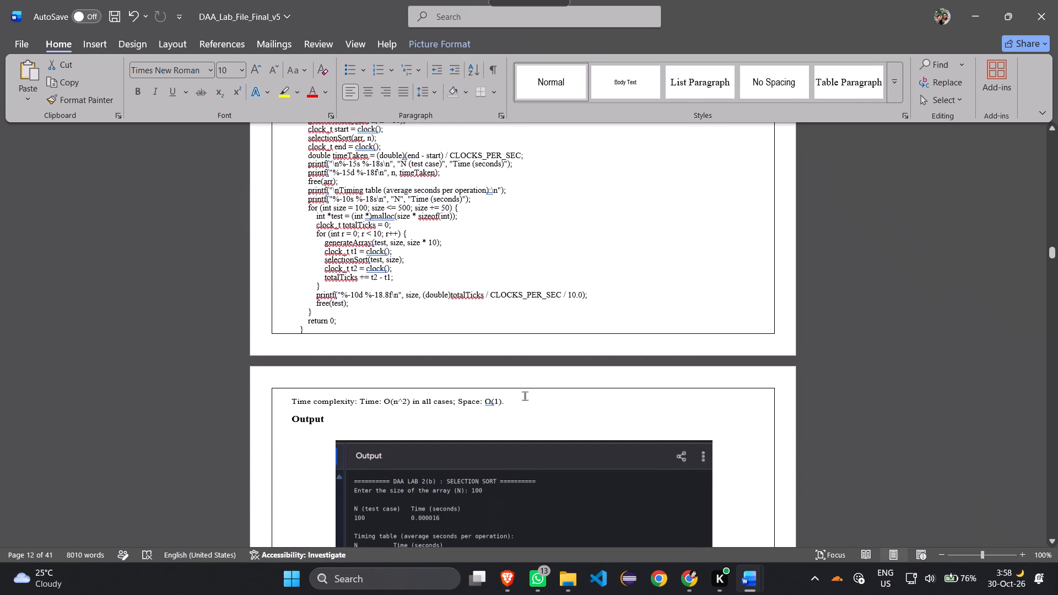
scroll(525, 396, "down", 2)
scroll(525, 396, "up", 4)
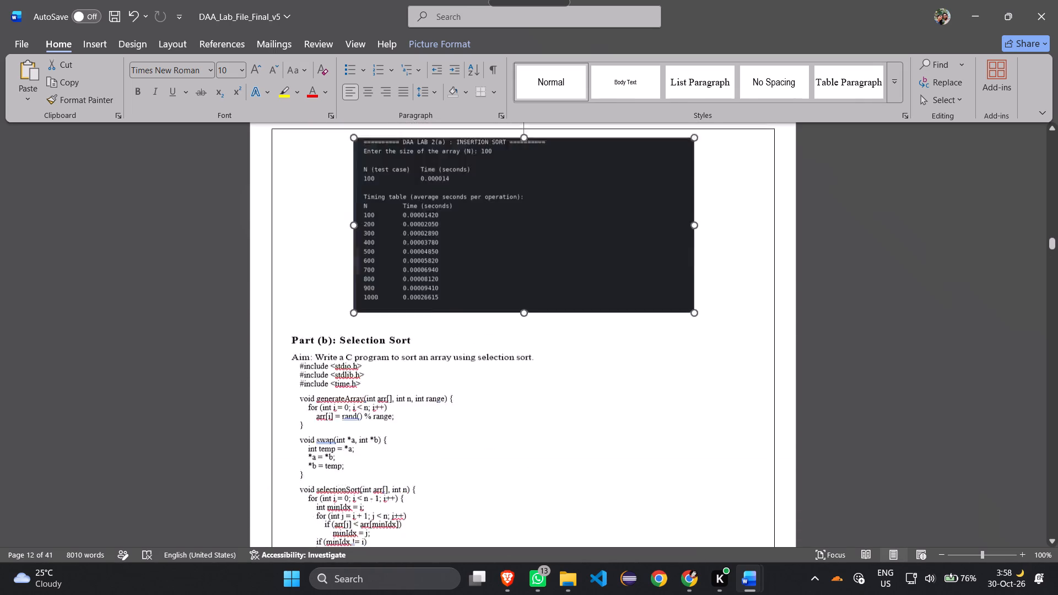
Copy the larger formatting of the Insertion Sort Aim line in Experiment 2 onto the Selection Sort Aim line.
scroll(525, 396, "up", 1)
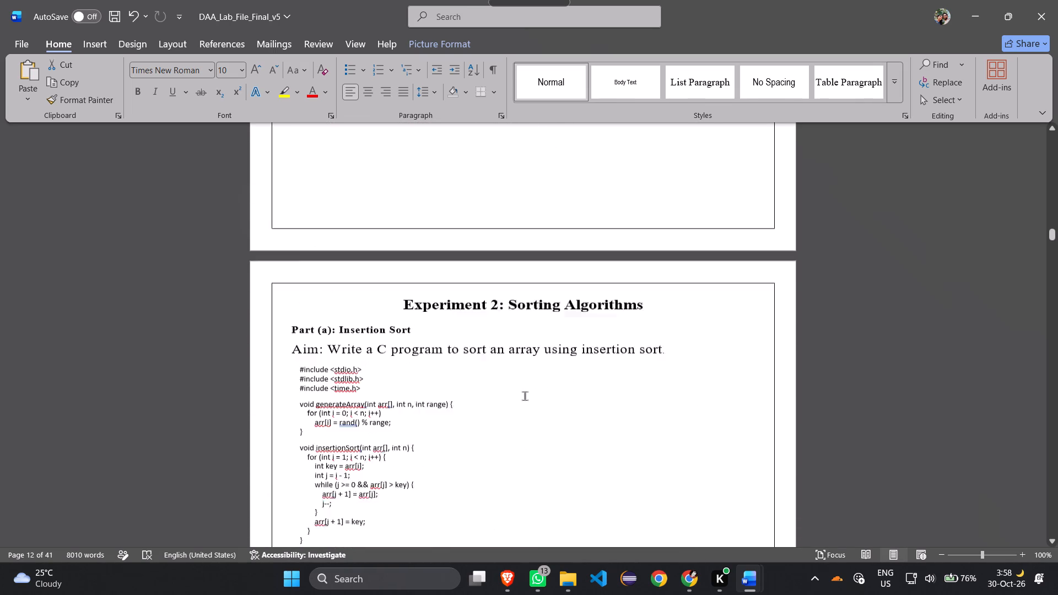
scroll(525, 396, "up", 4)
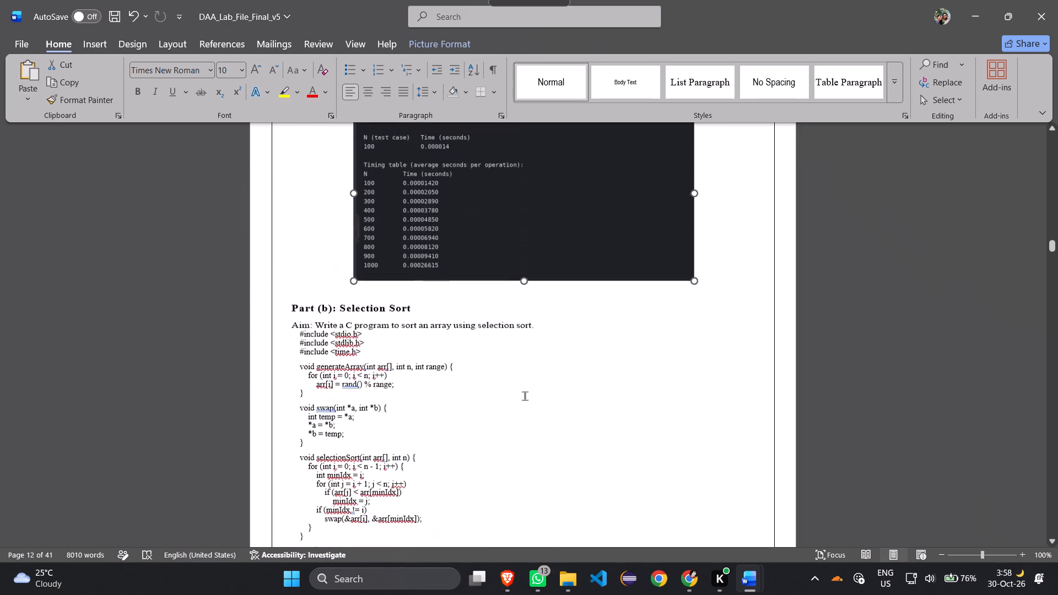
scroll(525, 396, "up", 11)
scroll(525, 396, "down", 1)
scroll(511, 382, "up", 2)
left_click_drag(292, 229, 503, 239)
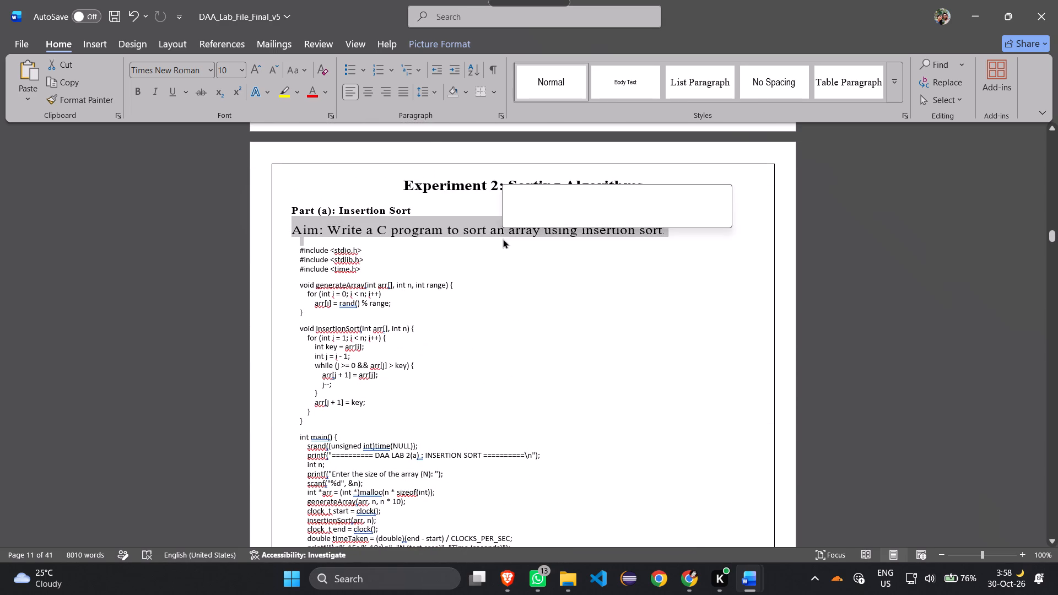
left_click(93, 105)
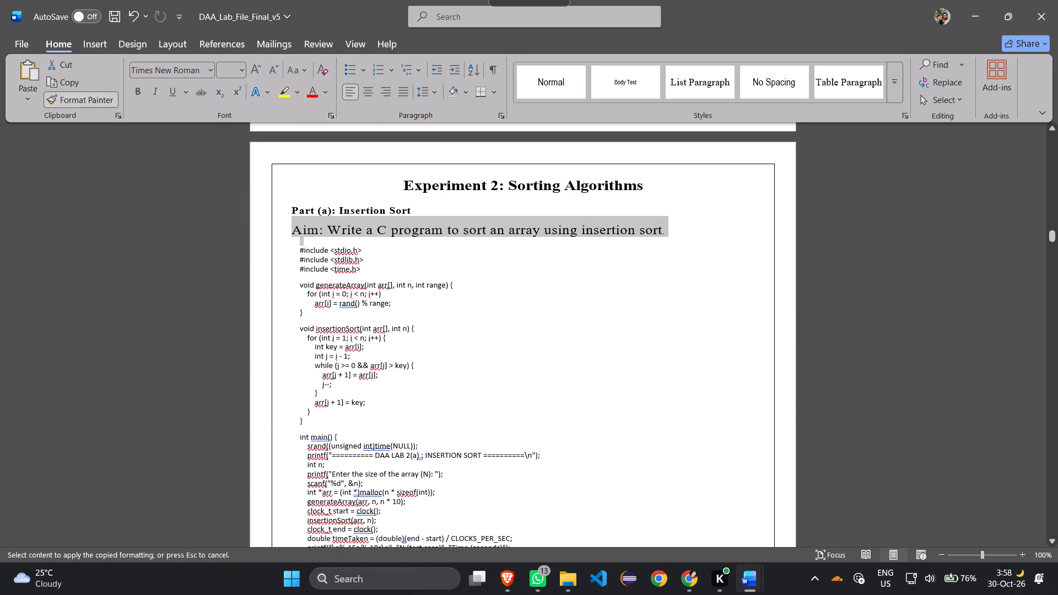
scroll(435, 325, "down", 5)
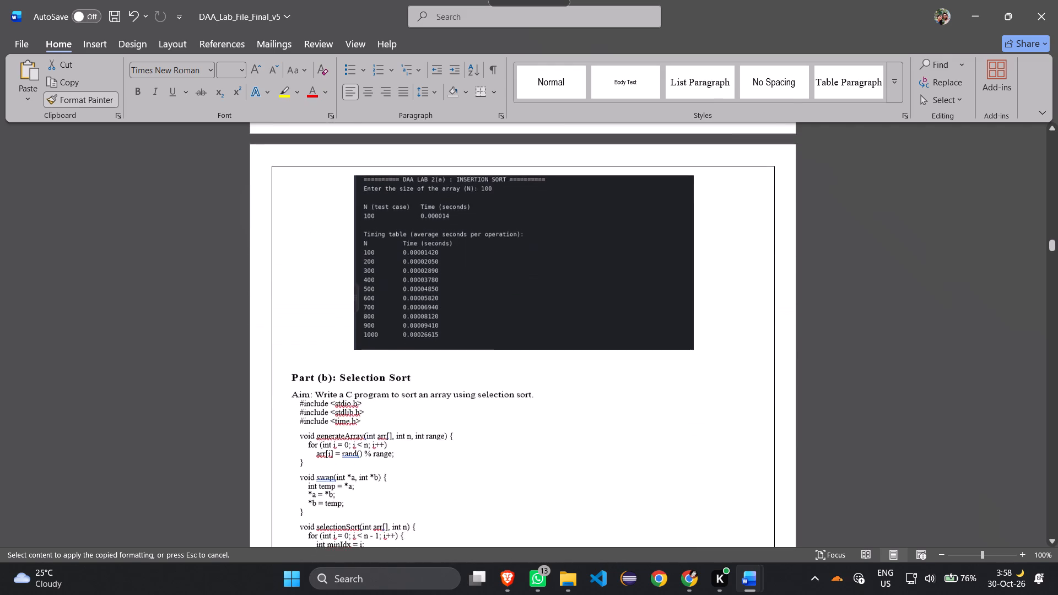
scroll(435, 325, "down", 6)
scroll(435, 325, "up", 3)
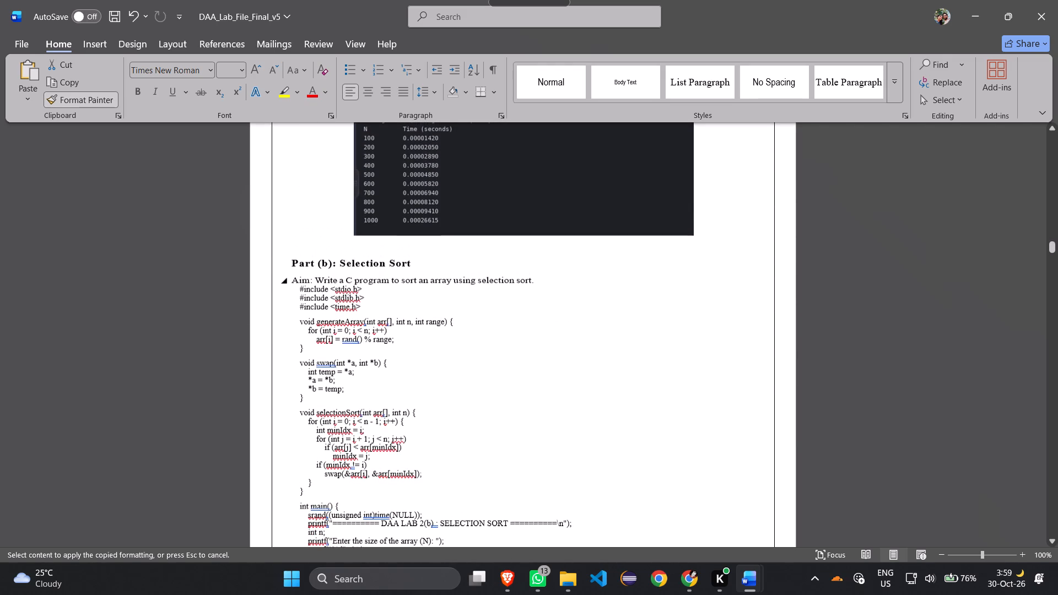
left_click_drag(293, 279, 406, 283)
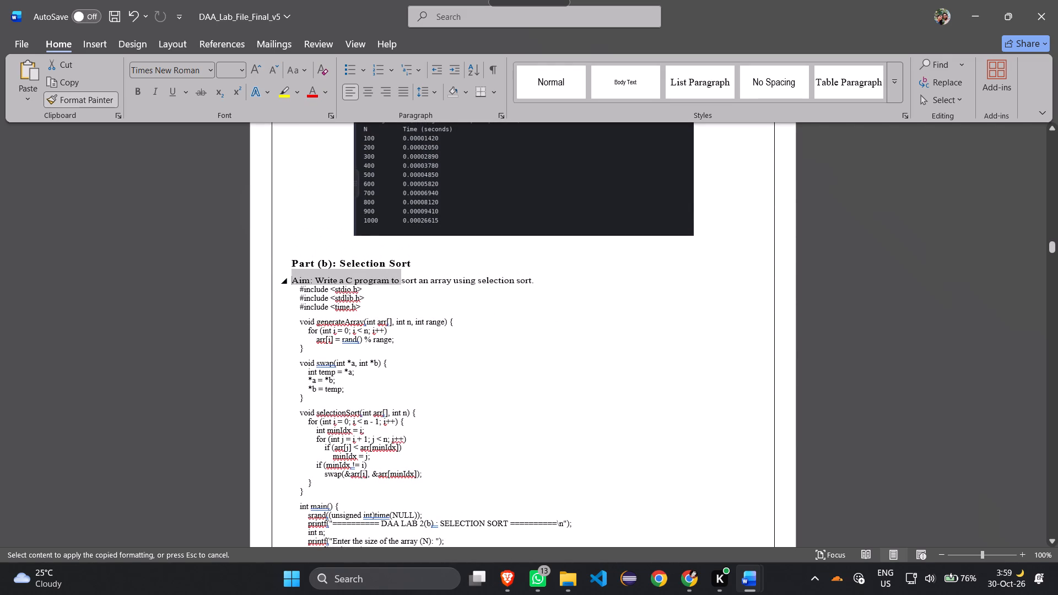
left_click_drag(406, 283, 547, 278)
left_click(506, 310)
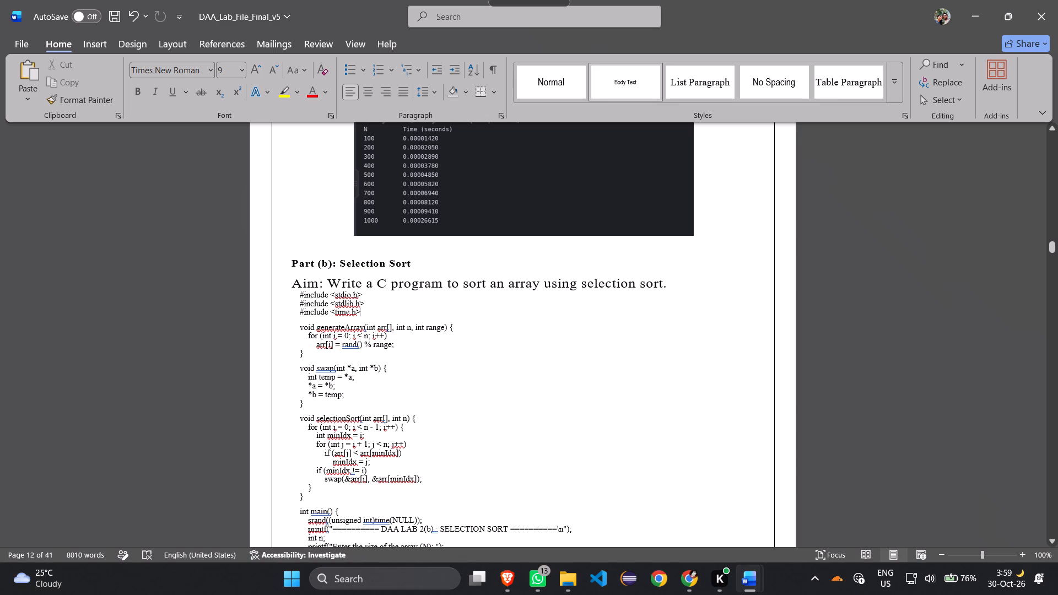
Insert a blank line between the Selection Sort Aim line and the first #include line of its code.
scroll(503, 310, "down", 1)
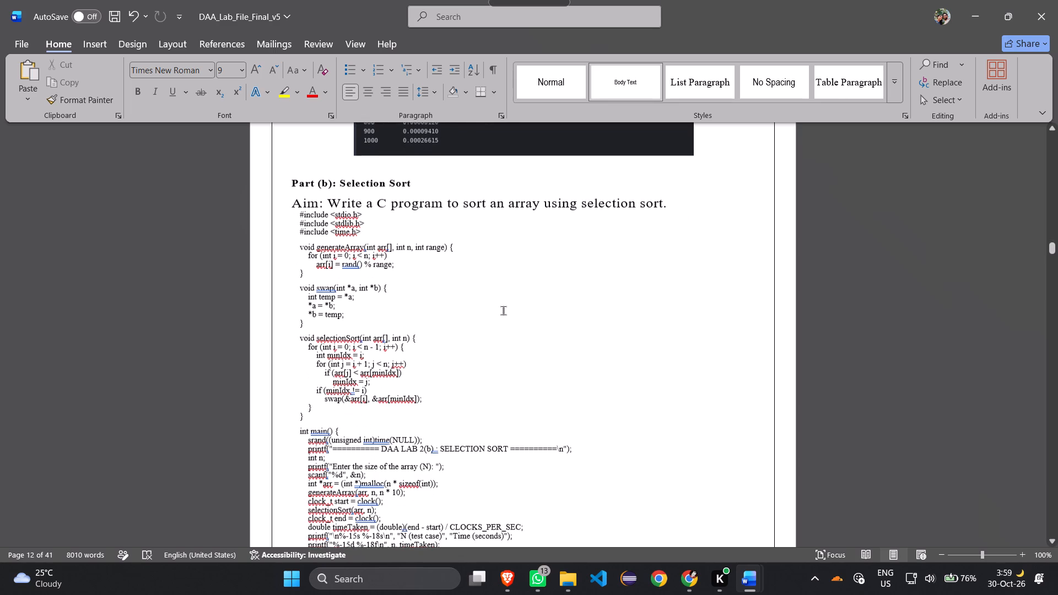
left_click(296, 212)
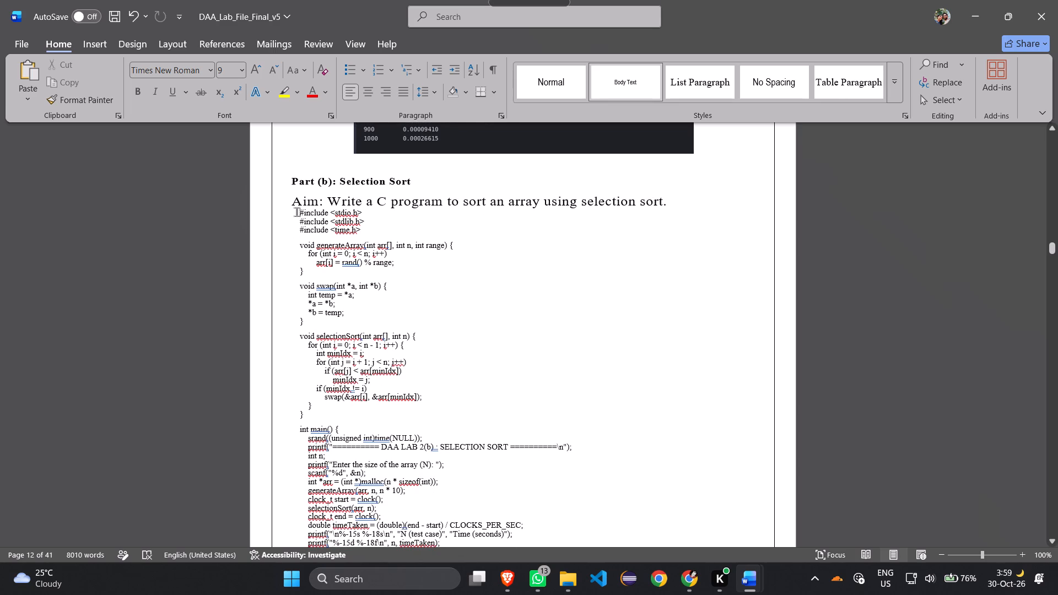
key("Return")
Set the whole Selection Sort program code, from the first #include to the final closing brace, to Calibri.
left_click_drag(297, 220, 325, 243)
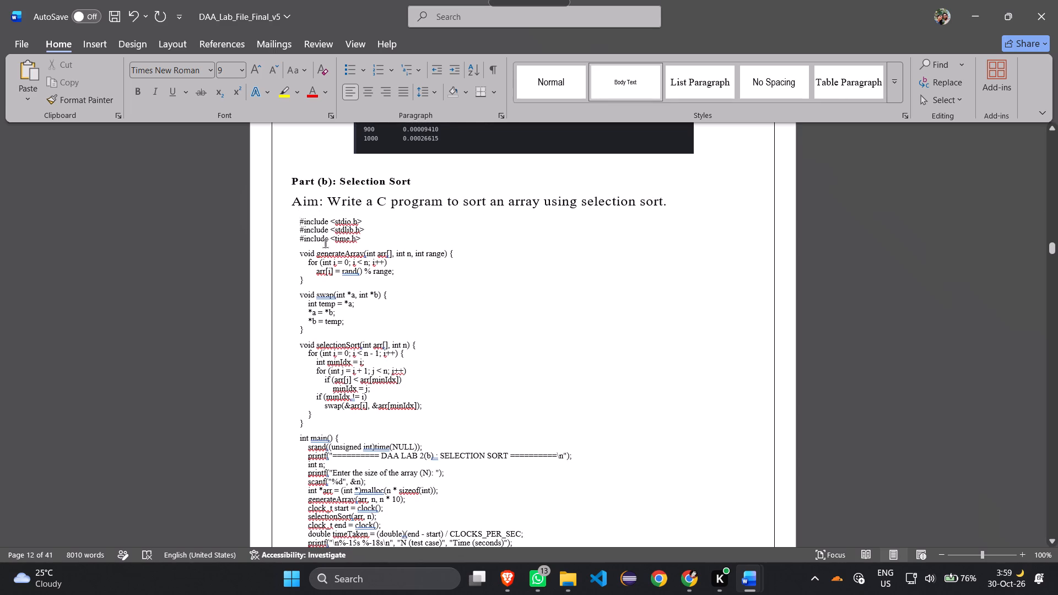
left_click_drag(325, 243, 415, 288)
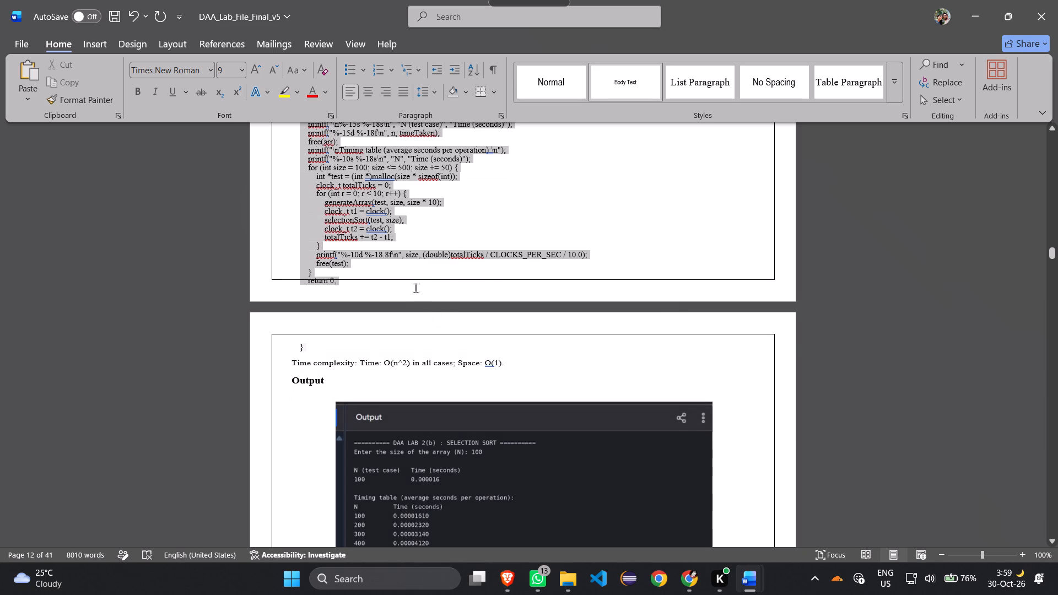
left_click_drag(415, 288, 327, 350)
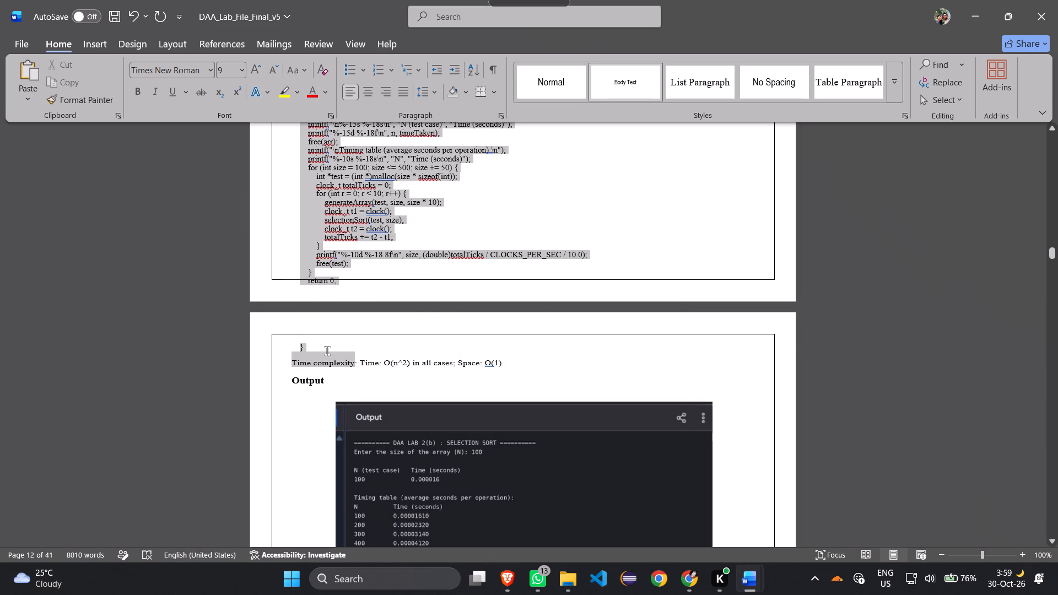
left_click_drag(327, 350, 316, 346)
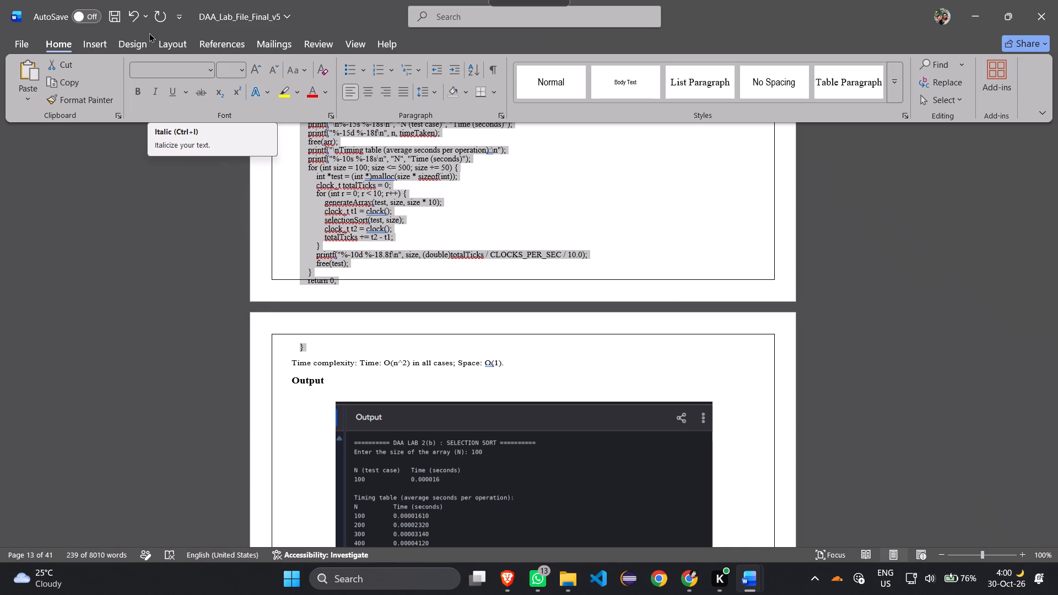
left_click(213, 67)
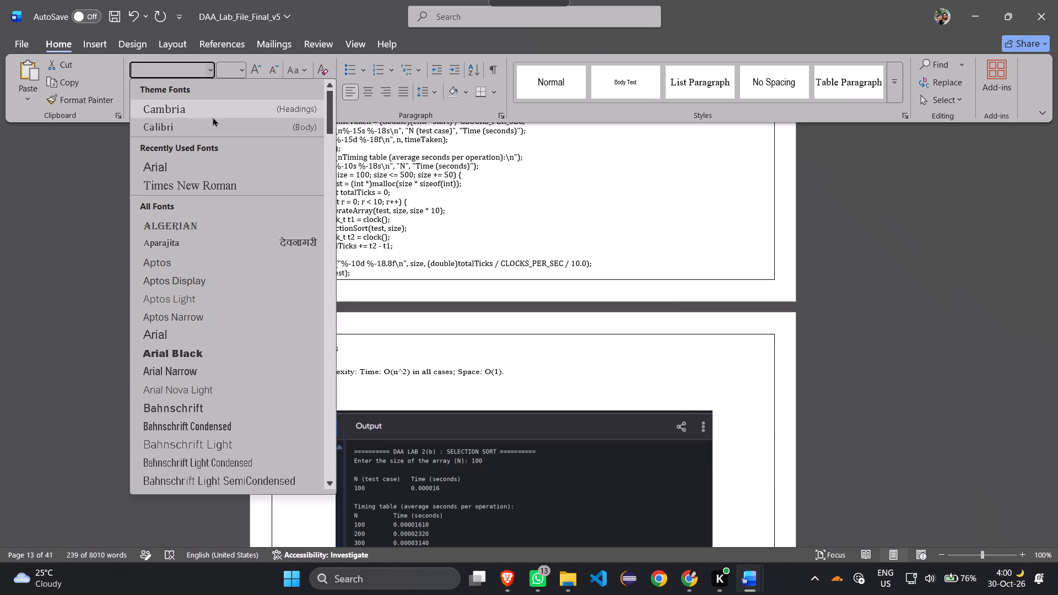
left_click(210, 129)
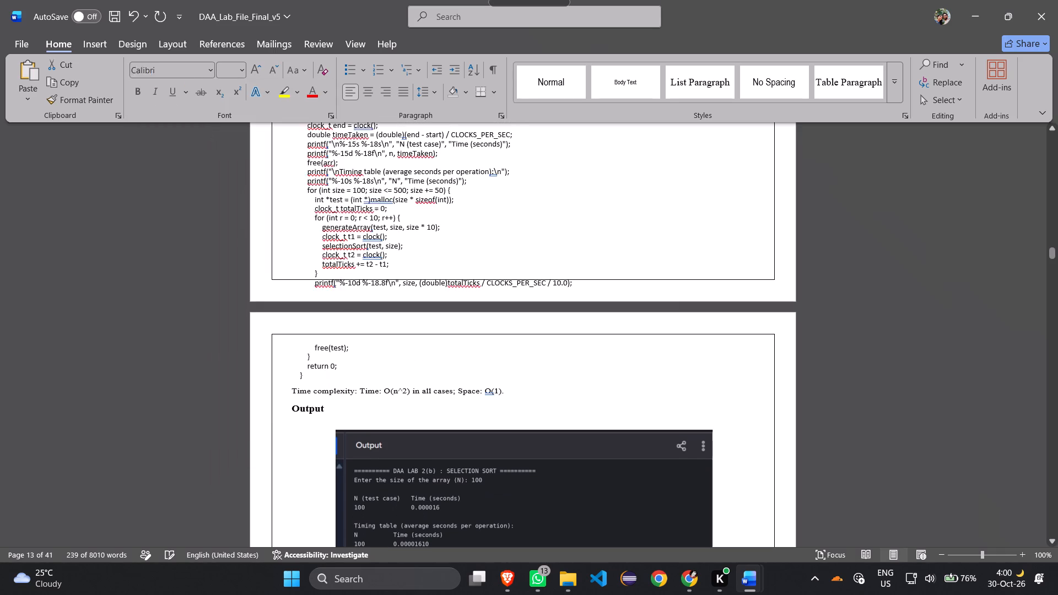
Insert a line break after the inner for loop's closing brace, pushing the last printf line onto the following page.
left_click(324, 272)
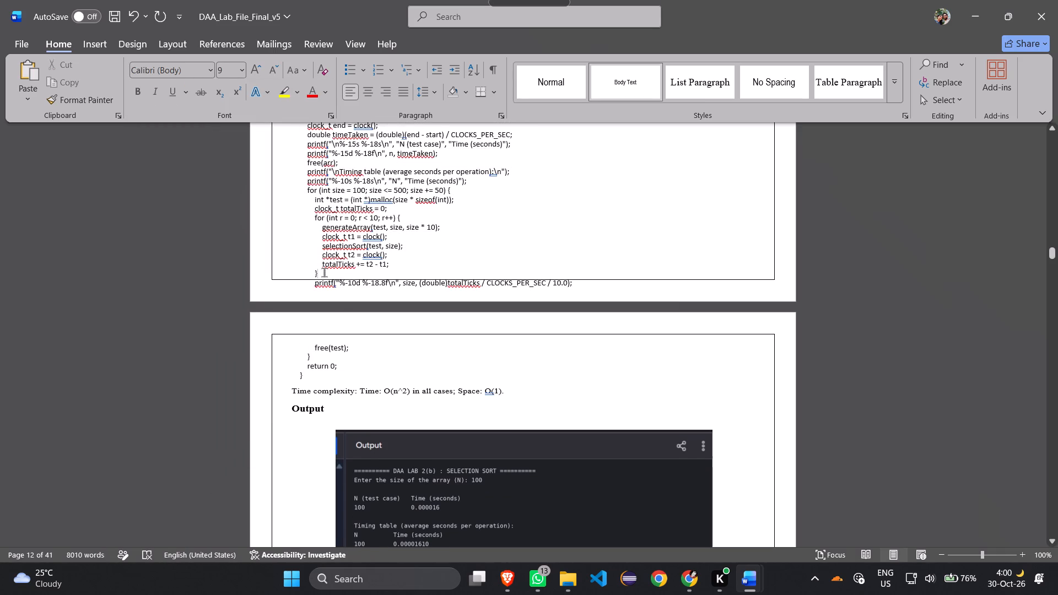
key("Return")
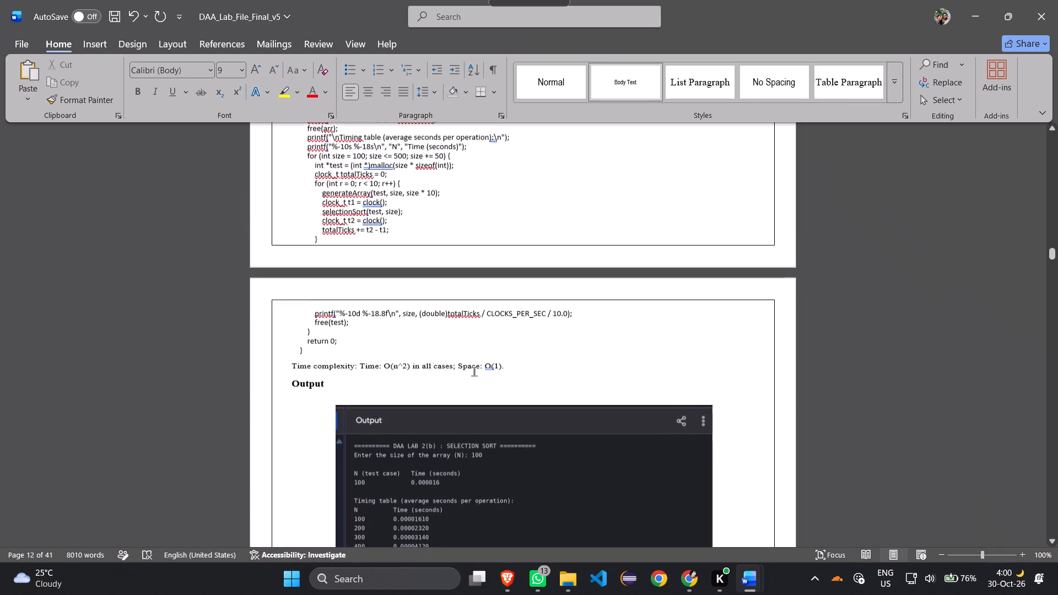
Review the reformatted Selection Sort code from its Aim line down to its Time complexity line and output.
scroll(427, 336, "up", 2)
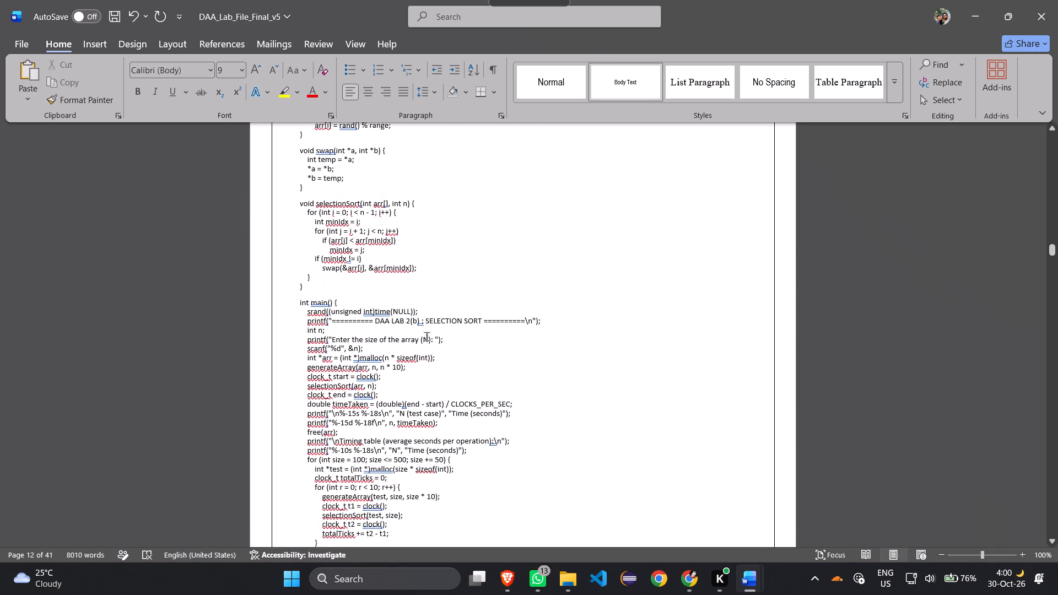
scroll(427, 336, "up", 1)
left_click(384, 350)
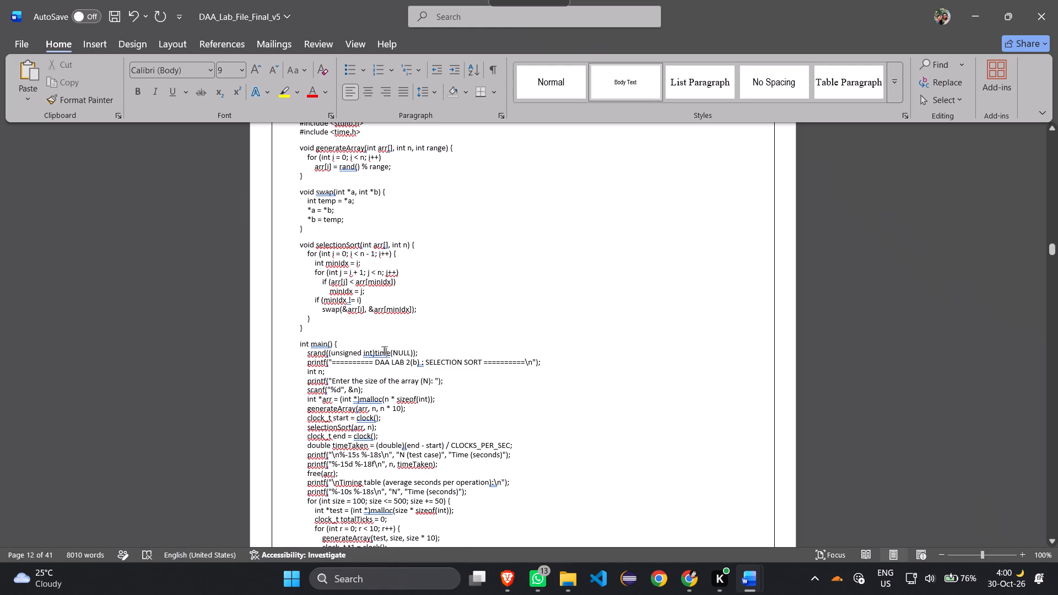
left_click(313, 354)
scroll(386, 359, "up", 1)
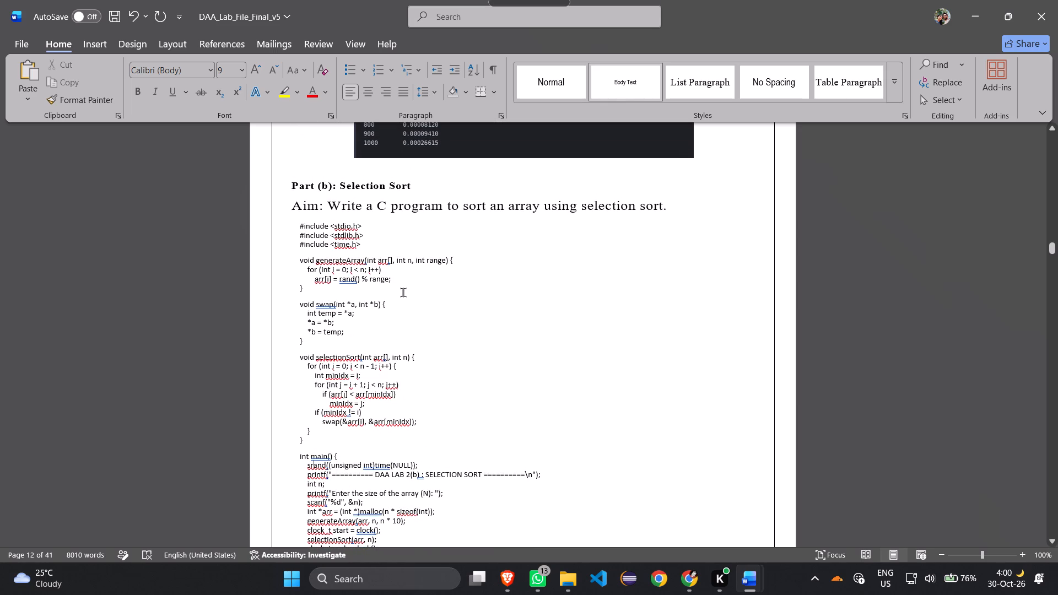
scroll(403, 292, "down", 2)
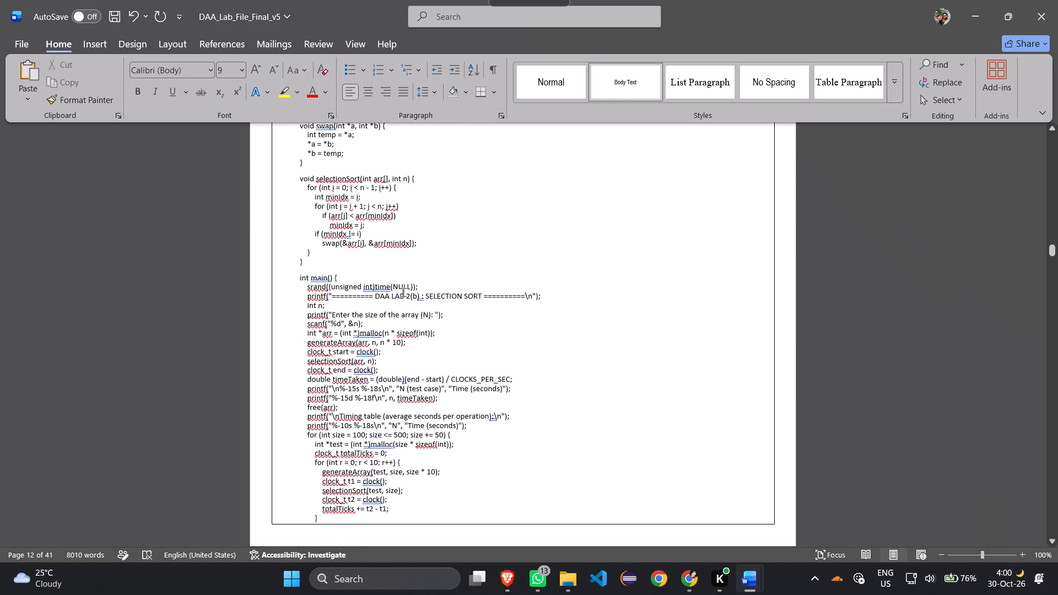
scroll(403, 292, "down", 2)
scroll(370, 398, "down", 1)
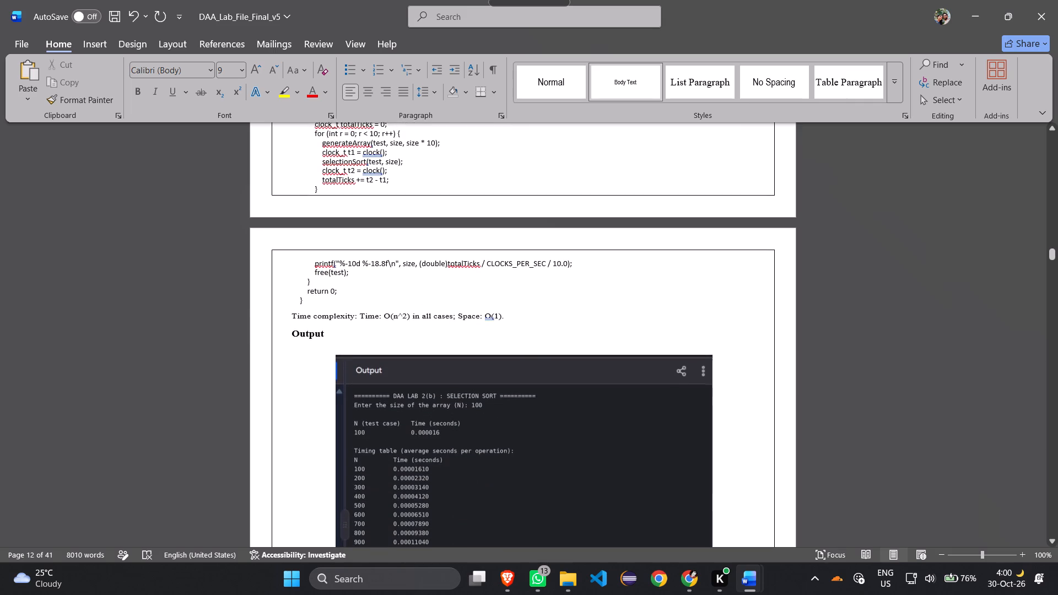
Copy the Arial 8 italic formatting of the recursive search Time complexity note onto the Bubble Sort Time complexity line.
scroll(506, 311, "up", 9)
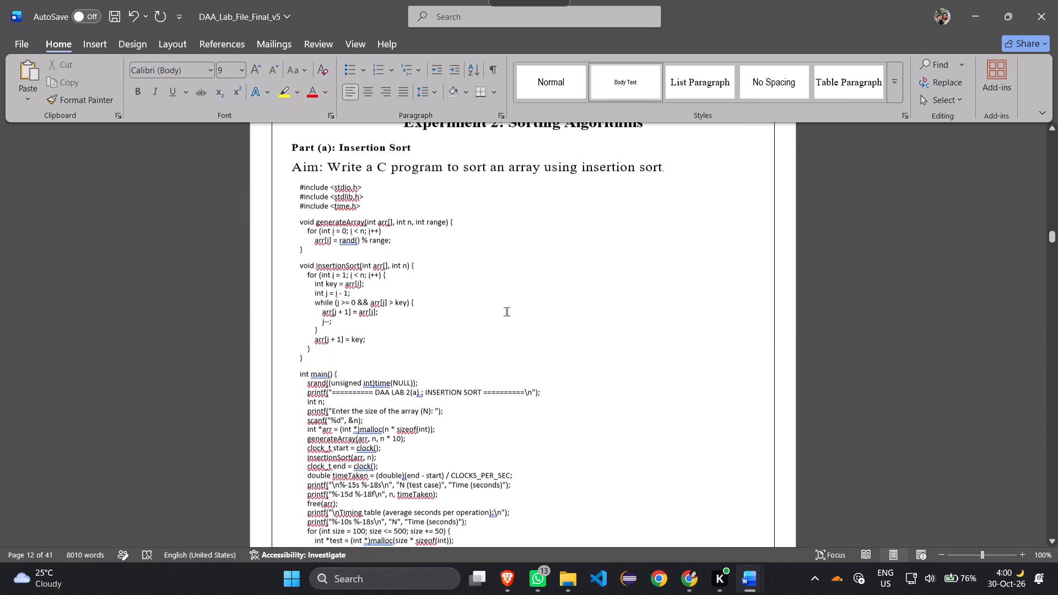
scroll(506, 311, "up", 5)
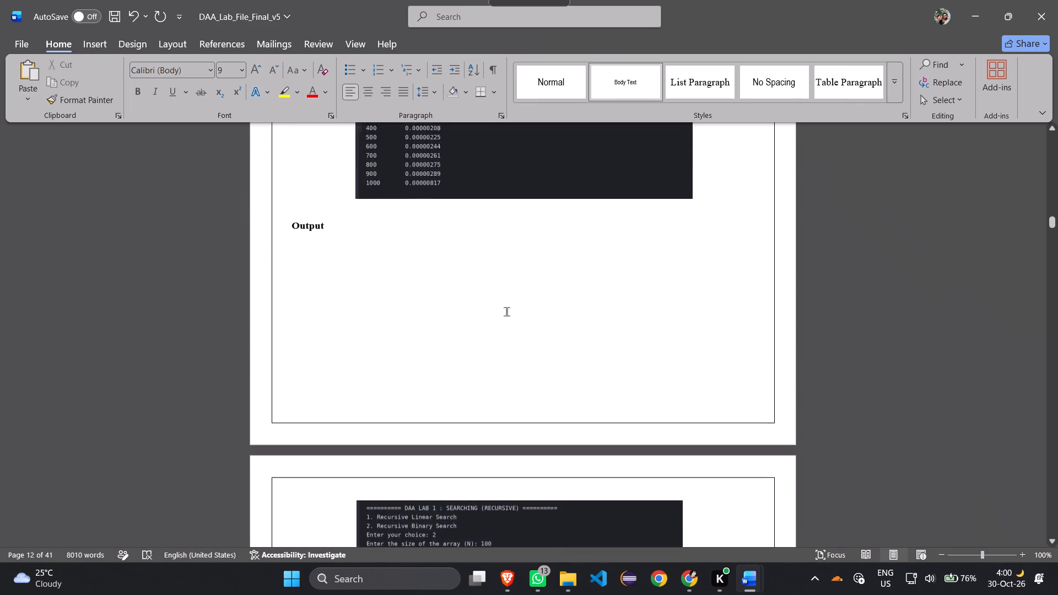
scroll(506, 311, "up", 2)
left_click_drag(361, 410, 282, 394)
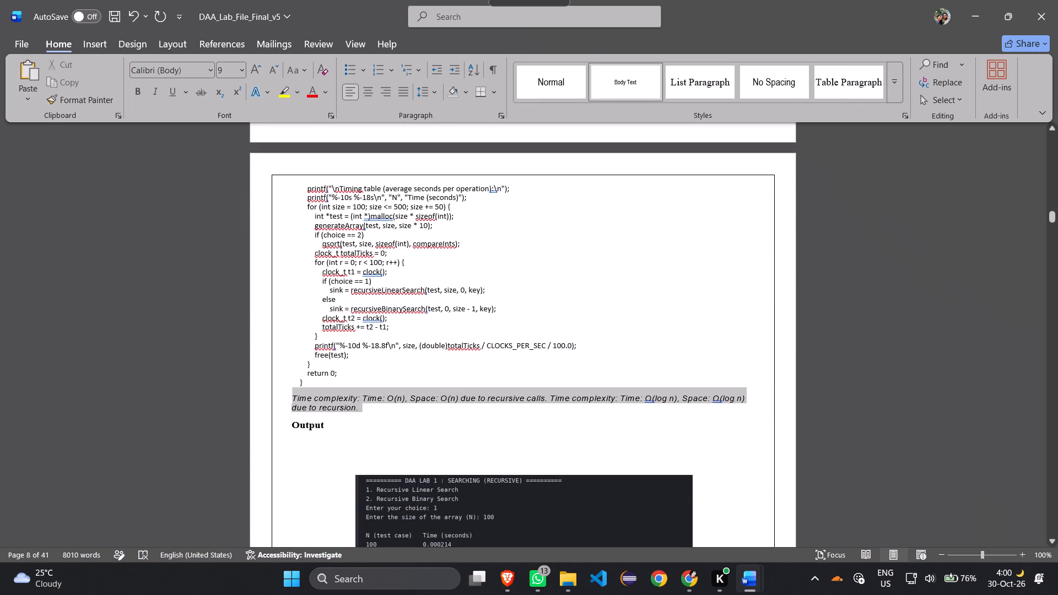
left_click_drag(282, 394, 280, 396)
left_click(68, 102)
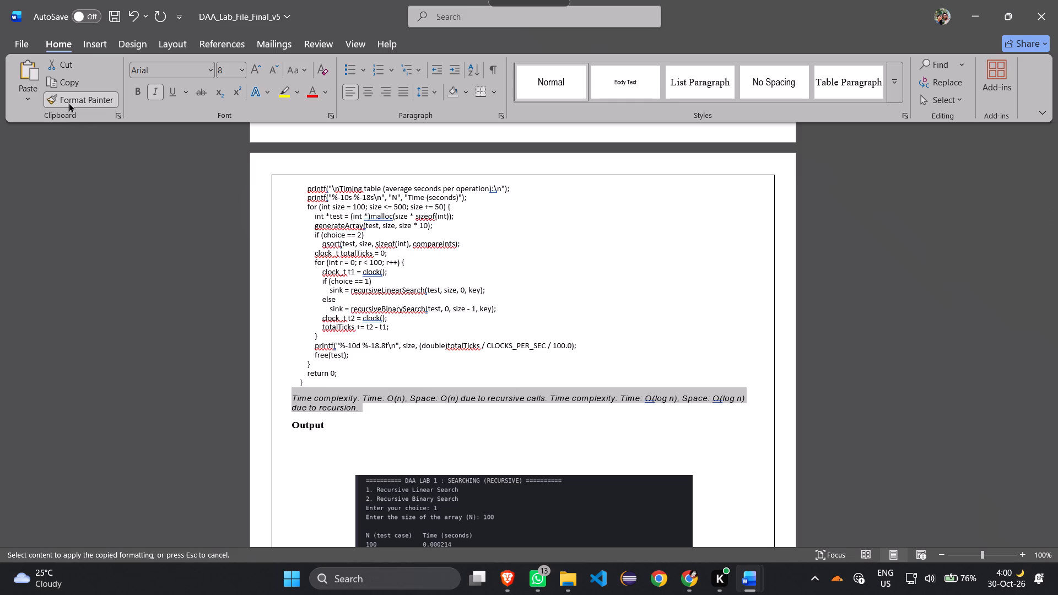
scroll(343, 311, "down", 14)
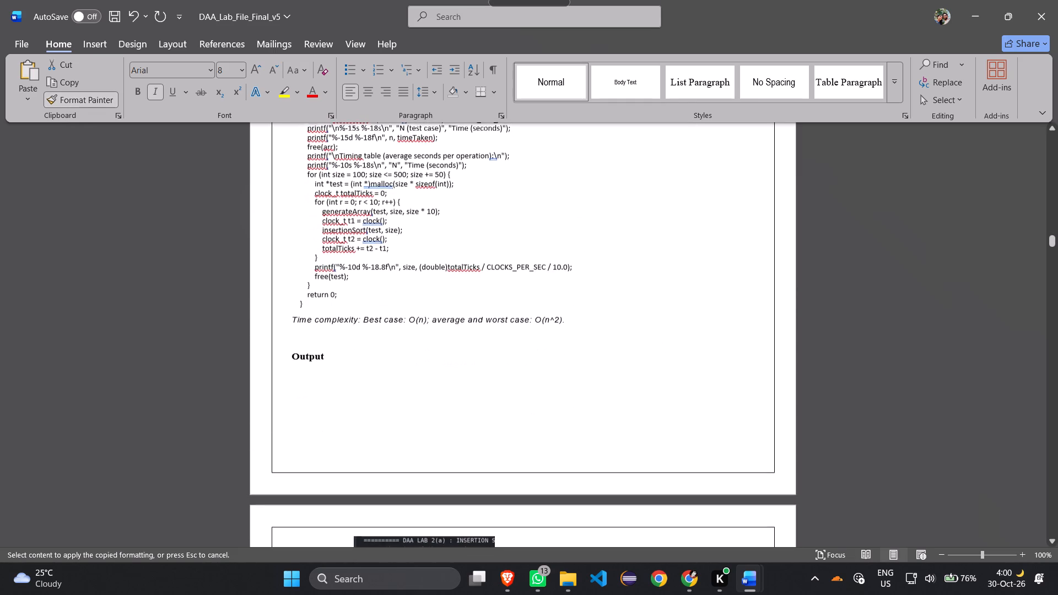
scroll(335, 353, "down", 5)
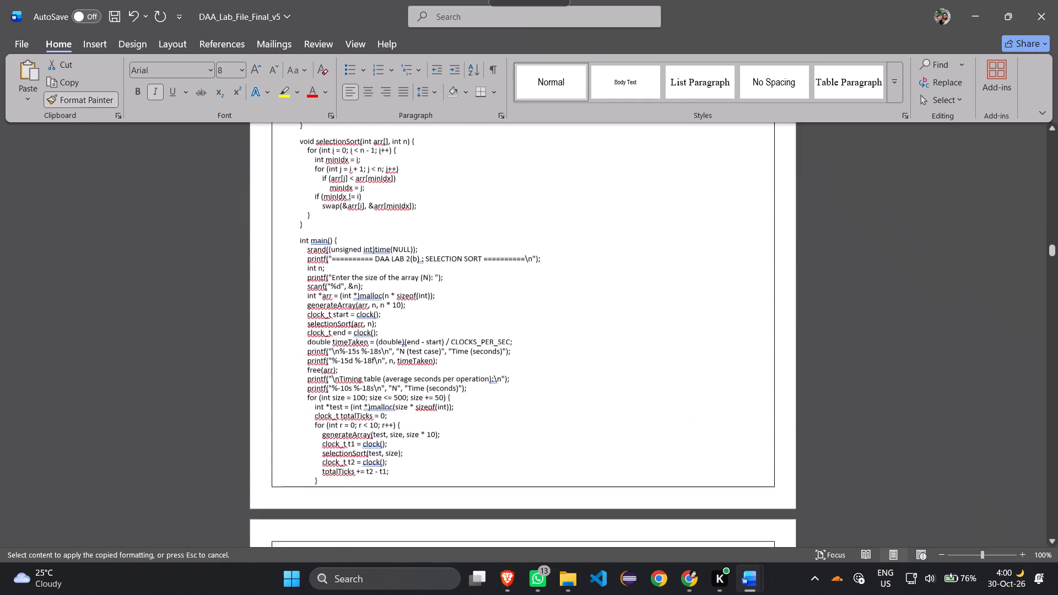
scroll(335, 353, "down", 6)
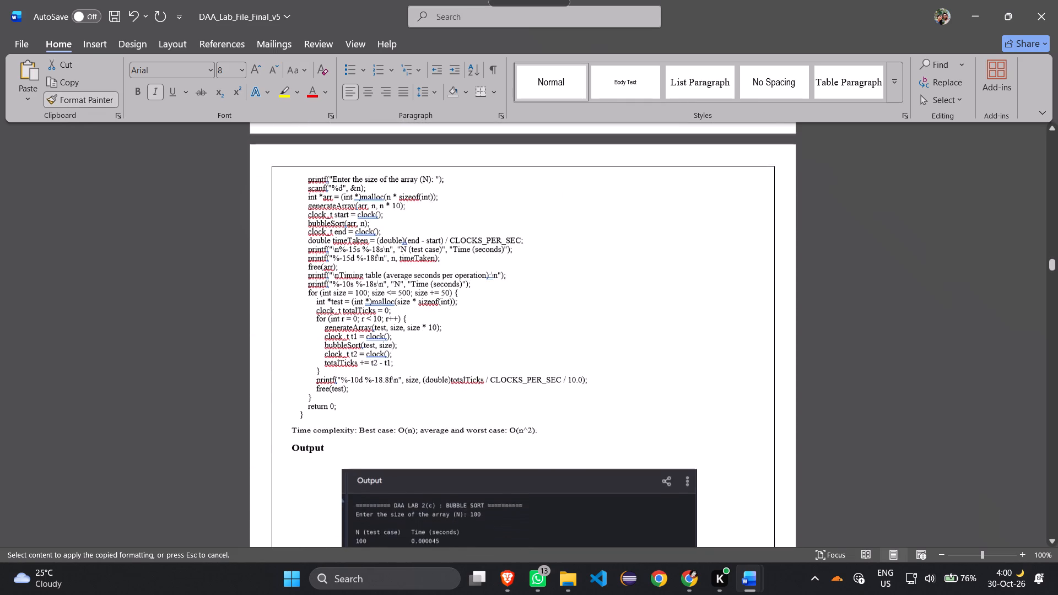
scroll(335, 353, "down", 1)
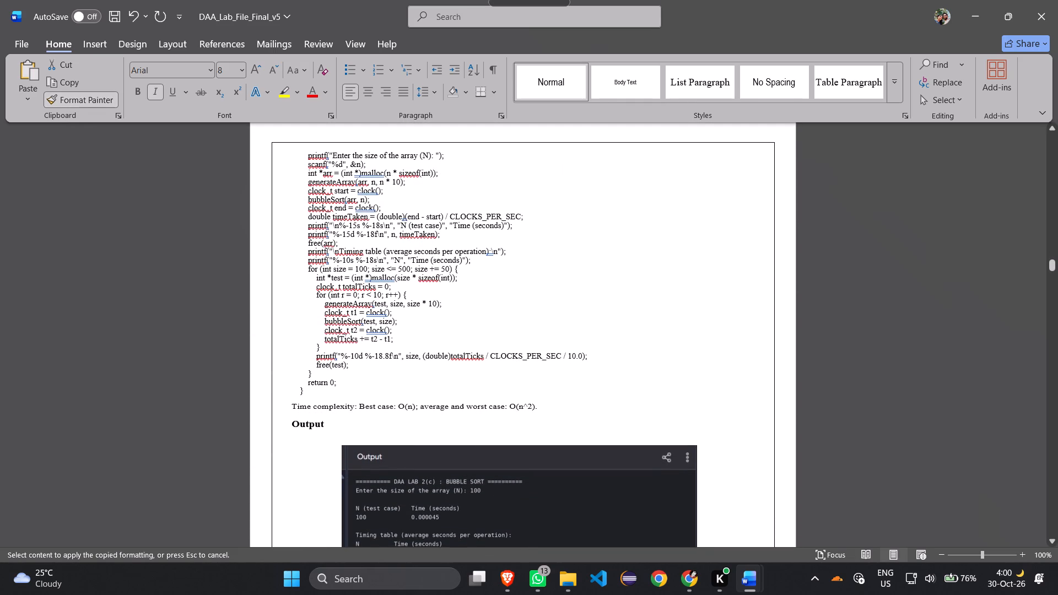
left_click_drag(291, 405, 552, 406)
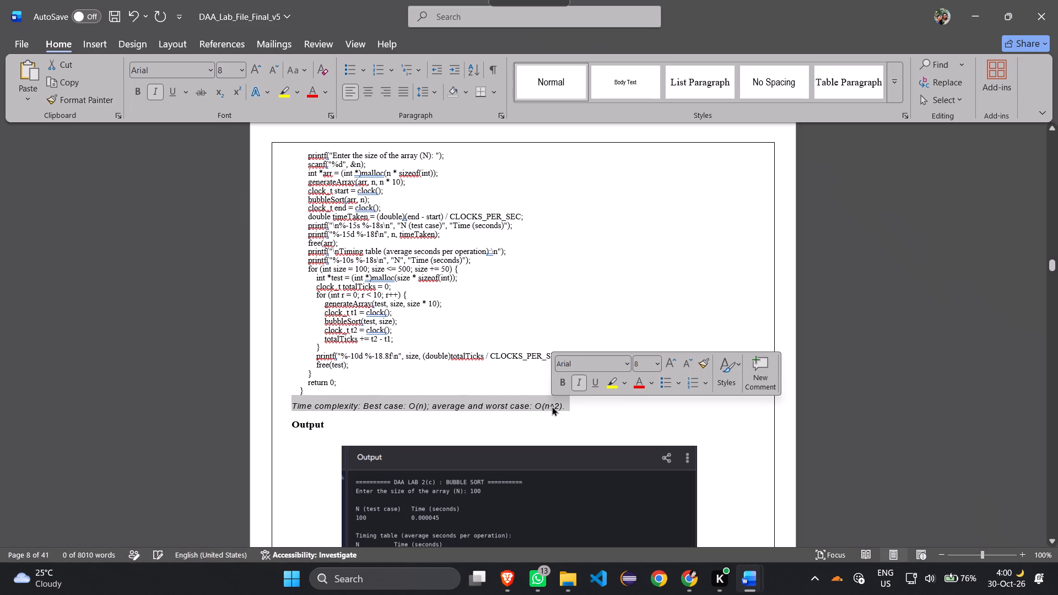
left_click(612, 418)
Crop the Bubble Sort output screenshot to remove its Output title bar and the empty area below the 1000 row.
scroll(612, 418, "down", 2)
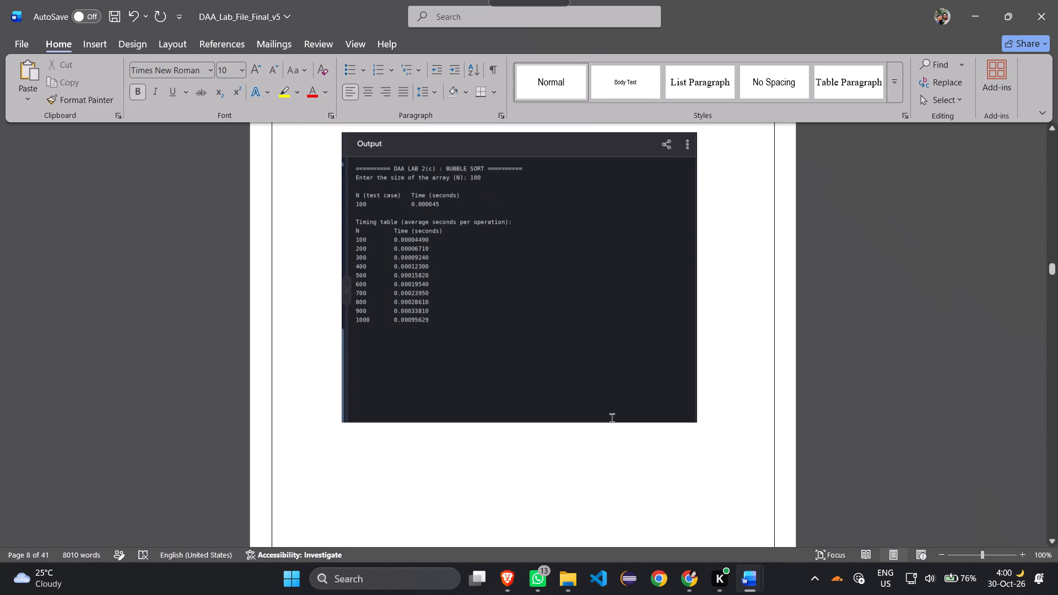
scroll(612, 418, "down", 1)
left_click(568, 331)
left_click(419, 45)
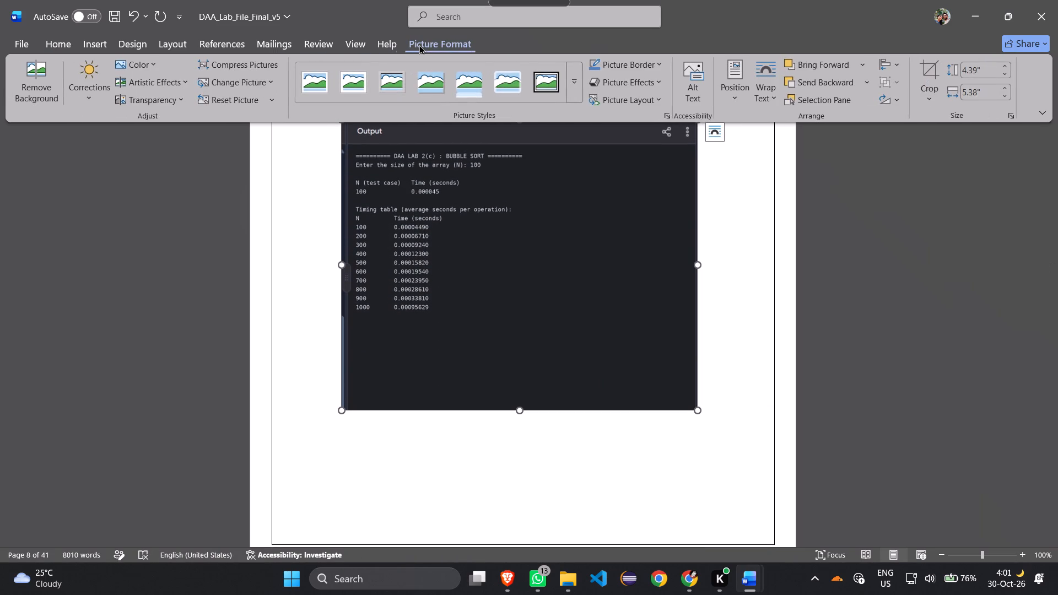
left_click(925, 68)
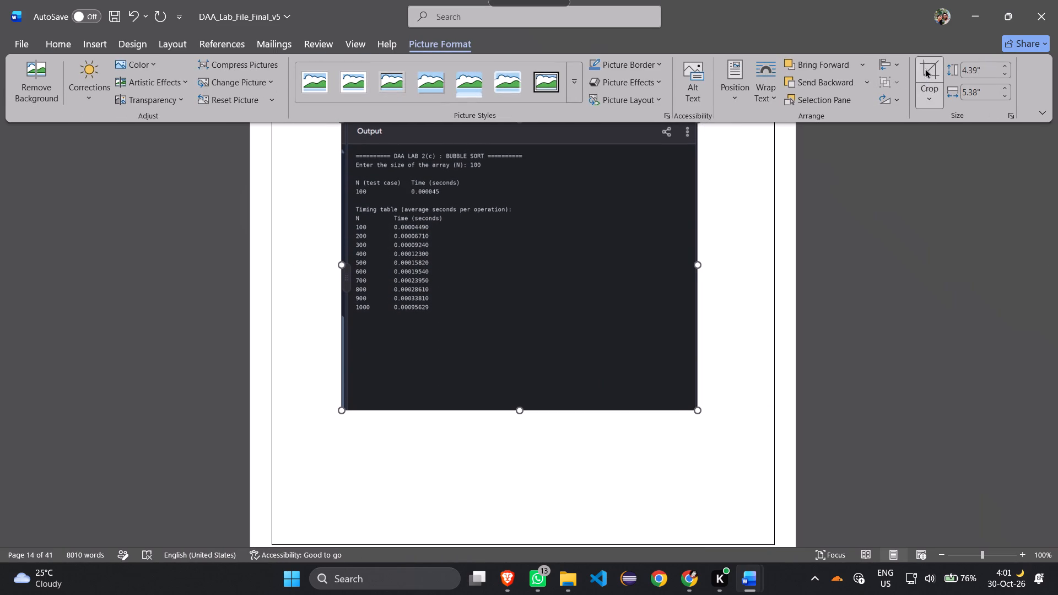
scroll(669, 257, "up", 1)
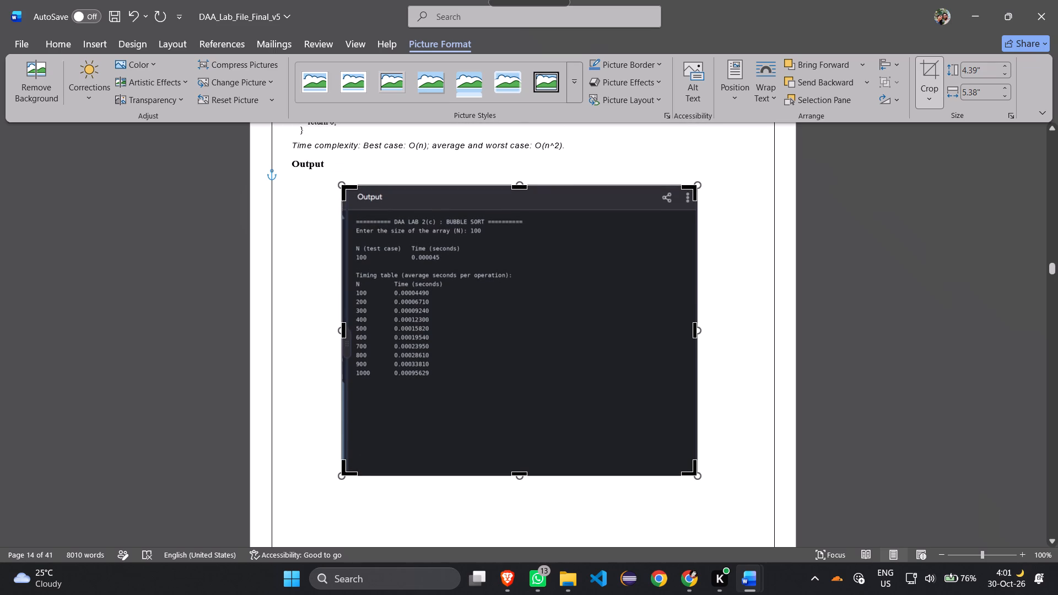
left_click_drag(516, 190, 515, 188)
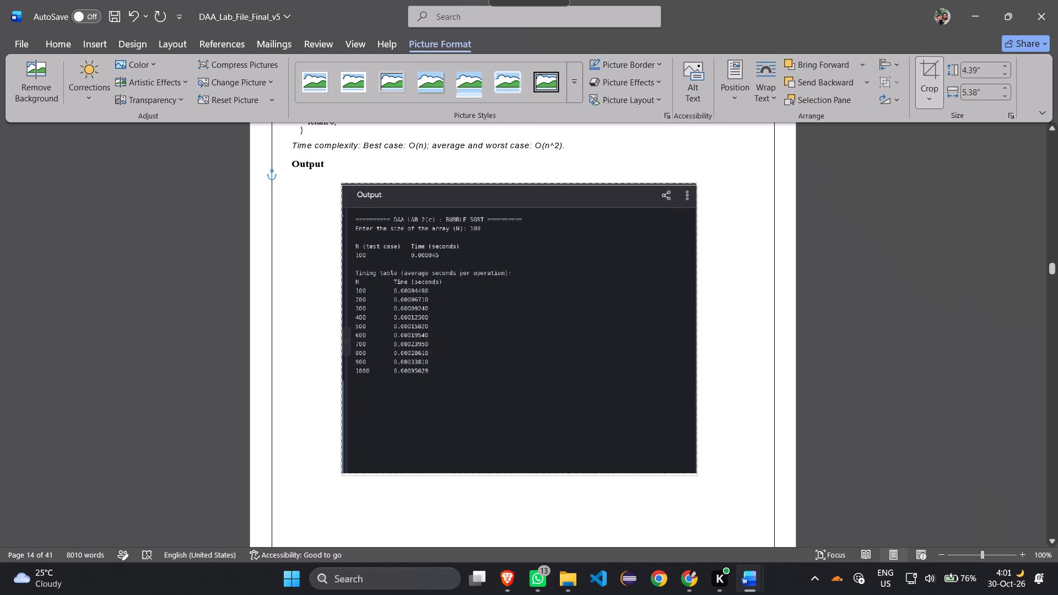
left_click_drag(515, 188, 515, 164)
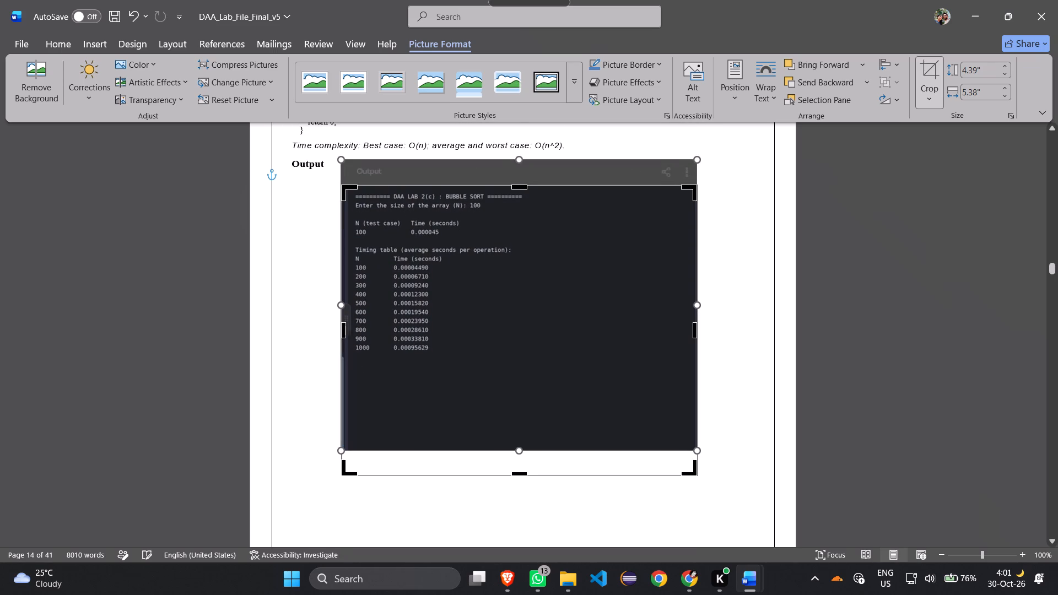
left_click_drag(519, 474, 505, 362)
left_click(749, 289)
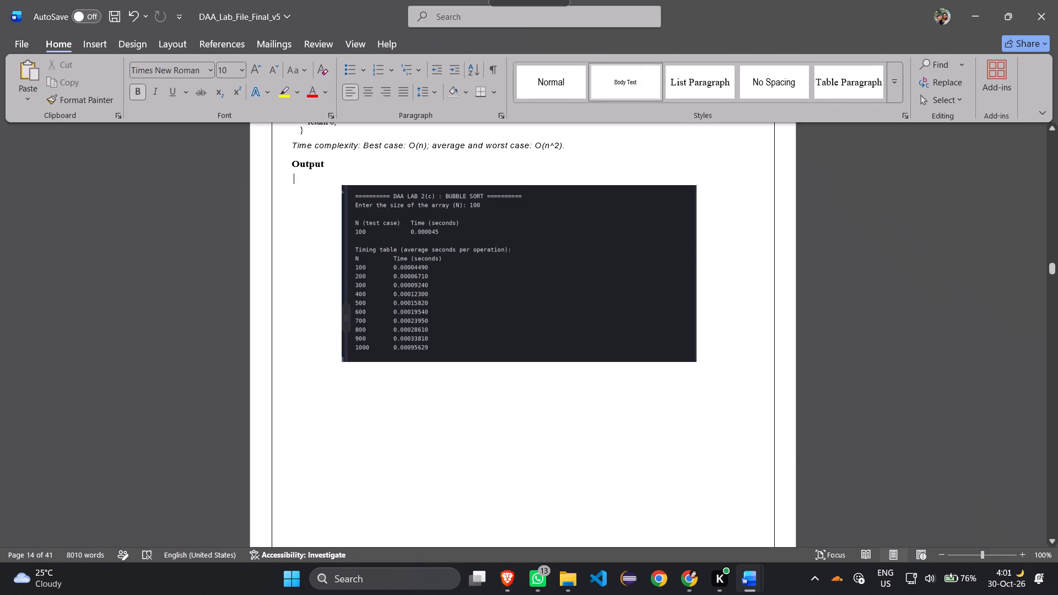
Insert a blank line between the Bubble Sort Time complexity line and its Output heading.
left_click(292, 166)
key("Return")
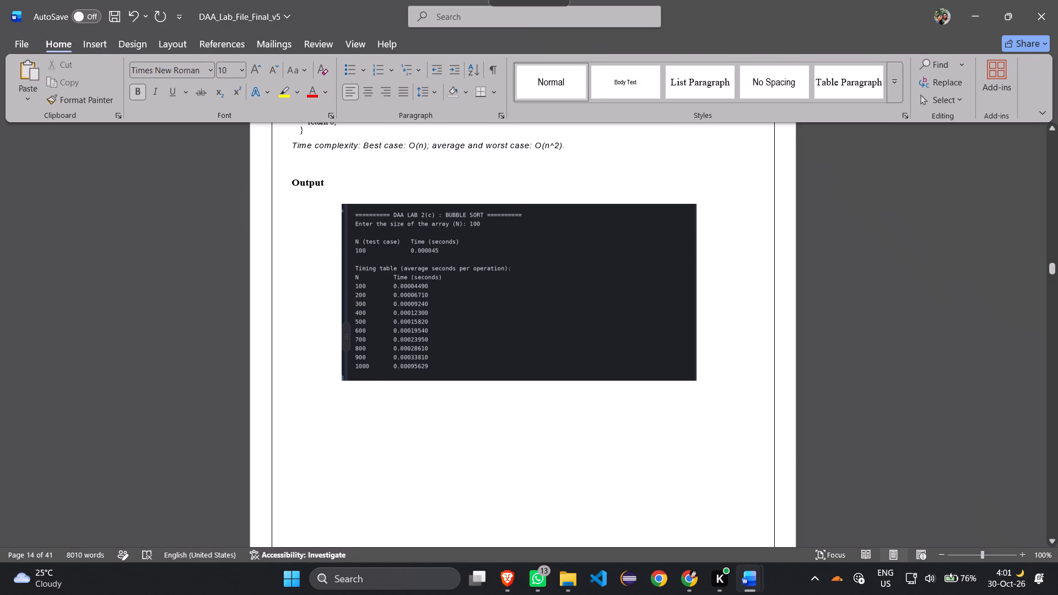
Insert six line breaks after the bubbleSort function's closing brace, pushing int main() of the Bubble Sort code onto the following page.
scroll(542, 267, "down", 5)
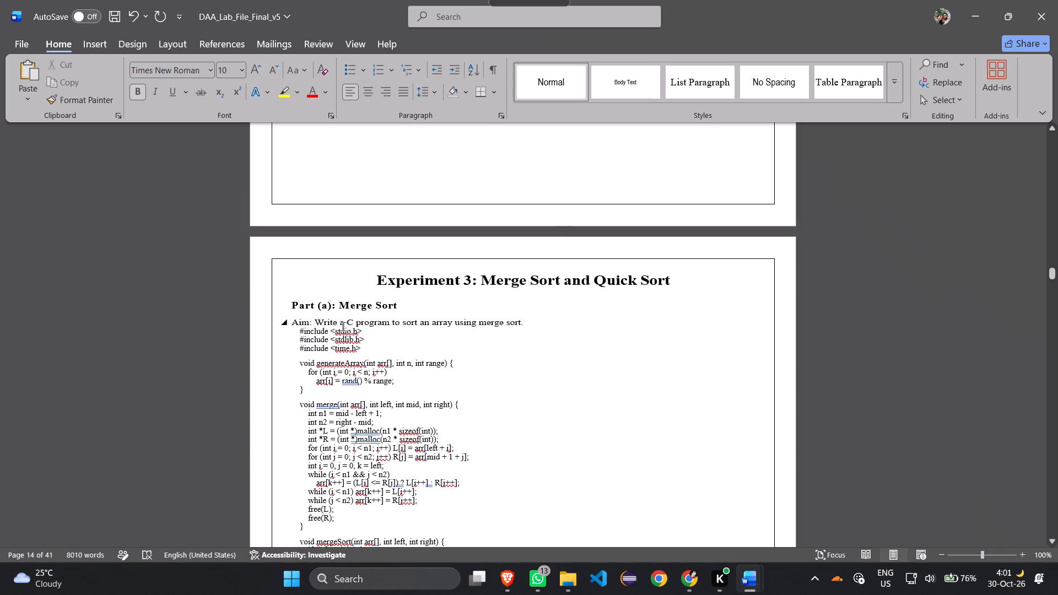
scroll(363, 316, "up", 7)
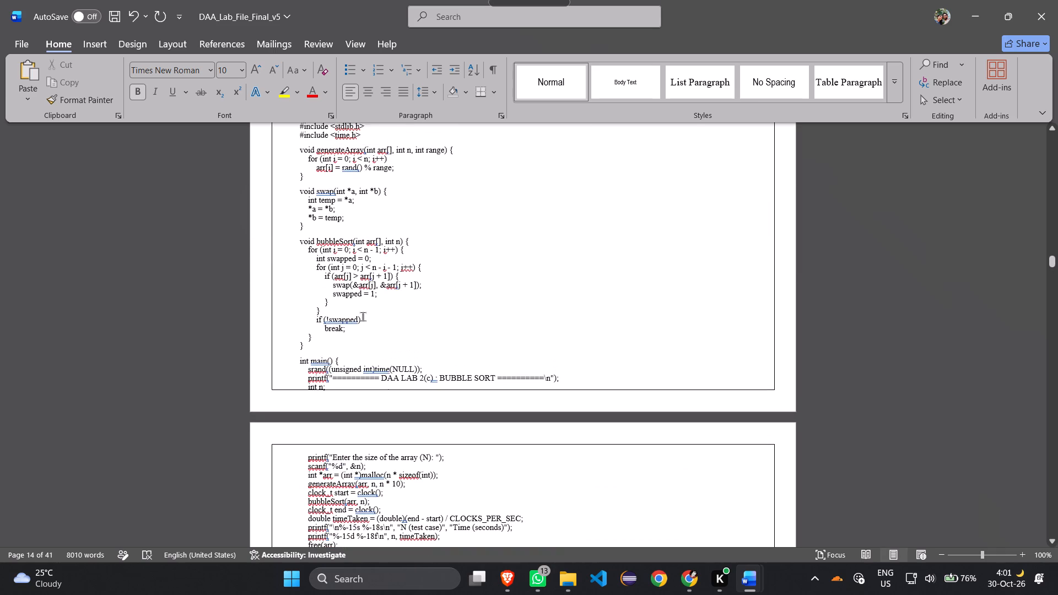
scroll(363, 316, "up", 1)
left_click(309, 355)
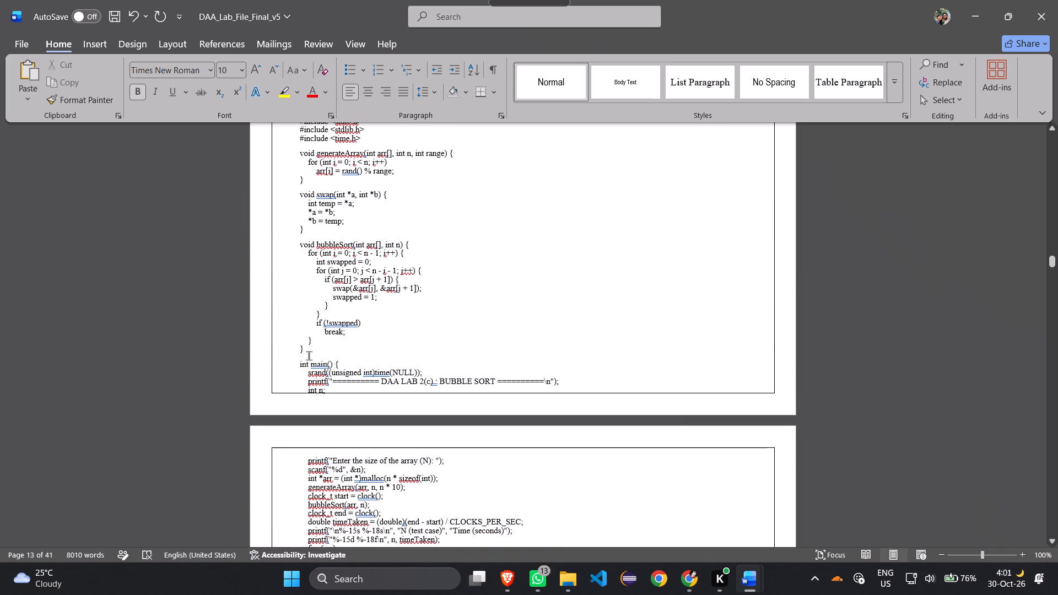
key("Return")
key("Return")
key("Return")
key("Return")
key("Return")
key("Return")
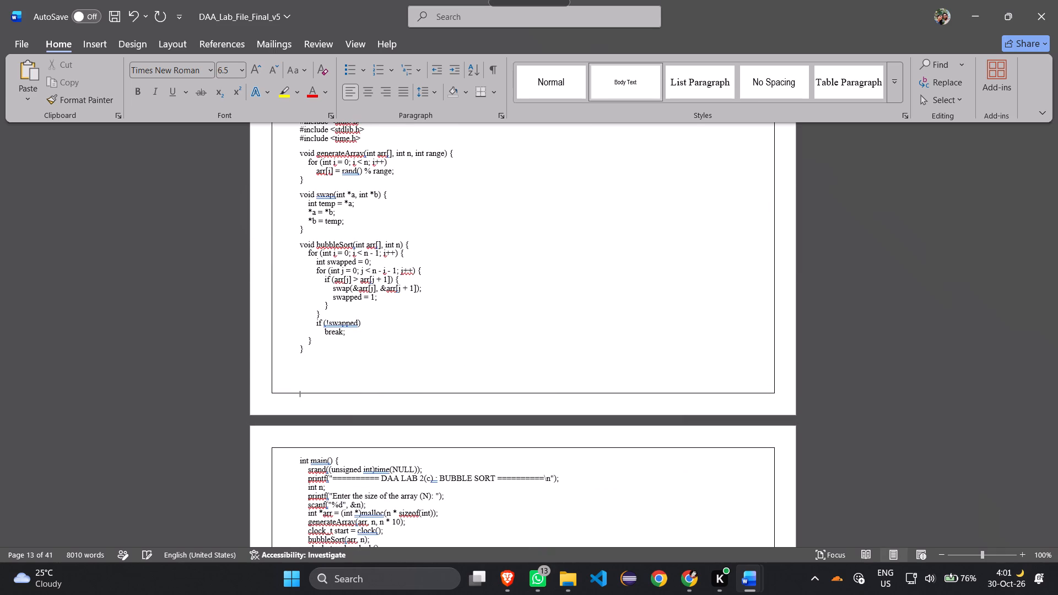
Crop the Selection Sort output screenshot to about 2.77 inches high, removing its title bar and the empty area below the 1000 row.
scroll(537, 313, "up", 1)
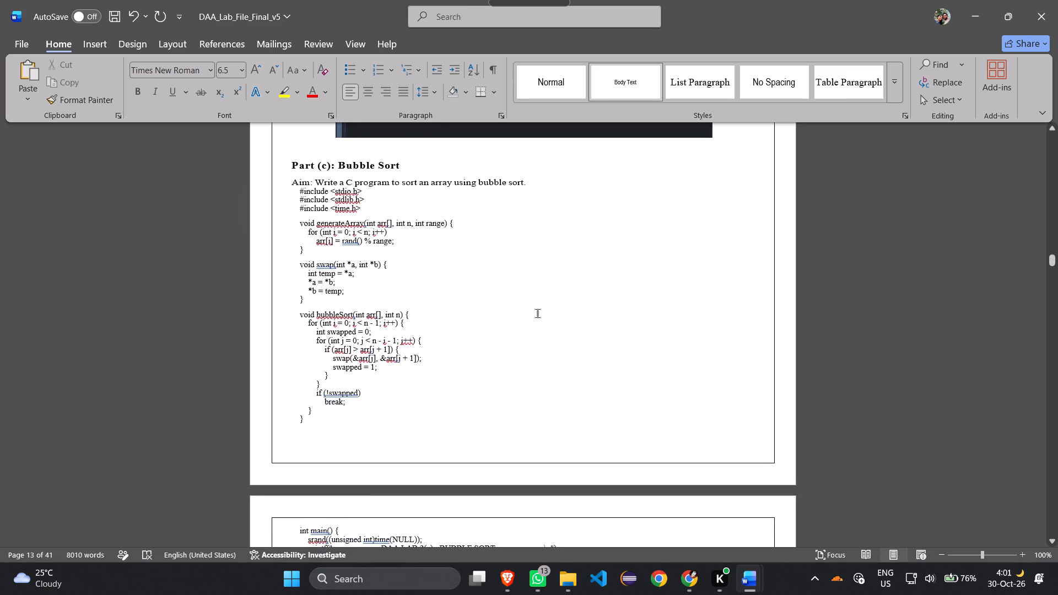
scroll(537, 313, "up", 2)
left_click(499, 300)
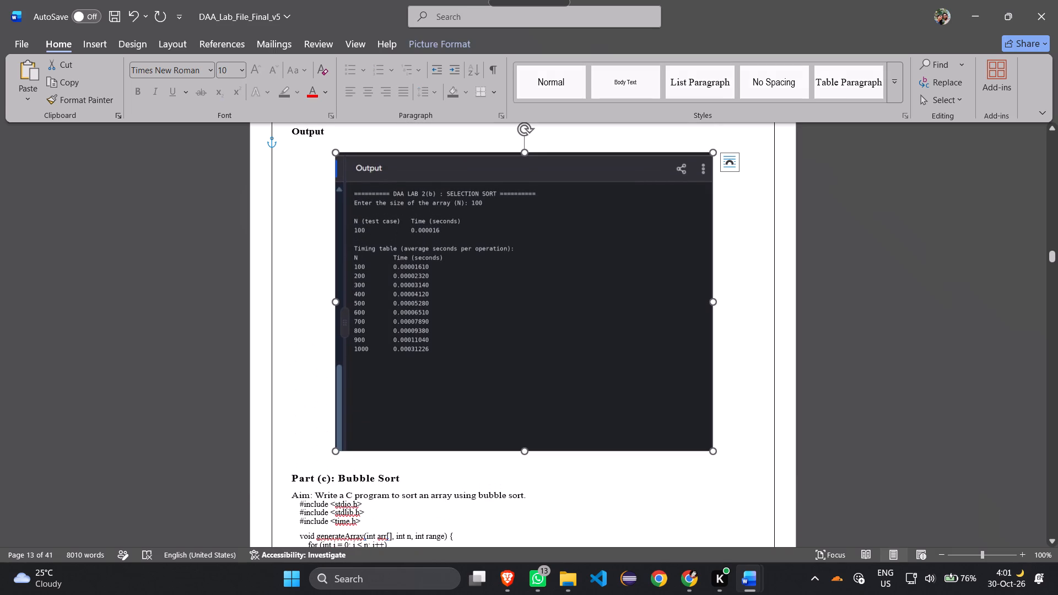
left_click(424, 43)
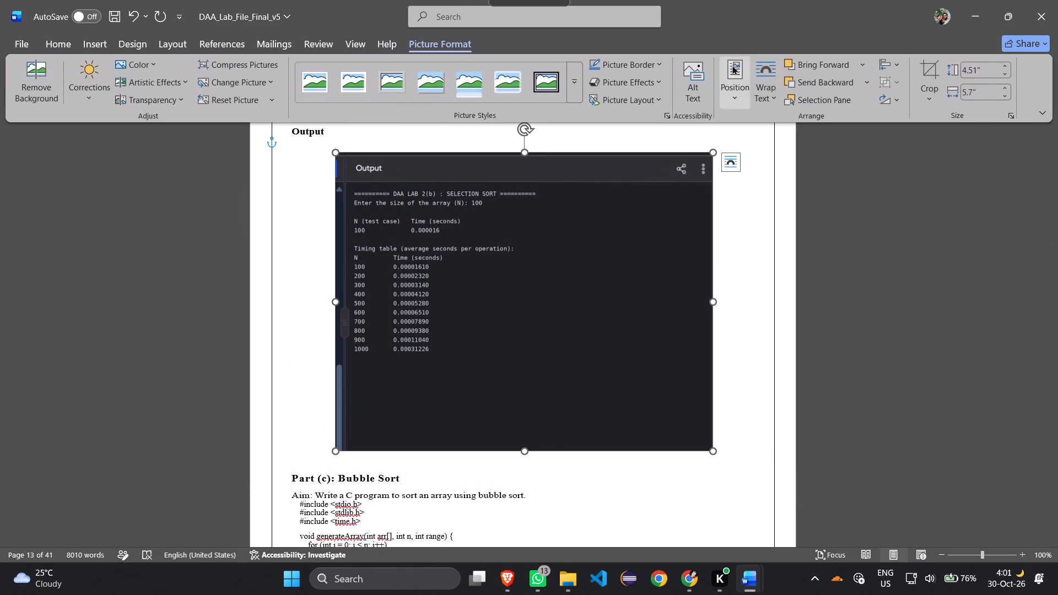
left_click(930, 73)
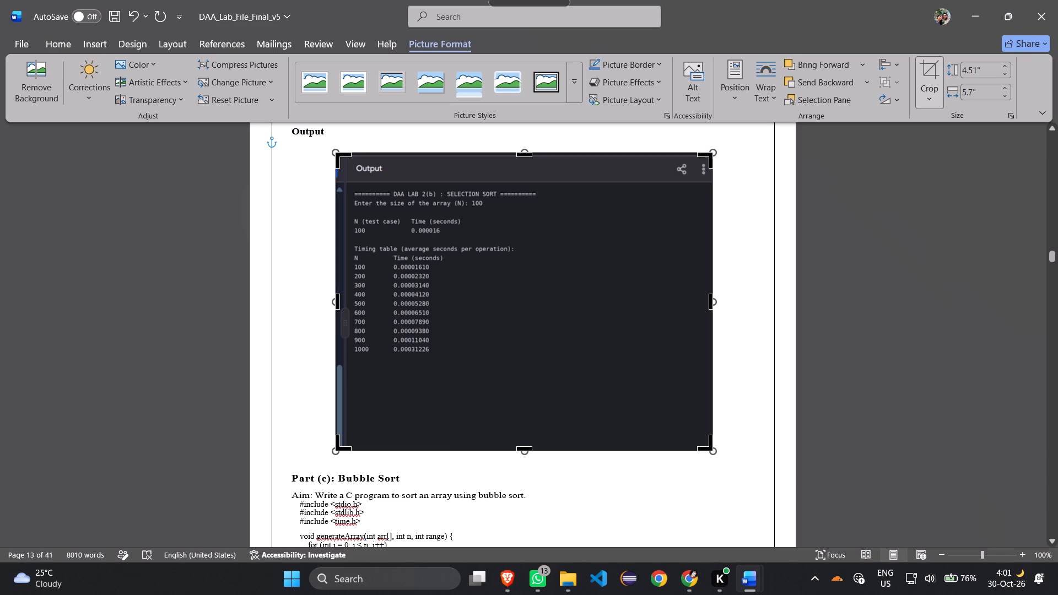
left_click_drag(527, 156, 528, 183)
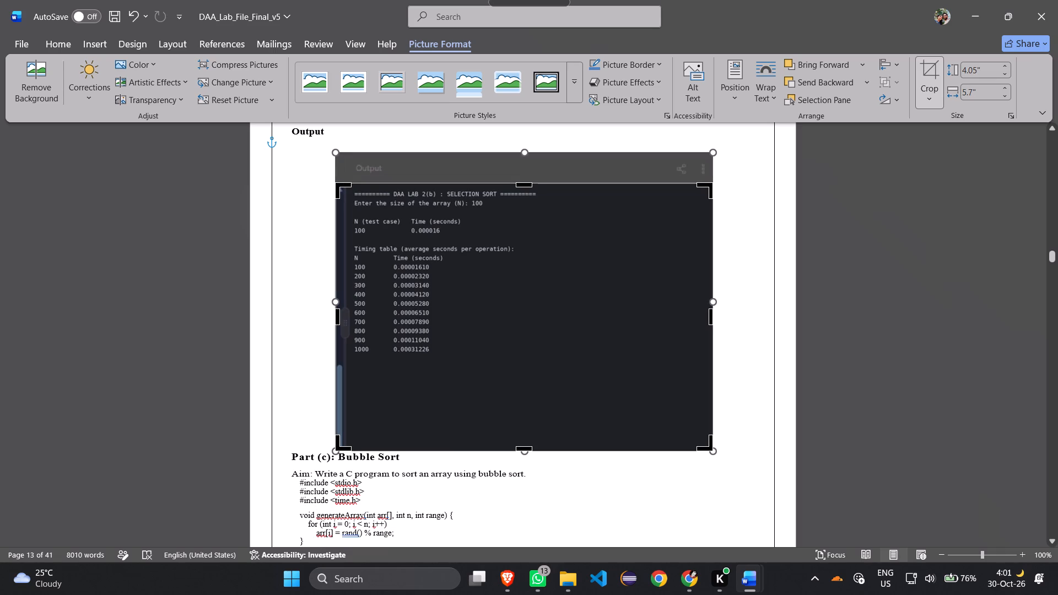
left_click_drag(528, 446, 528, 419)
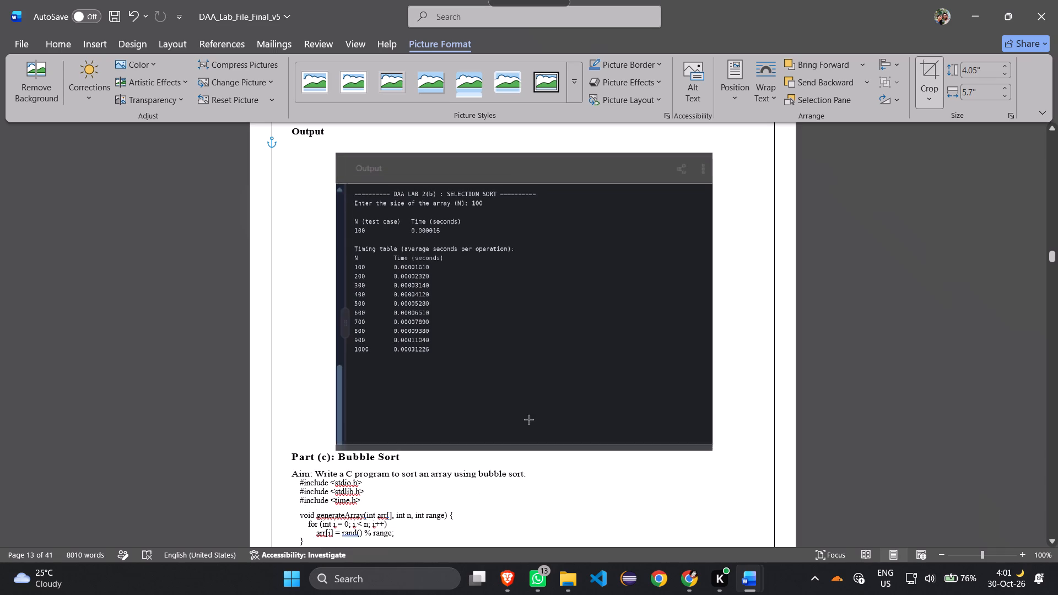
left_click_drag(528, 419, 525, 366)
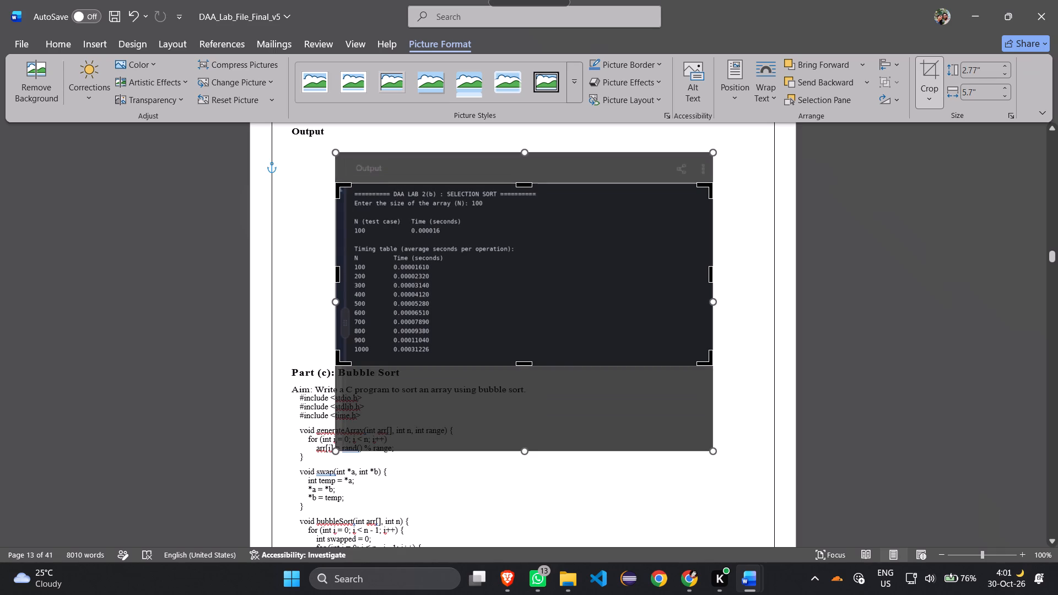
left_click(752, 307)
Delete the surplus blank lines above int main() in the Bubble Sort code, keeping main on its own line after a small gap.
scroll(638, 416, "down", 4)
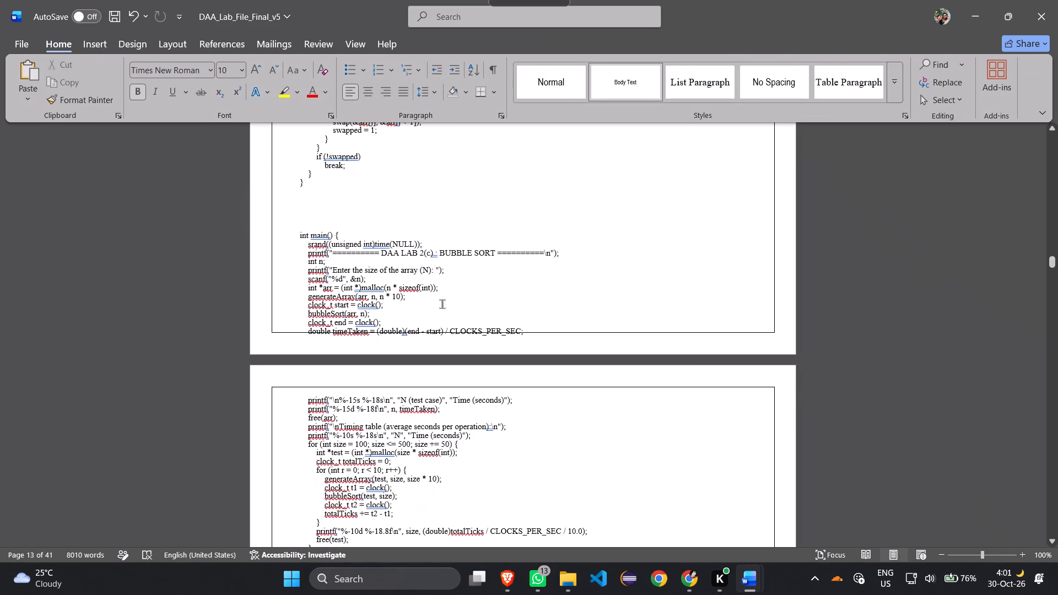
left_click(330, 203)
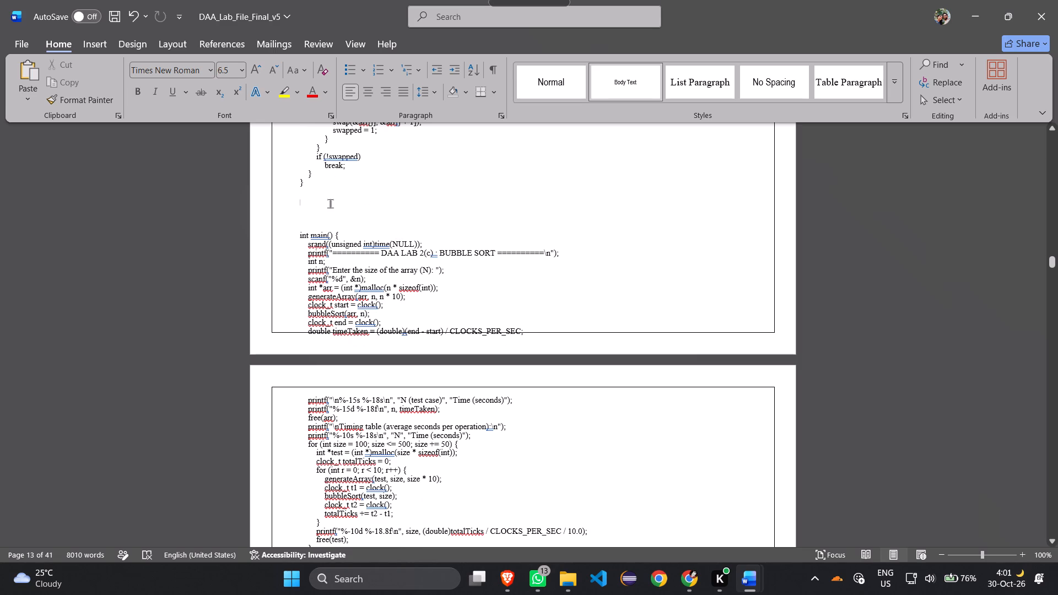
key("Delete")
key("Delete")
key("Delete")
key("Delete")
key("Delete")
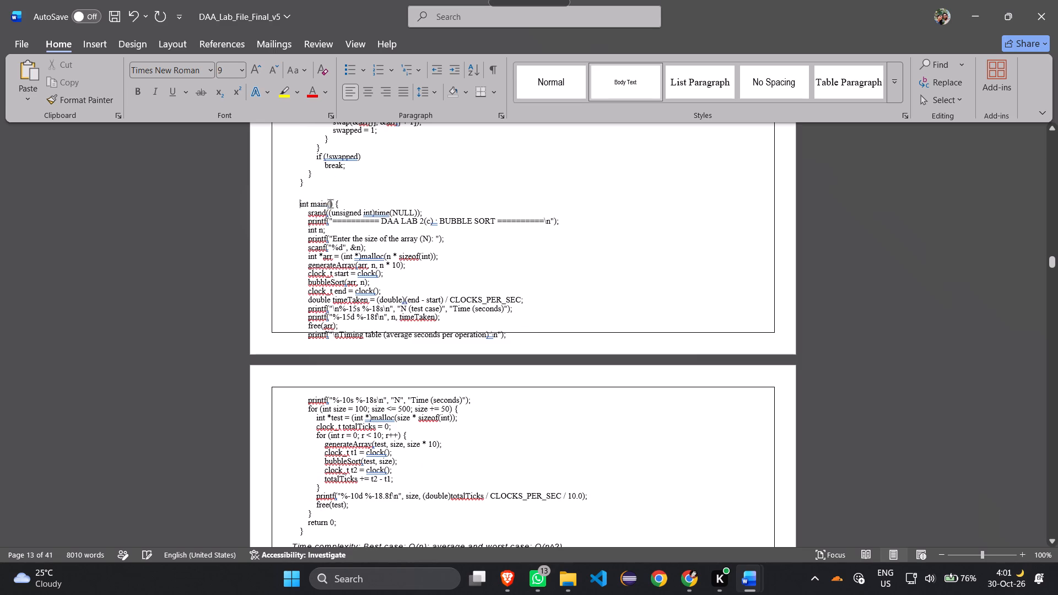
key("Delete")
key("ctrl+z")
Insert a line break after free(arr); in the Bubble Sort code, pushing the Timing table printf line onto the following page.
left_click(358, 328)
key("Return")
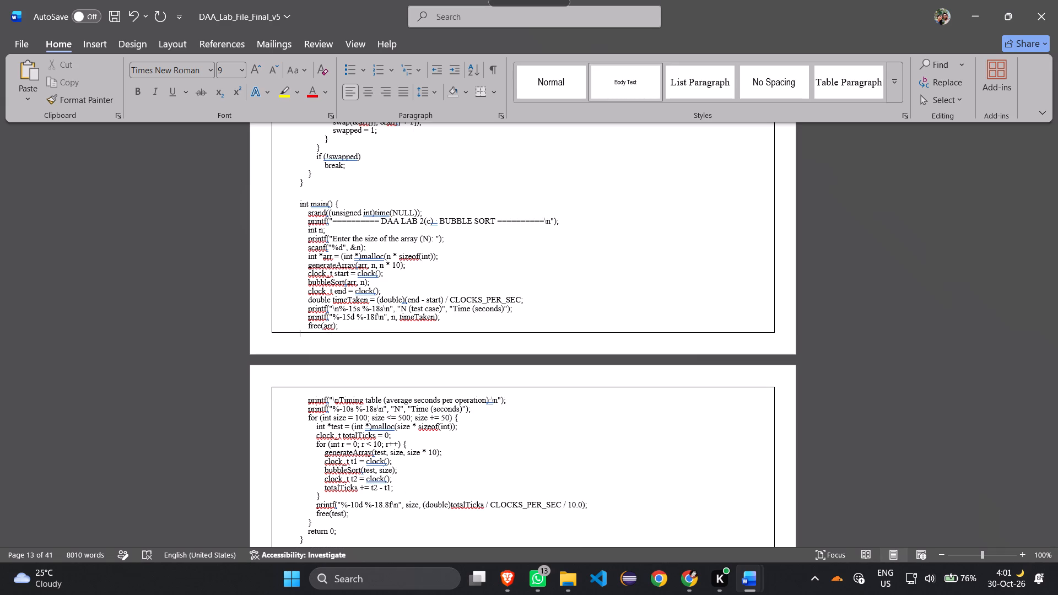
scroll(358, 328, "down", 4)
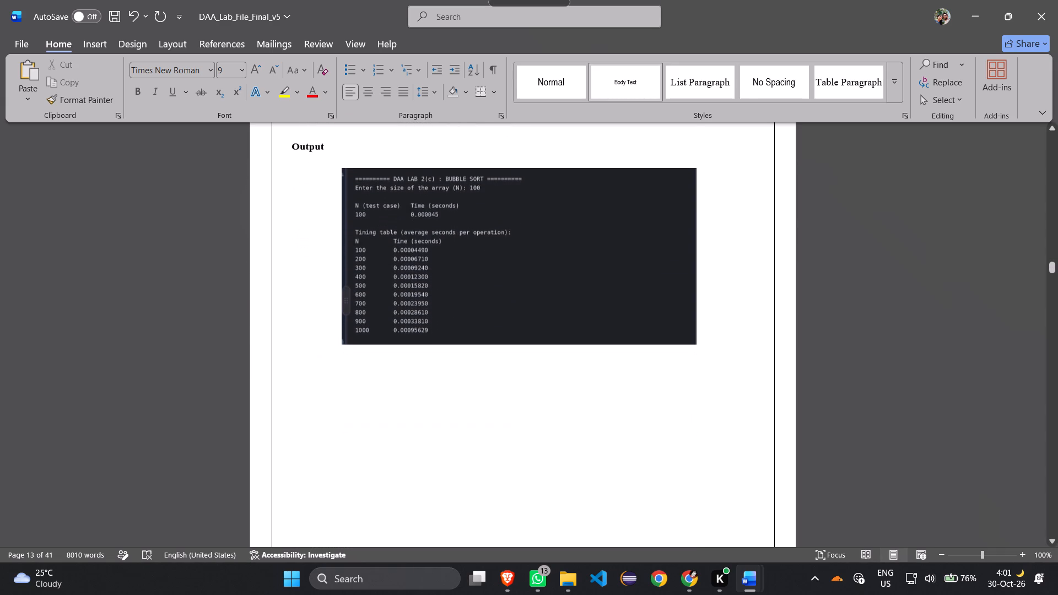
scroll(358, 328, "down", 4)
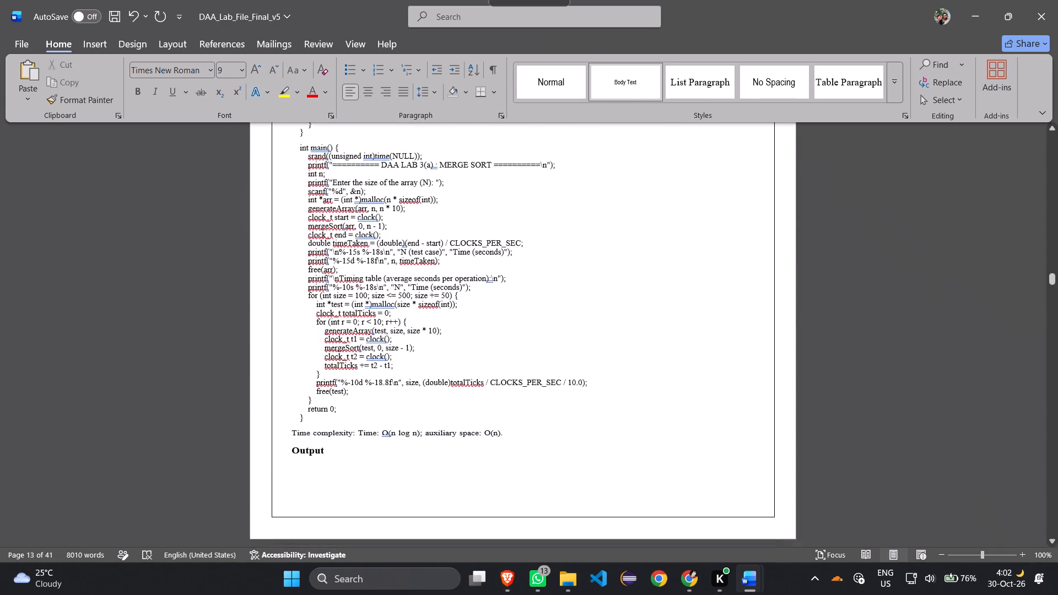
Crop the Merge Sort output screenshot to about 2.63 inches high, removing its title bar and the empty area below the 1000 row.
scroll(358, 328, "down", 4)
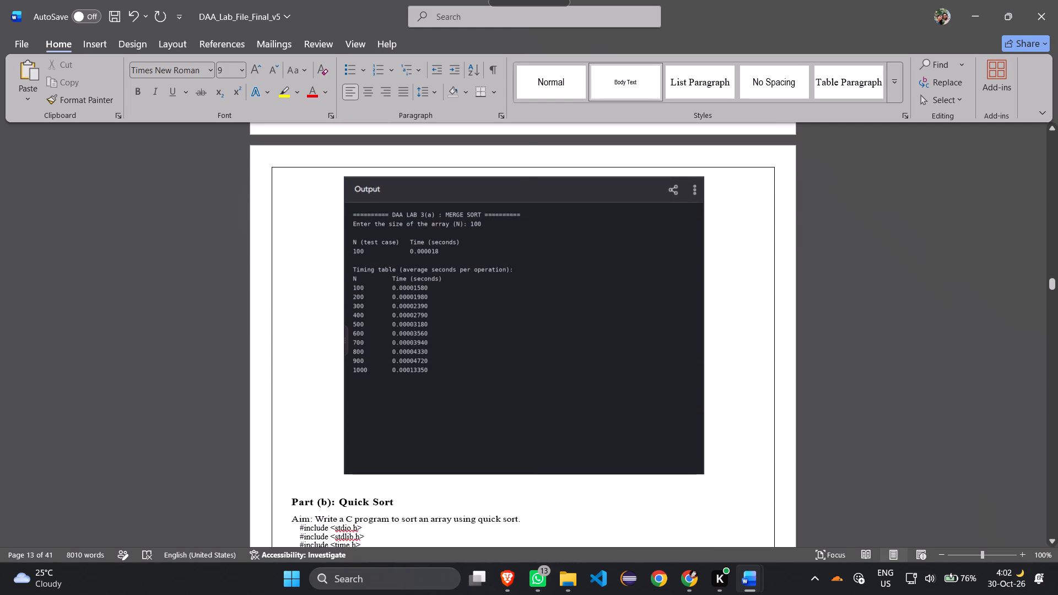
left_click(465, 378)
left_click(445, 46)
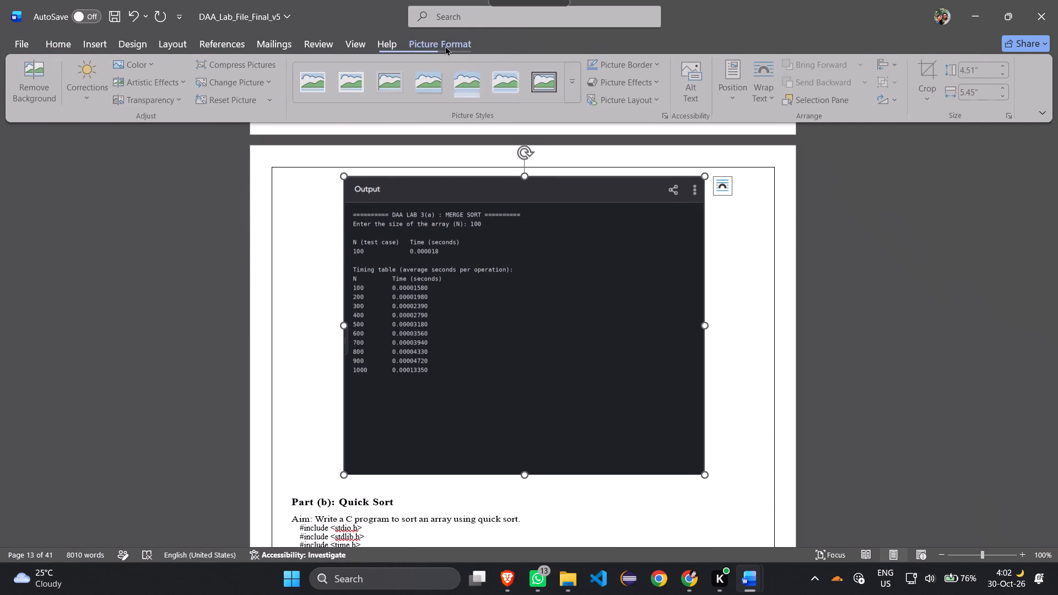
left_click(929, 72)
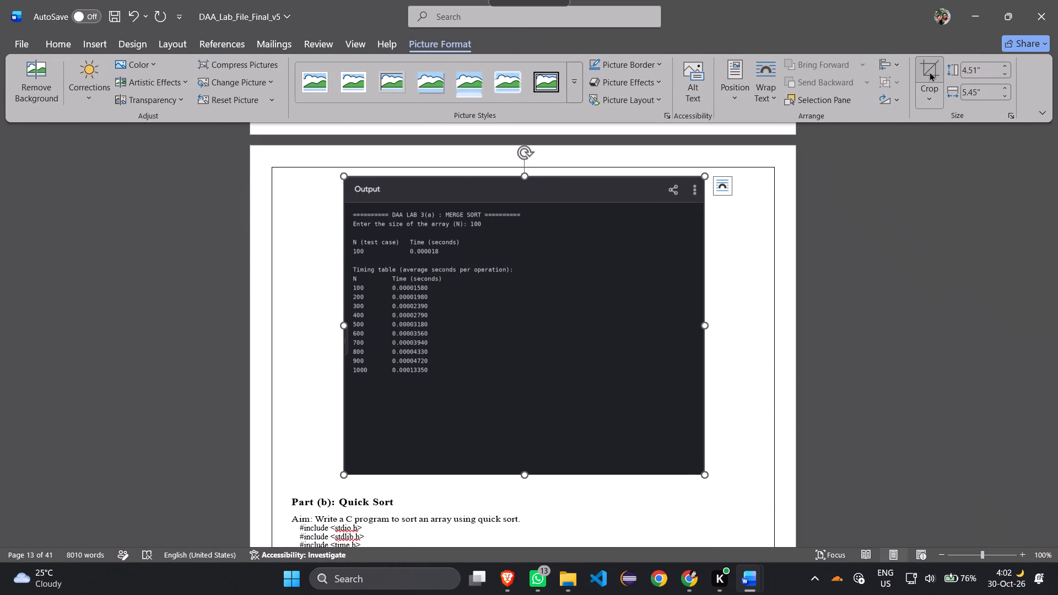
left_click_drag(525, 182, 525, 207)
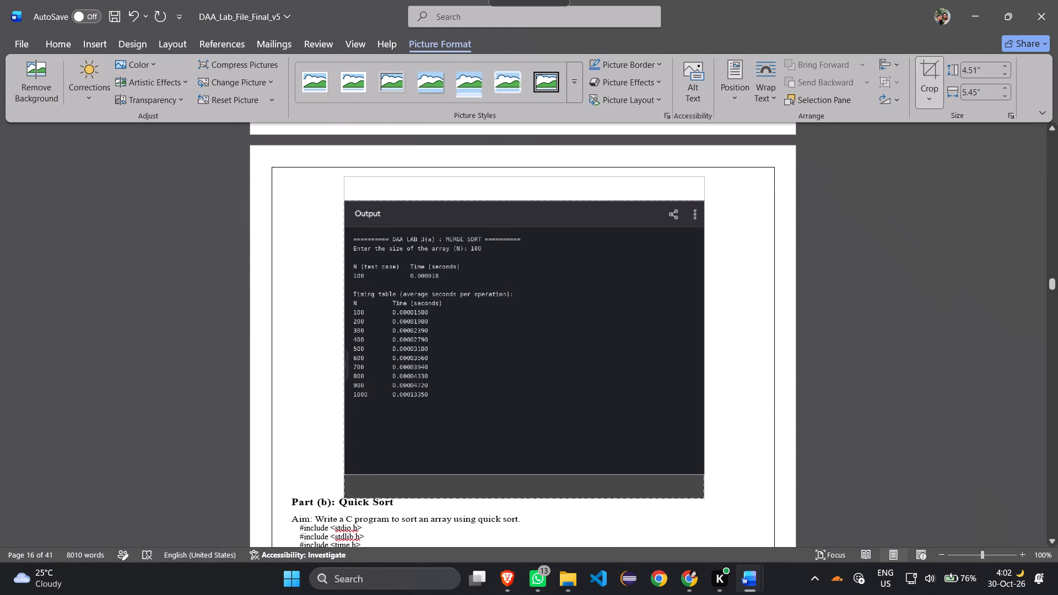
left_click_drag(525, 207, 524, 174)
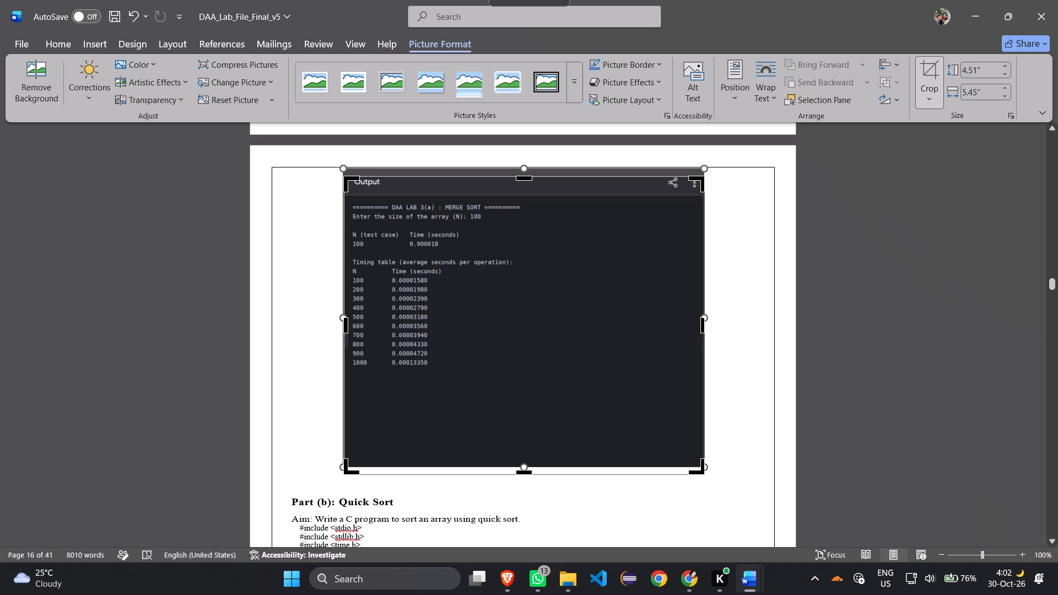
left_click_drag(528, 180, 526, 198)
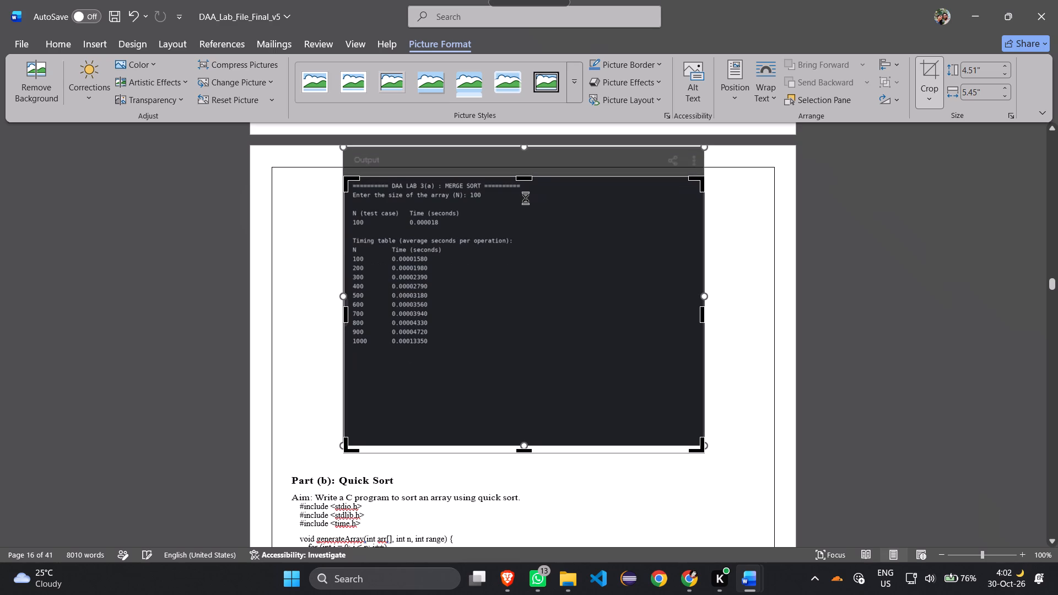
left_click_drag(524, 451, 520, 370)
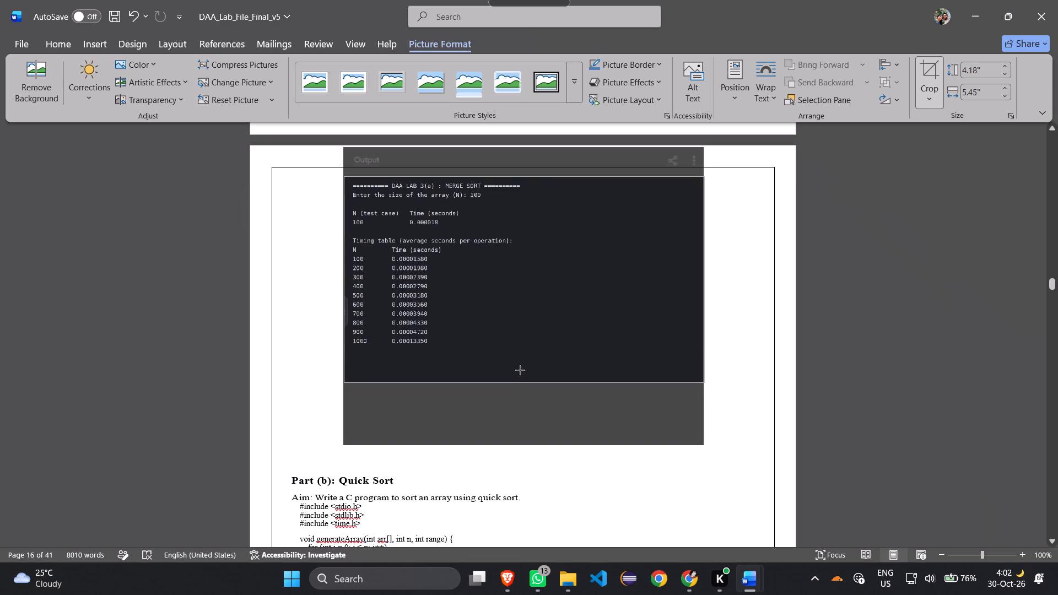
left_click_drag(520, 370, 515, 350)
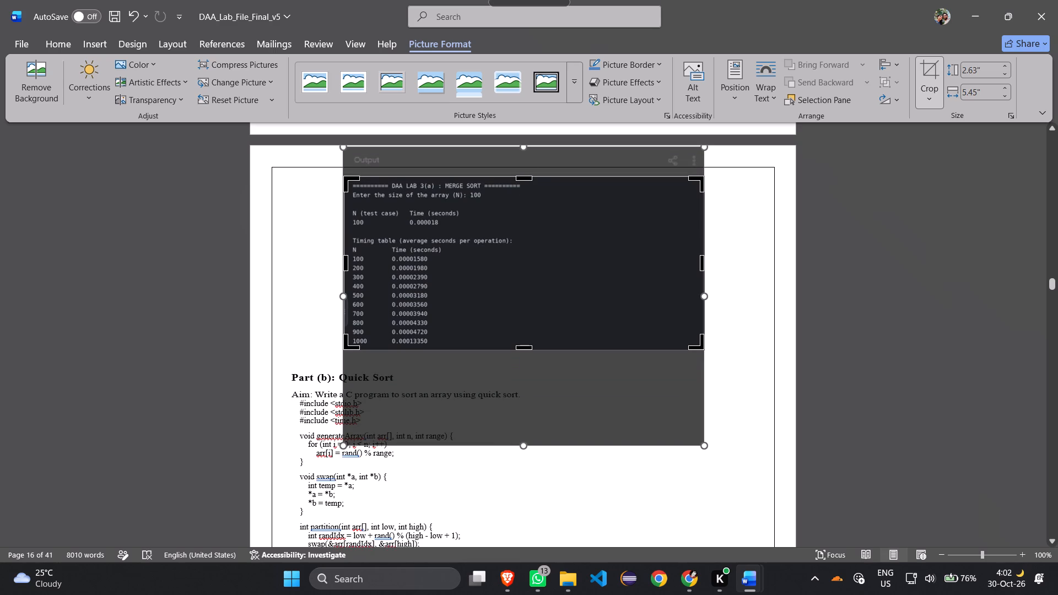
left_click(732, 332)
Copy the Arial 8 italic formatting of Experiment 1's recursive search time complexity note onto the Insertion Sort time complexity note.
scroll(611, 363, "up", 2)
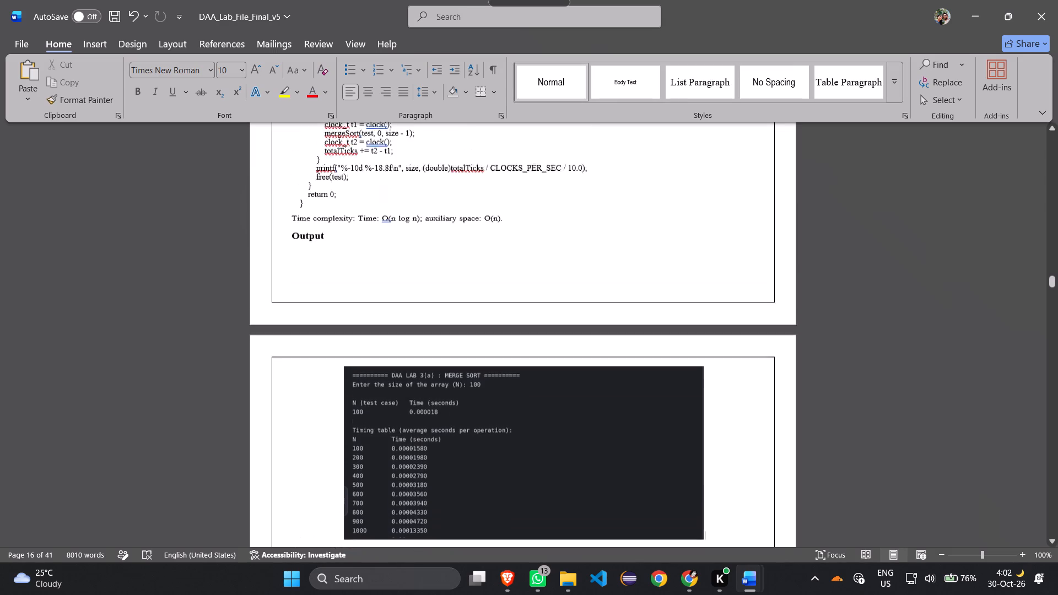
scroll(611, 363, "up", 1)
scroll(522, 334, "up", 4)
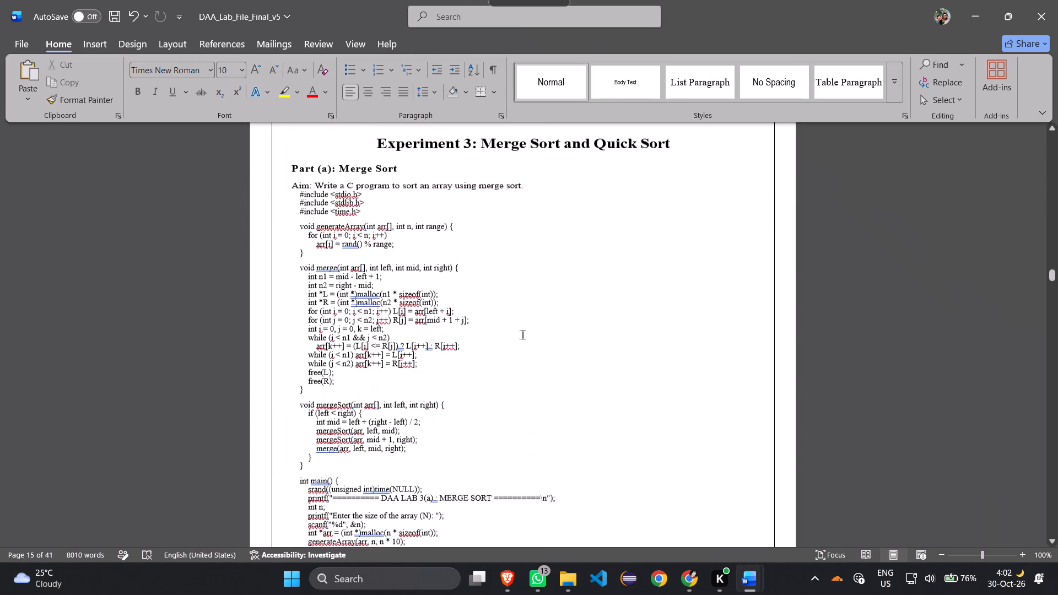
scroll(522, 334, "up", 6)
scroll(522, 334, "down", 1)
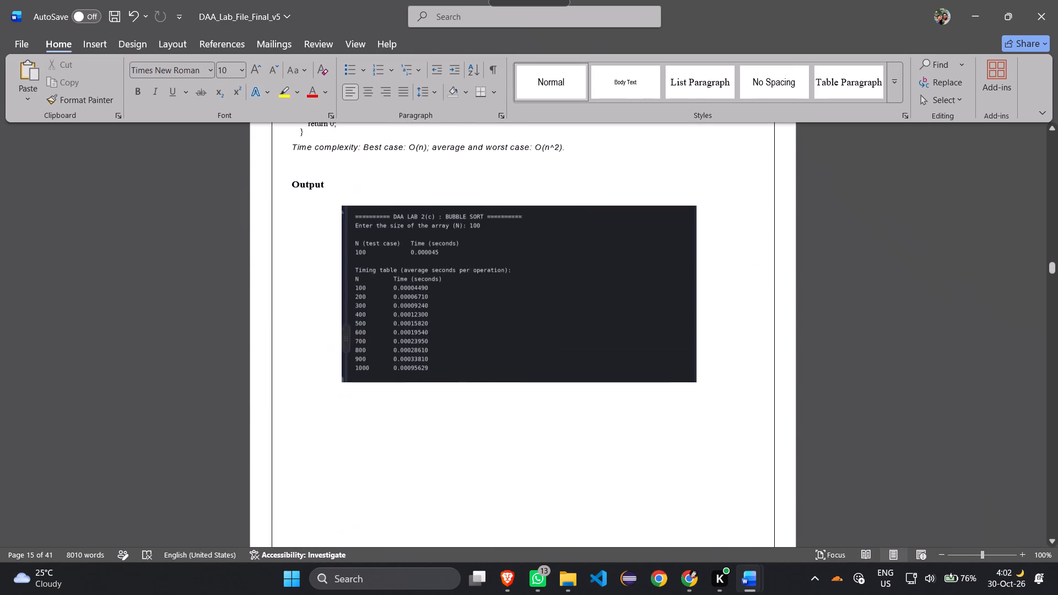
scroll(522, 334, "up", 2)
scroll(487, 219, "up", 3)
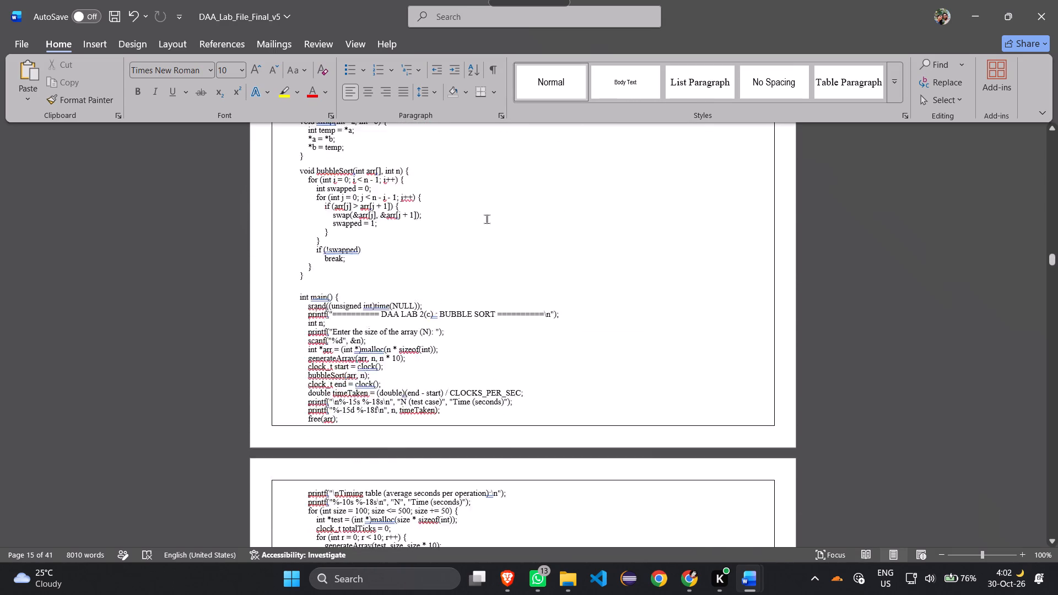
scroll(487, 219, "up", 7)
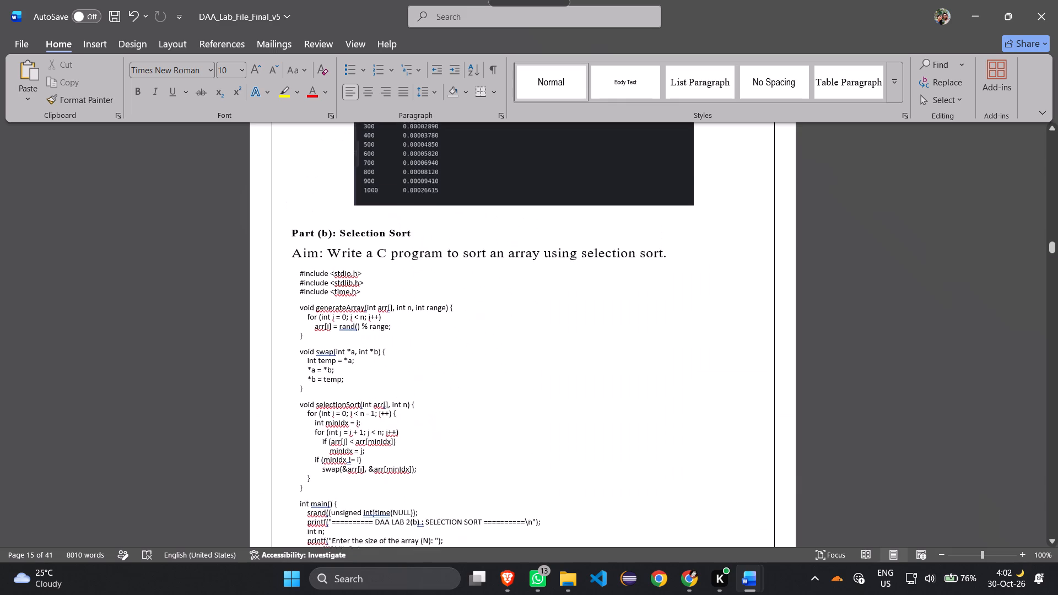
scroll(487, 219, "up", 3)
scroll(581, 266, "up", 10)
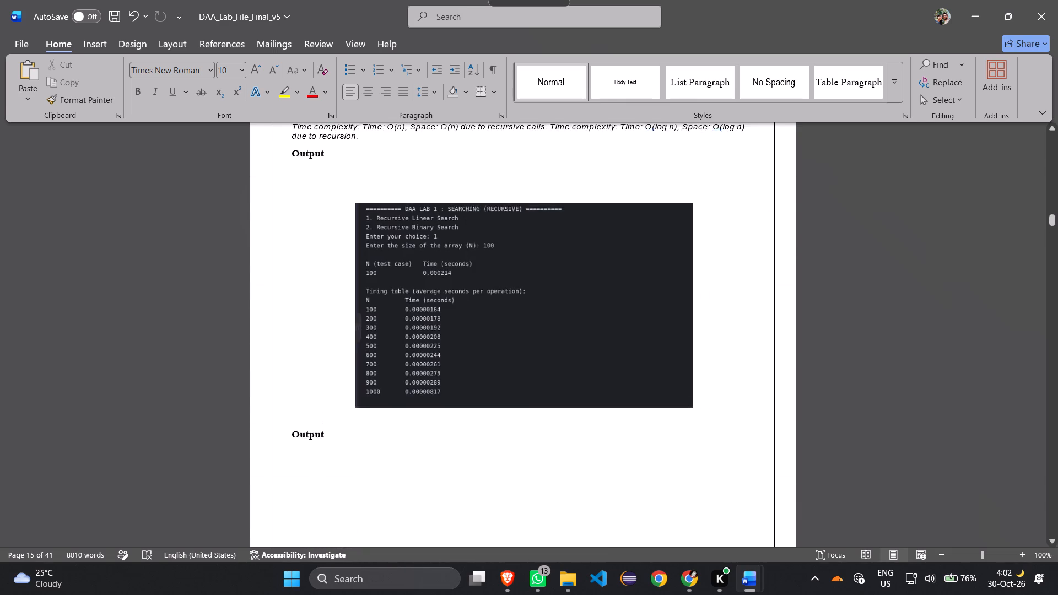
scroll(581, 266, "up", 1)
left_click(363, 209)
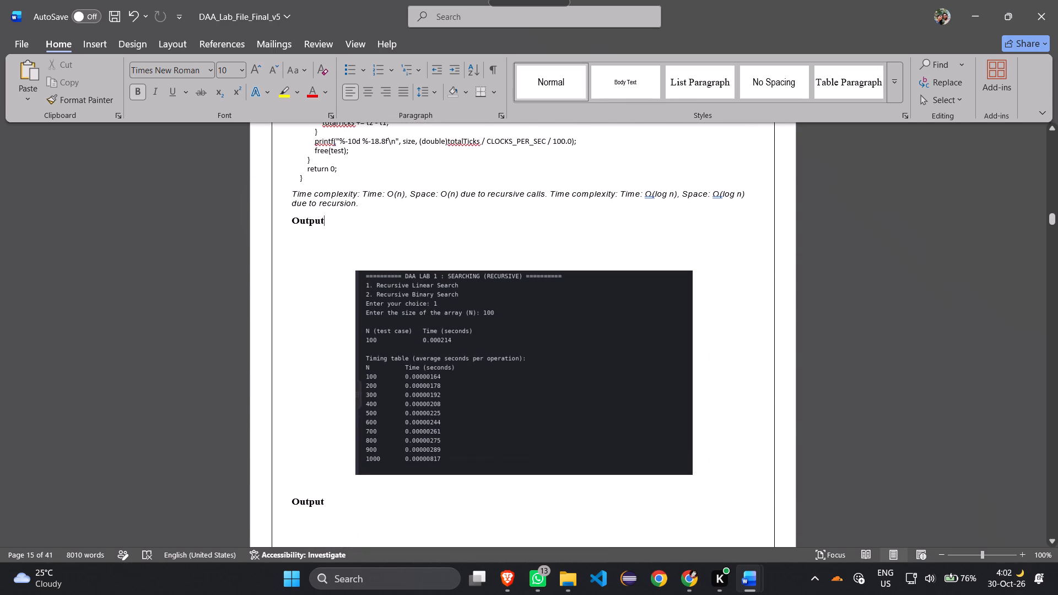
left_click(381, 205)
left_click_drag(374, 204, 313, 201)
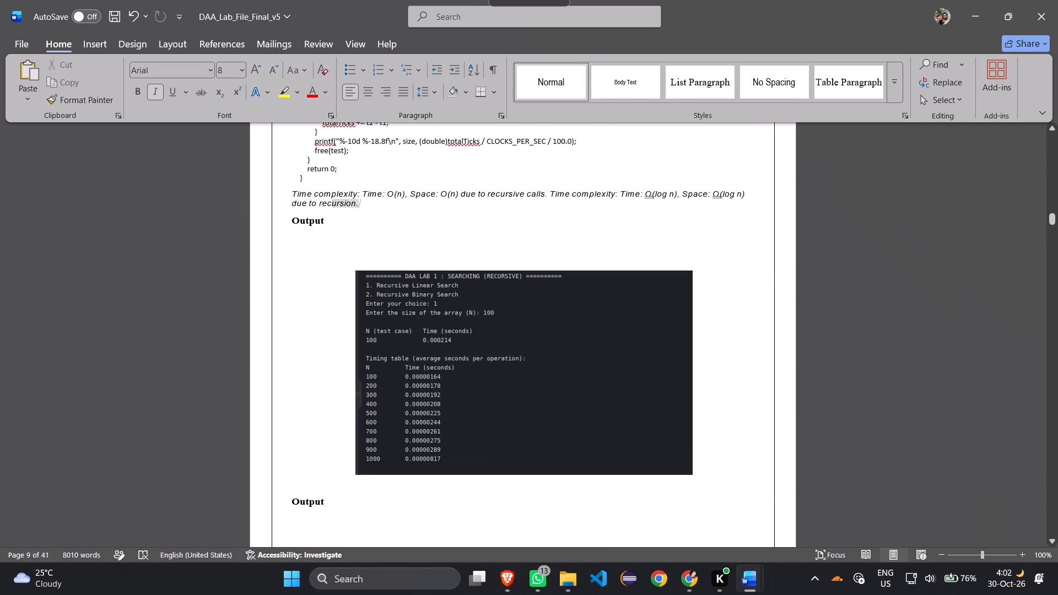
left_click_drag(313, 201, 286, 193)
left_click(83, 99)
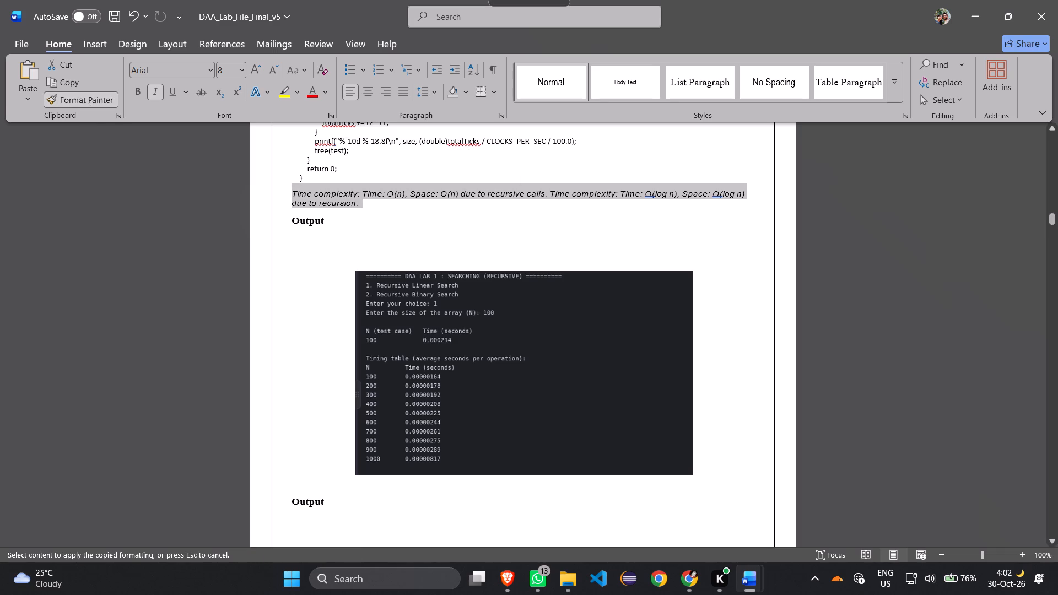
scroll(312, 273, "down", 8)
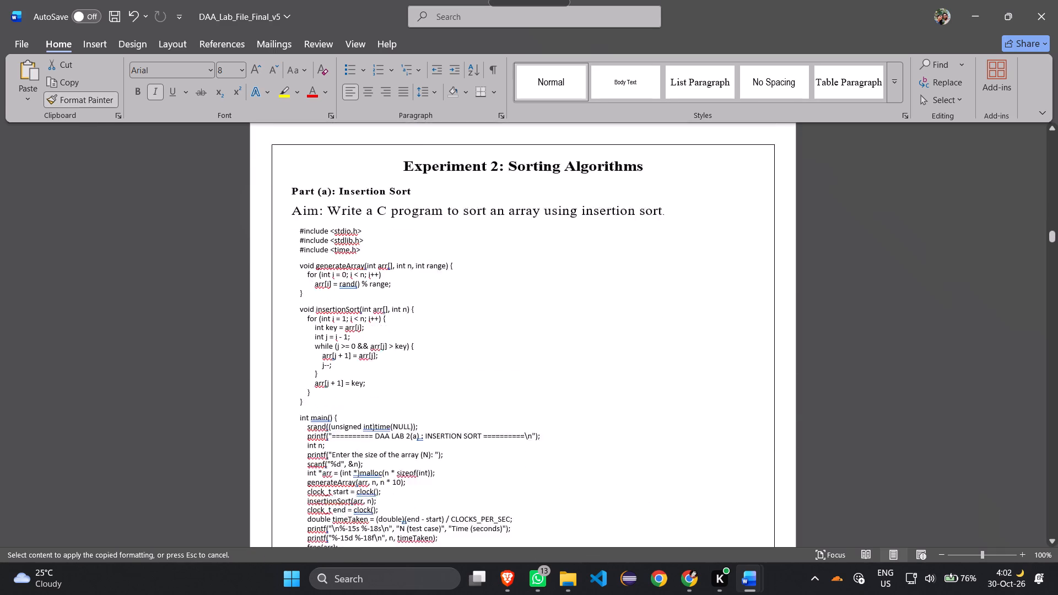
scroll(312, 273, "down", 5)
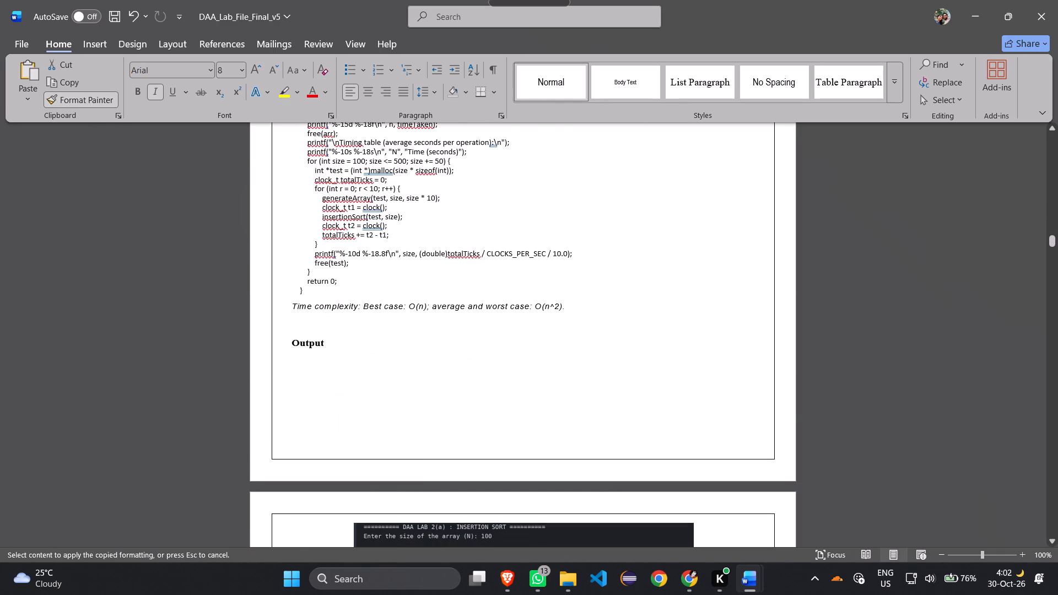
left_click_drag(290, 306, 578, 311)
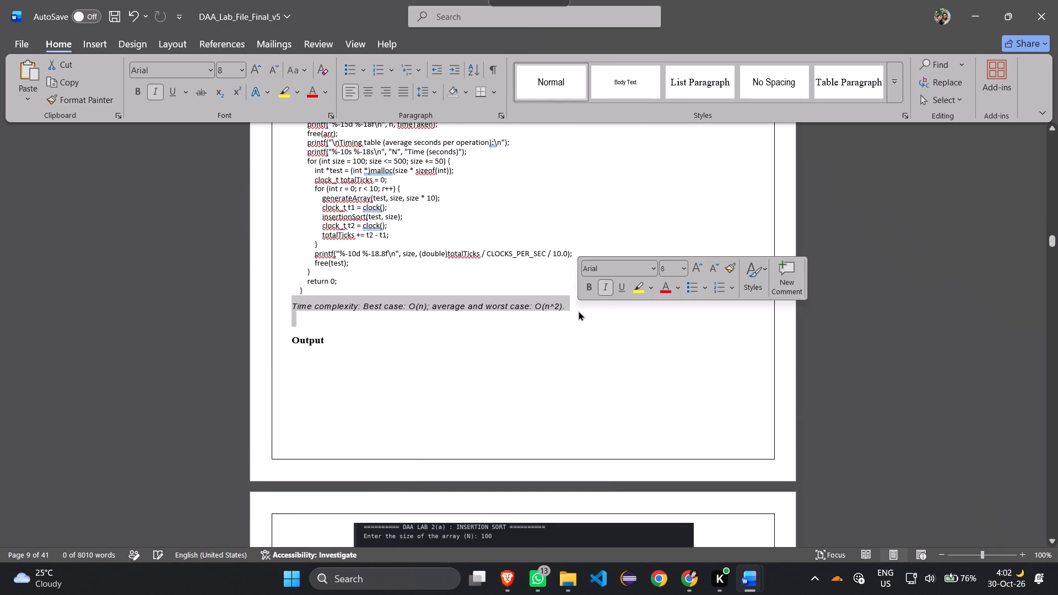
Copy the Insertion Sort complexity note's Arial 8 italic formatting onto the Selection Sort time complexity line.
left_click(79, 102)
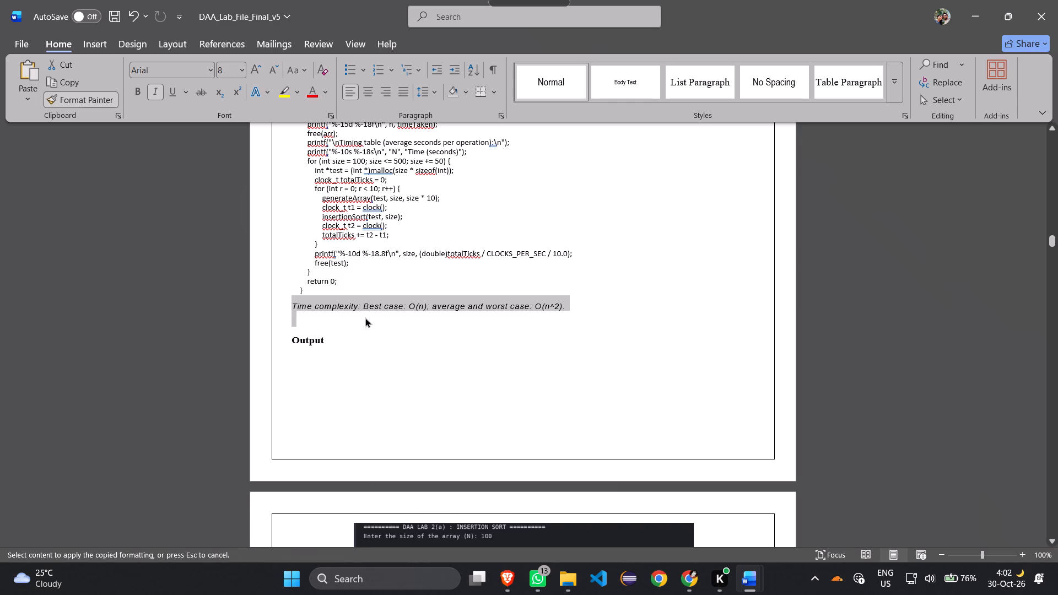
scroll(365, 317, "down", 6)
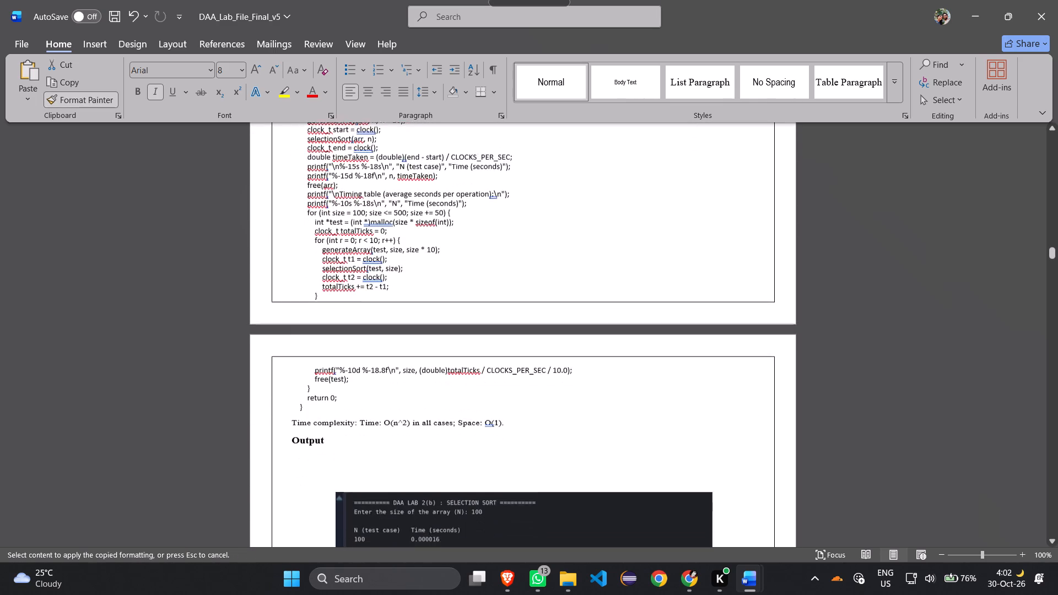
scroll(365, 317, "down", 2)
left_click_drag(290, 319, 522, 336)
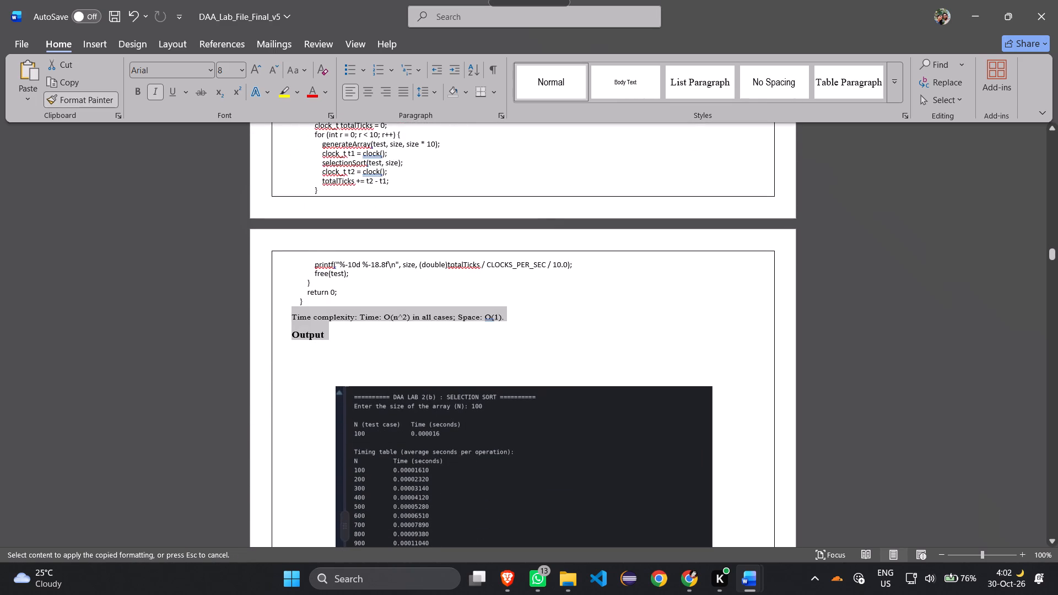
left_click_drag(522, 336, 516, 316)
Copy the Selection Sort complexity note's Arial 8 italic formatting onto the Bubble Sort time complexity line.
scroll(429, 342, "down", 4)
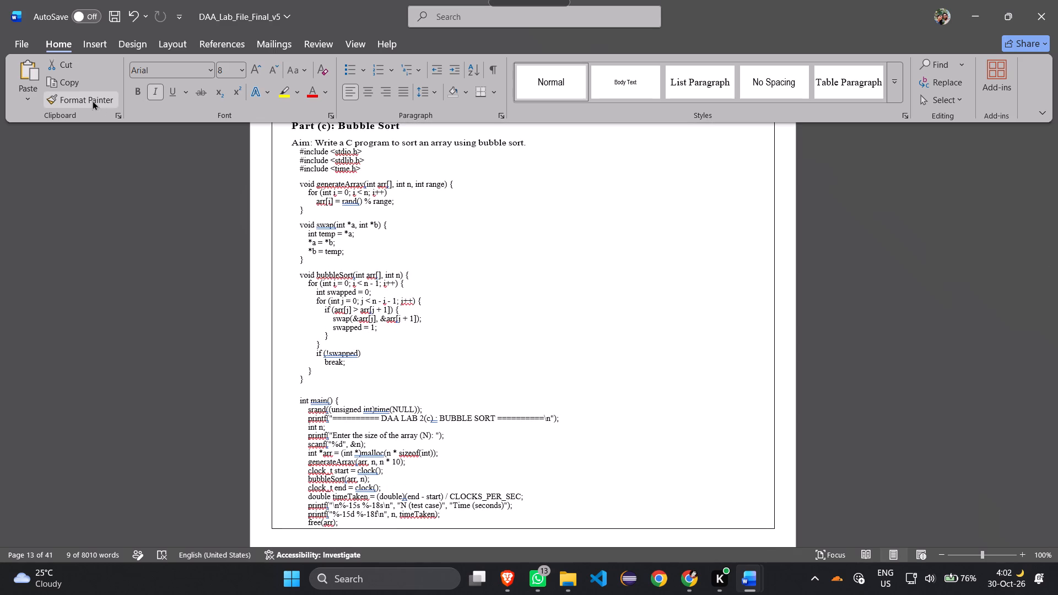
left_click(92, 100)
scroll(398, 340, "down", 4)
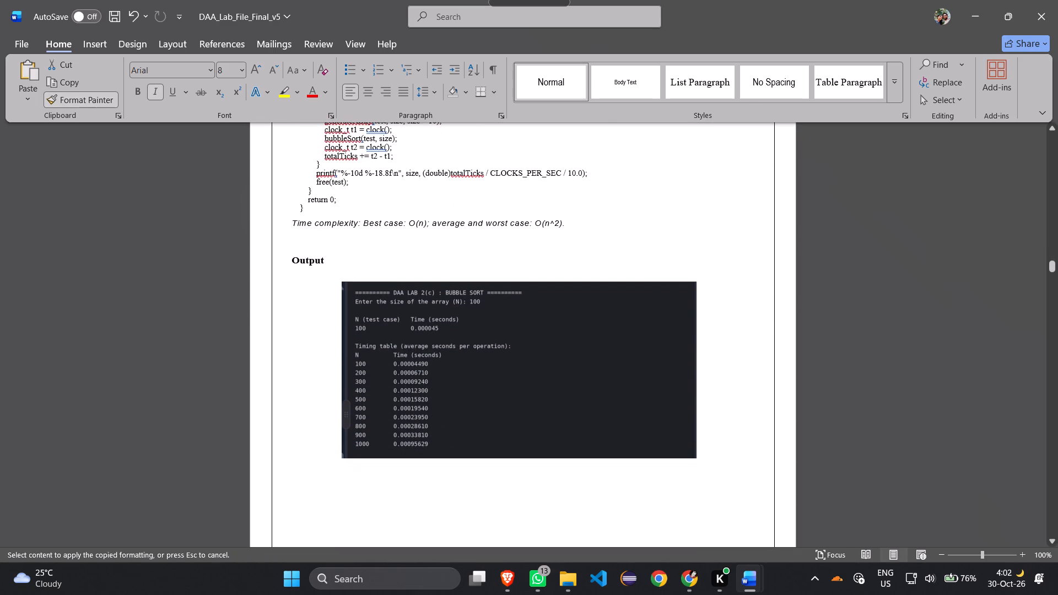
left_click_drag(292, 223, 571, 228)
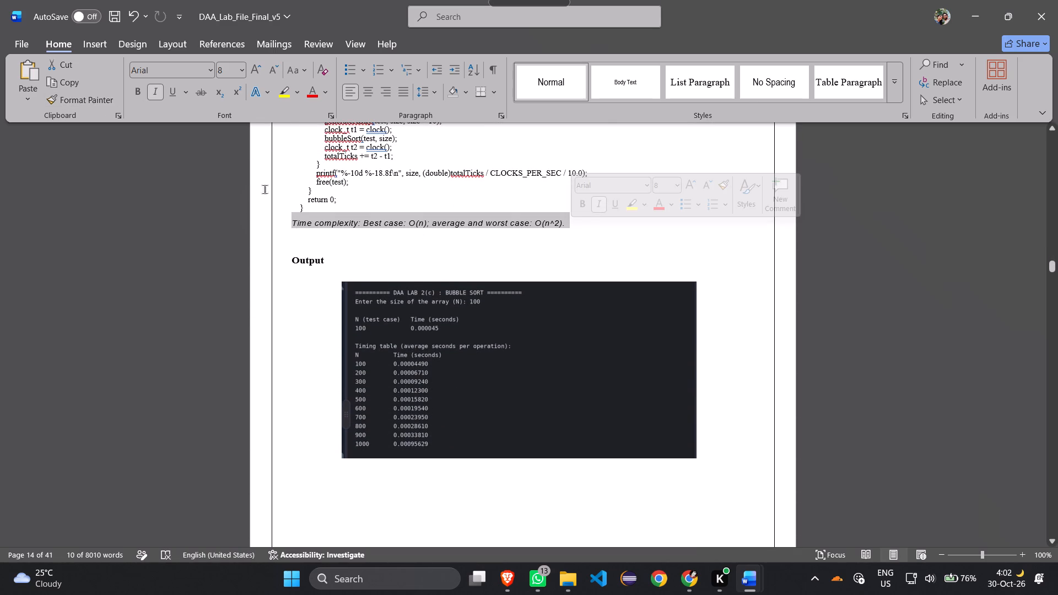
Copy the Bubble Sort complexity note's Arial 8 italic formatting onto the Merge Sort time complexity line.
left_click(82, 104)
scroll(352, 315, "down", 2)
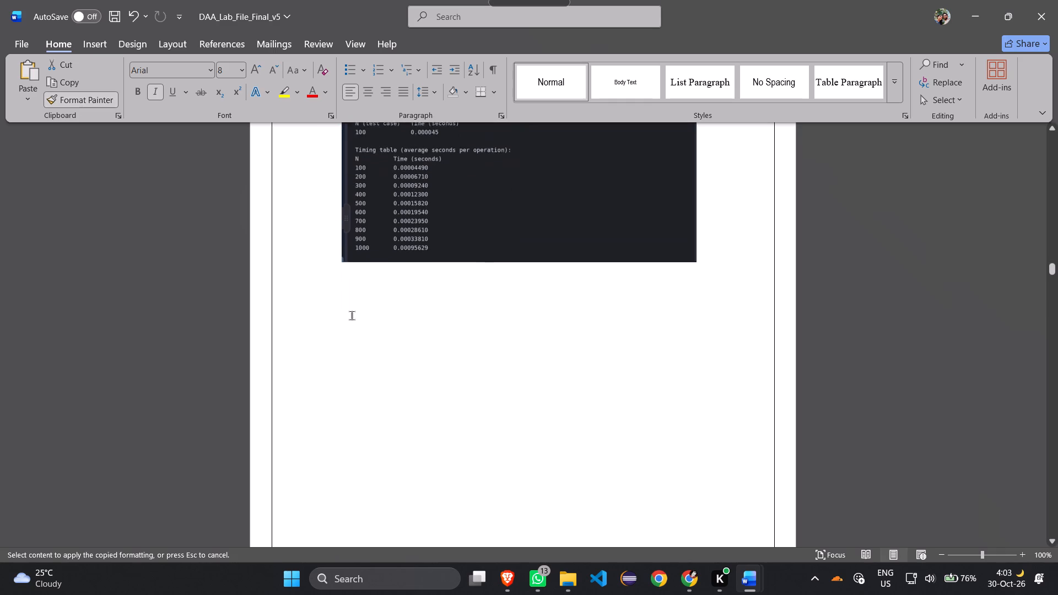
scroll(352, 315, "down", 9)
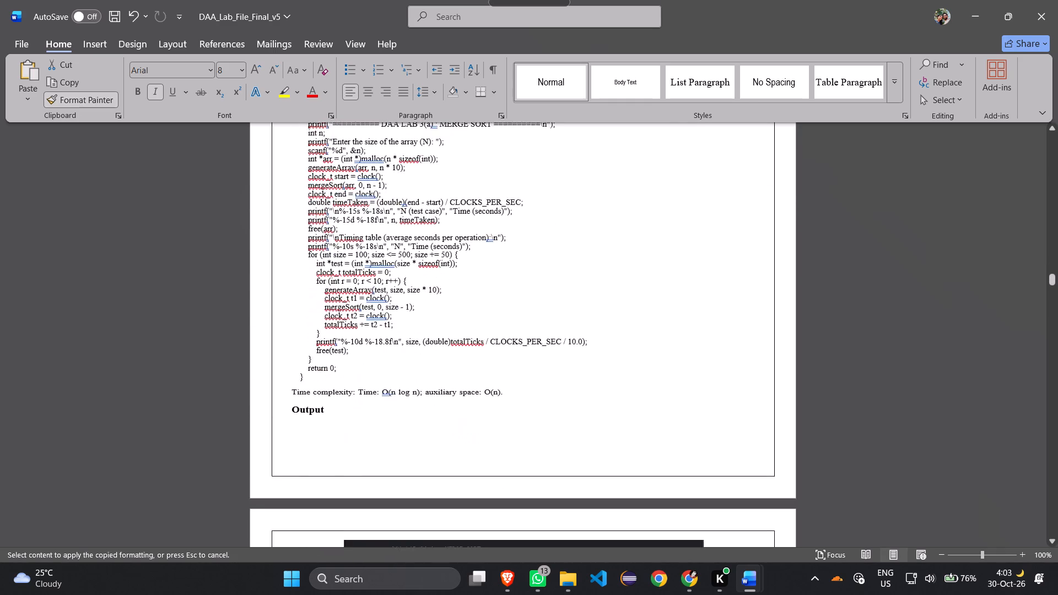
scroll(352, 315, "down", 2)
scroll(352, 315, "up", 3)
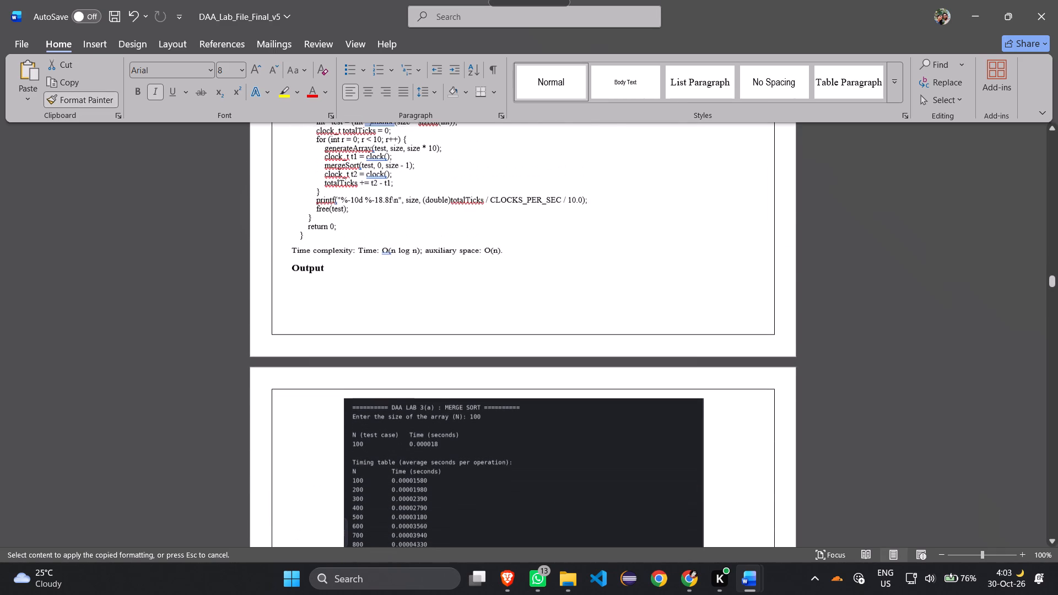
left_click_drag(290, 250, 513, 249)
Copy the Merge Sort complexity note's Arial 8 italic formatting onto the Quick Sort time complexity line.
left_click(101, 99)
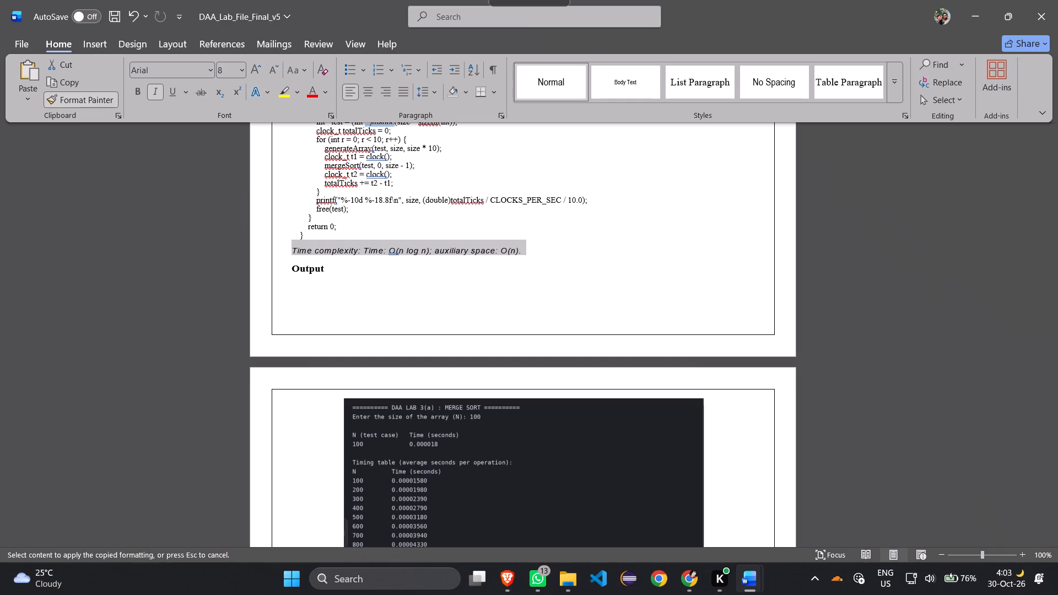
scroll(347, 296, "down", 5)
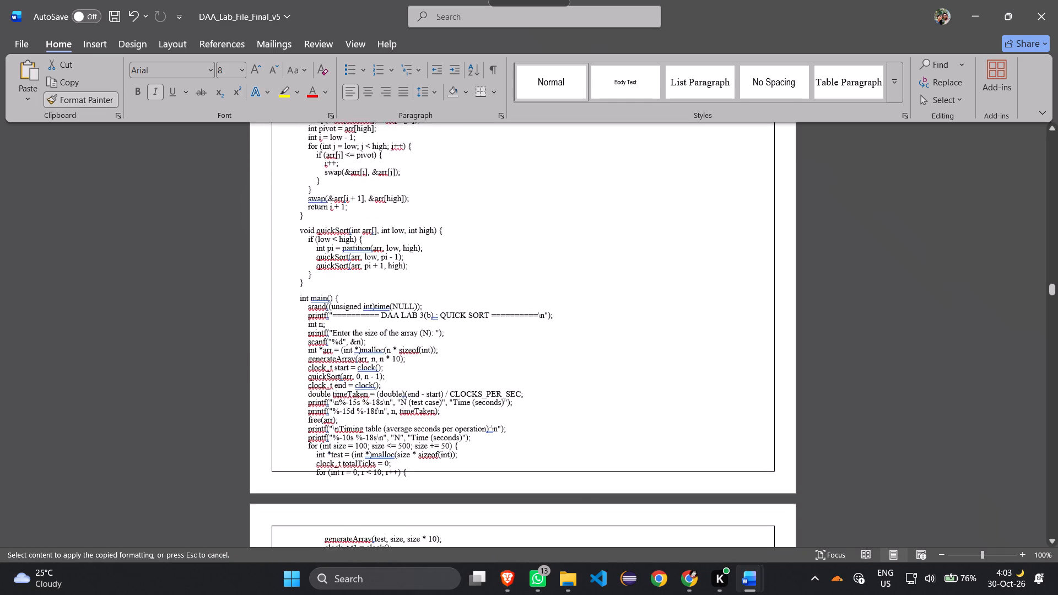
scroll(347, 296, "down", 3)
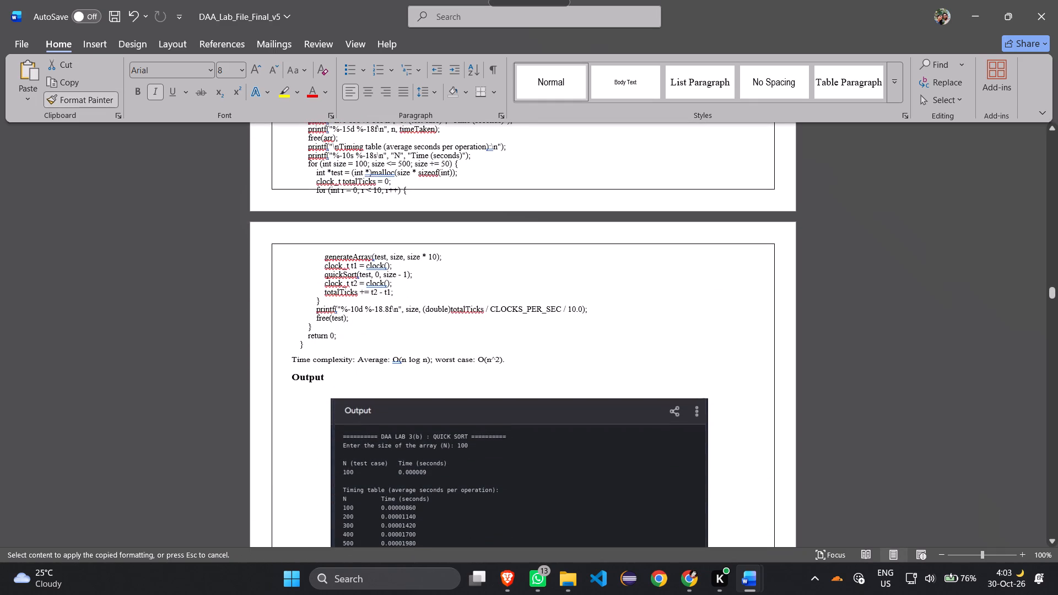
left_click_drag(289, 359, 512, 360)
left_click(583, 369)
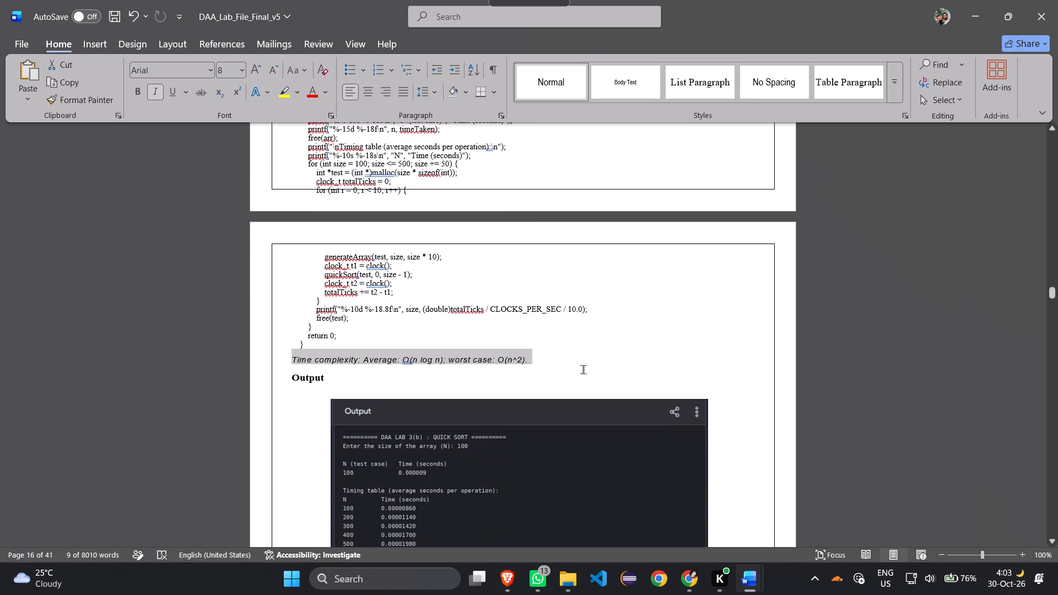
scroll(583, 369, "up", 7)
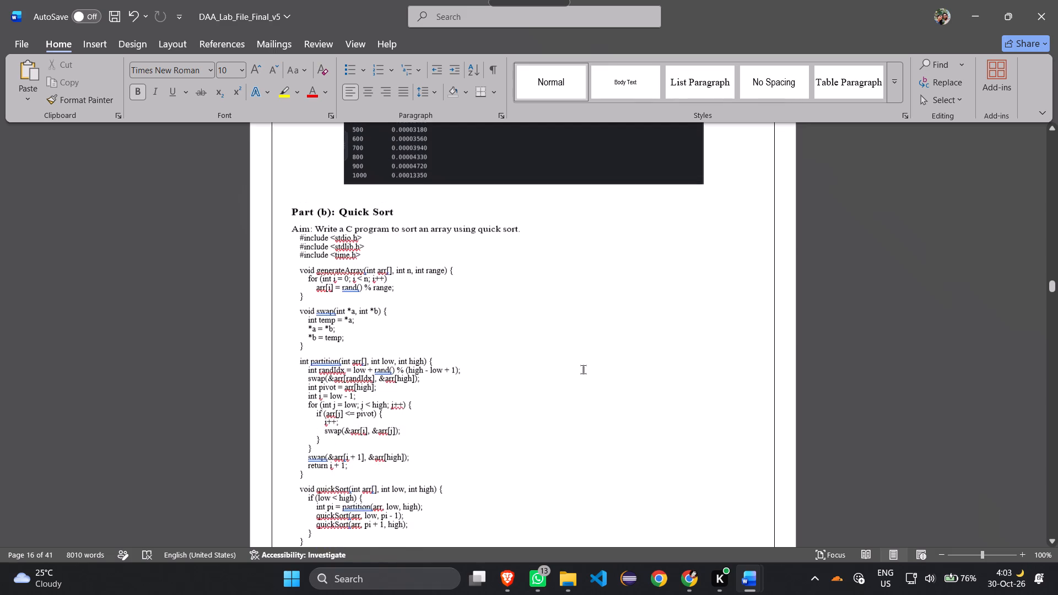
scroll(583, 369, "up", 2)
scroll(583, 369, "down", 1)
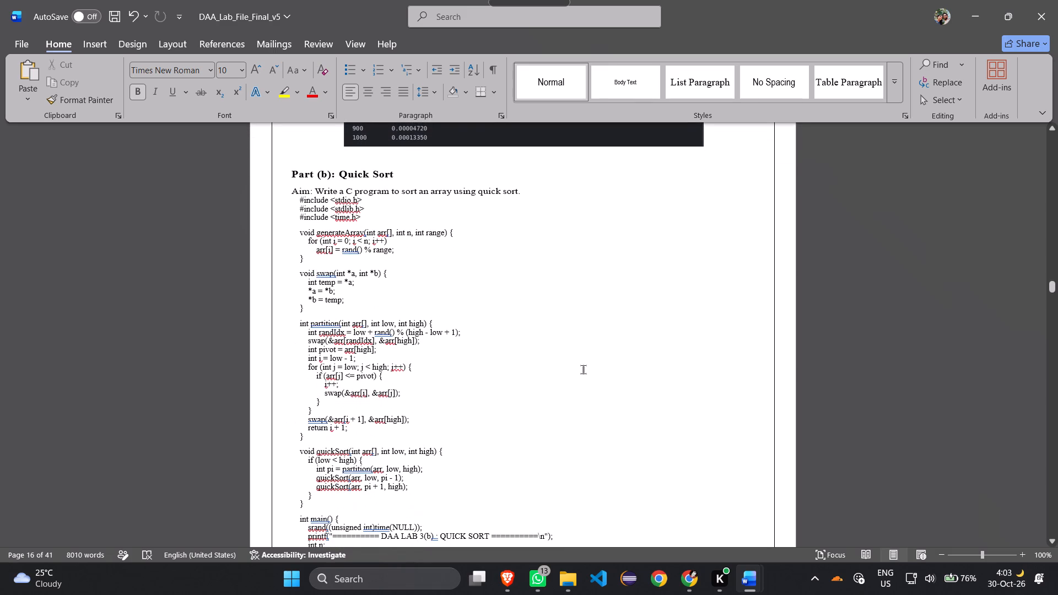
Add three blank lines before main() in the Quick Sort code and a line break after the "for (int size = 100..." line.
scroll(583, 369, "down", 2)
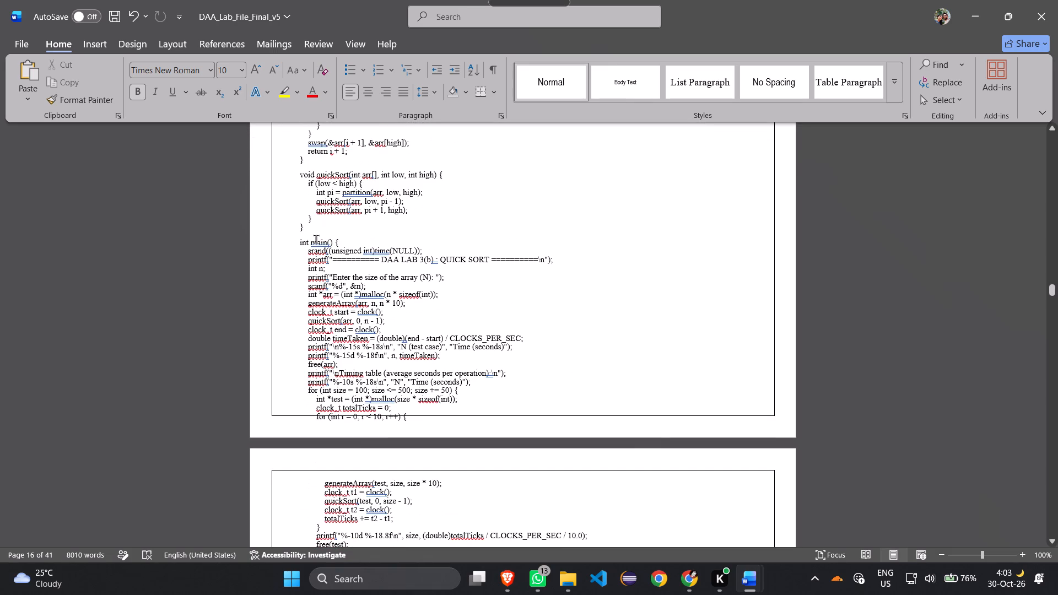
left_click(317, 232)
key("Return")
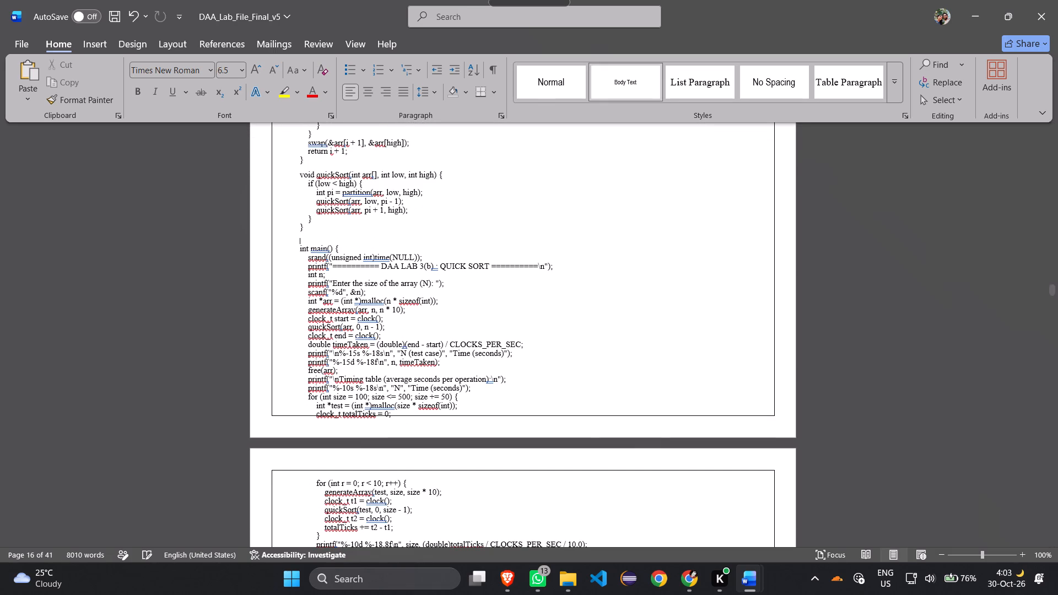
key("Return")
key("Return")
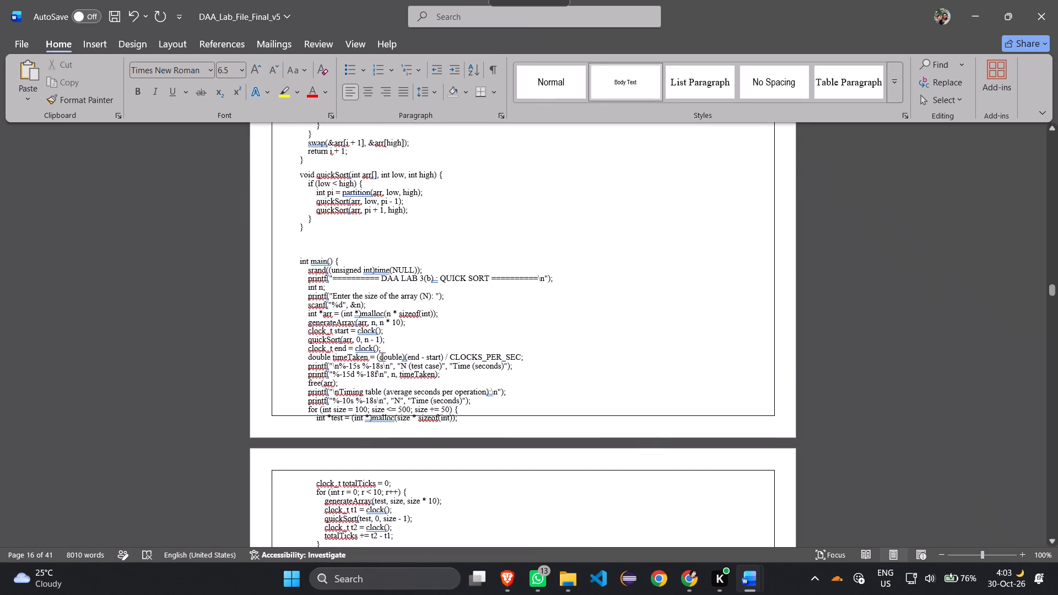
left_click(472, 412)
key("Return")
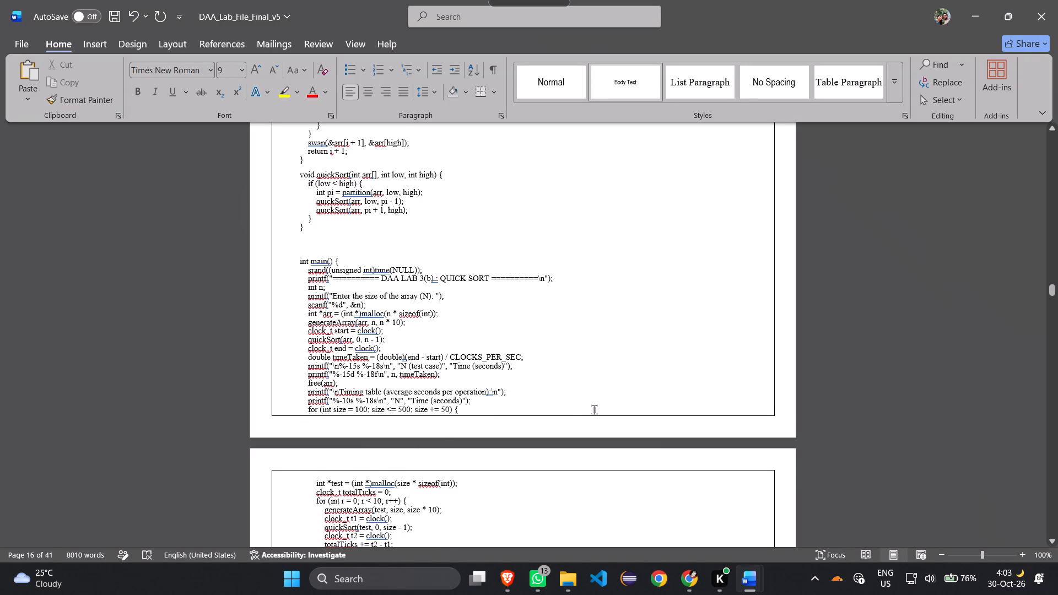
Crop the Quick Sort output screenshot to its console text, trimming the Output header bar and empty lower area to a 2.57" height.
scroll(602, 410, "down", 3)
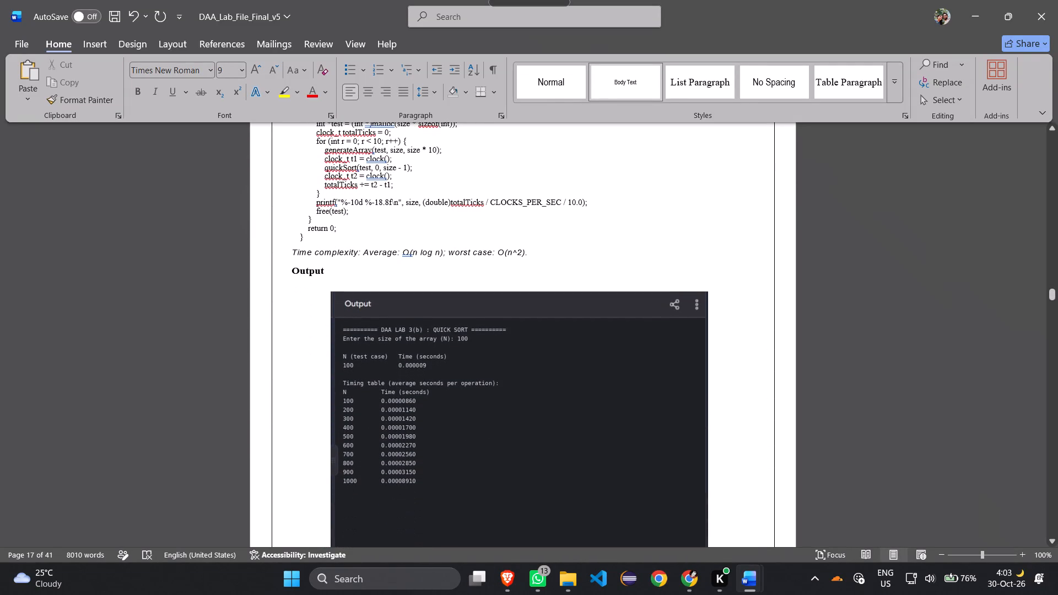
scroll(602, 410, "down", 1)
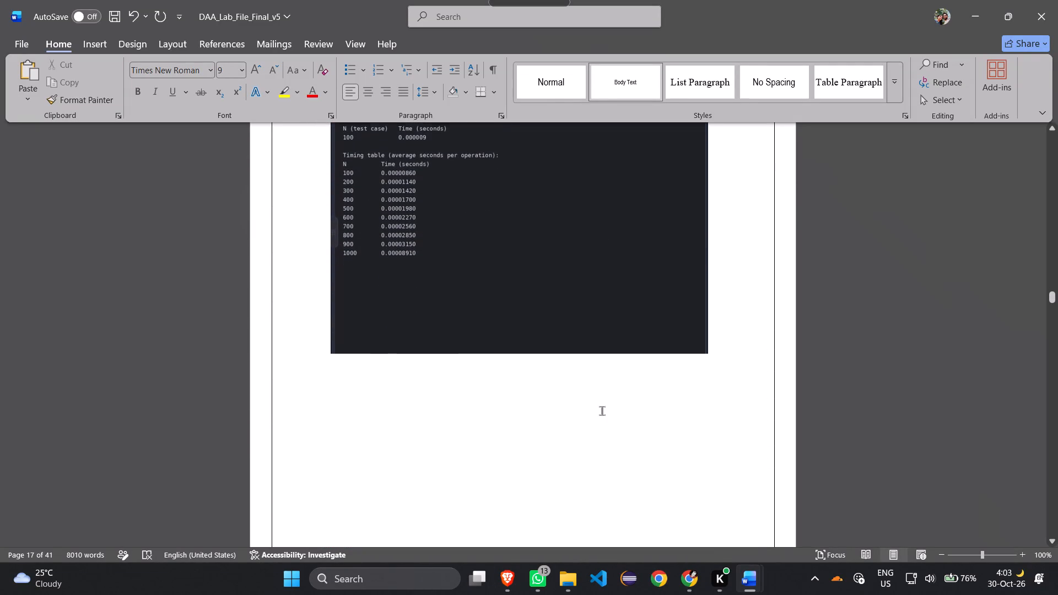
scroll(602, 410, "down", 1)
scroll(602, 410, "up", 1)
left_click(573, 344)
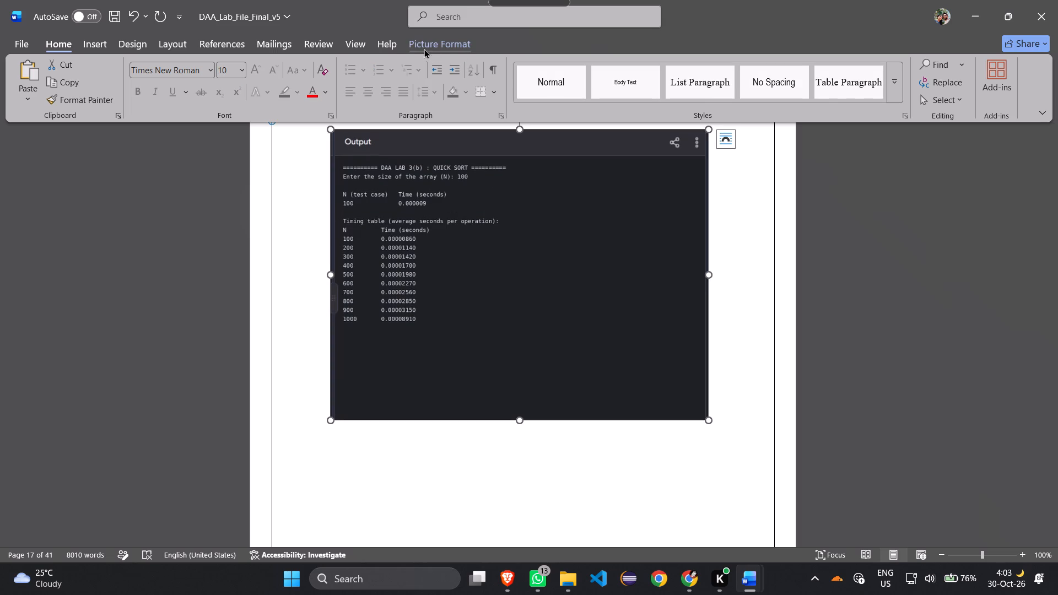
left_click(427, 49)
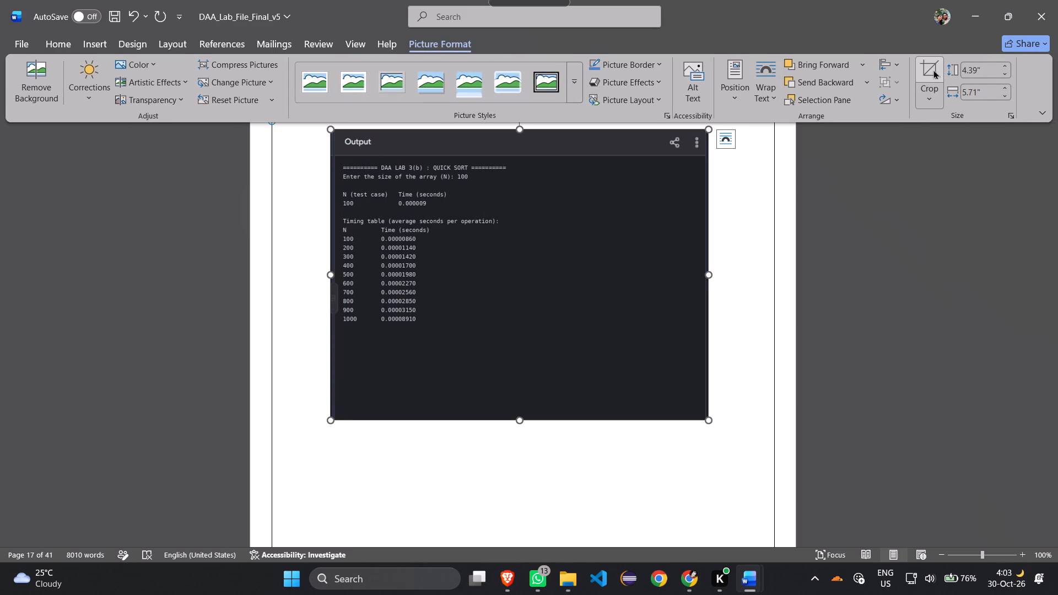
left_click(930, 66)
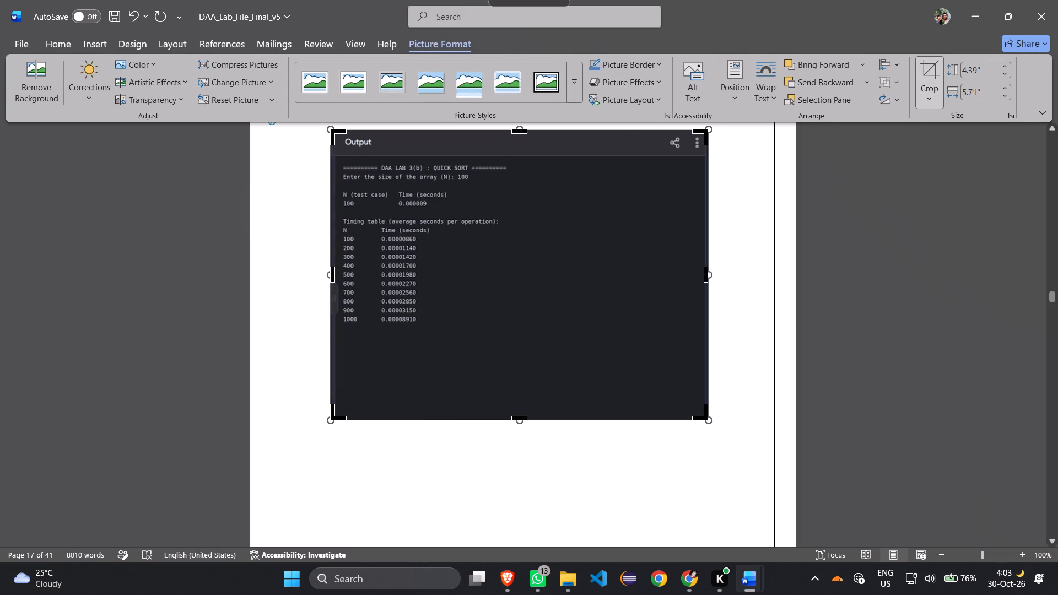
left_click_drag(517, 132, 523, 155)
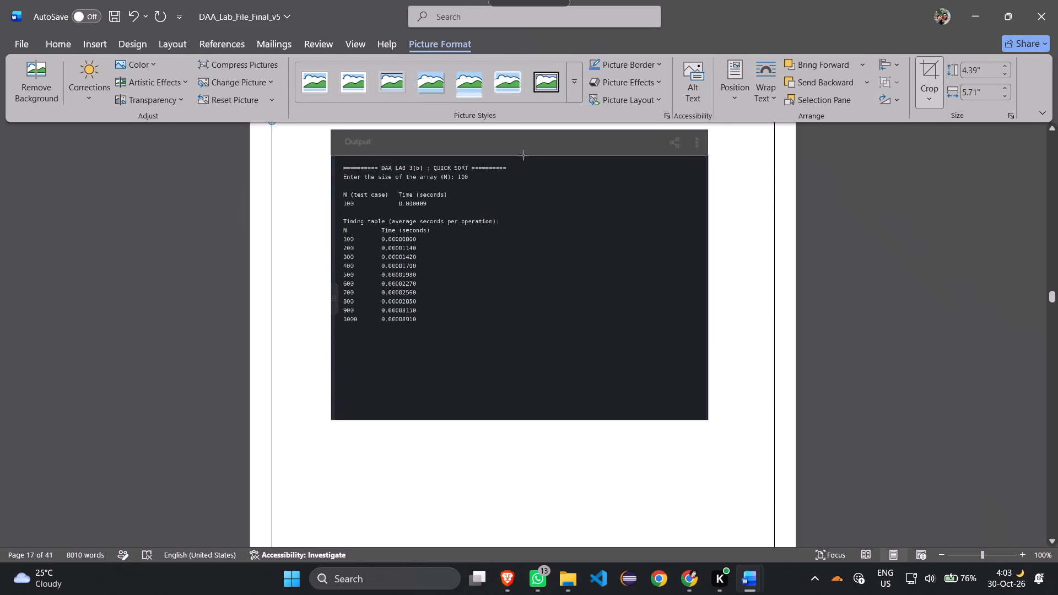
left_click_drag(523, 155, 524, 159)
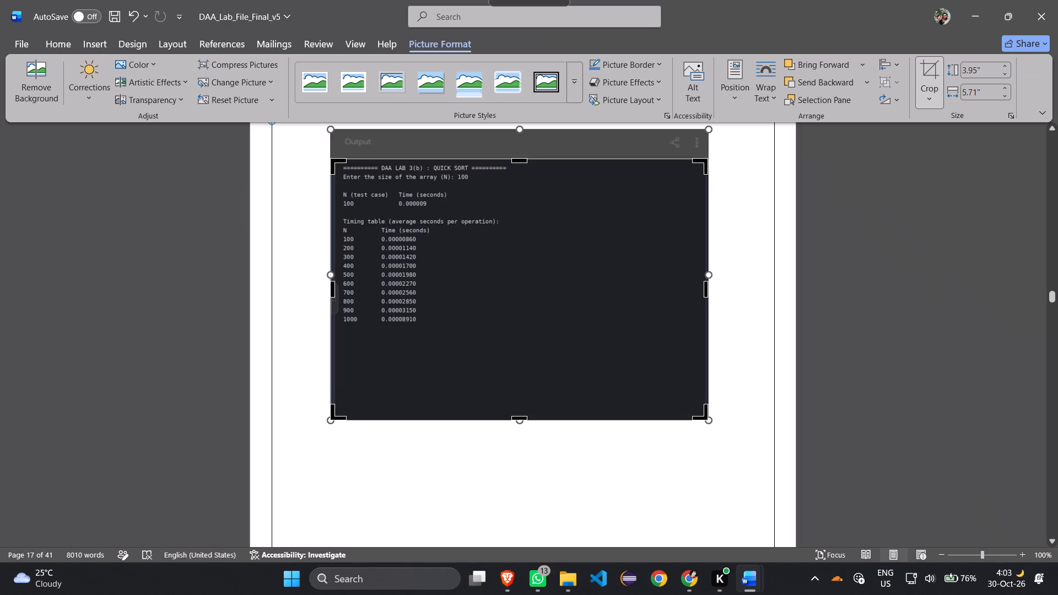
left_click_drag(519, 419, 514, 328)
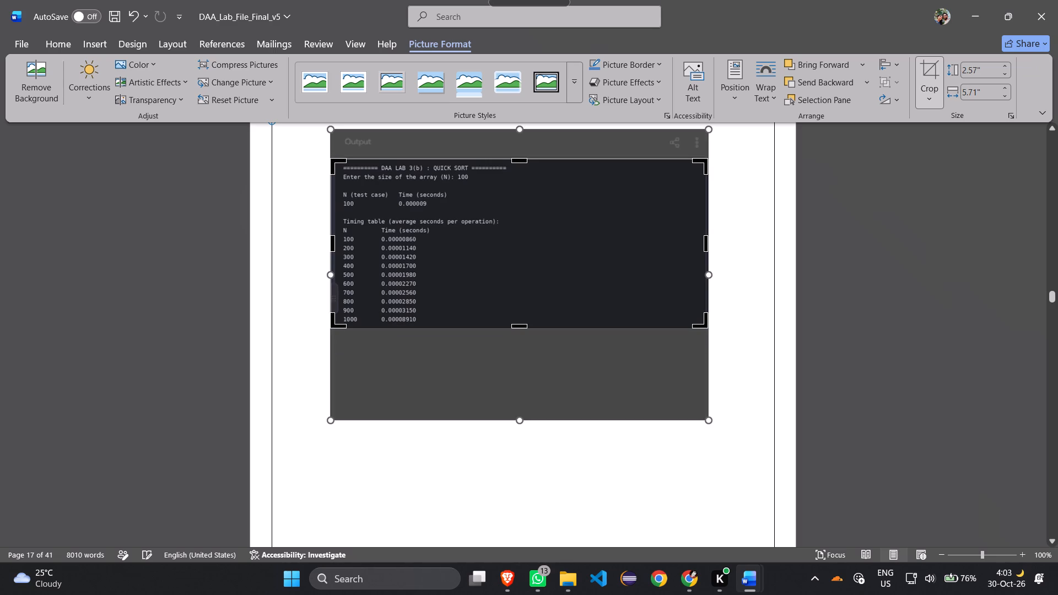
left_click(738, 235)
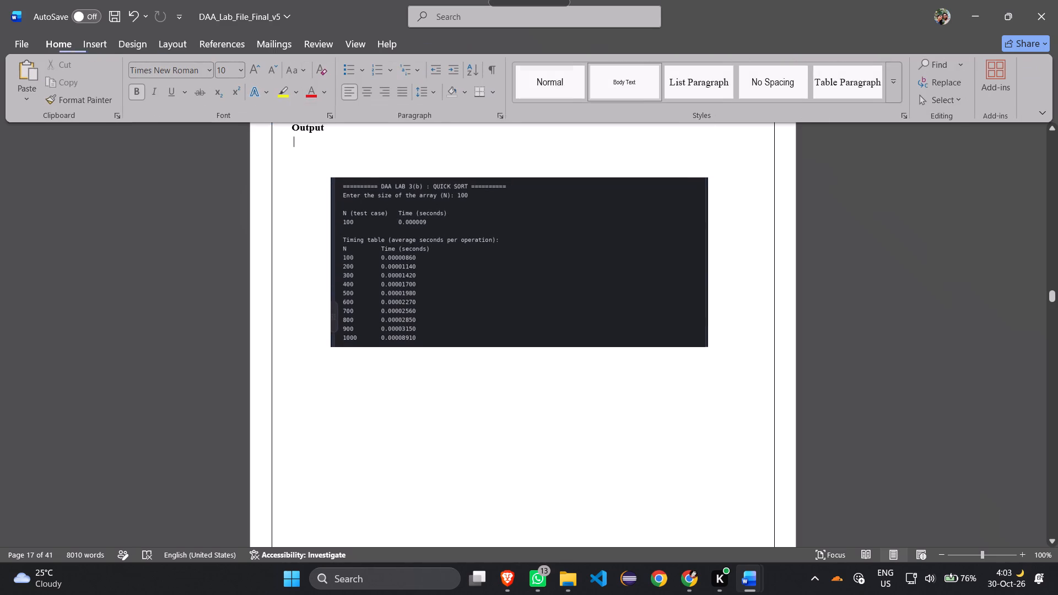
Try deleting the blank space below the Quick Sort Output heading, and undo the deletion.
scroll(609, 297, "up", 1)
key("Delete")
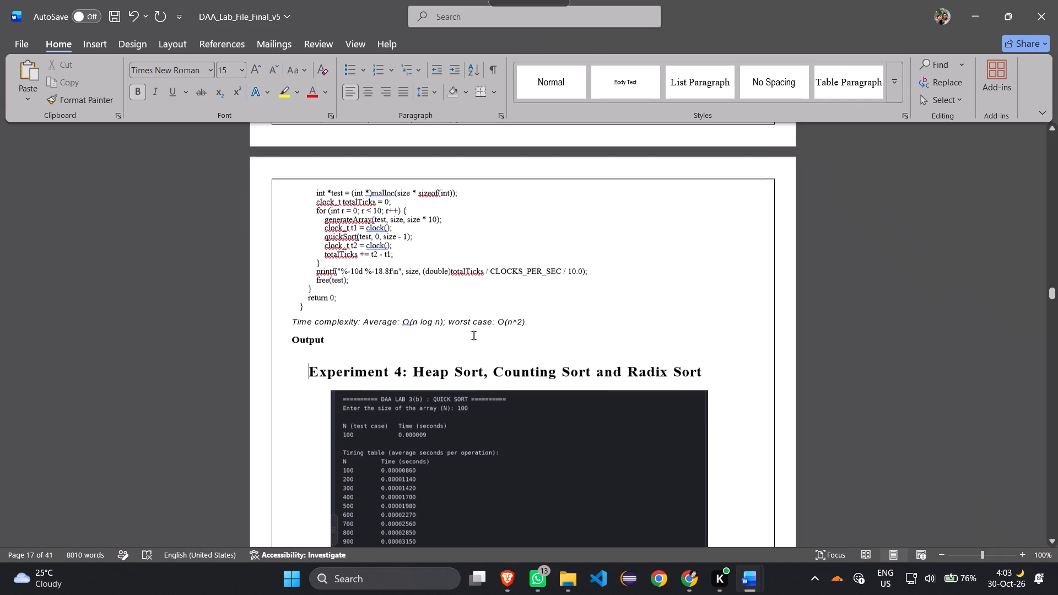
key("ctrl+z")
Review Experiments 2 to 4 and compare the fonts of the Selection, Bubble and Merge Sort code to find sections still needing formatting.
scroll(473, 335, "up", 4)
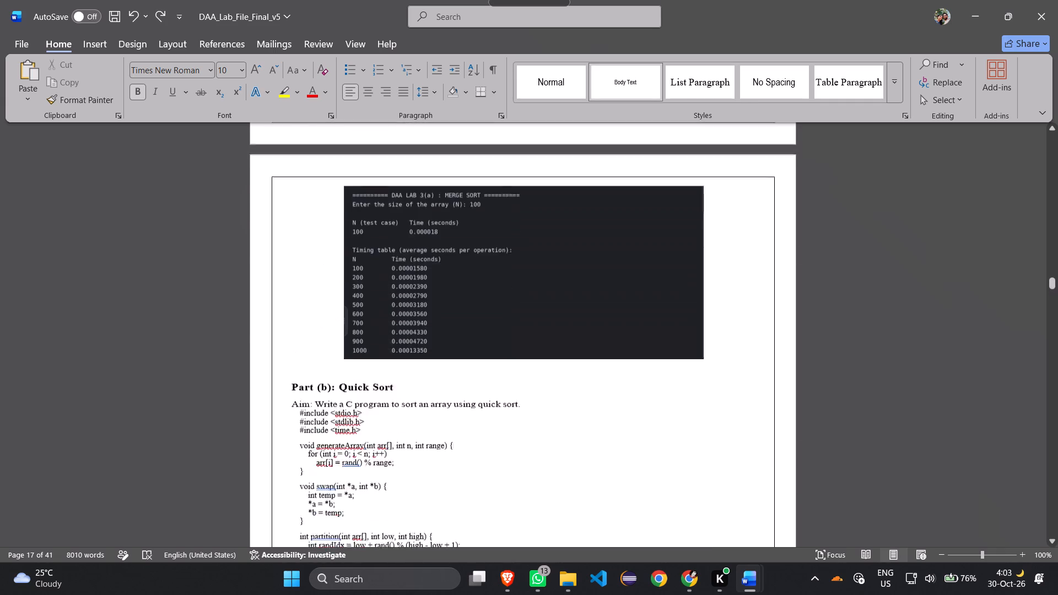
scroll(473, 335, "up", 7)
scroll(473, 335, "down", 4)
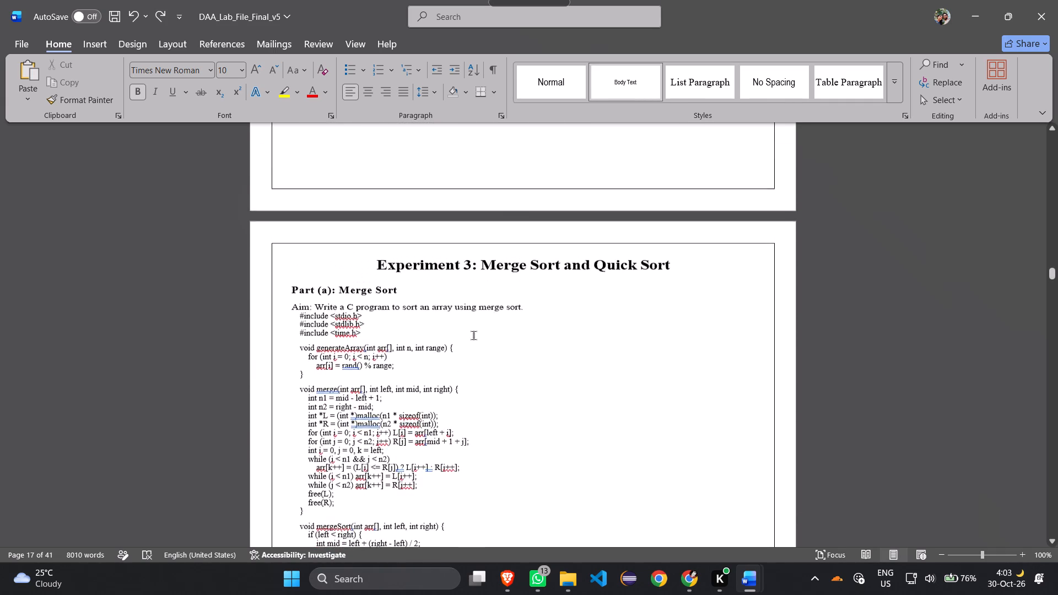
scroll(473, 335, "down", 7)
scroll(473, 335, "up", 2)
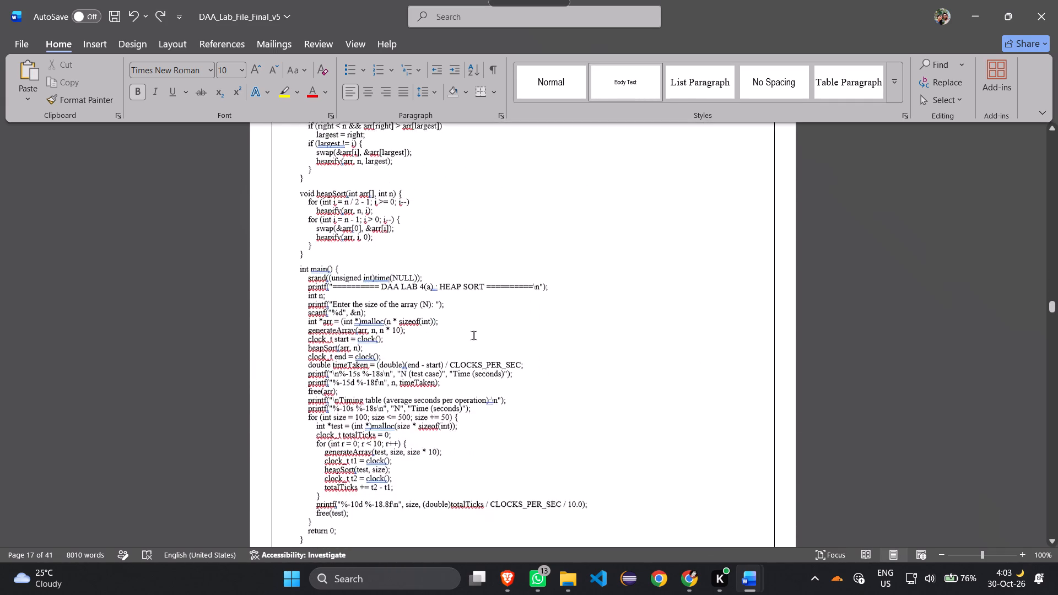
scroll(473, 335, "up", 3)
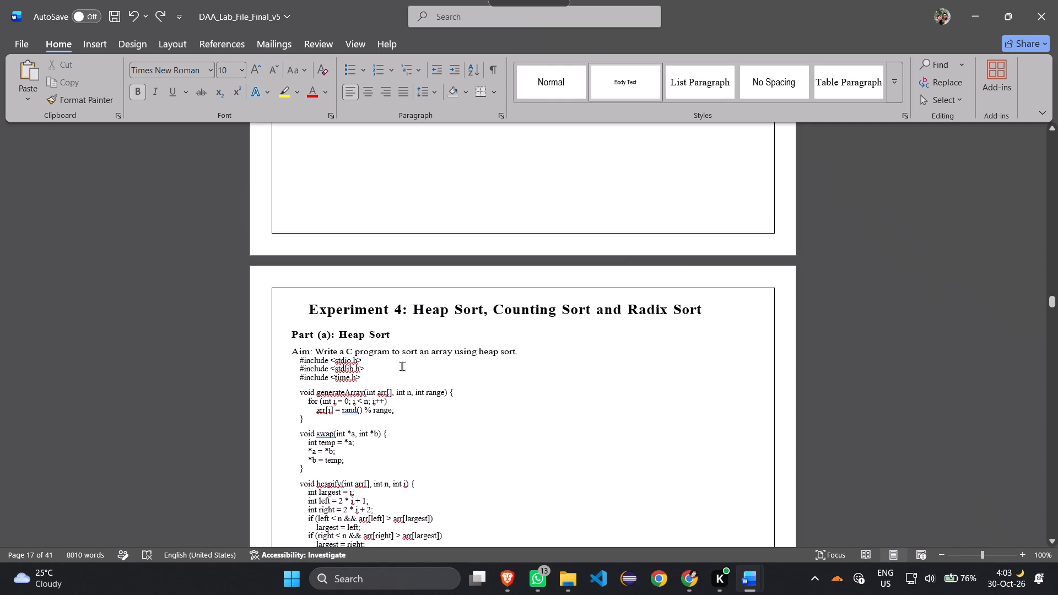
scroll(402, 366, "down", 1)
scroll(402, 366, "up", 10)
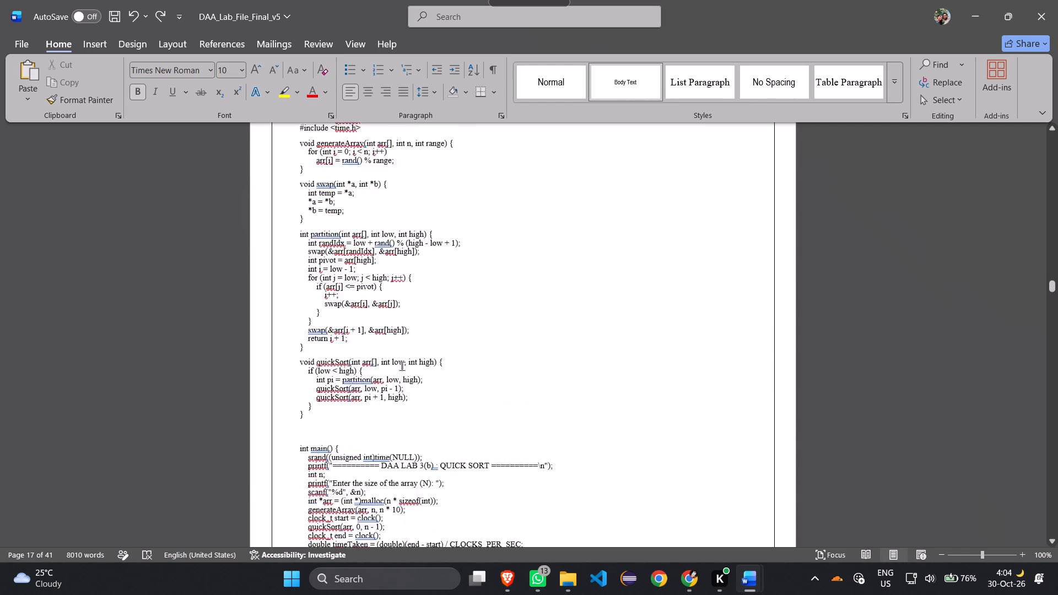
scroll(402, 366, "up", 2)
scroll(402, 366, "down", 1)
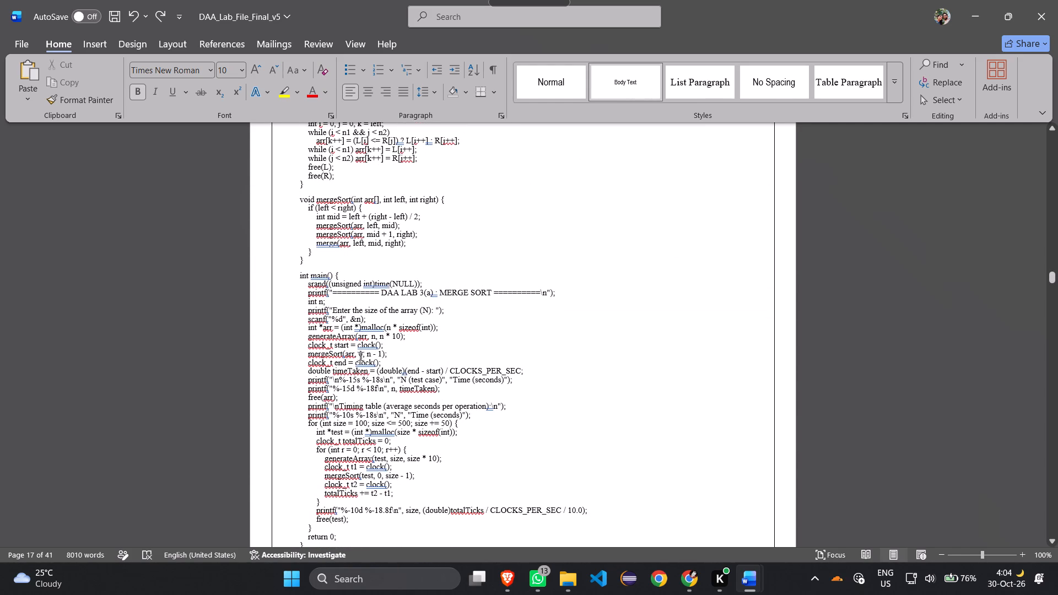
left_click(360, 356)
scroll(413, 231, "up", 4)
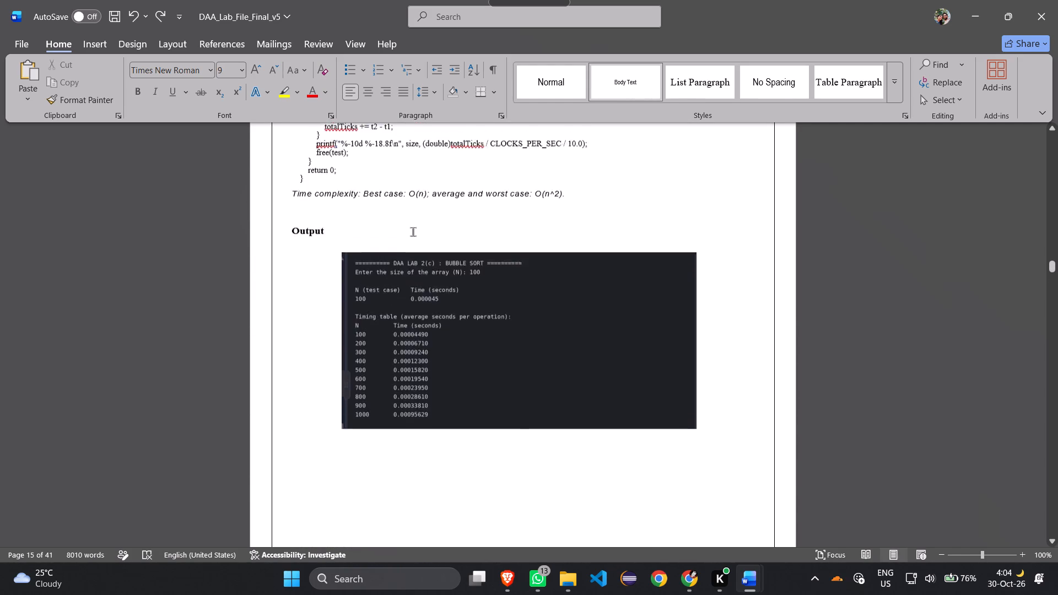
scroll(413, 231, "up", 4)
left_click(334, 281)
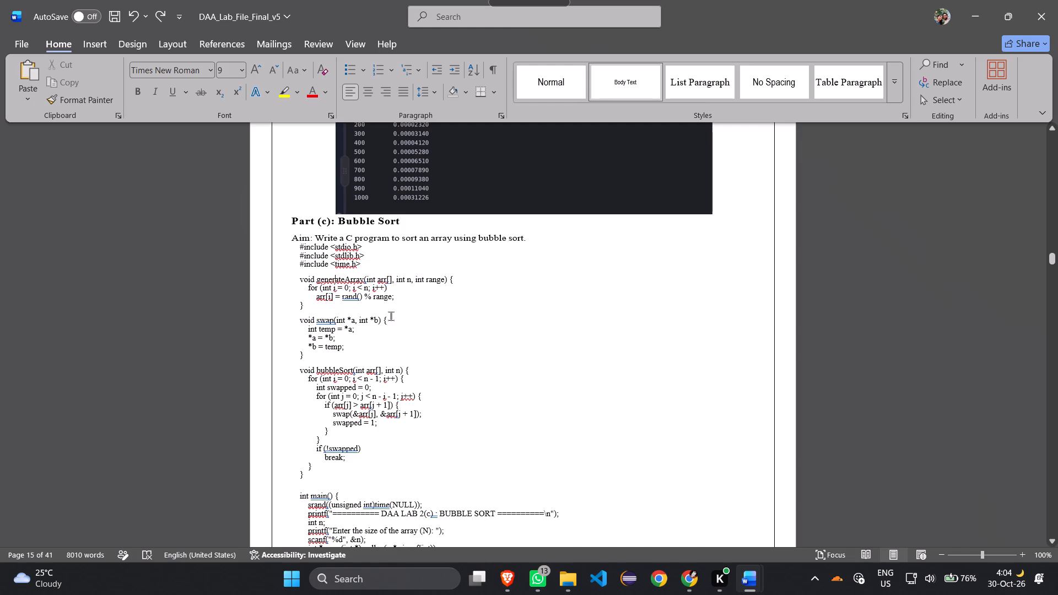
scroll(398, 322, "up", 4)
left_click(340, 285)
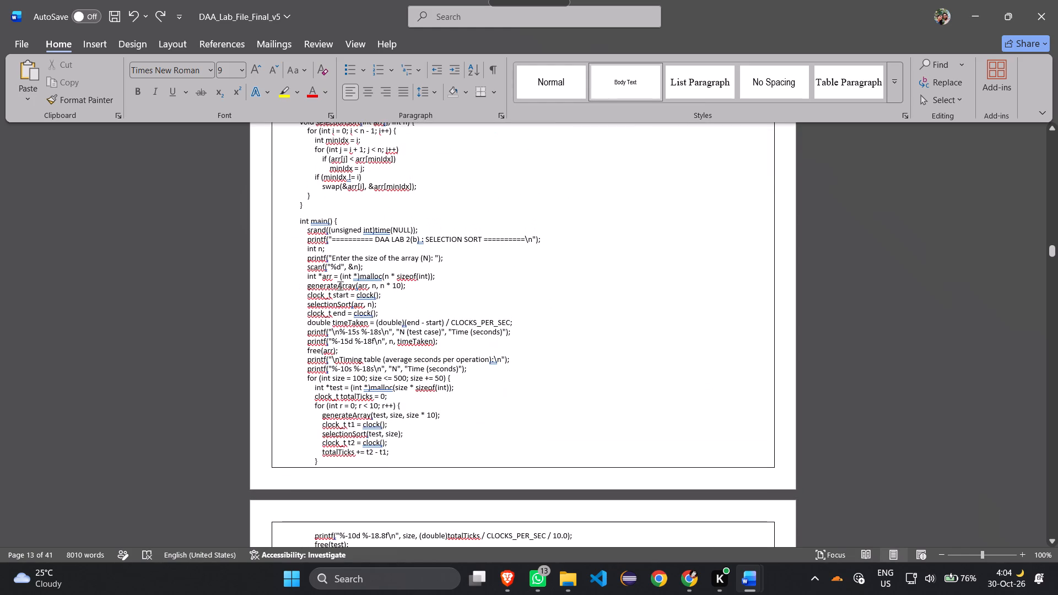
scroll(340, 285, "down", 5)
scroll(340, 285, "up", 1)
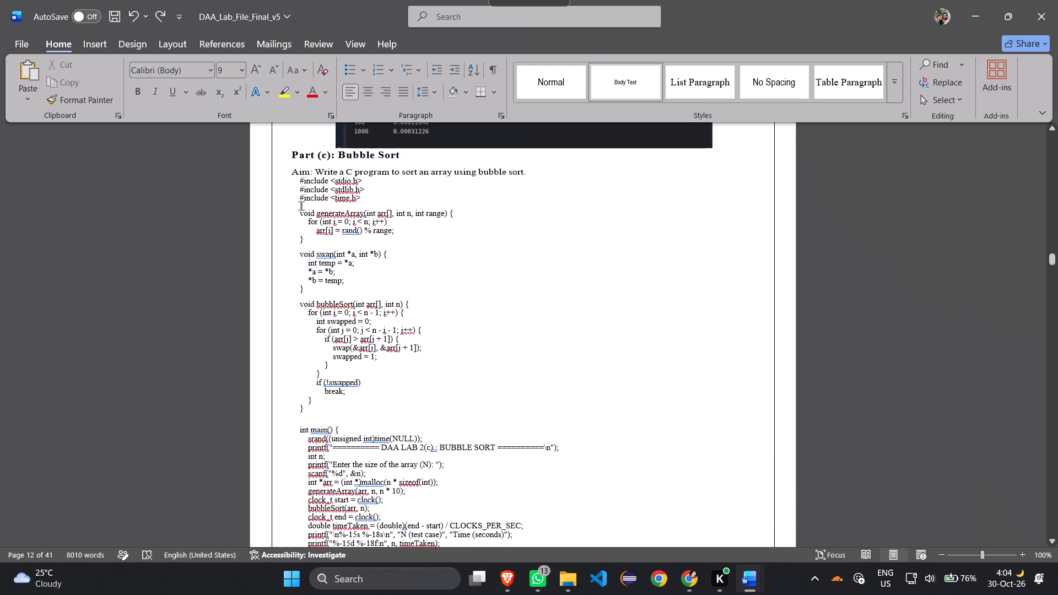
left_click(295, 180)
Copy the Selection Sort aim's Times New Roman 14 formatting onto the Bubble Sort aim line.
scroll(407, 293, "up", 7)
scroll(407, 293, "down", 1)
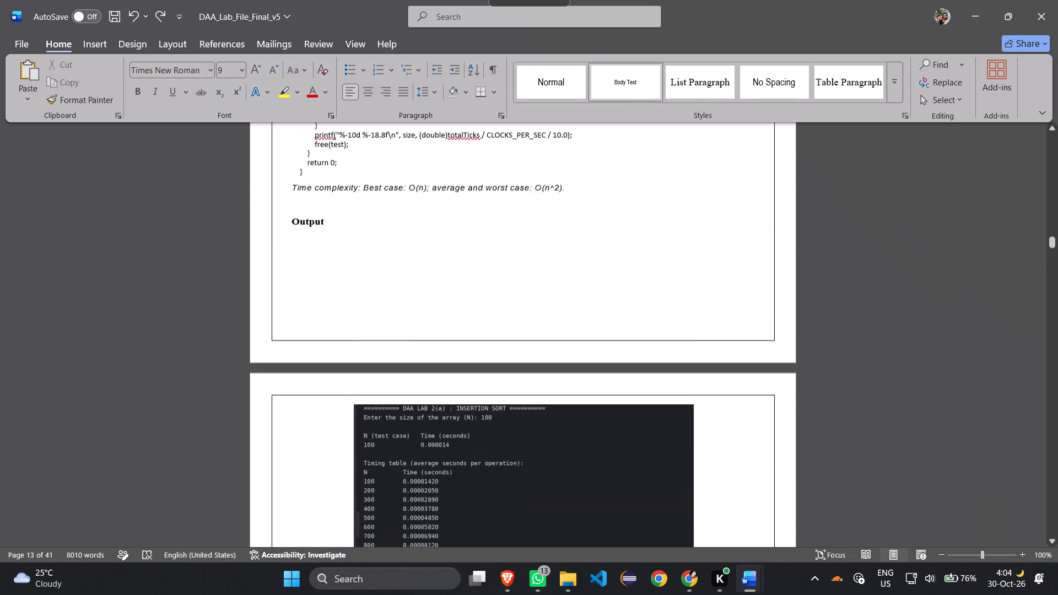
scroll(407, 293, "down", 2)
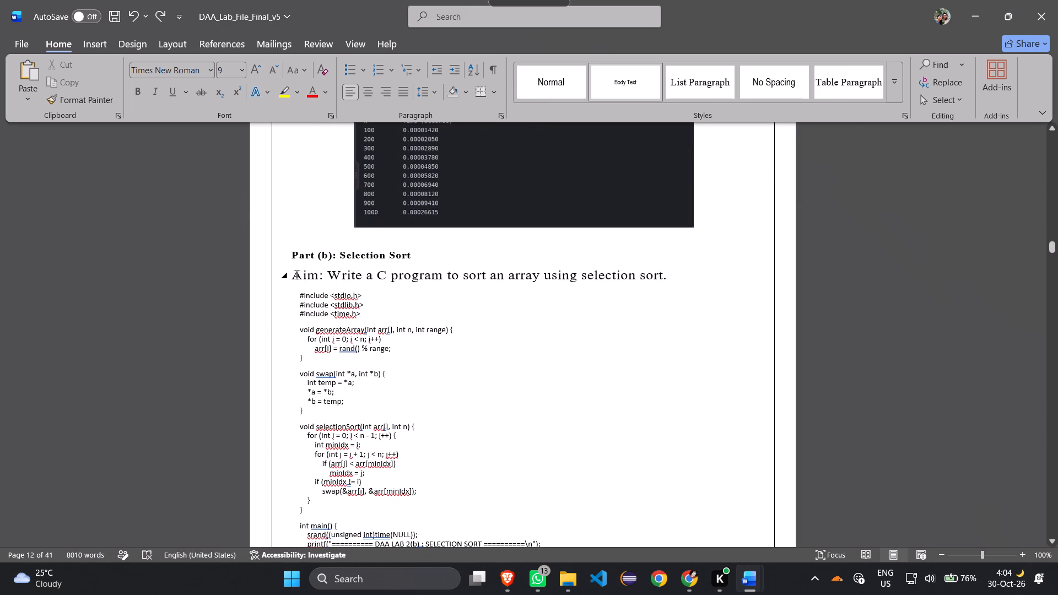
double_click(296, 274)
left_click(87, 100)
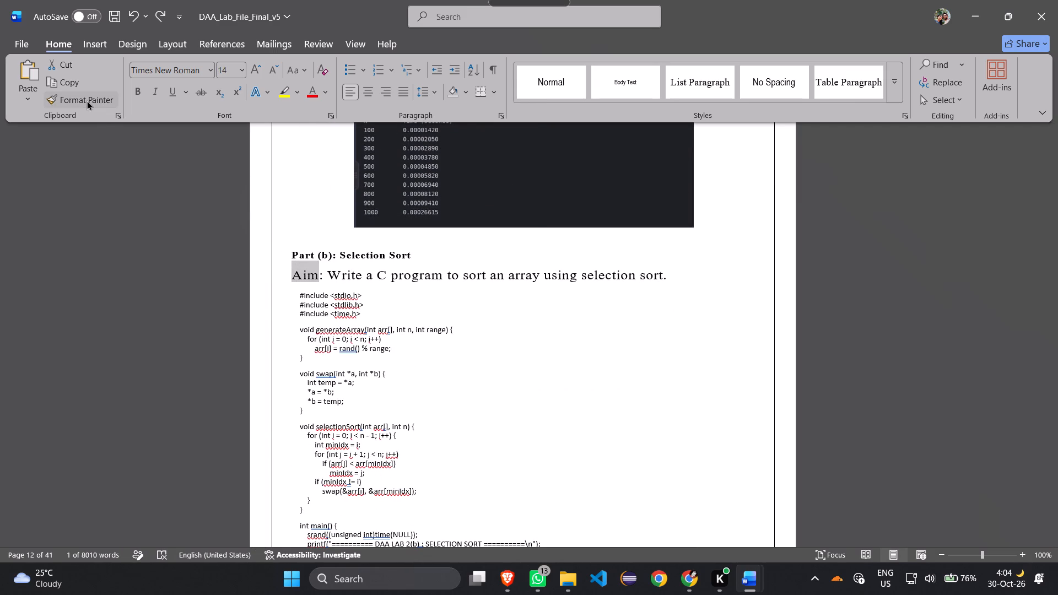
scroll(417, 356, "down", 2)
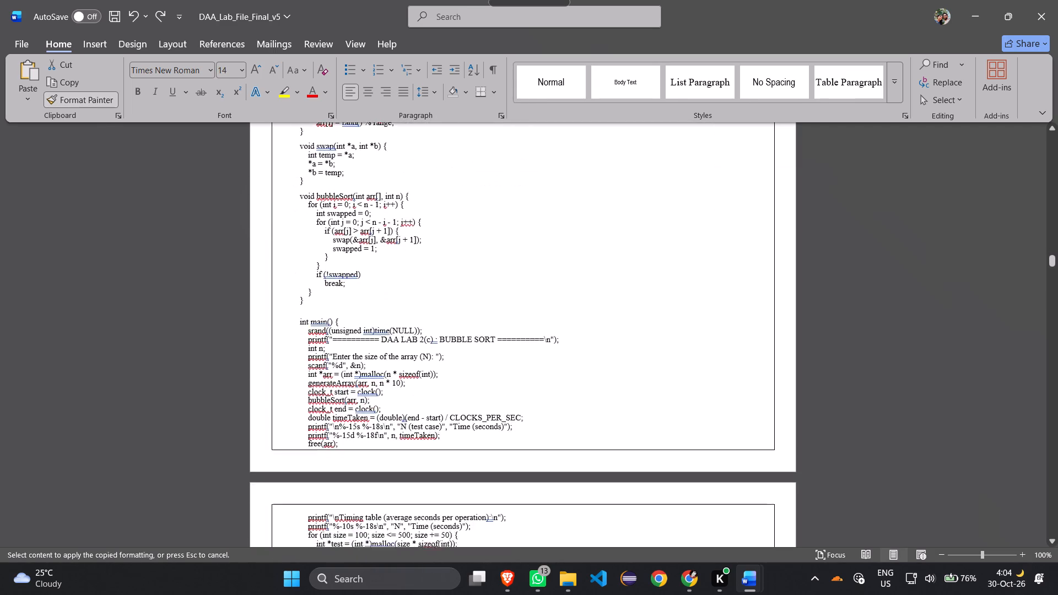
scroll(417, 356, "down", 2)
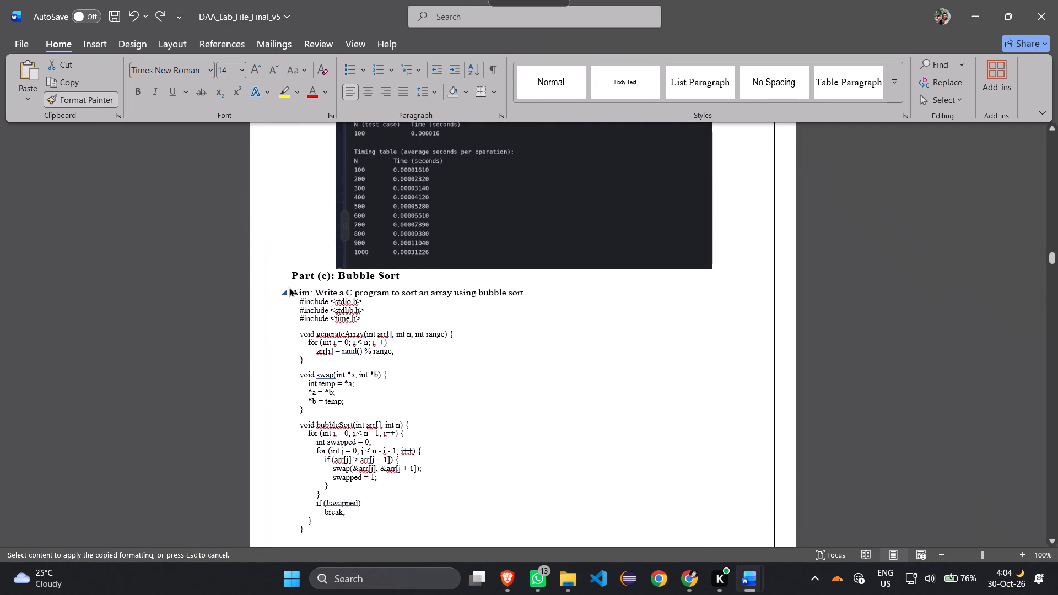
left_click_drag(292, 291, 537, 294)
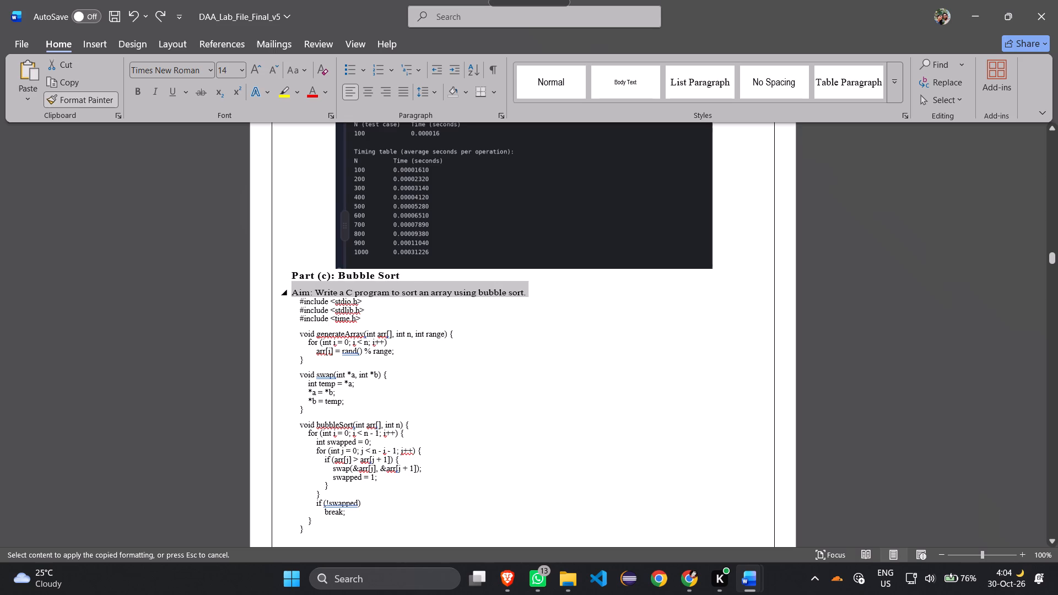
left_click_drag(537, 294, 538, 296)
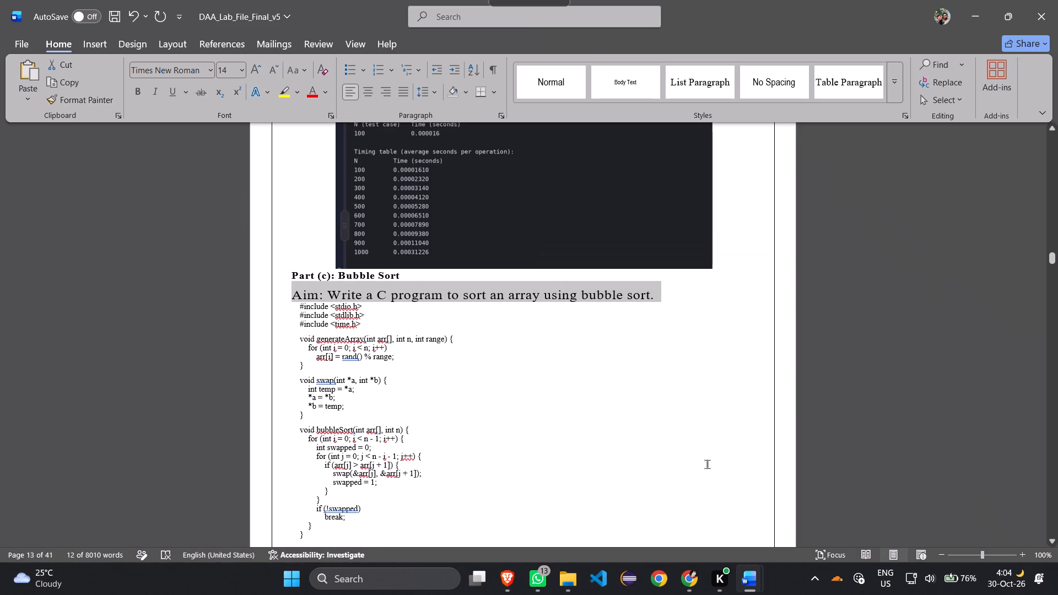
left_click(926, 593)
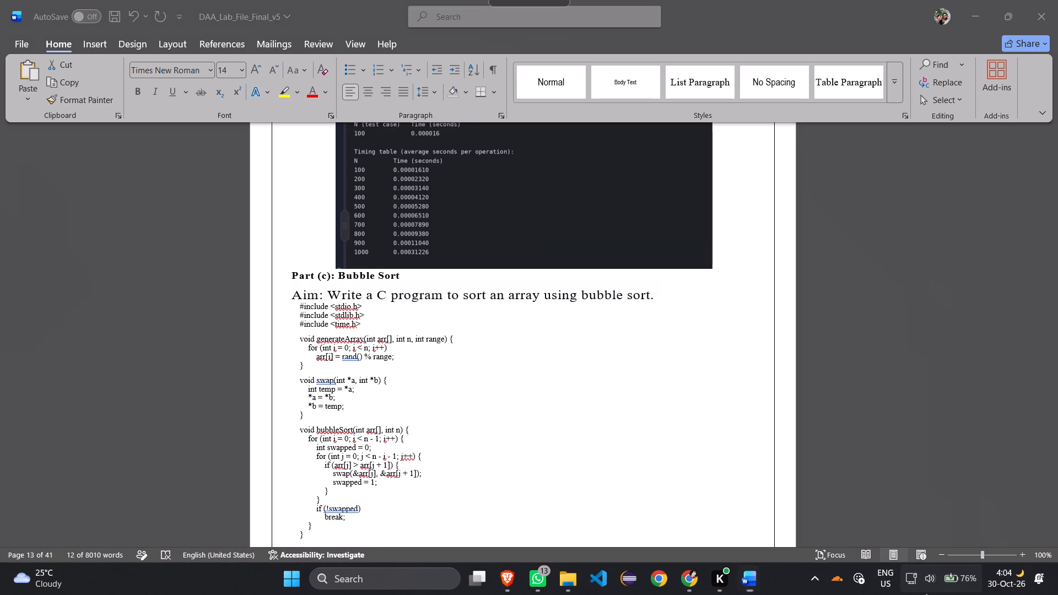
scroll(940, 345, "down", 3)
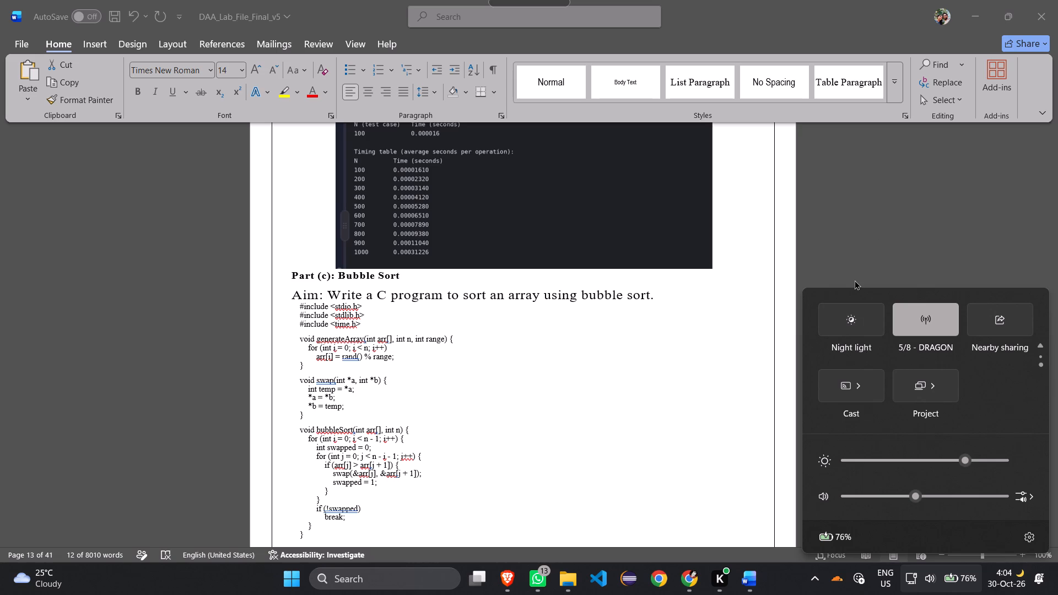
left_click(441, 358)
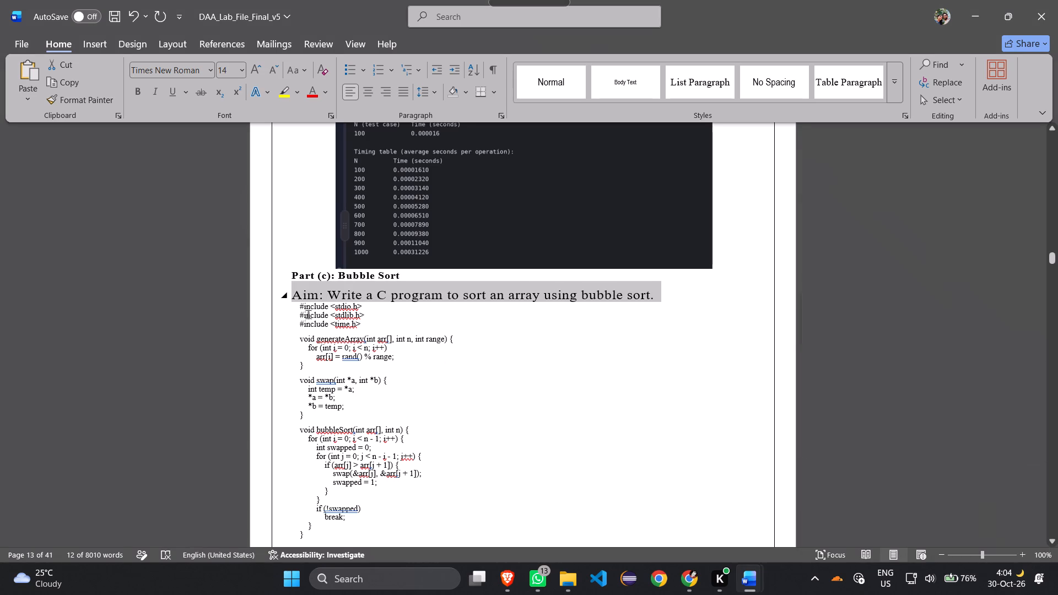
Insert a blank line between the Bubble Sort aim and the first #include line of its code.
left_click(300, 309)
key("Return")
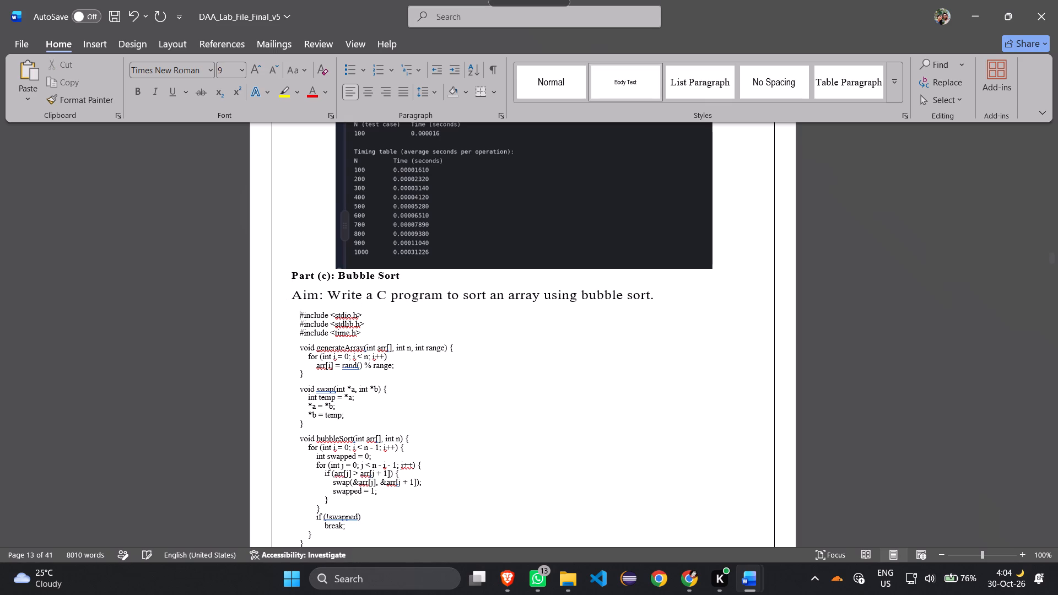
Change the entire Bubble Sort program code, from the first #include to the closing brace, to the Calibri (Body) font.
left_click_drag(296, 313, 403, 518)
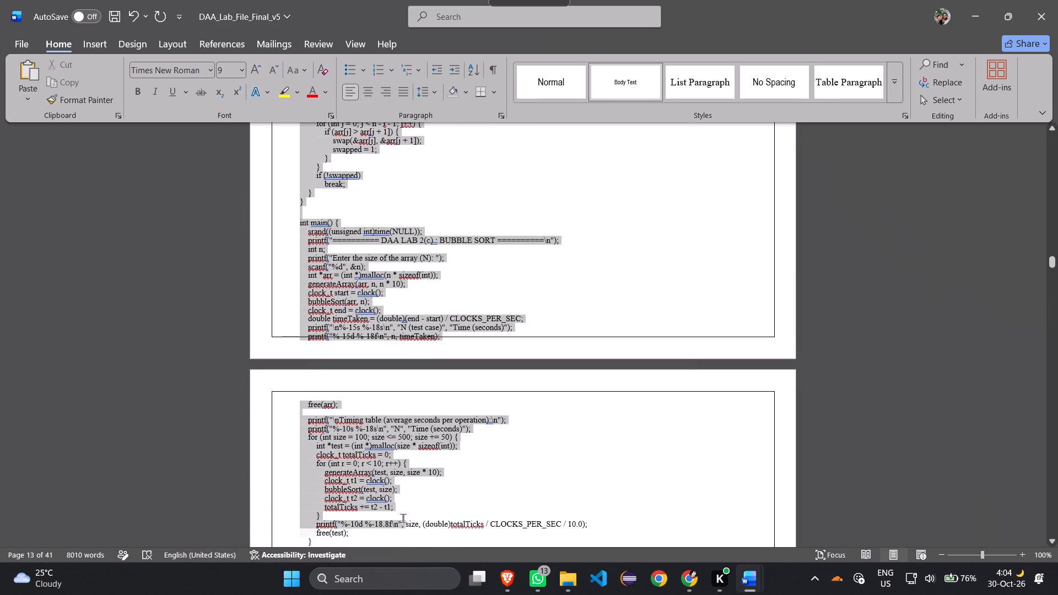
left_click_drag(403, 518, 361, 430)
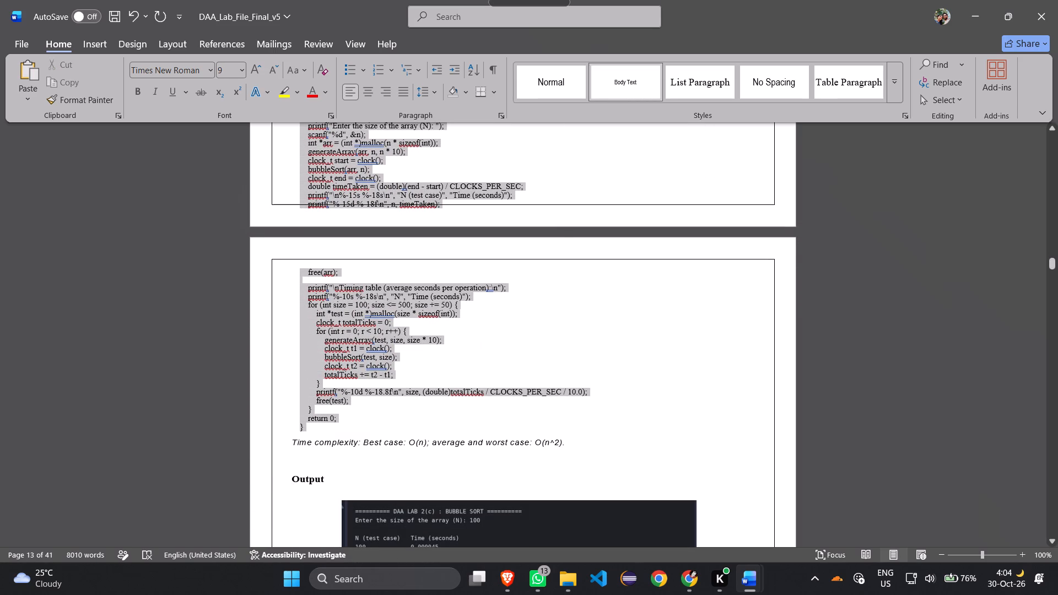
left_click_drag(361, 430, 361, 429)
left_click(209, 72)
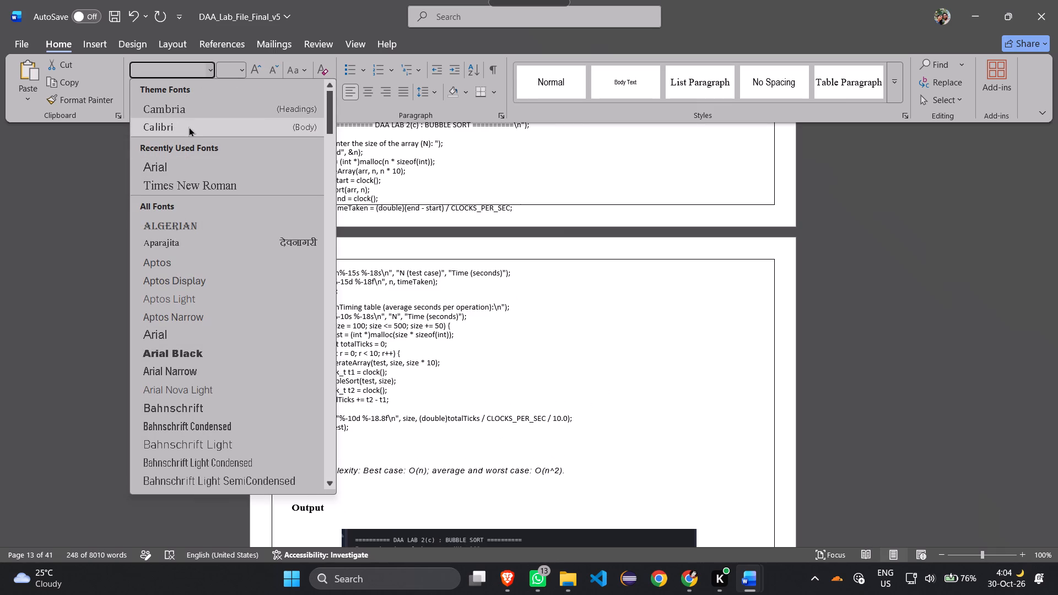
left_click(188, 127)
left_click(404, 259)
Add an empty line after "clock_t end = clock();" in the Bubble Sort code, pushing the timeTaken line onto the following page.
left_click(398, 193)
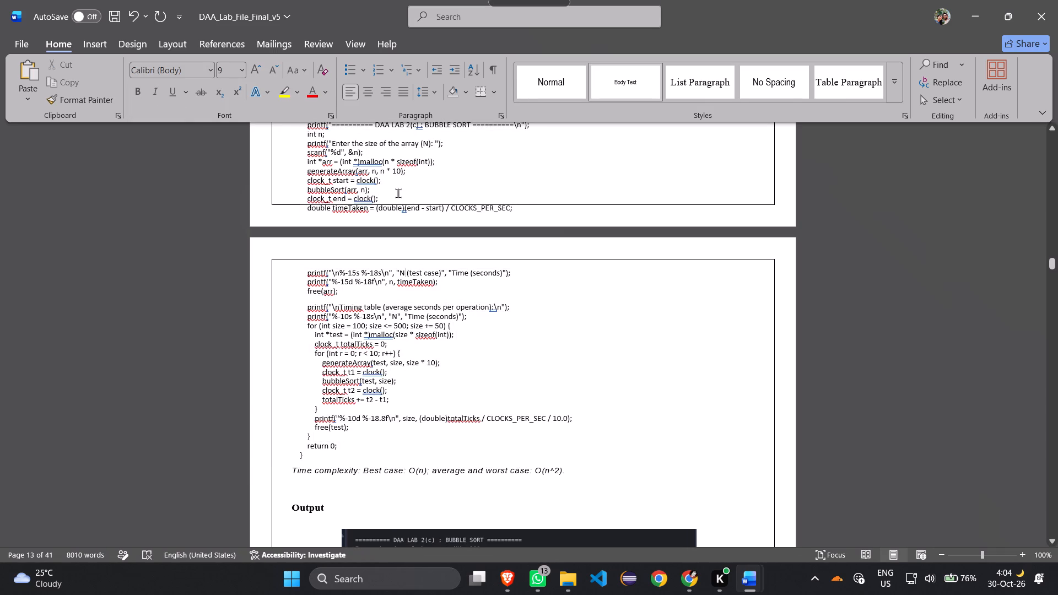
left_click(398, 194)
key("Return")
Review the Experiment 2 sorting pages and the start of Experiment 3, comparing the formatting of aims, code and outputs.
scroll(587, 336, "down", 3)
scroll(587, 336, "up", 2)
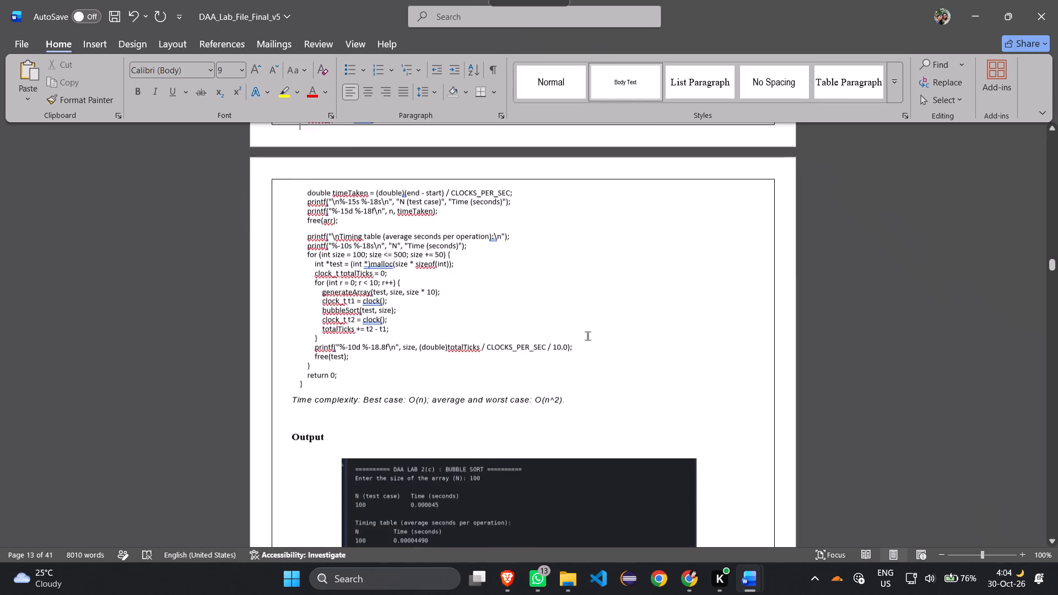
scroll(587, 336, "up", 2)
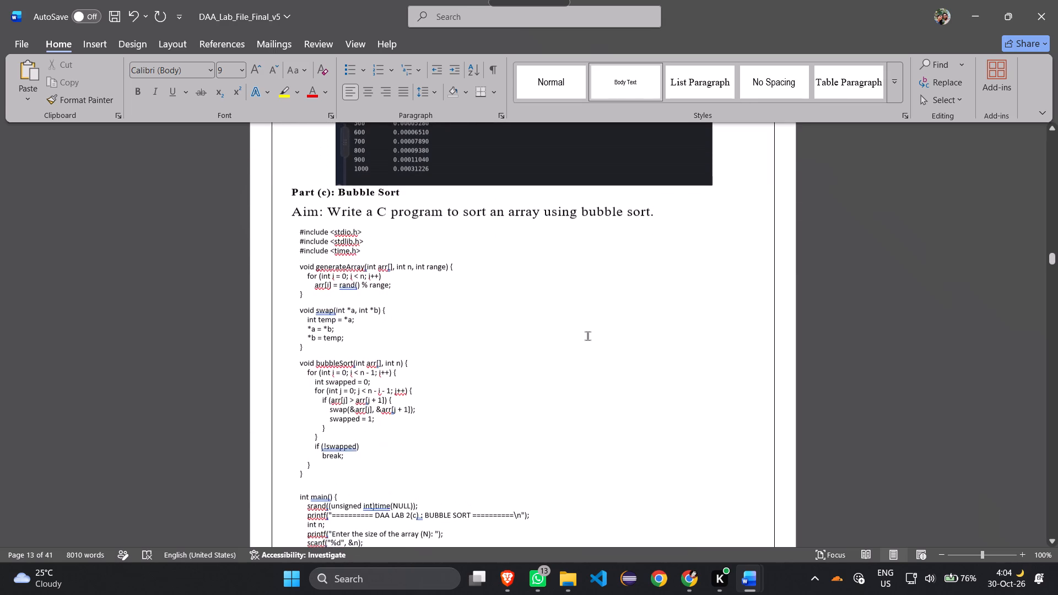
scroll(587, 336, "down", 8)
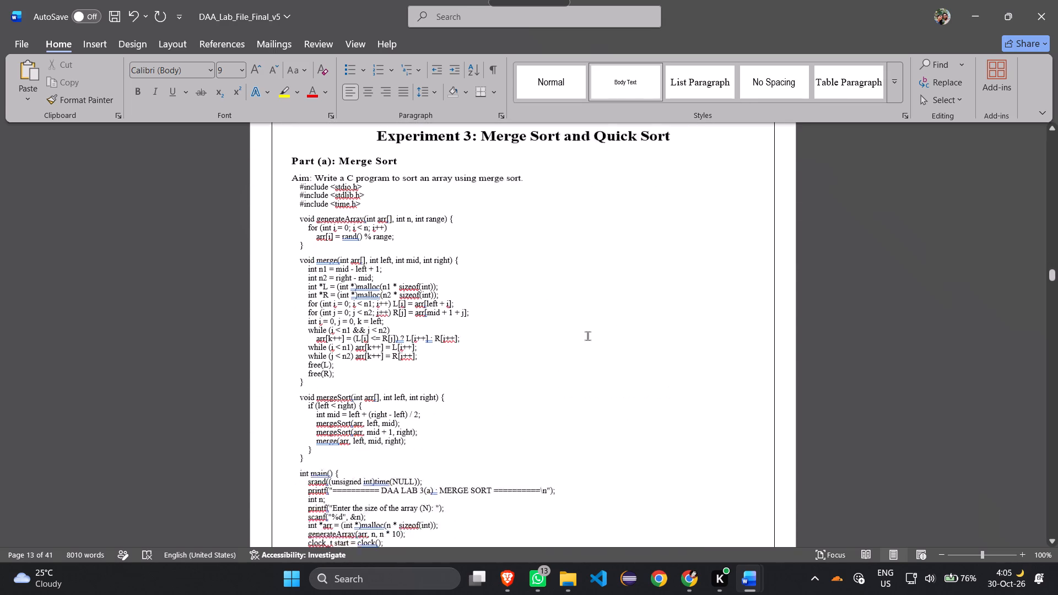
scroll(501, 262, "up", 1)
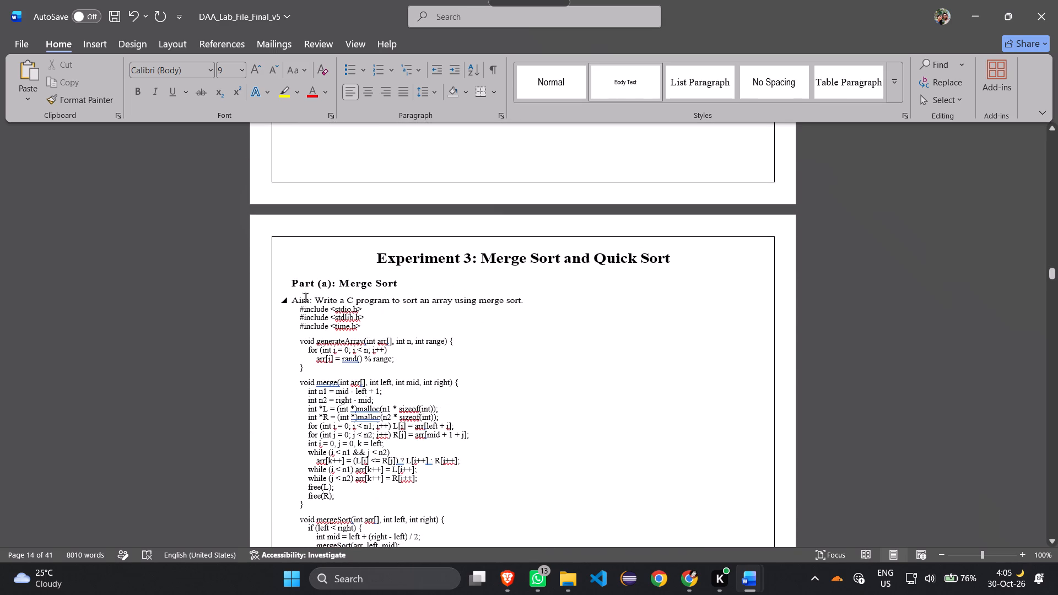
scroll(305, 297, "up", 11)
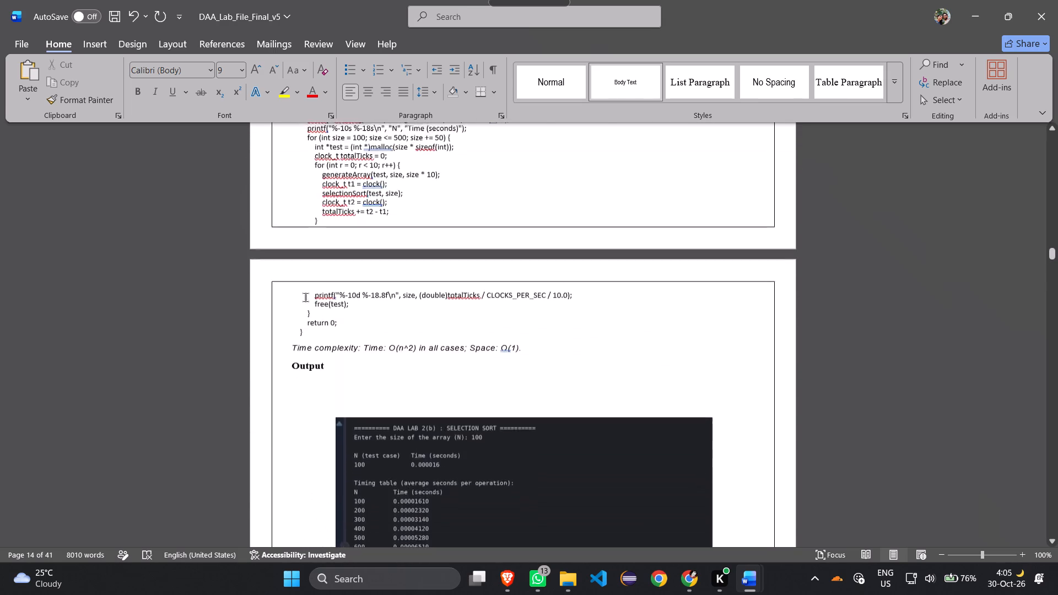
scroll(305, 297, "up", 3)
scroll(305, 297, "down", 5, "ctrl")
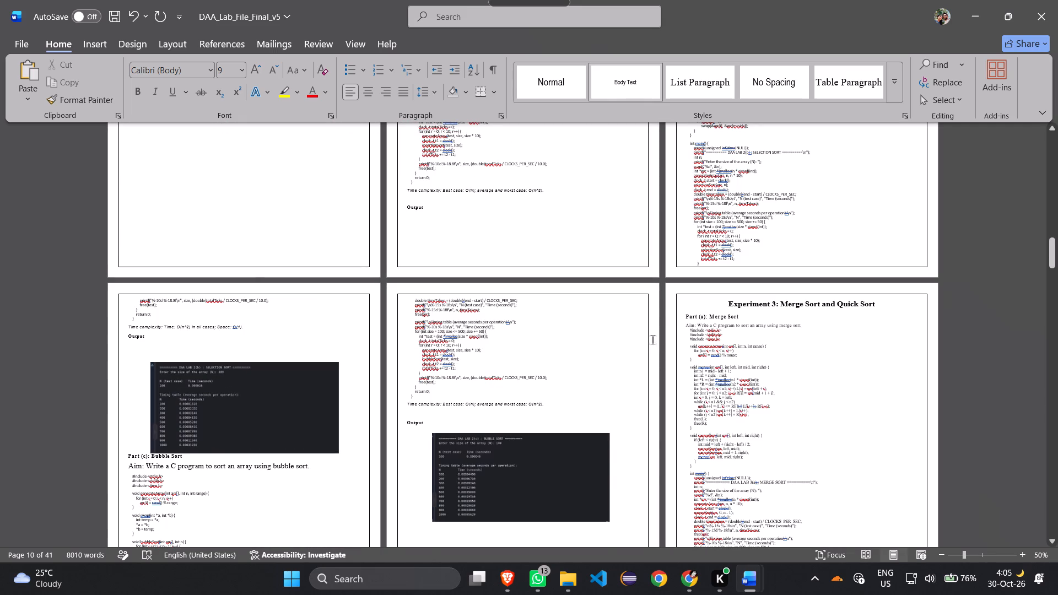
scroll(652, 339, "up", 4)
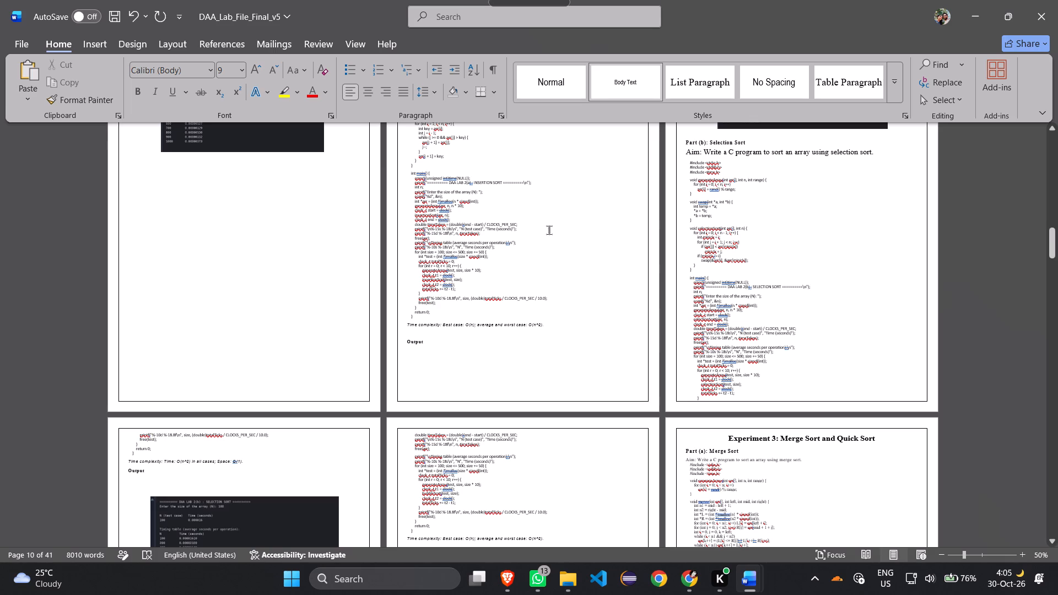
scroll(549, 230, "up", 7, "ctrl")
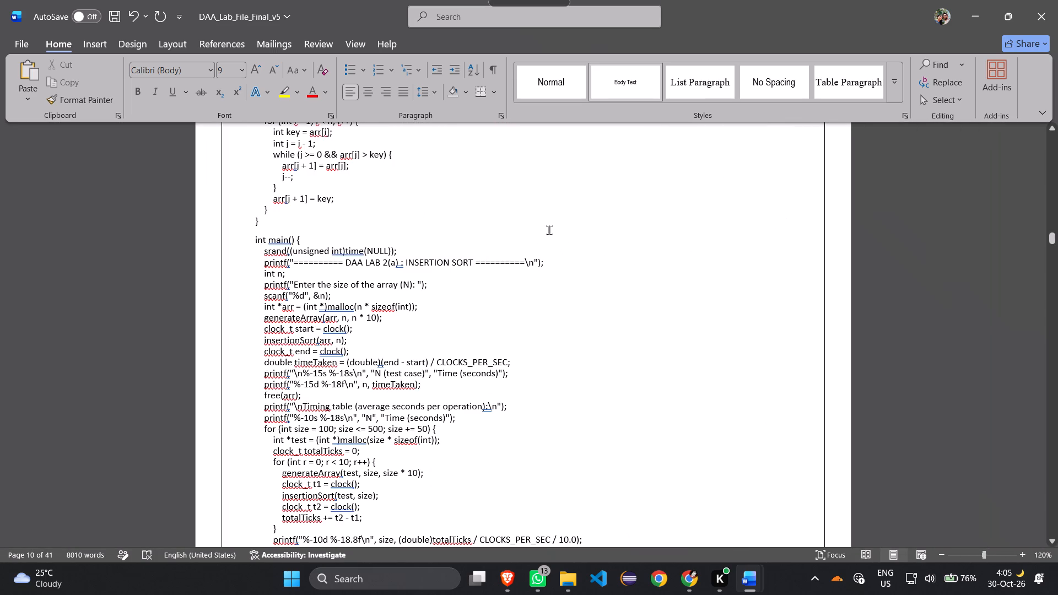
scroll(549, 230, "up", 2)
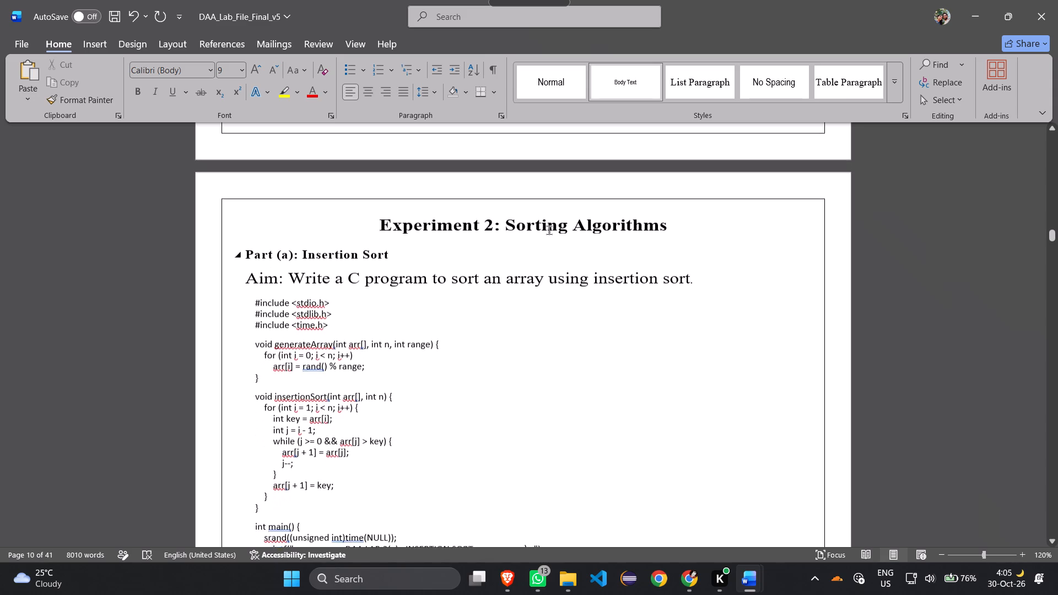
left_click(249, 272)
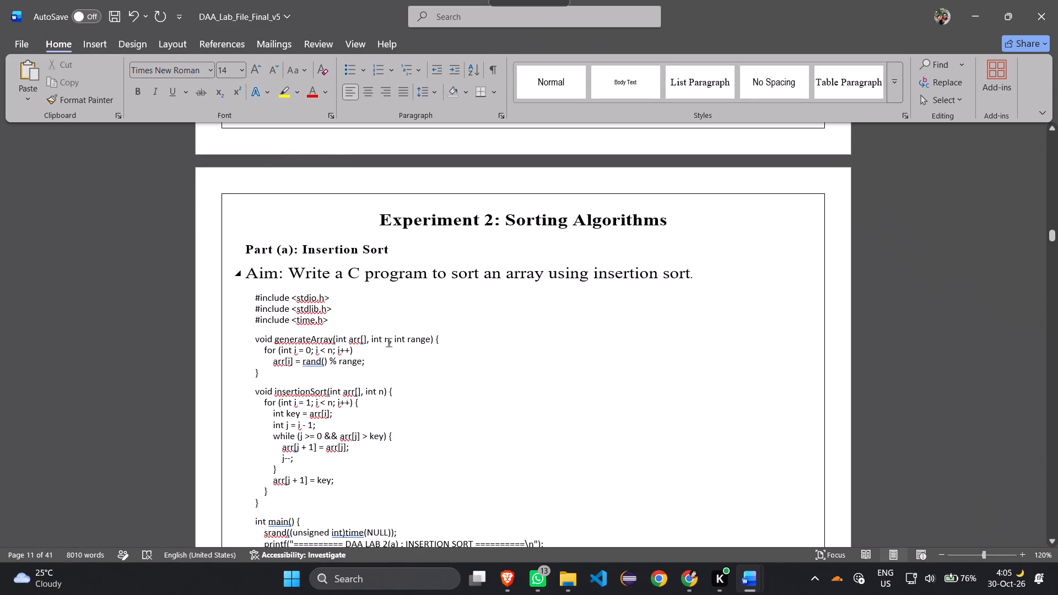
Copy the Selection Sort aim's Times New Roman 14 formatting onto the Merge Sort aim line in Experiment 3.
scroll(388, 342, "down", 11)
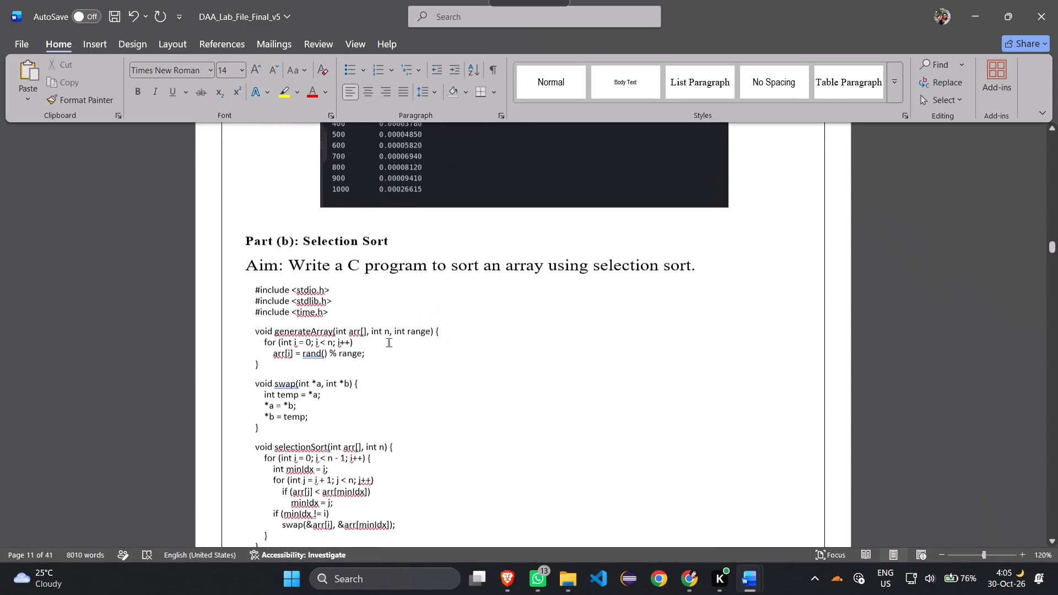
left_click_drag(301, 263, 436, 270)
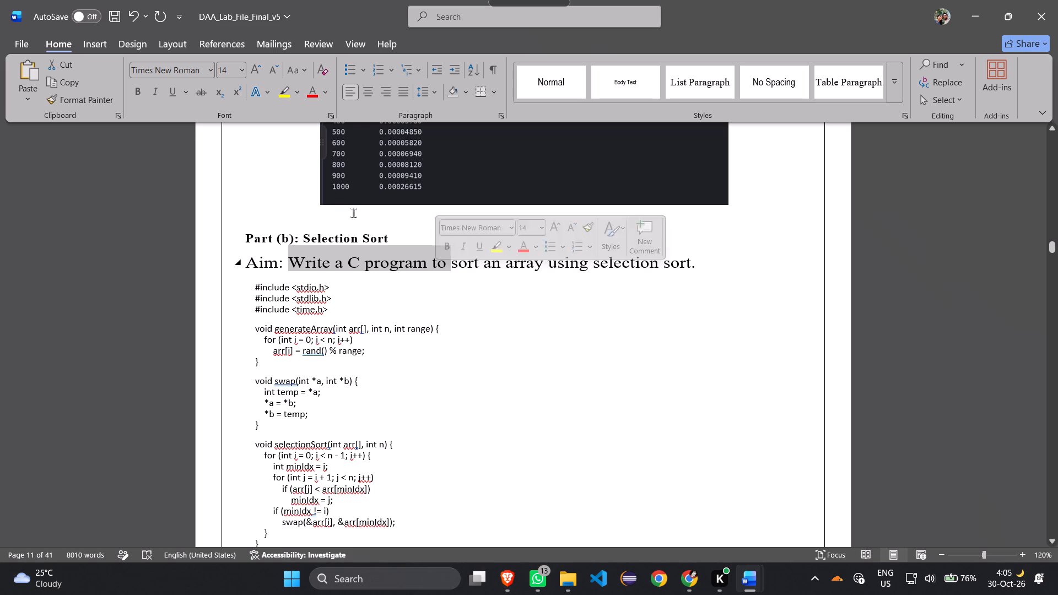
left_click(102, 102)
scroll(411, 317, "down", 2)
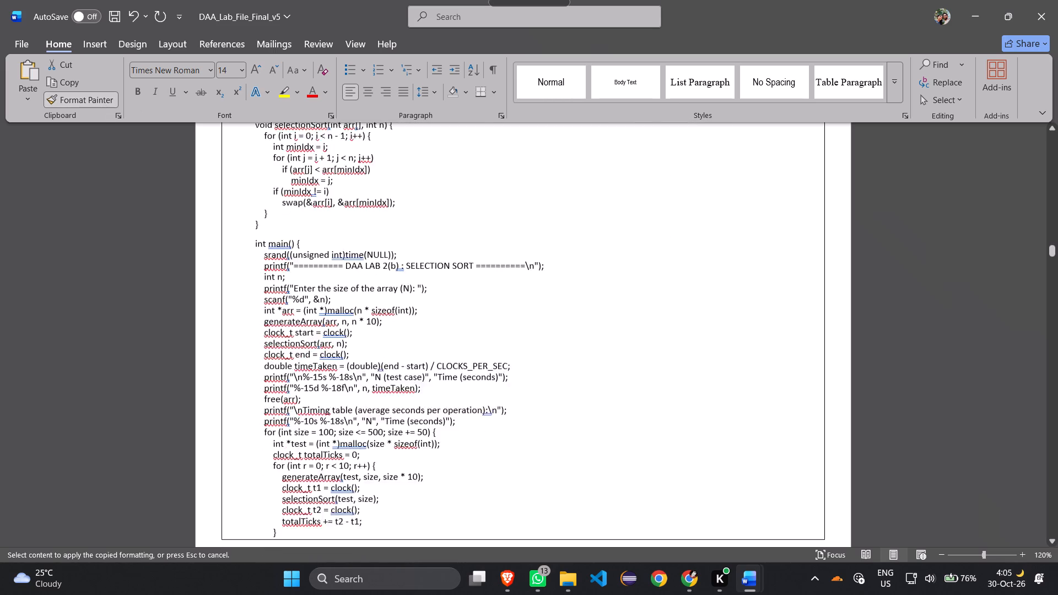
scroll(411, 317, "down", 9)
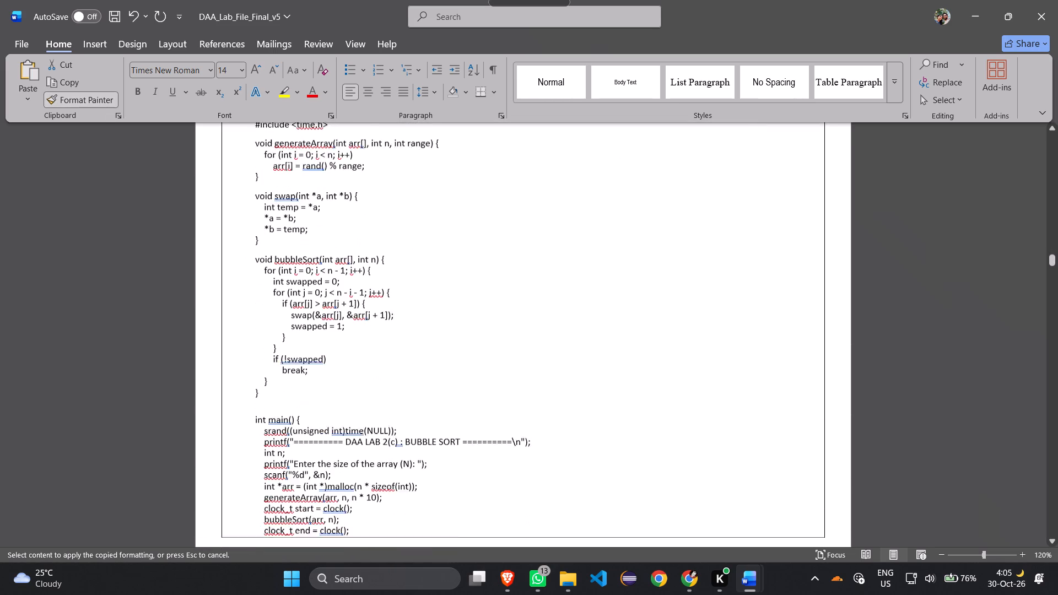
scroll(411, 317, "down", 4)
scroll(411, 317, "up", 5)
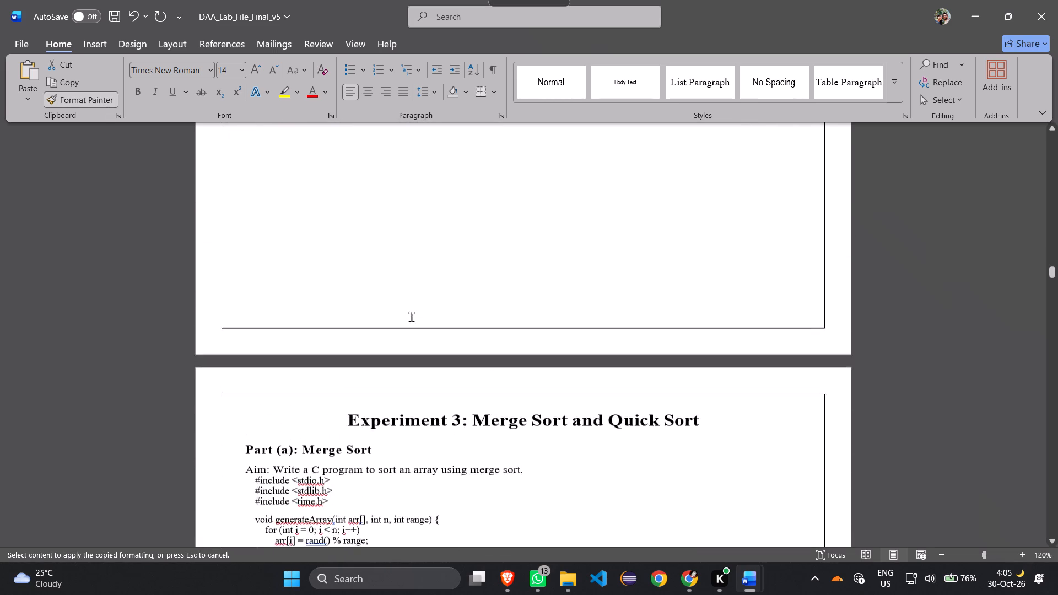
scroll(411, 317, "up", 6)
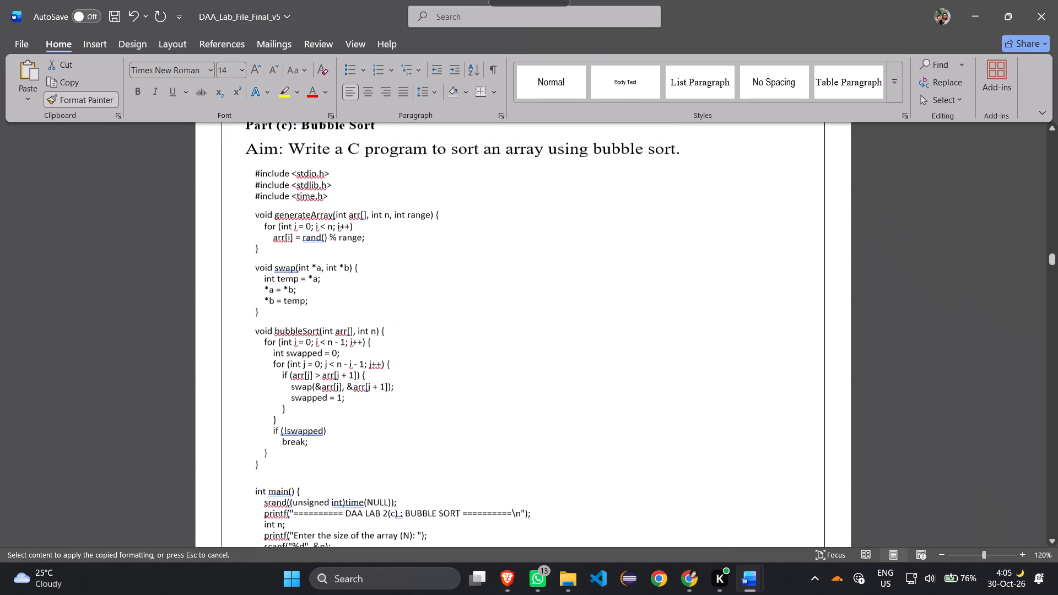
scroll(411, 317, "down", 9)
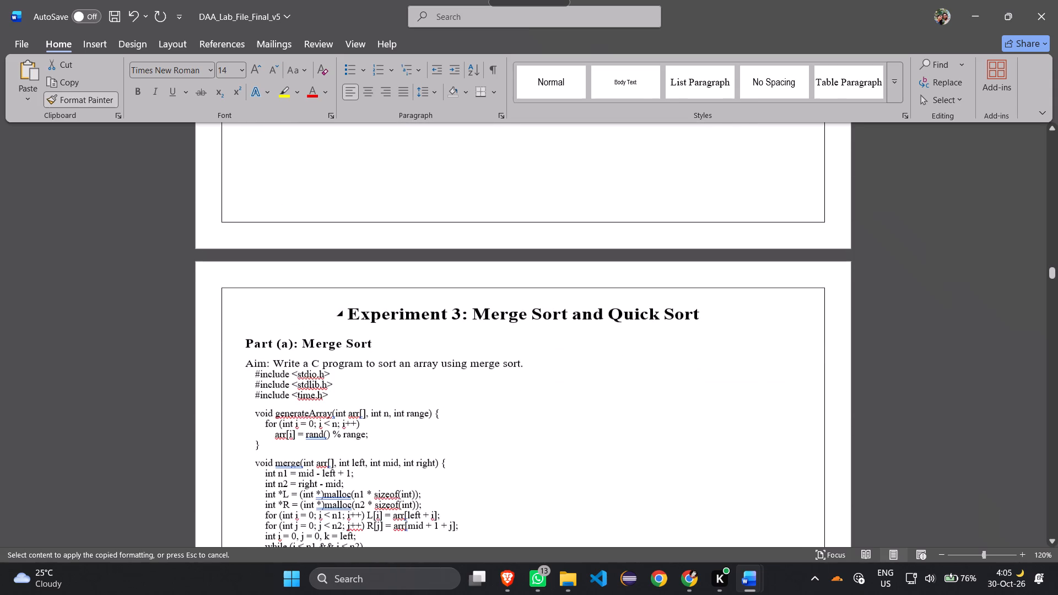
left_click_drag(246, 363, 533, 366)
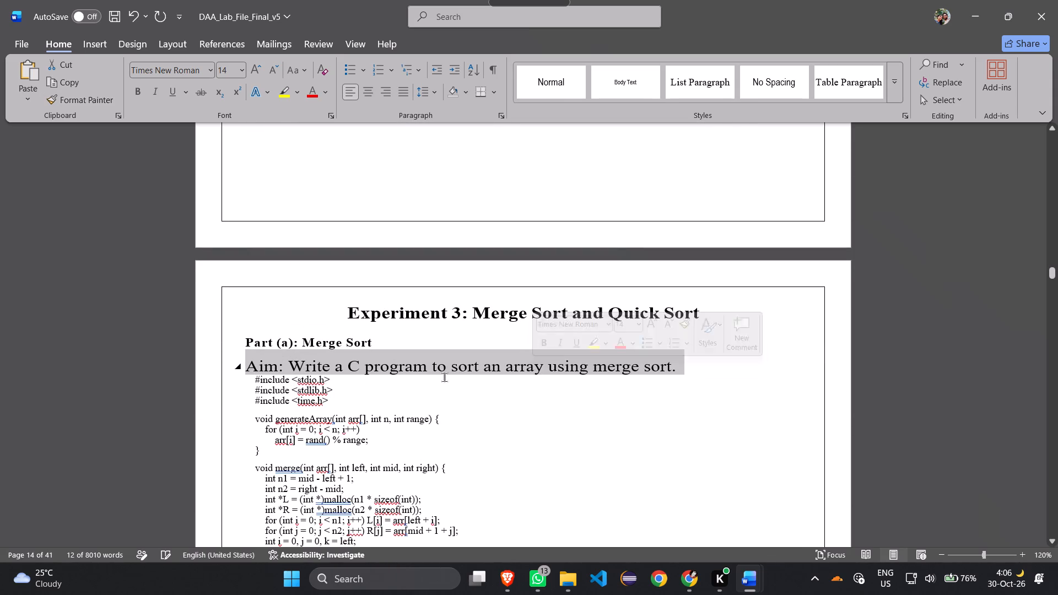
Insert a blank line between the Merge Sort aim and the first #include line of its code.
left_click(252, 381)
key("Return")
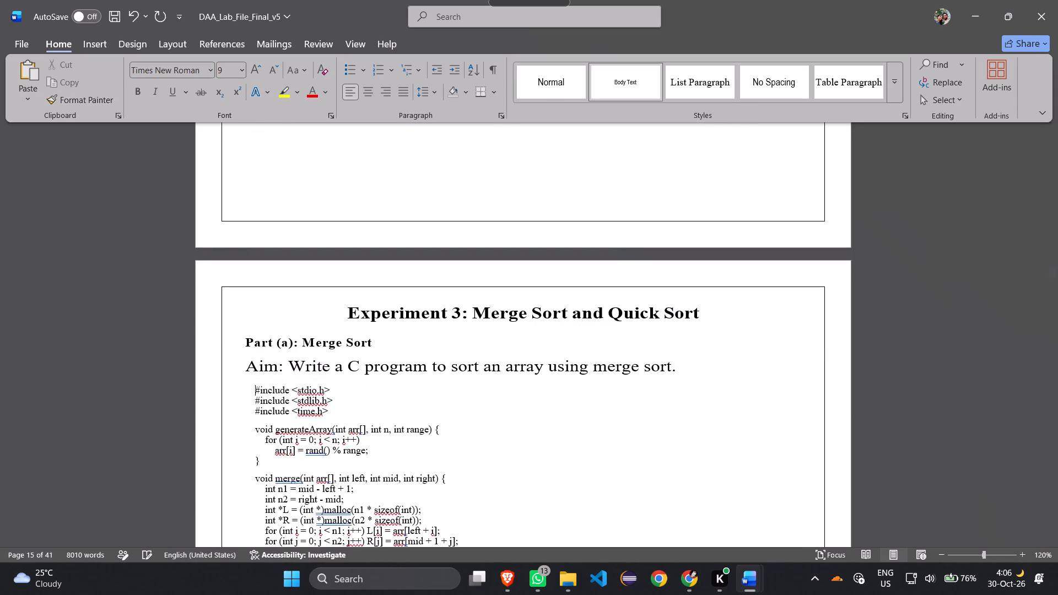
Change the entire Merge Sort program code, stopping before the time complexity note, to the Calibri (Body) font.
scroll(397, 389, "down", 1)
scroll(397, 389, "up", 1)
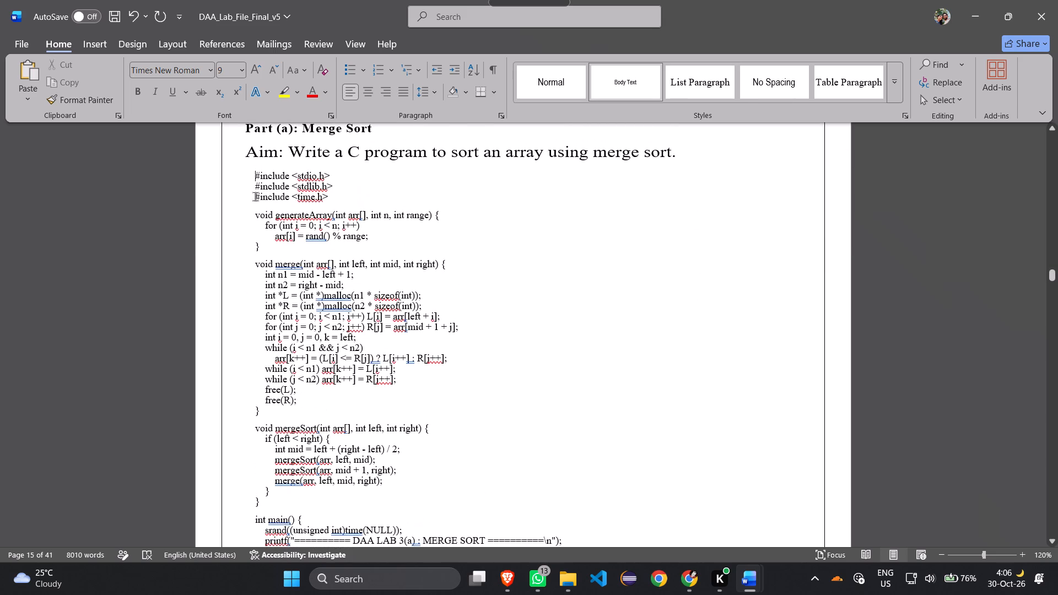
left_click_drag(255, 176, 385, 527)
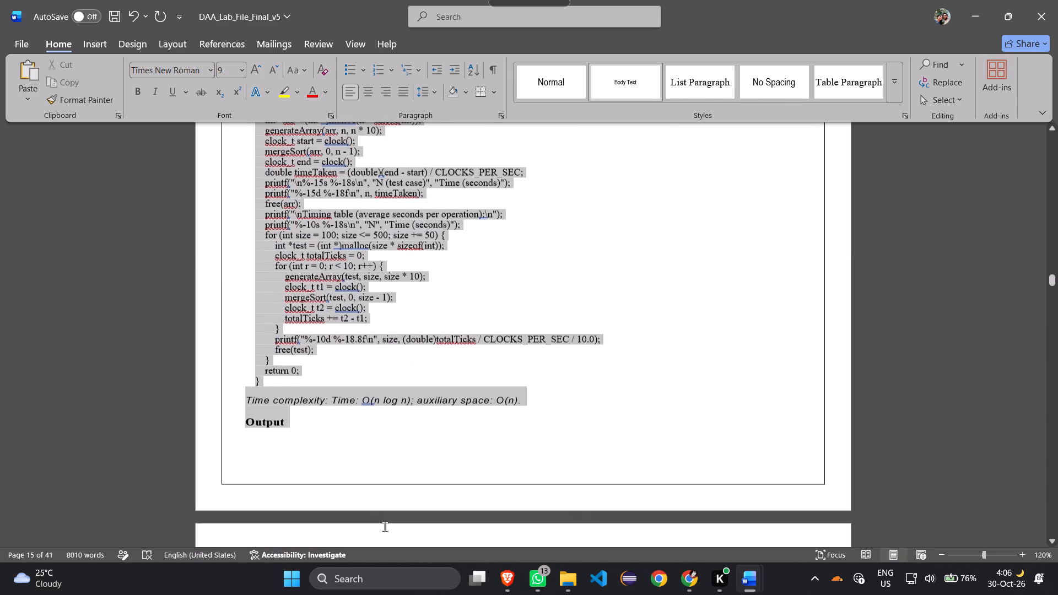
left_click_drag(385, 527, 352, 379)
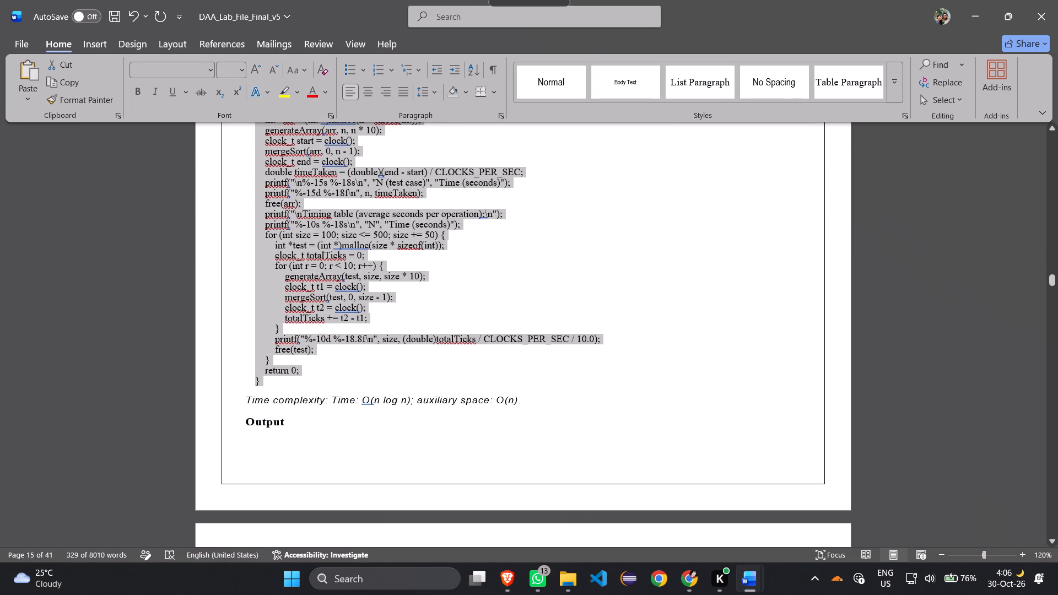
left_click(209, 63)
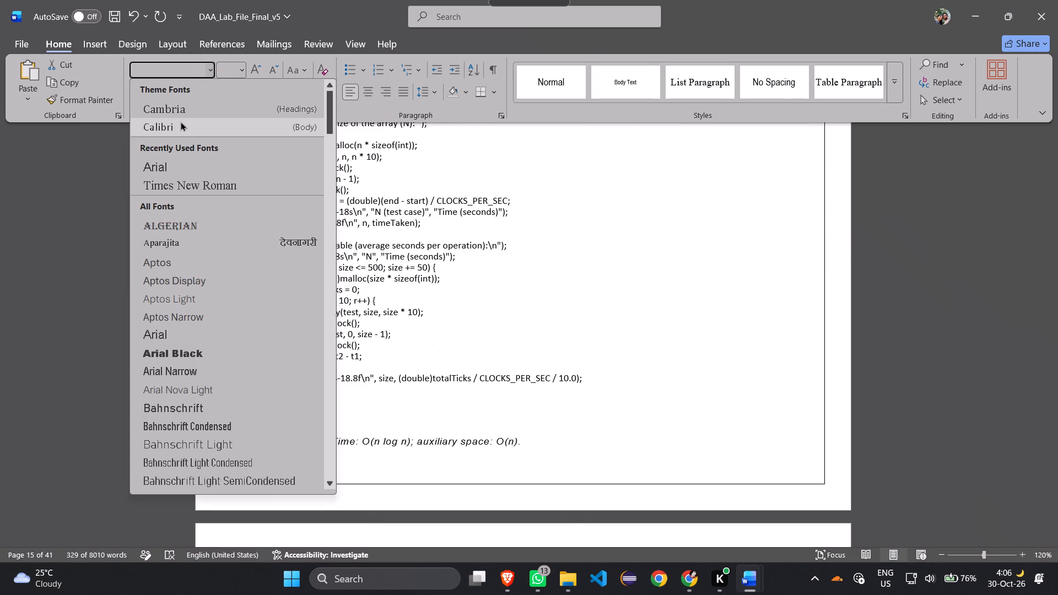
left_click(180, 121)
left_click(420, 323)
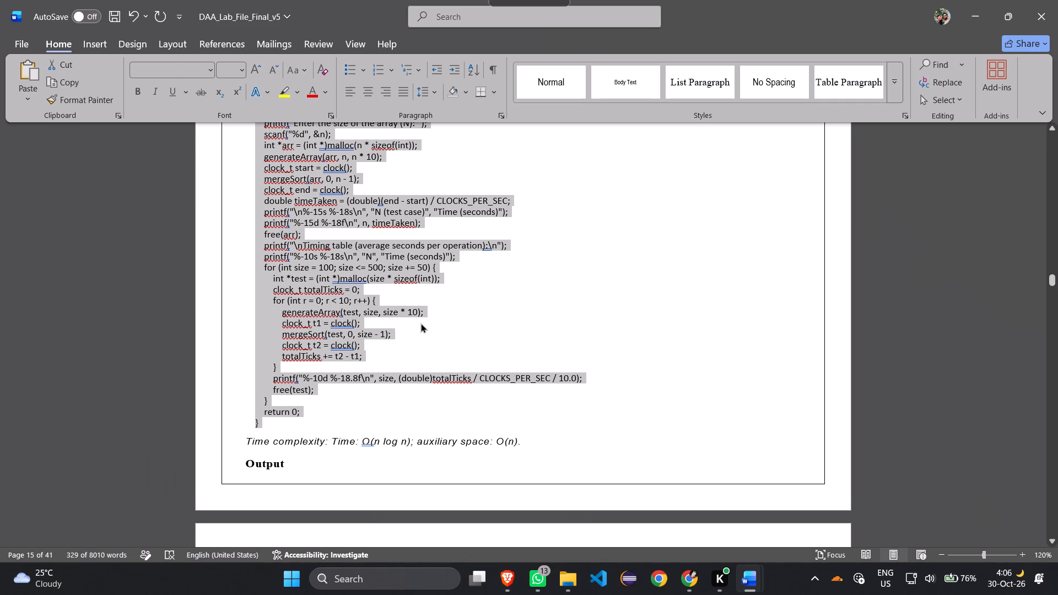
Check the Merge Sort code and output pages and the Quick Sort section for formatting that still needs changing.
scroll(420, 323, "right", 1)
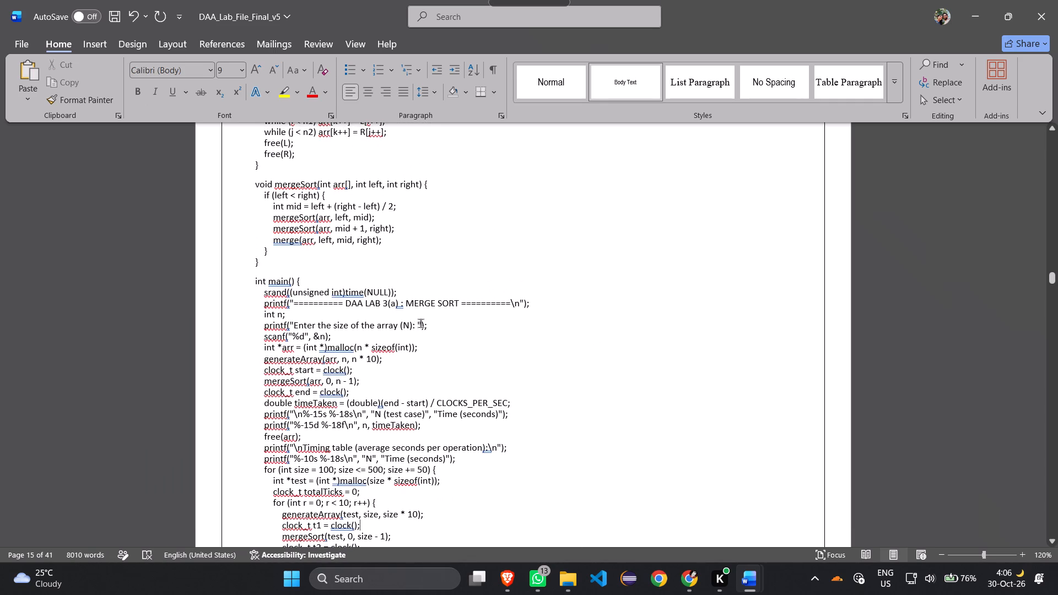
scroll(420, 323, "right", 1)
scroll(420, 323, "down", 1)
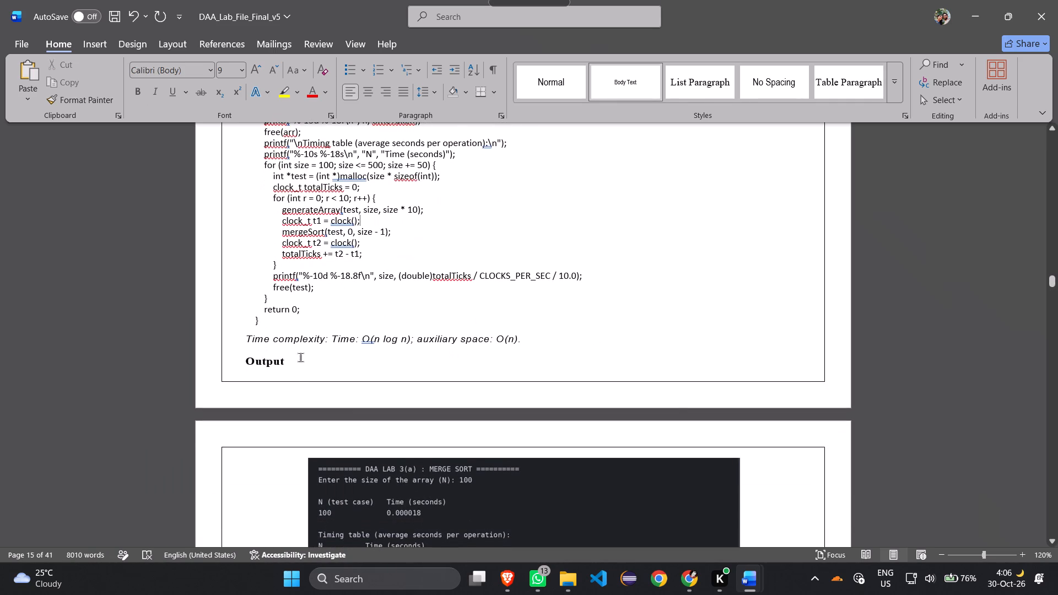
scroll(283, 355, "down", 2)
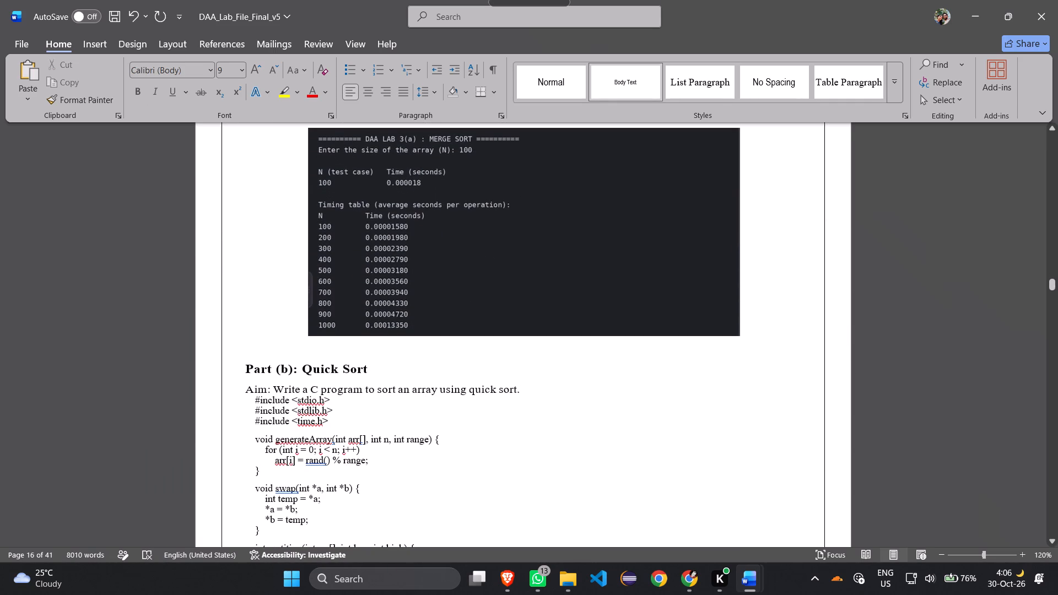
scroll(355, 305, "down", 3)
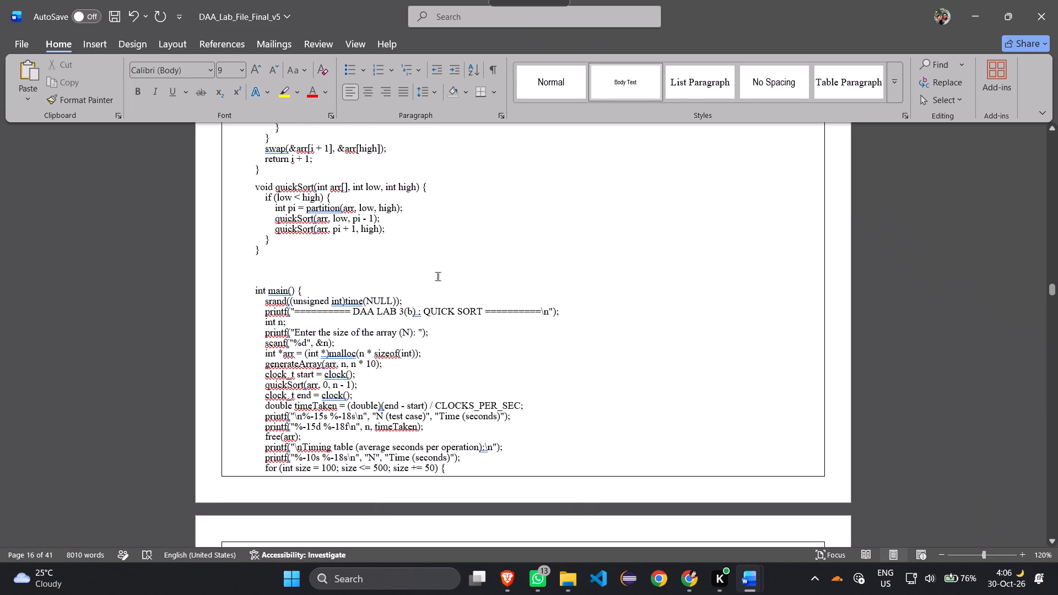
scroll(438, 276, "up", 5)
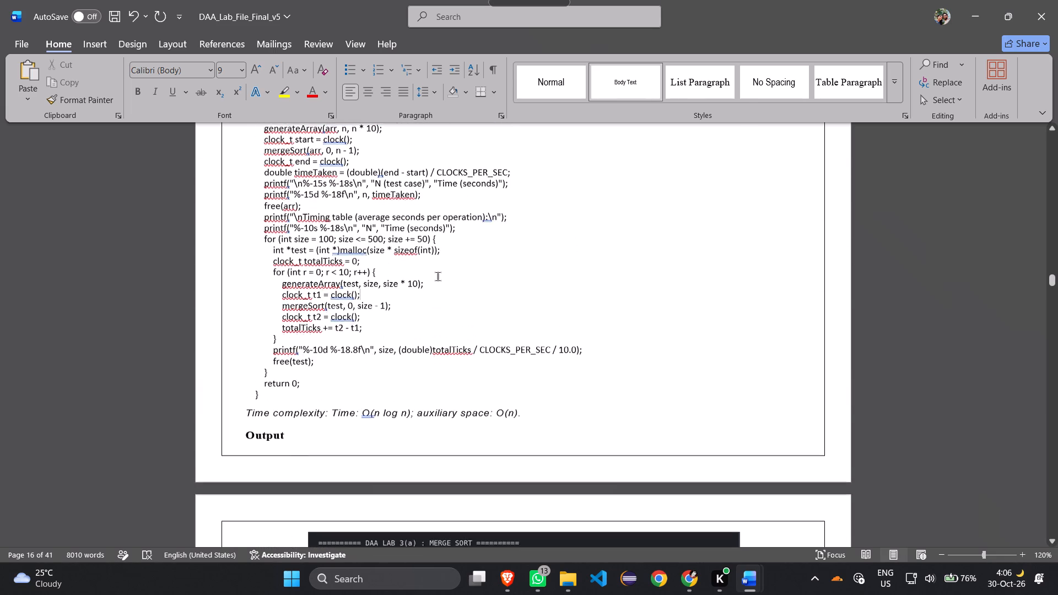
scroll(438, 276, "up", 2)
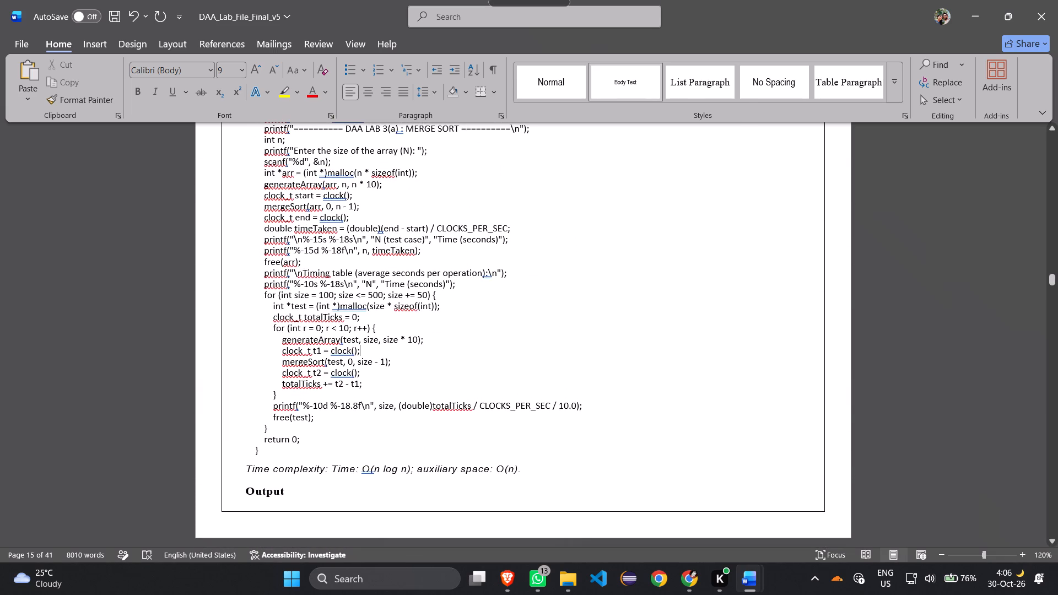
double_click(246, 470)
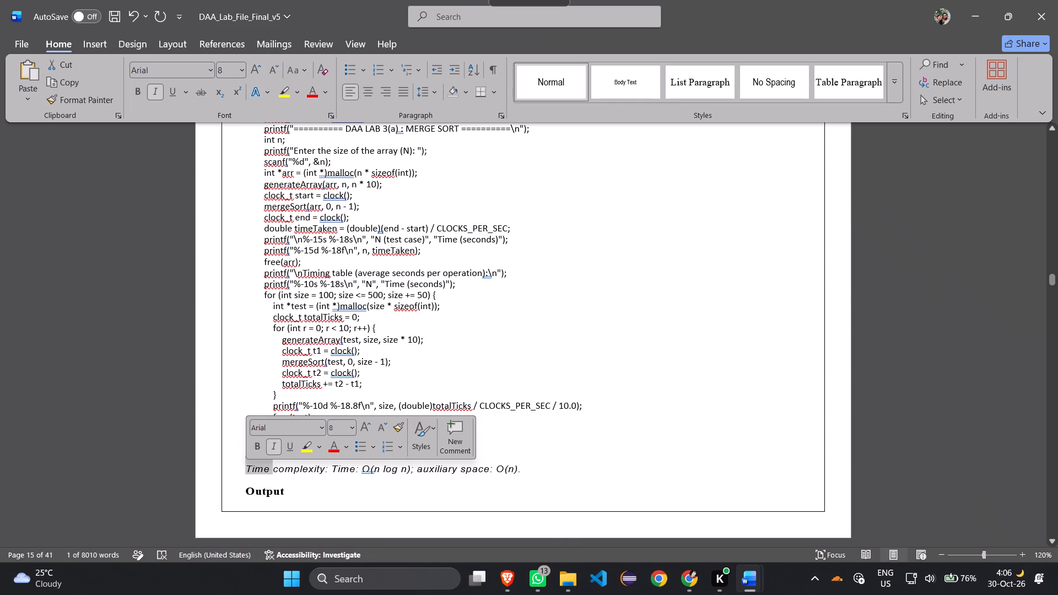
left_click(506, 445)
Copy the Merge Sort aim's Times New Roman 14 formatting onto the Quick Sort aim line in Part (b).
scroll(506, 445, "down", 9)
scroll(506, 445, "up", 1)
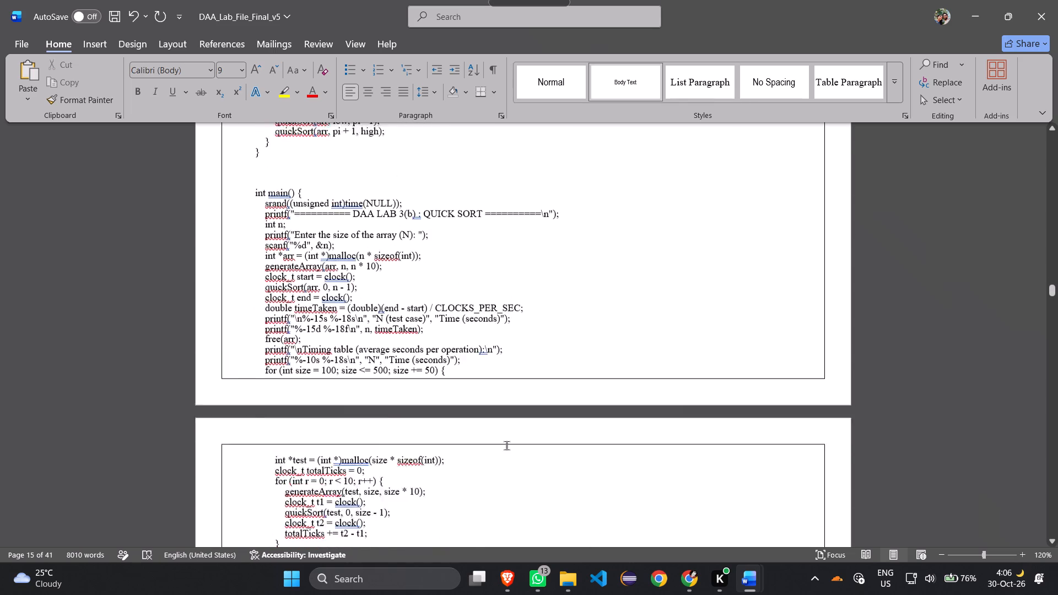
scroll(506, 445, "up", 9)
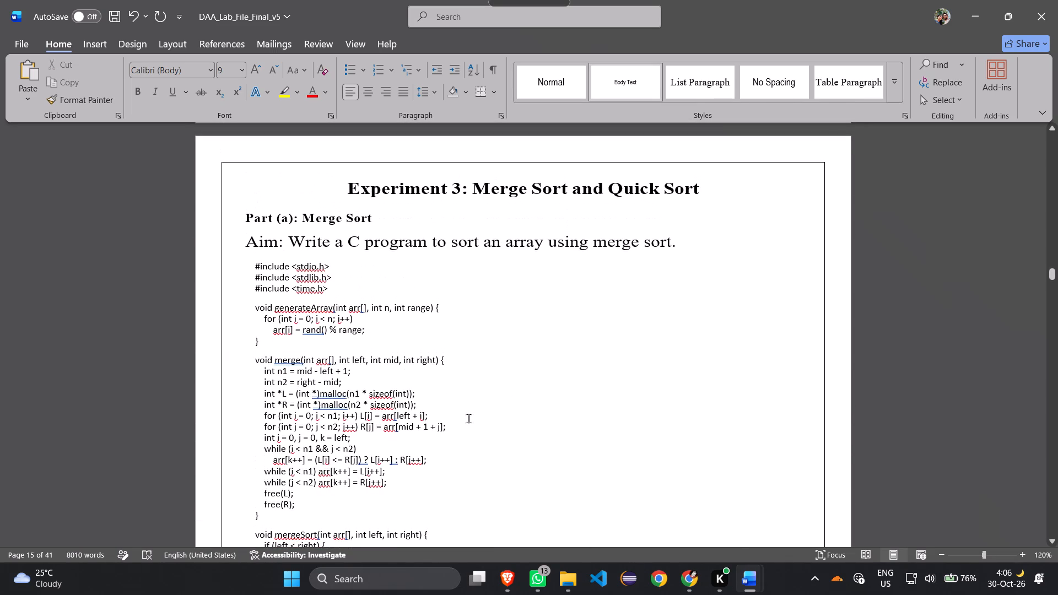
left_click_drag(249, 243, 408, 253)
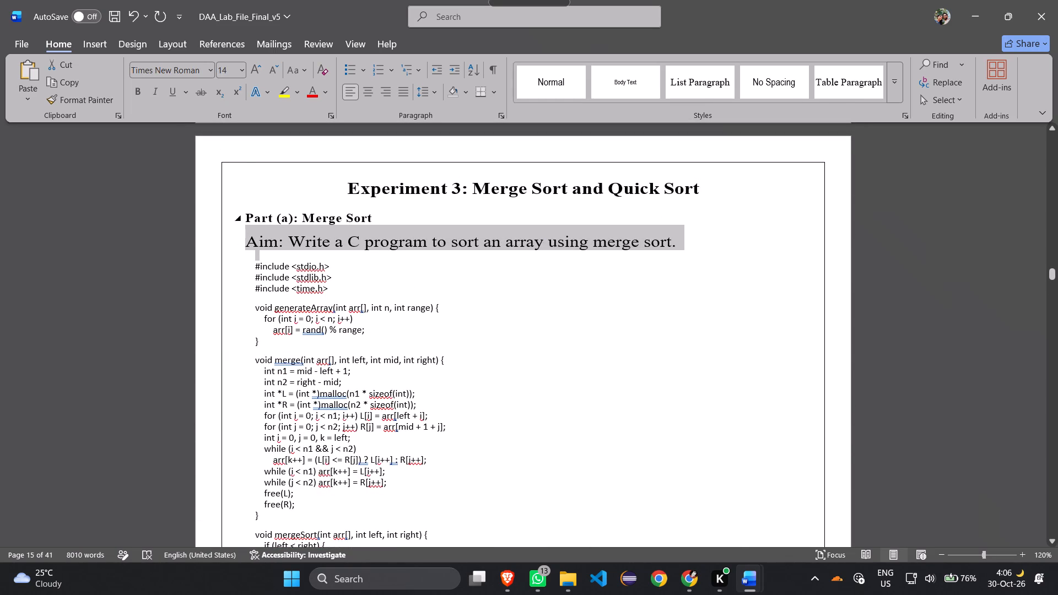
left_click(114, 99)
scroll(392, 331, "down", 2)
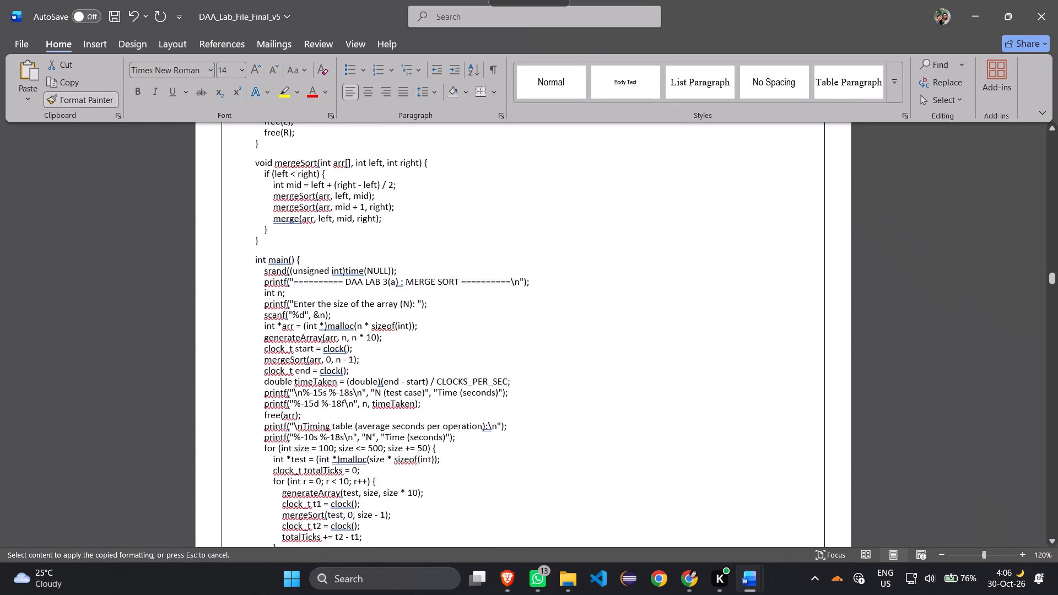
scroll(392, 331, "down", 3)
left_click_drag(245, 377, 550, 371)
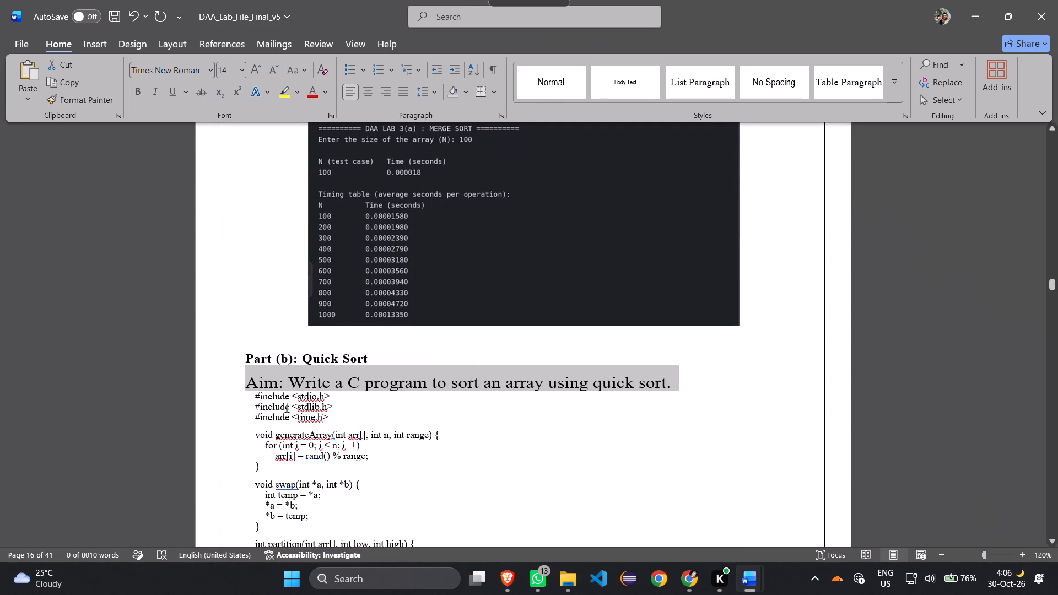
Insert a blank line between the Quick Sort aim and the first #include line of its code.
left_click(253, 398)
key("Return")
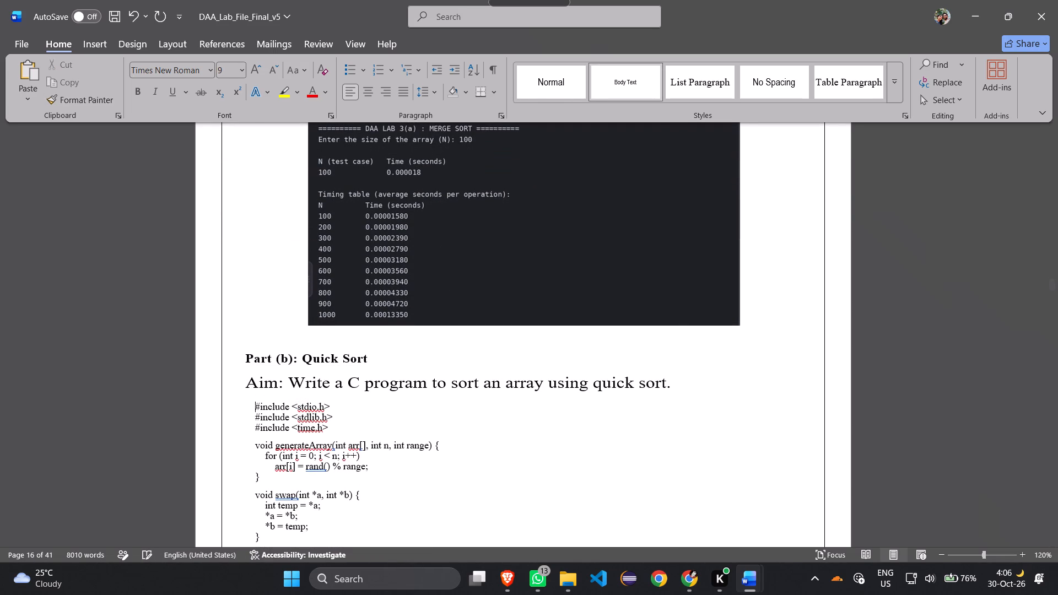
Change the entire Quick Sort program code, stopping before the time complexity note, to the Calibri (Body) font.
scroll(336, 405, "down", 1)
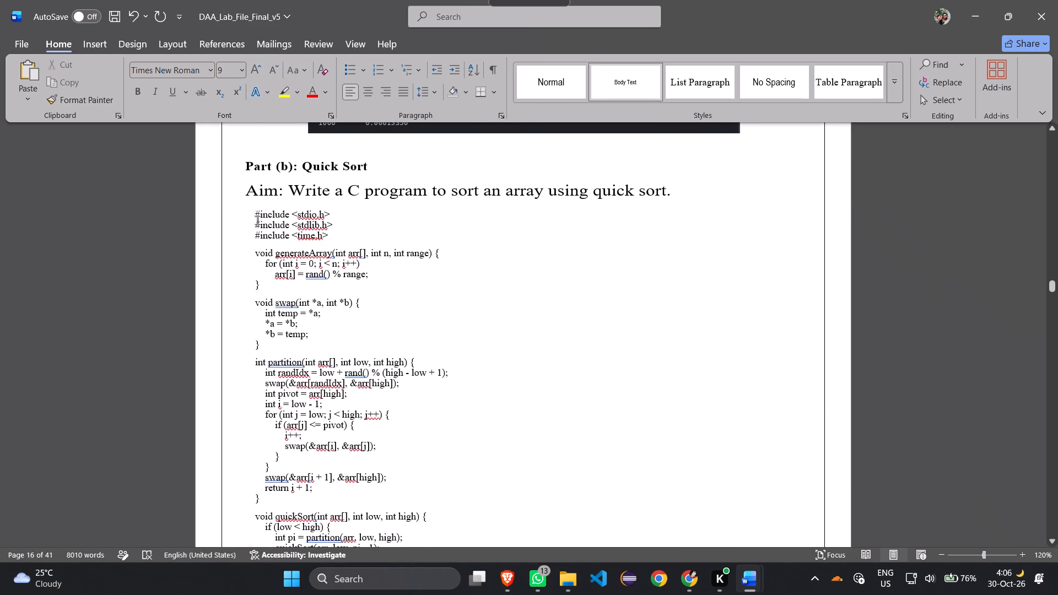
left_click(251, 205)
left_click(253, 212)
left_click_drag(253, 212, 385, 414)
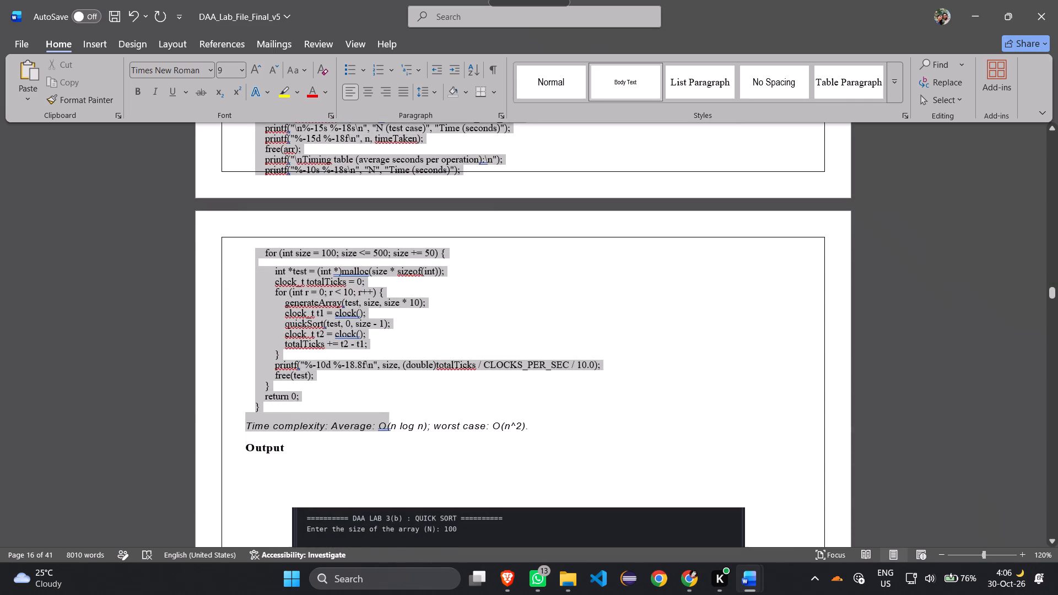
left_click_drag(385, 414, 358, 402)
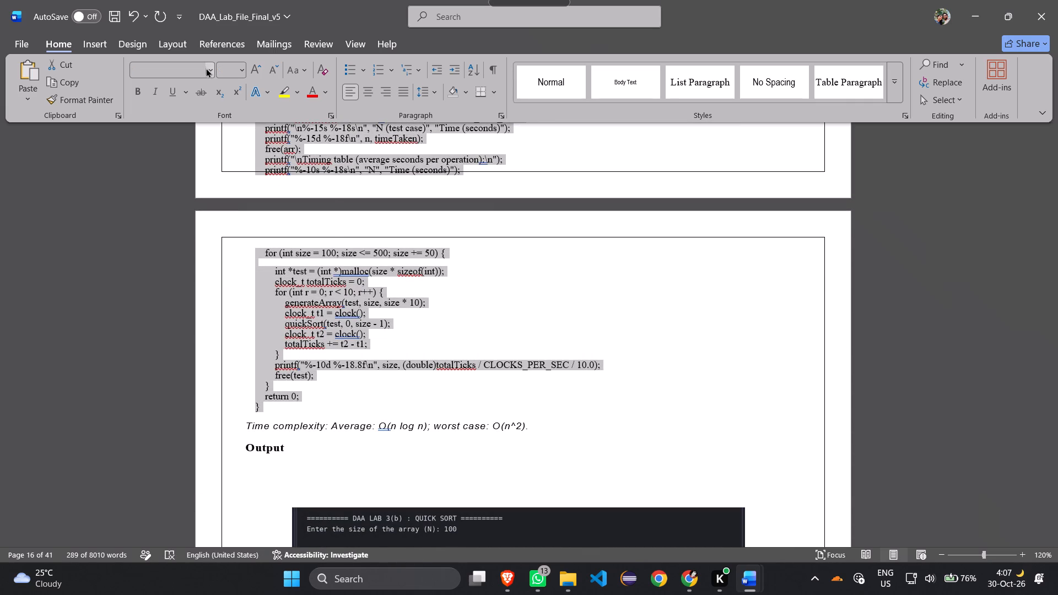
left_click(208, 71)
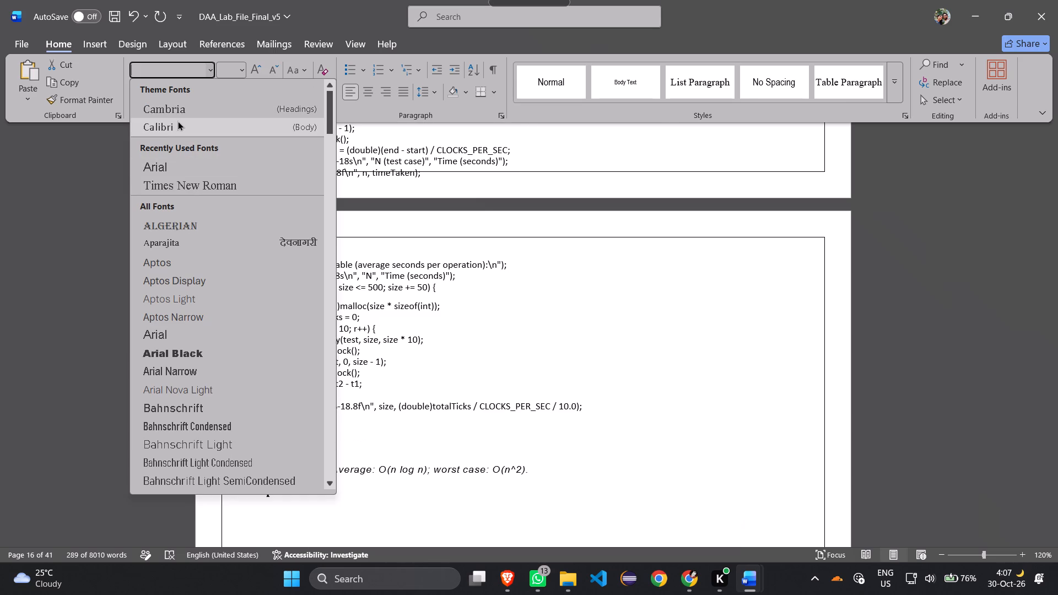
left_click(179, 129)
left_click(341, 444)
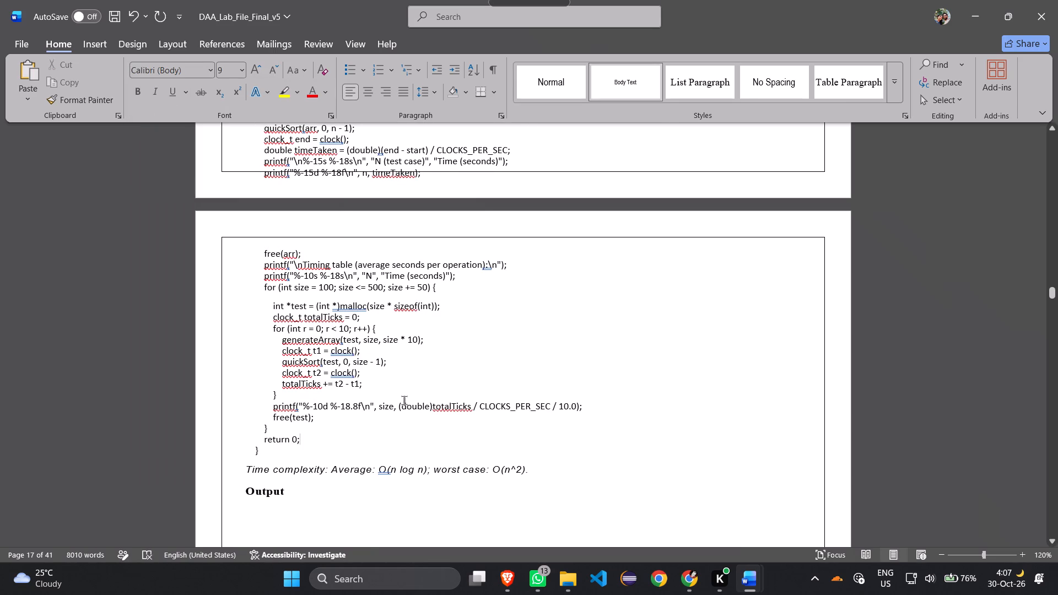
Insert a line break after the "N (test case)" printf line in the Quick Sort code, moving the line crossing the page border onto the following page.
scroll(412, 396, "up", 1)
left_click(509, 372)
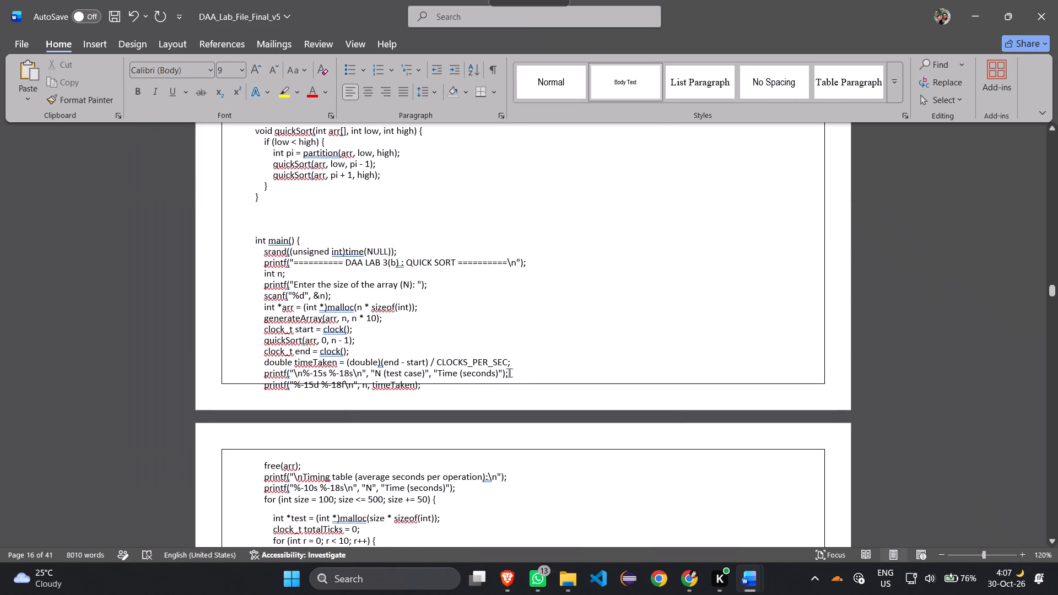
key("Return")
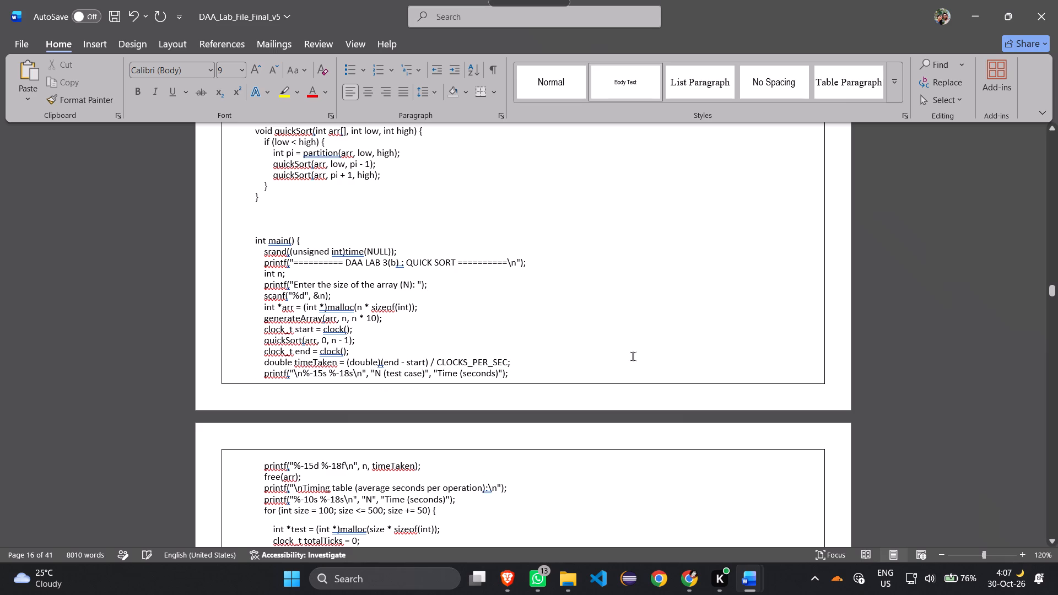
Look back over the Quick Sort and Merge Sort code and output pages to check their formatting and page layout.
scroll(633, 356, "up", 5)
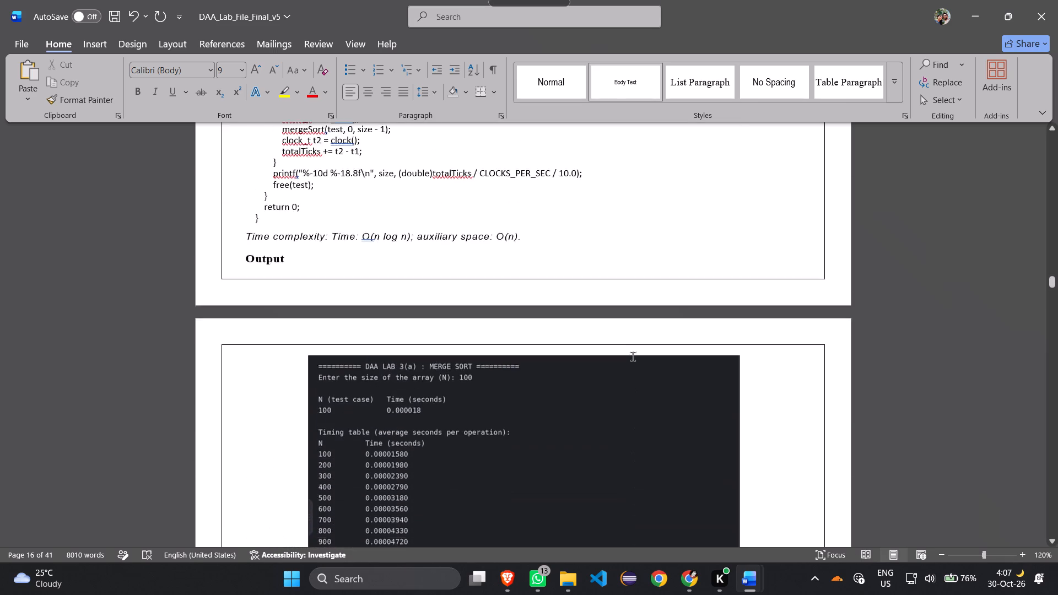
scroll(633, 356, "up", 2)
scroll(633, 356, "down", 3)
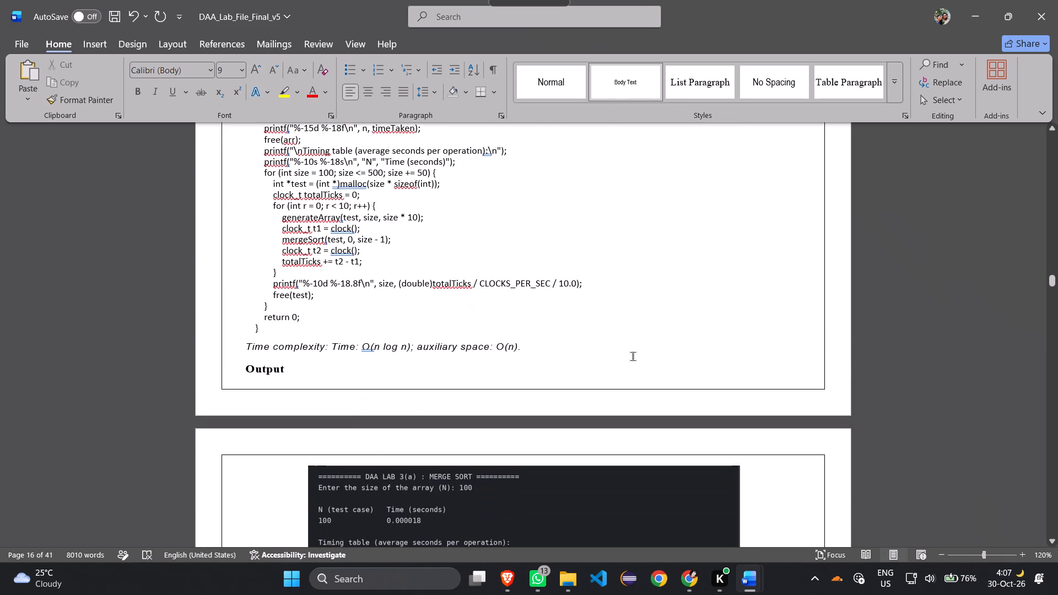
scroll(633, 356, "up", 1)
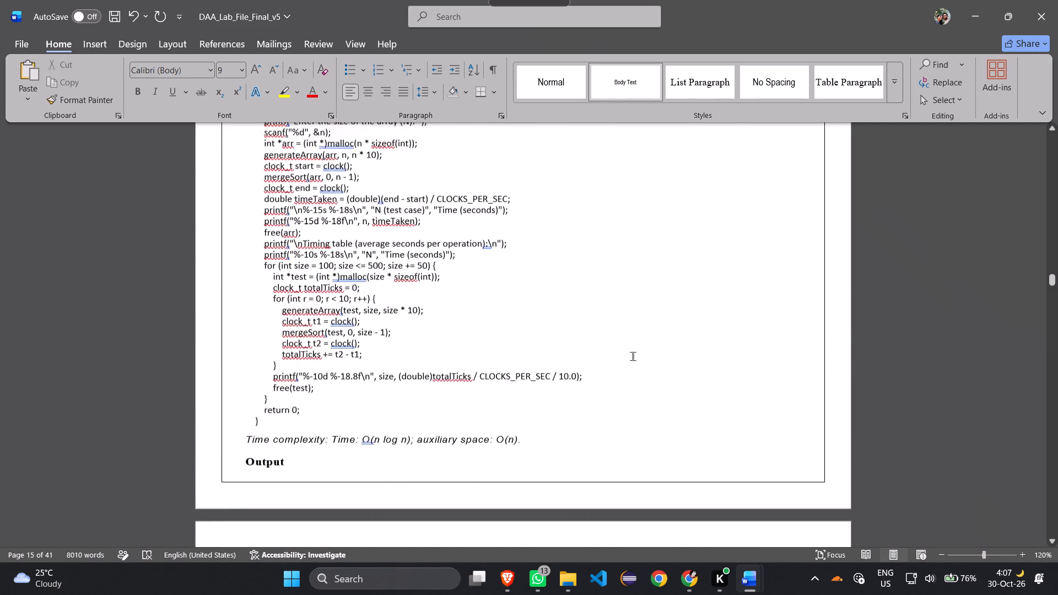
scroll(633, 356, "up", 2)
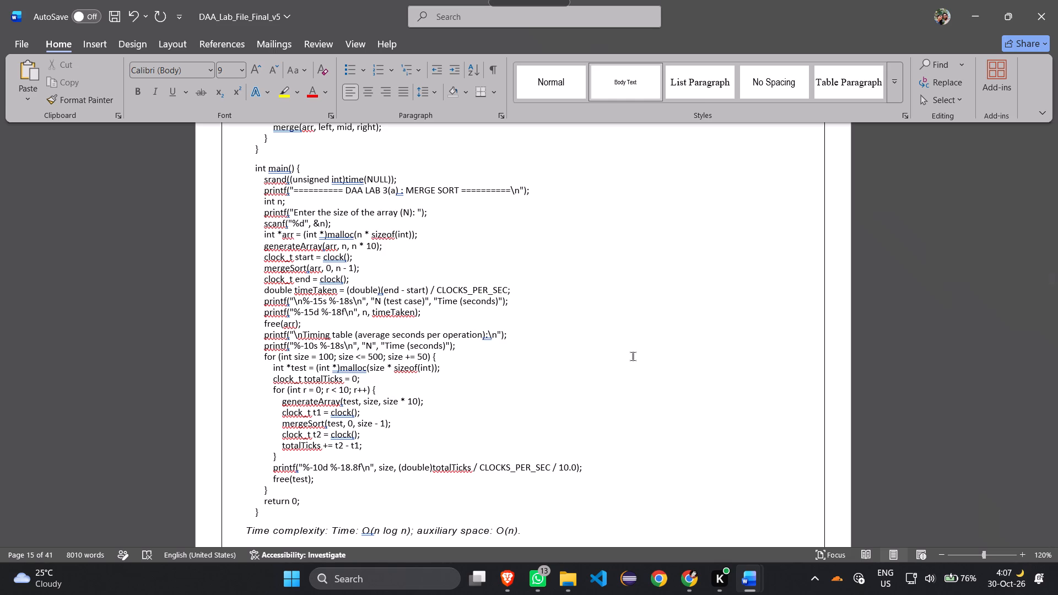
scroll(547, 388, "up", 1)
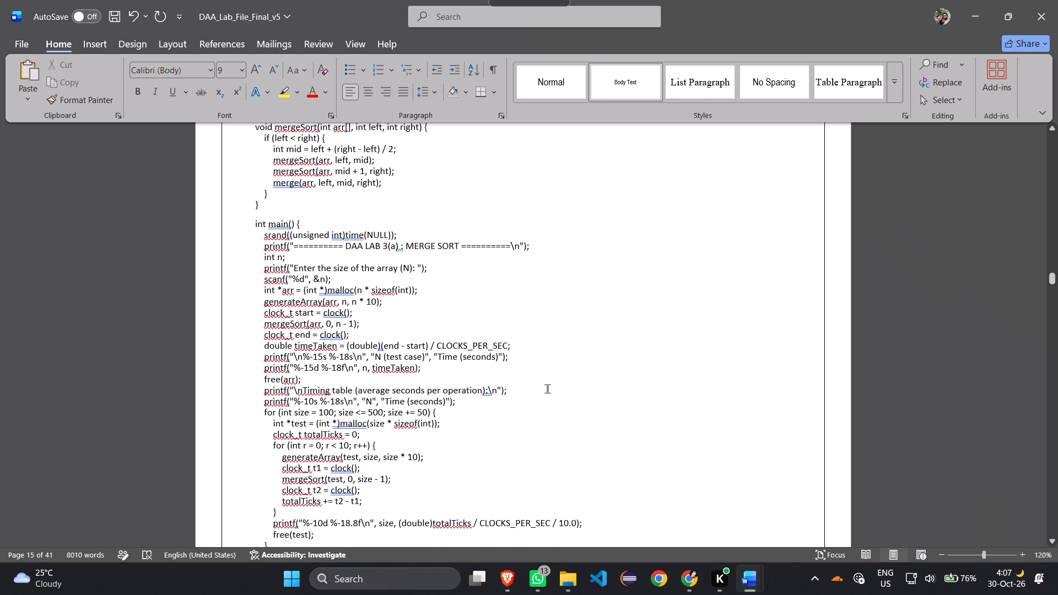
scroll(547, 388, "up", 1)
scroll(547, 388, "down", 1)
scroll(547, 388, "up", 1)
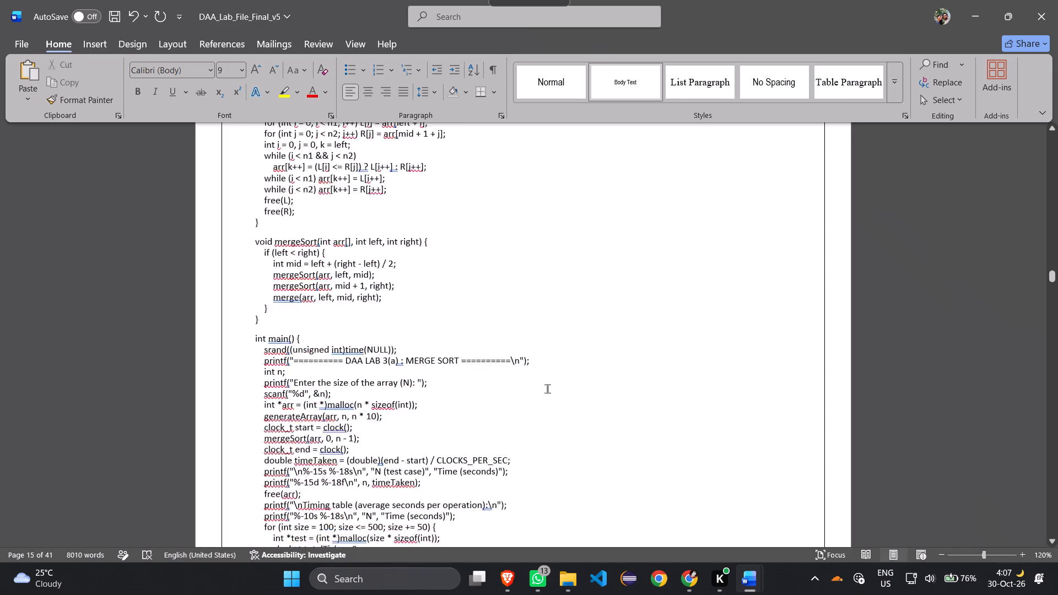
Copy the Merge Sort aim's Times New Roman 14 formatting onto the Heap Sort aim line in Experiment 4.
scroll(547, 388, "up", 1)
left_click(237, 137)
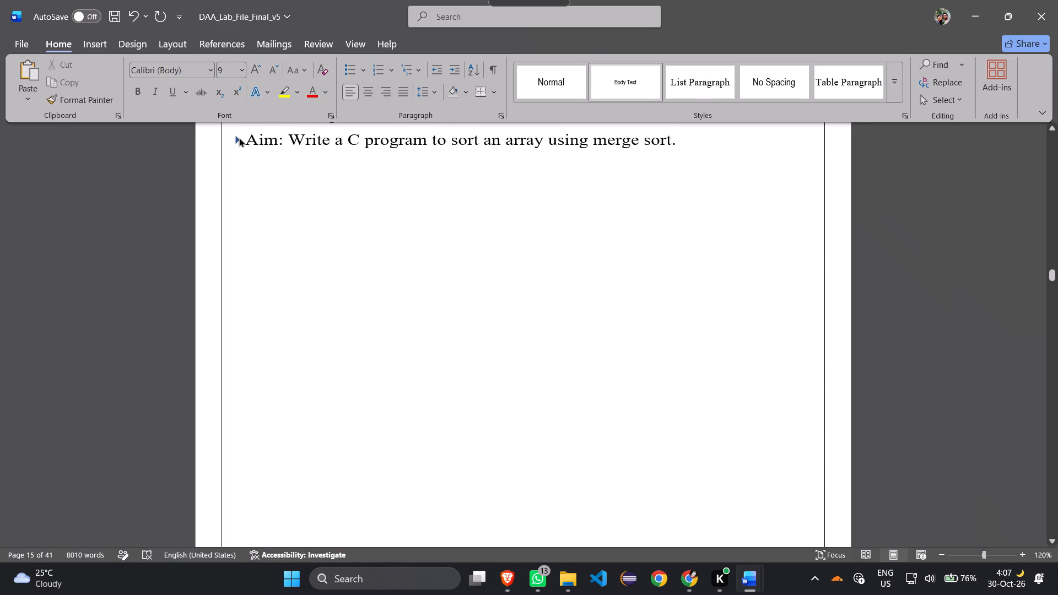
left_click(239, 137)
left_click_drag(248, 139, 389, 146)
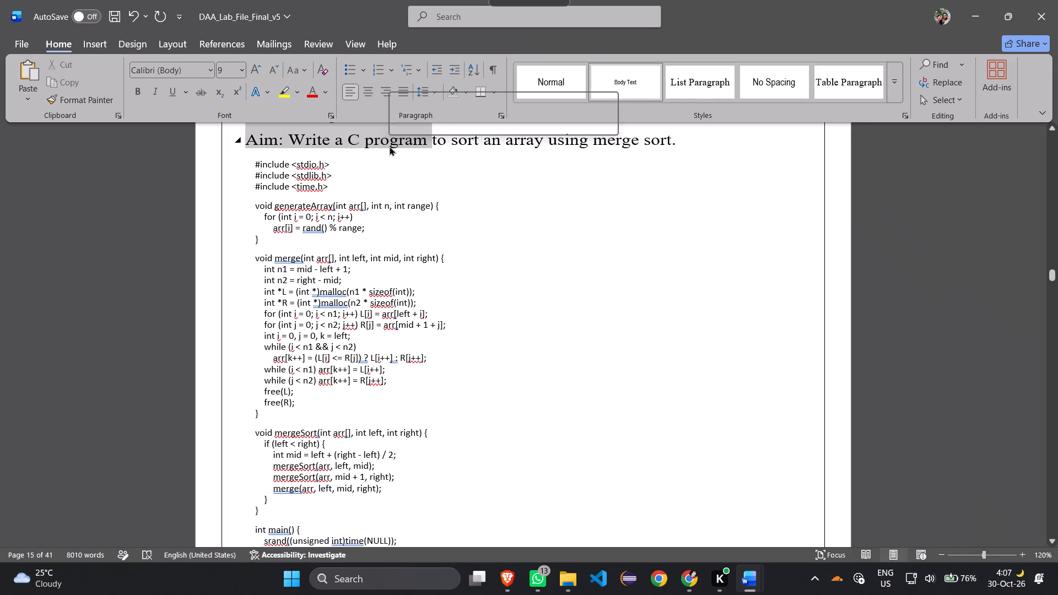
left_click(113, 96)
scroll(414, 334, "down", 1)
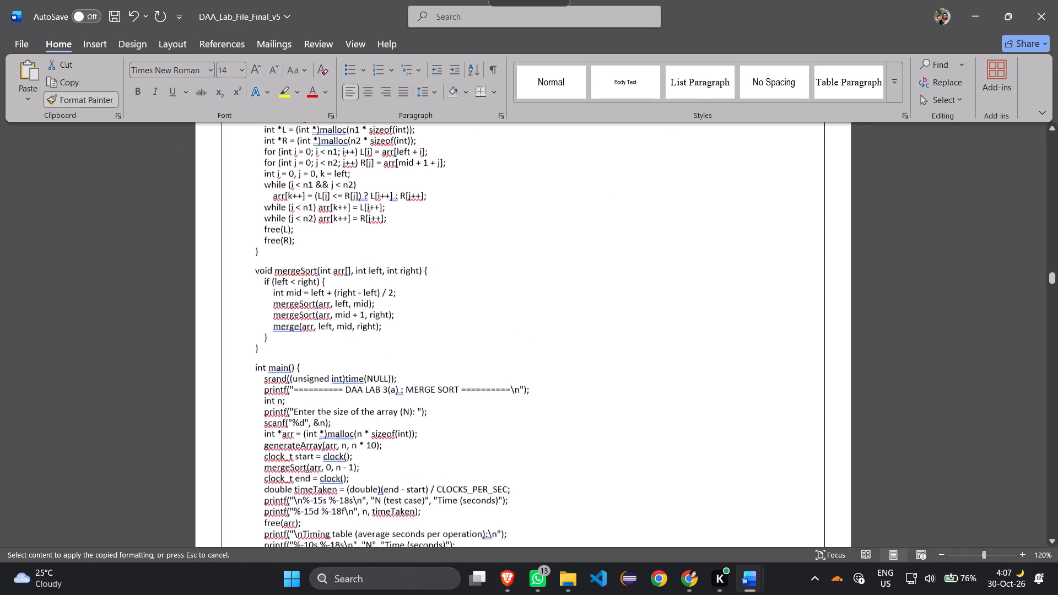
scroll(414, 334, "down", 9)
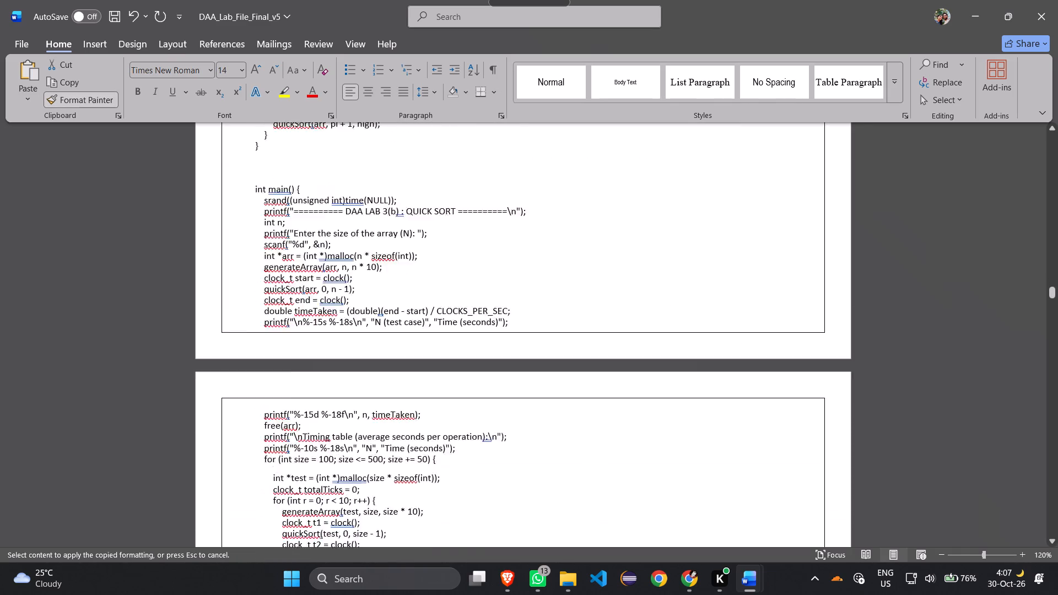
scroll(414, 334, "down", 9)
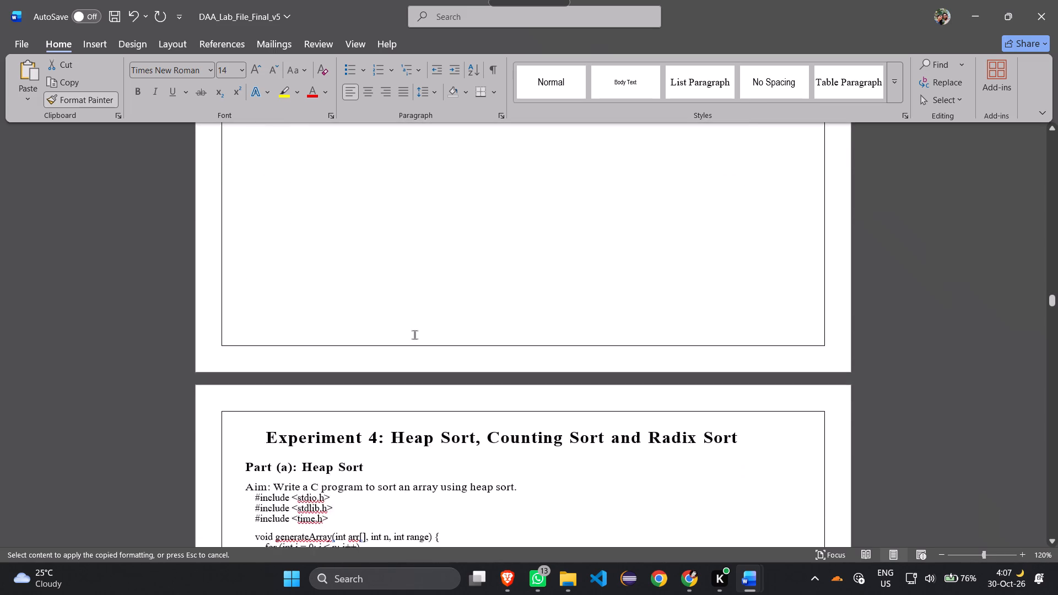
scroll(414, 334, "down", 2)
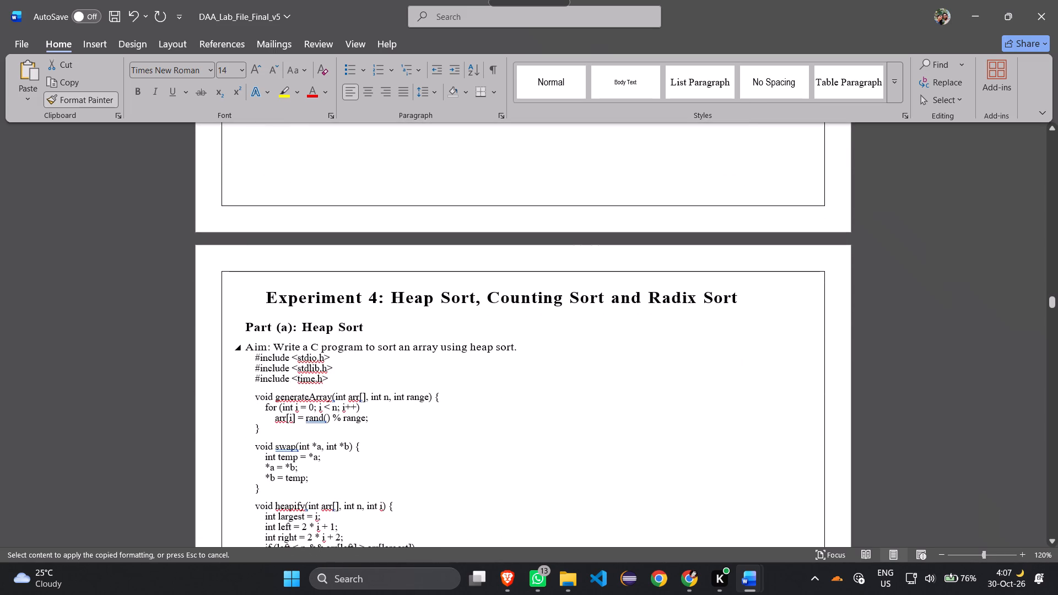
left_click_drag(246, 348, 523, 354)
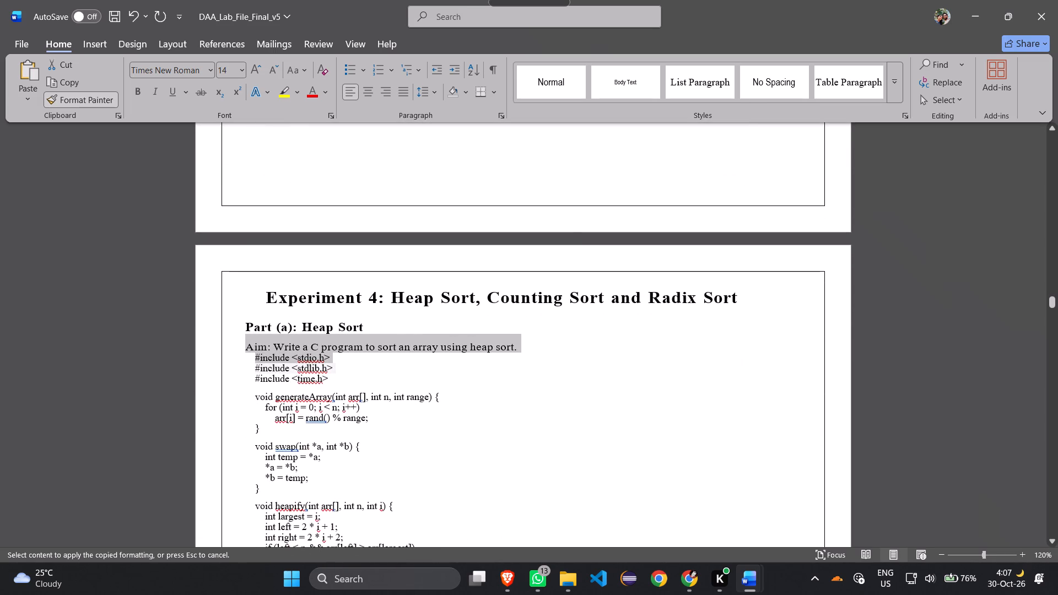
left_click_drag(523, 354, 525, 345)
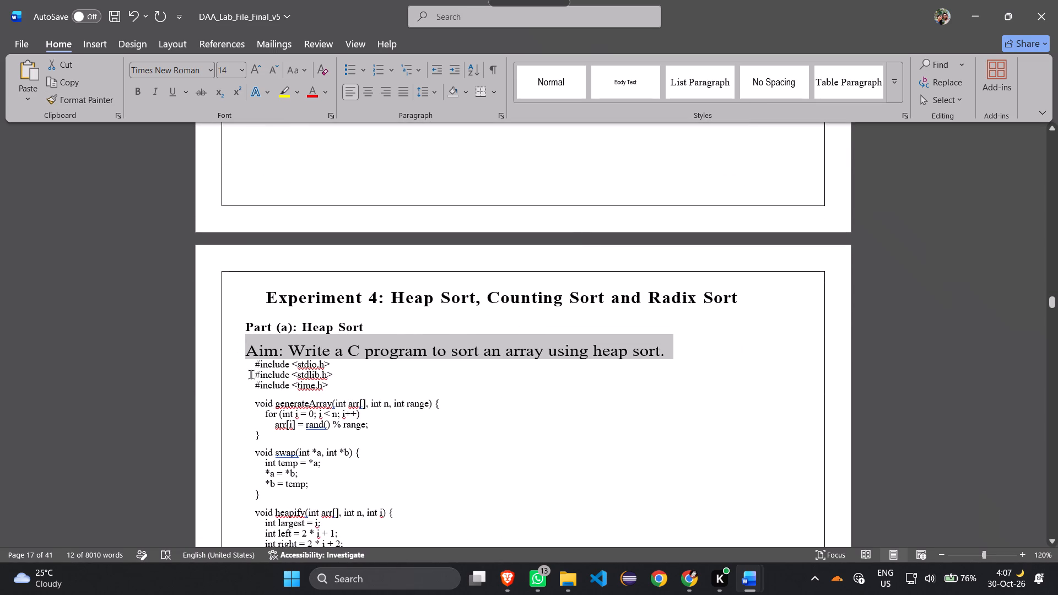
Insert a blank line between the Heap Sort aim and the first #include line of its code.
left_click(253, 367)
key("Return")
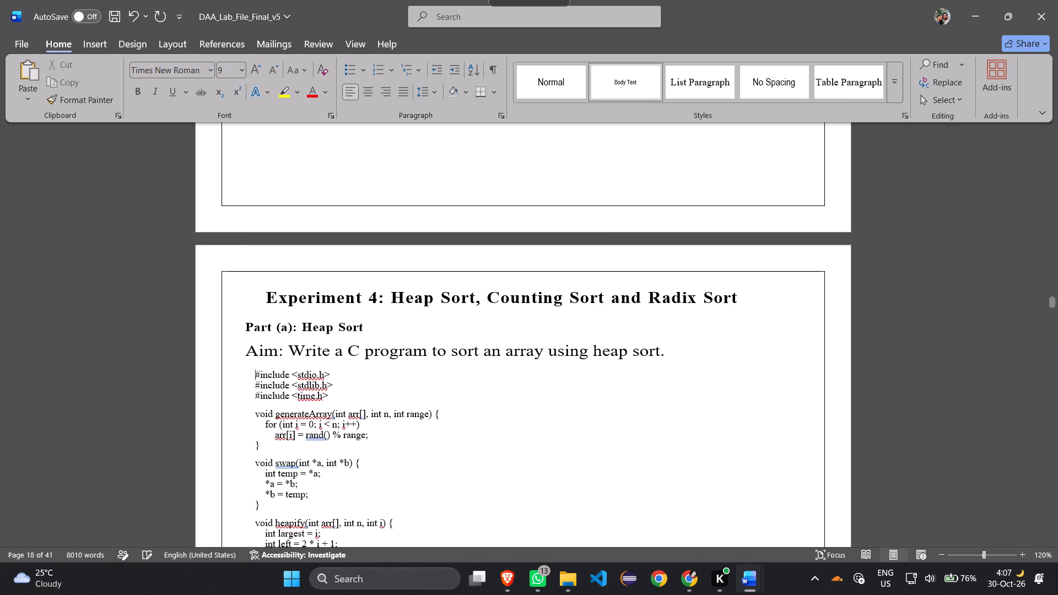
Change the font of the entire Heap Sort code, from the first #include line to the closing brace, to Calibri.
scroll(338, 378, "down", 1)
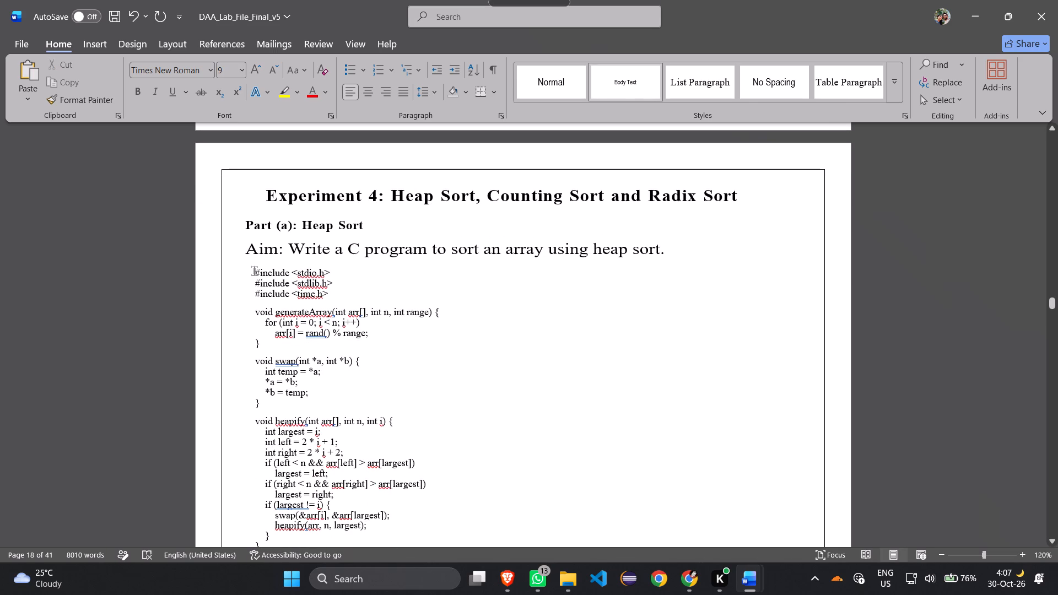
left_click_drag(254, 271, 334, 527)
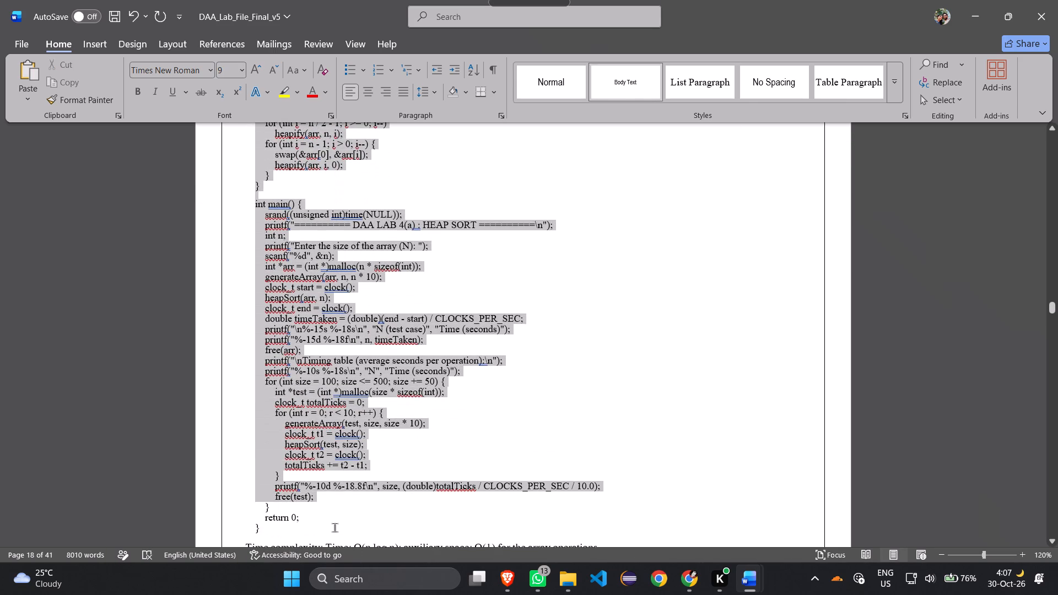
left_click_drag(334, 527, 338, 525)
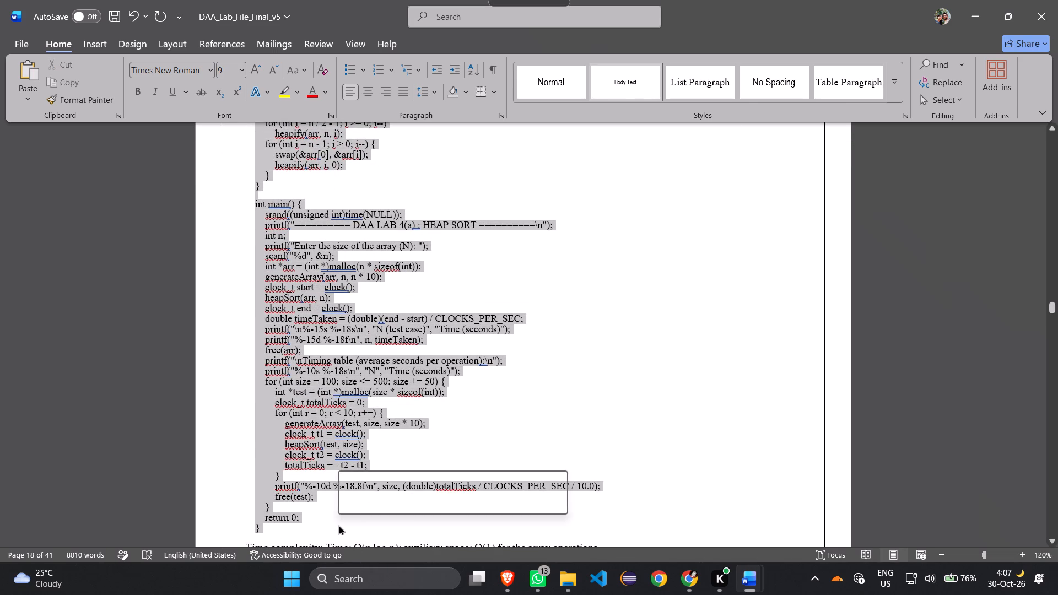
left_click(212, 72)
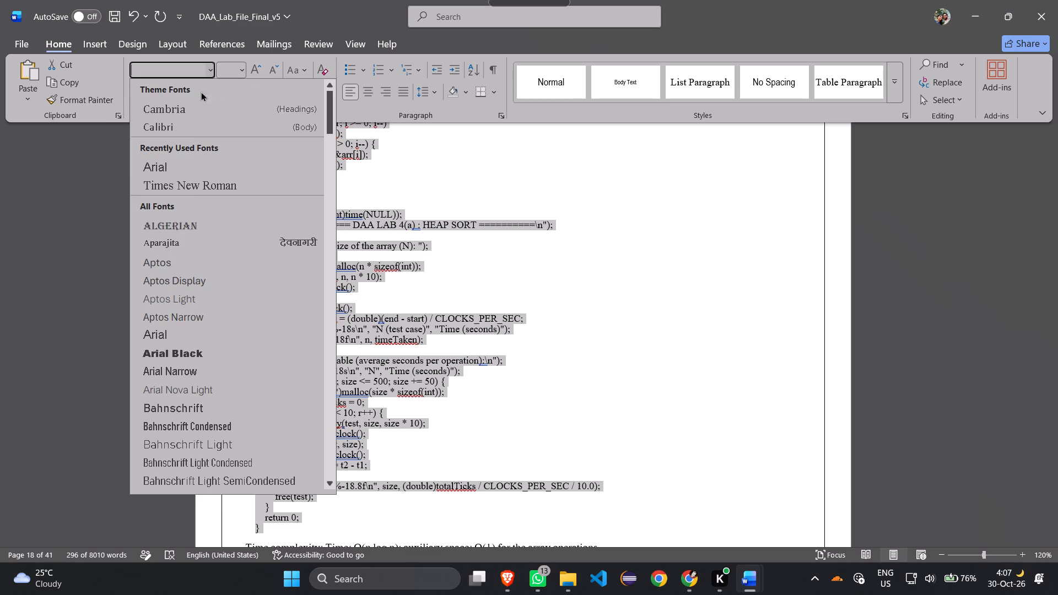
left_click(176, 123)
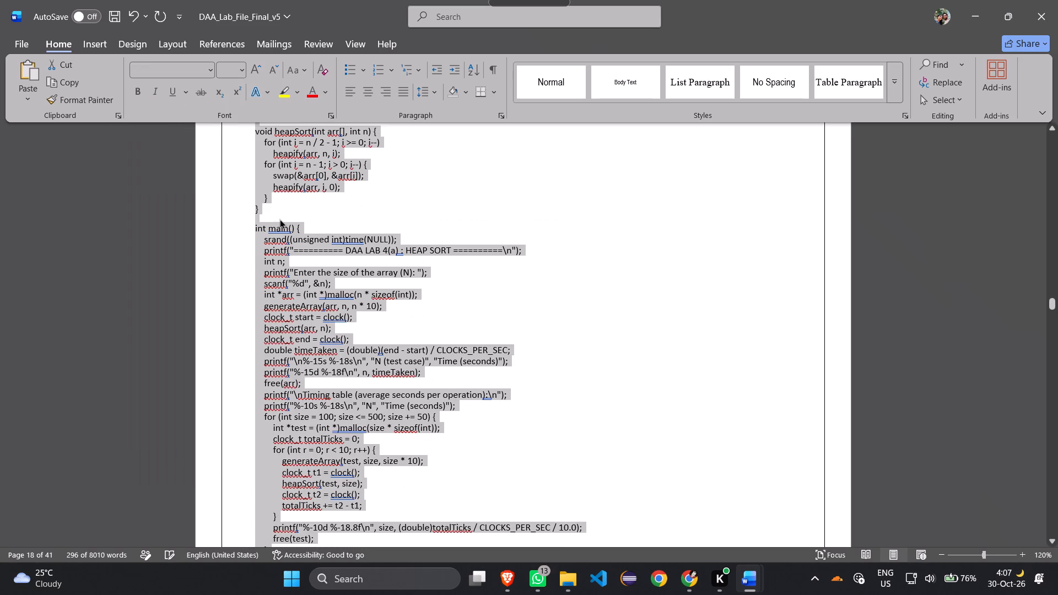
left_click(467, 358)
Insert a paragraph break before the Heap Sort time complexity line, moving it off the page border onto the following page.
scroll(467, 358, "down", 1)
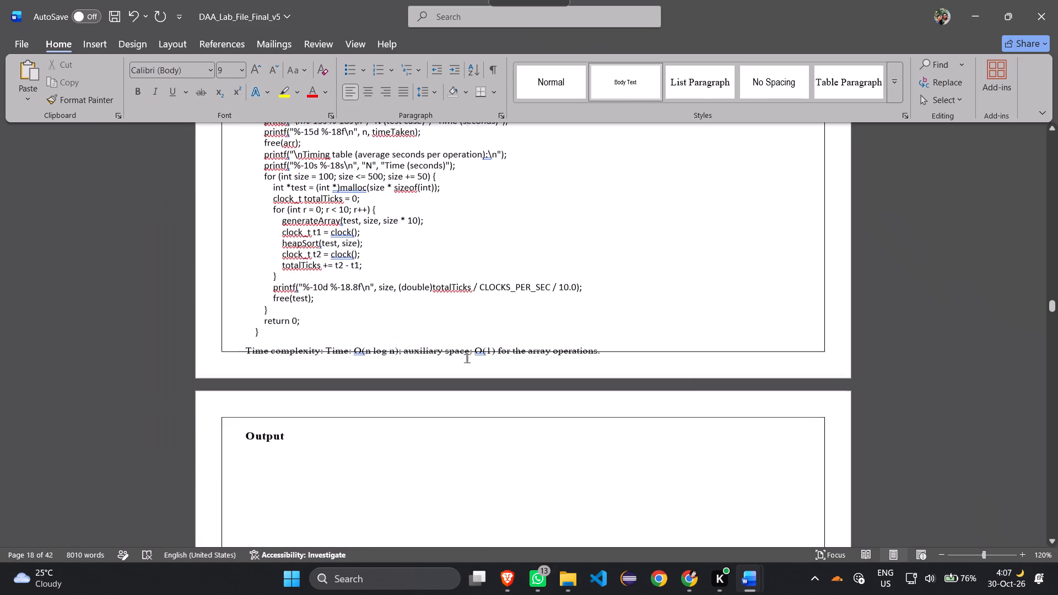
scroll(467, 358, "down", 1)
left_click(247, 260)
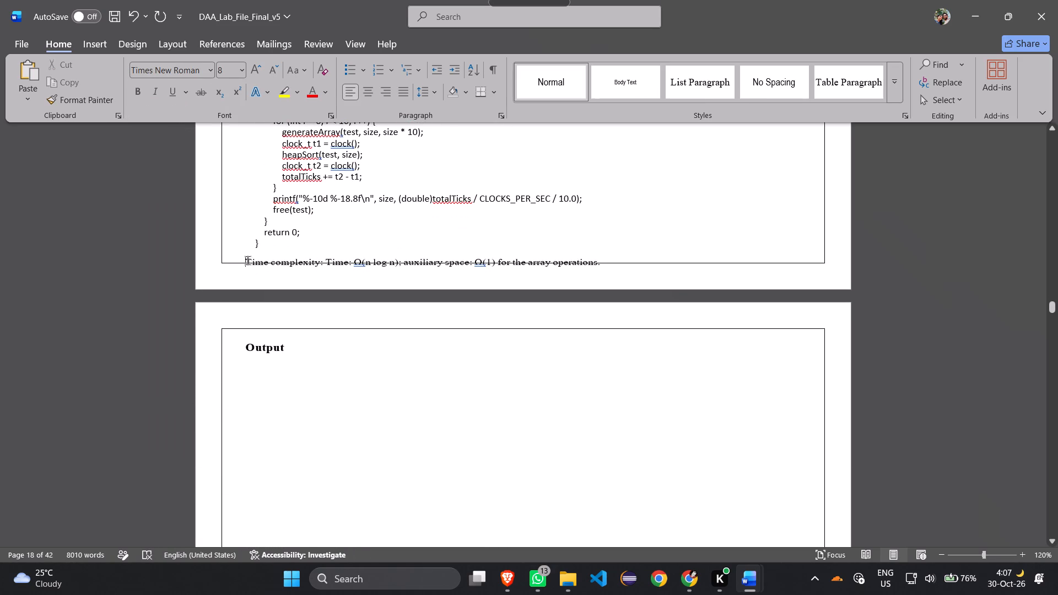
key("Return")
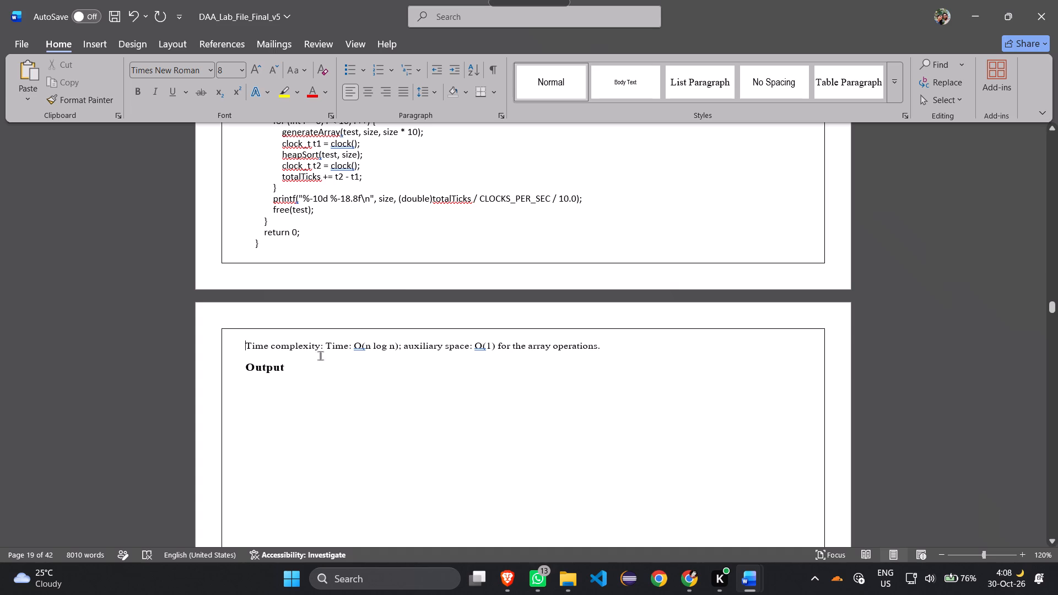
Remove the break after the Heap Sort Output heading, bringing the output screenshot up directly beneath it.
scroll(316, 374, "down", 8)
scroll(316, 374, "up", 4)
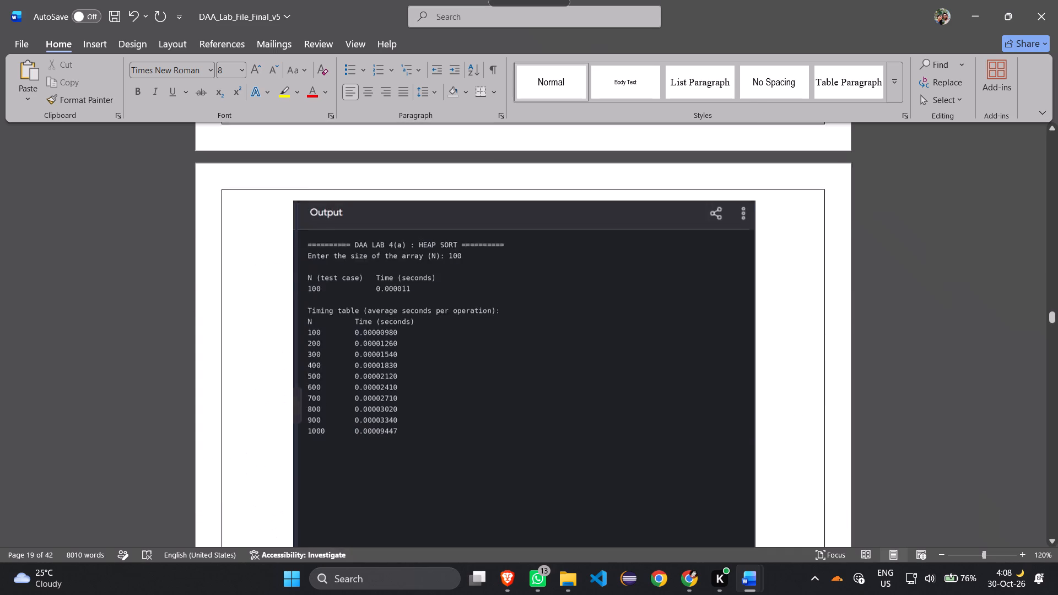
scroll(316, 374, "up", 4)
left_click(316, 383)
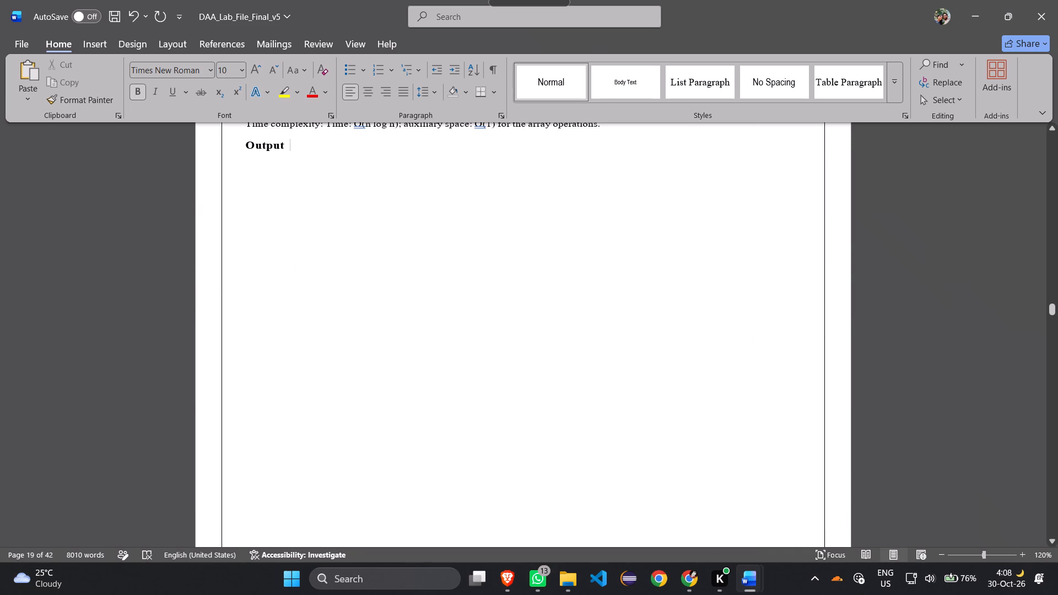
key("Delete")
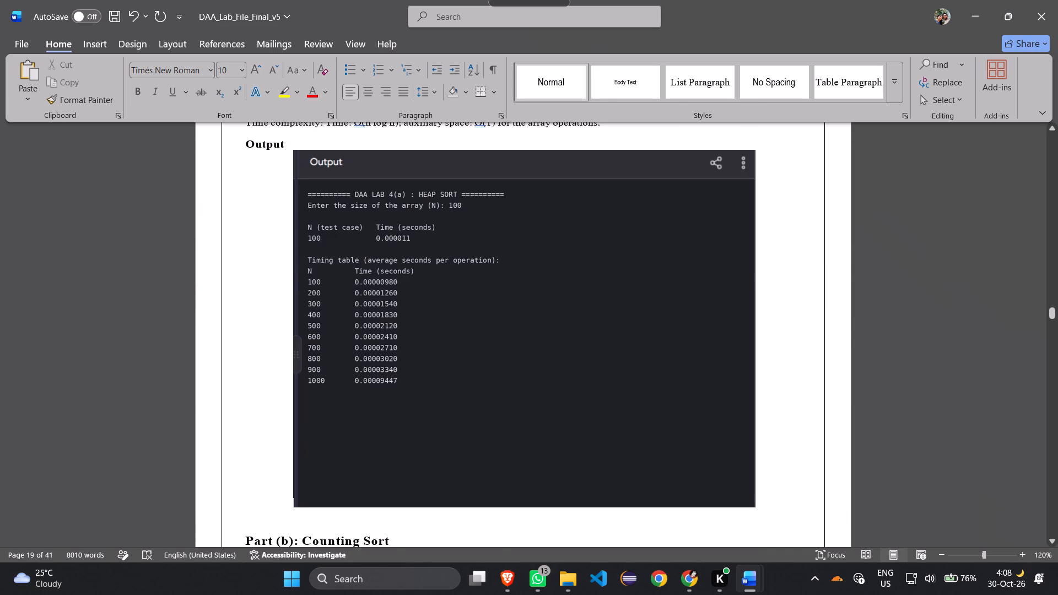
Copy the Arial italic 8 pt formatting of the Quick Sort complexity note onto the Heap Sort time complexity line.
scroll(527, 297, "down", 3)
scroll(527, 297, "up", 5)
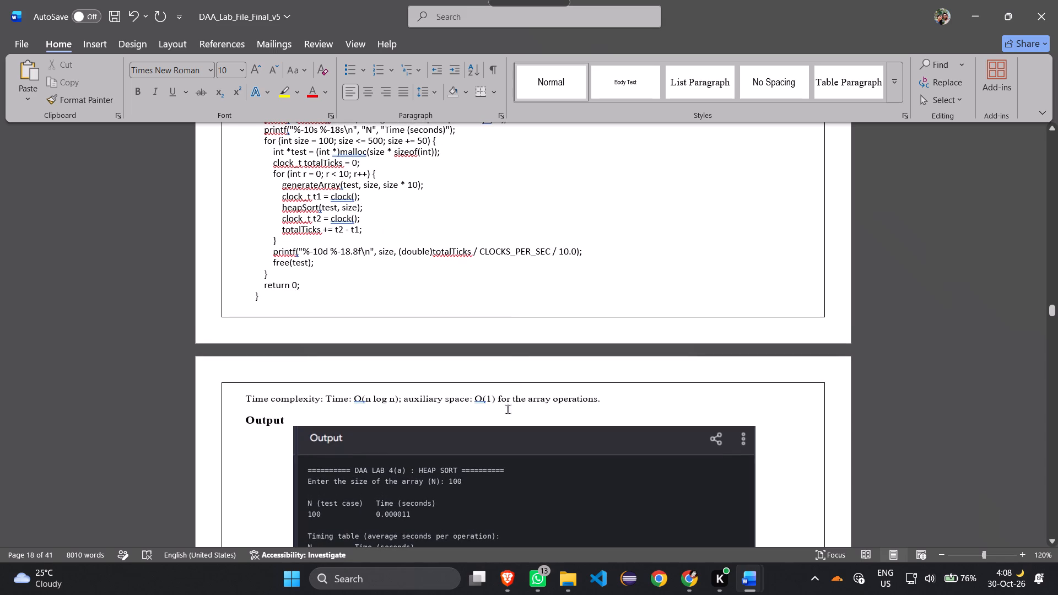
scroll(555, 306, "up", 4)
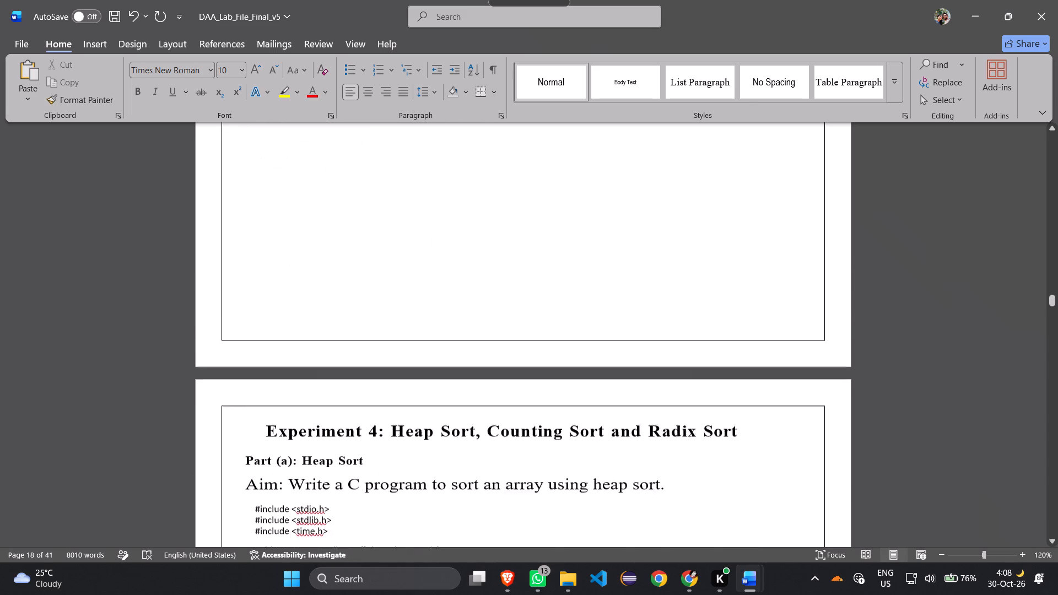
scroll(555, 306, "up", 4)
left_click_drag(532, 412, 333, 403)
left_click(99, 93)
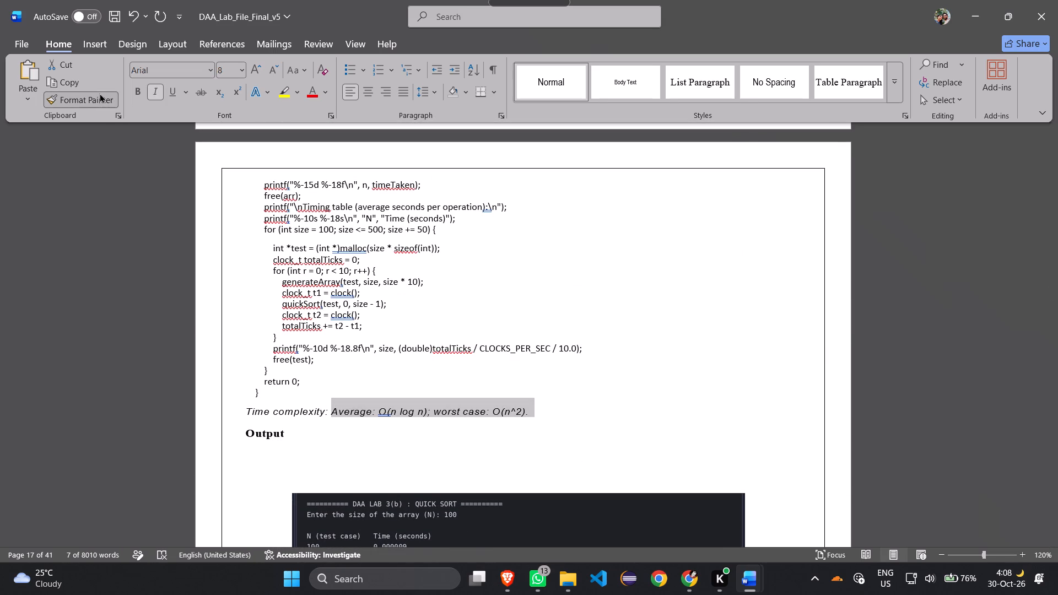
scroll(370, 294, "down", 6)
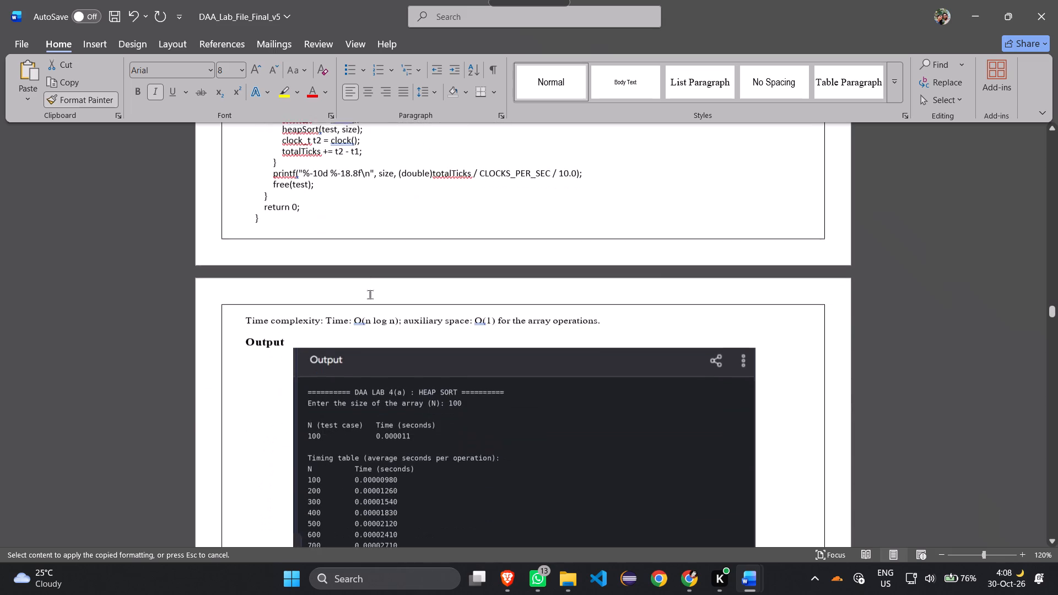
scroll(370, 294, "down", 1)
left_click_drag(245, 287, 606, 287)
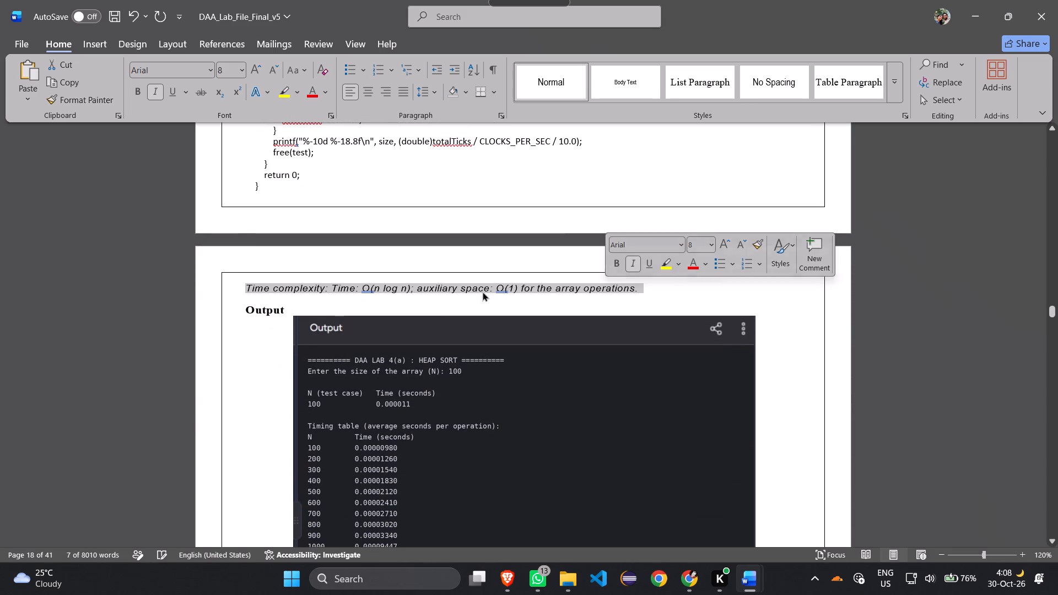
left_click(326, 305)
Crop the Heap Sort output screenshot, removing the Output header bar above and the empty area below the 1000 row.
left_click(446, 363)
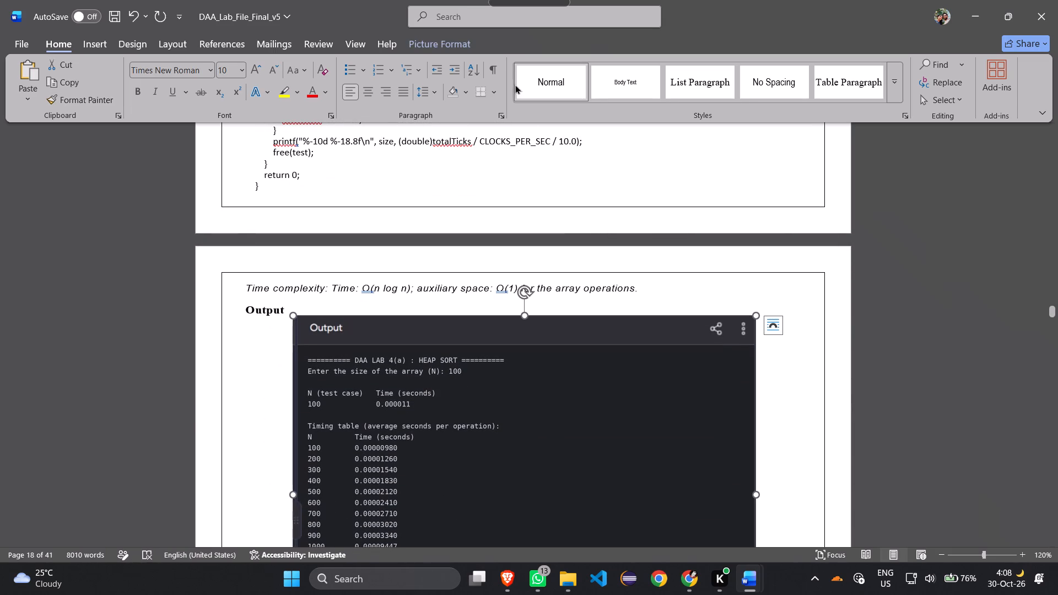
left_click(422, 52)
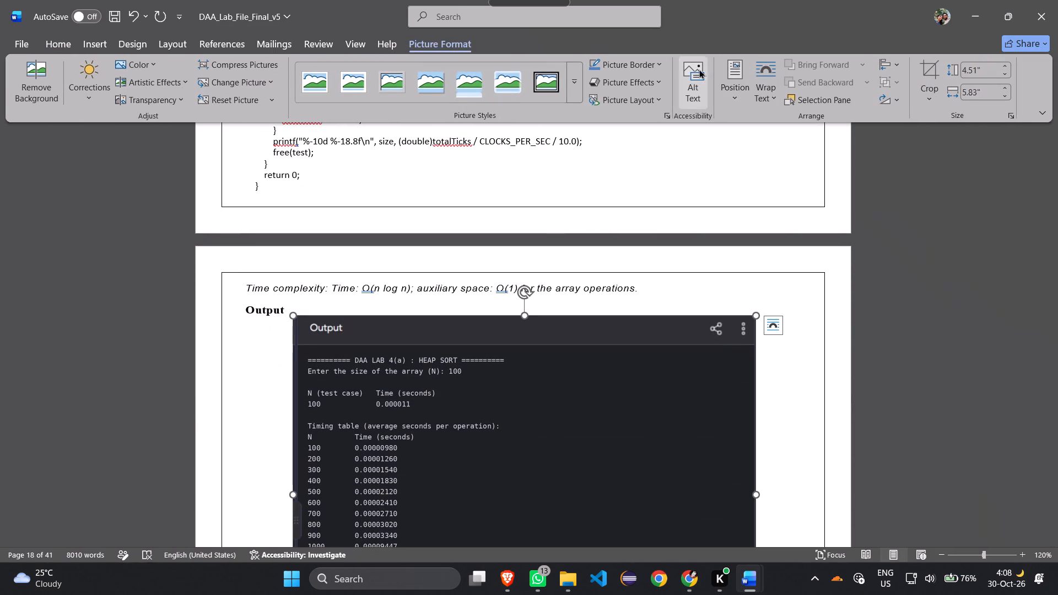
left_click(930, 68)
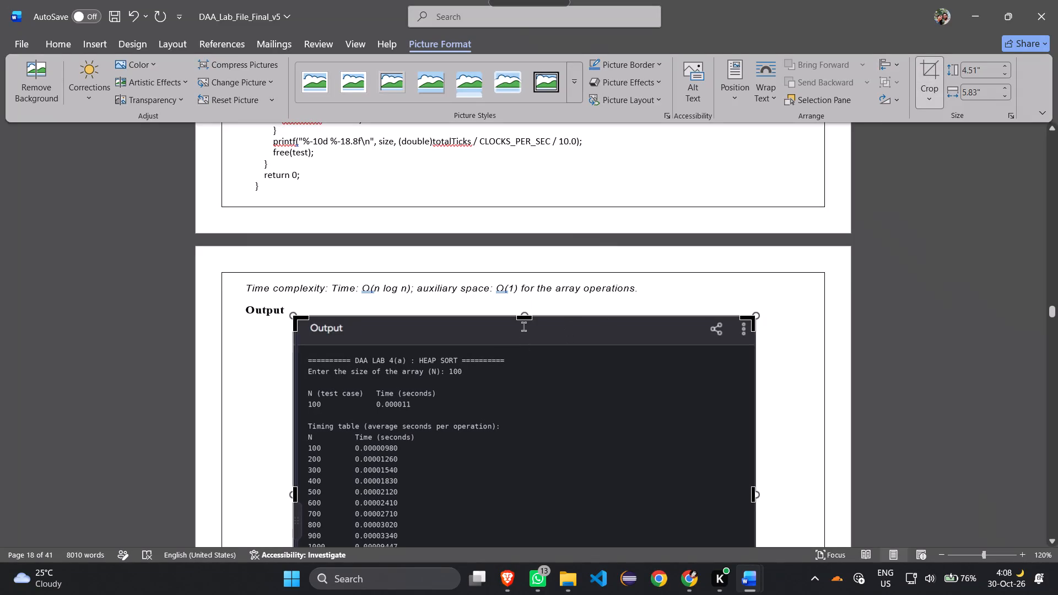
left_click_drag(525, 318, 526, 347)
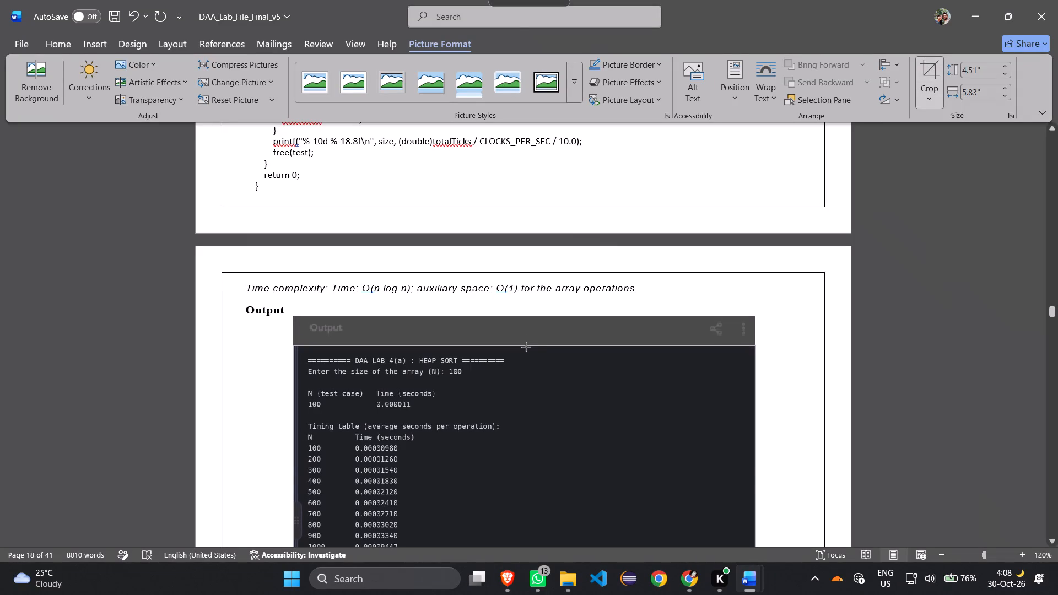
left_click_drag(526, 347, 525, 347)
scroll(543, 423, "down", 3)
scroll(543, 423, "up", 1)
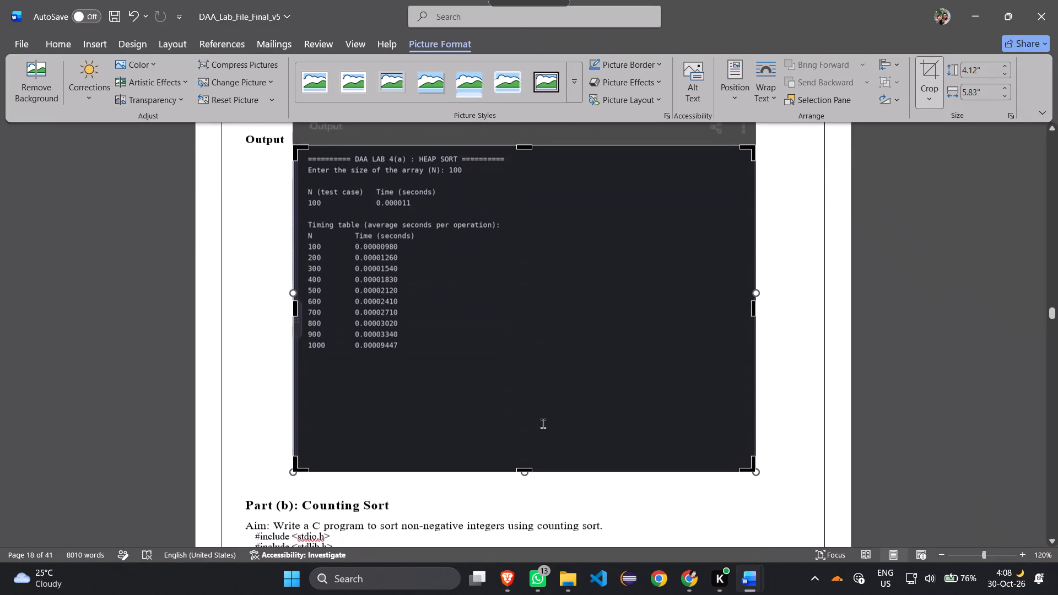
scroll(543, 423, "up", 1)
left_click_drag(523, 471, 508, 359)
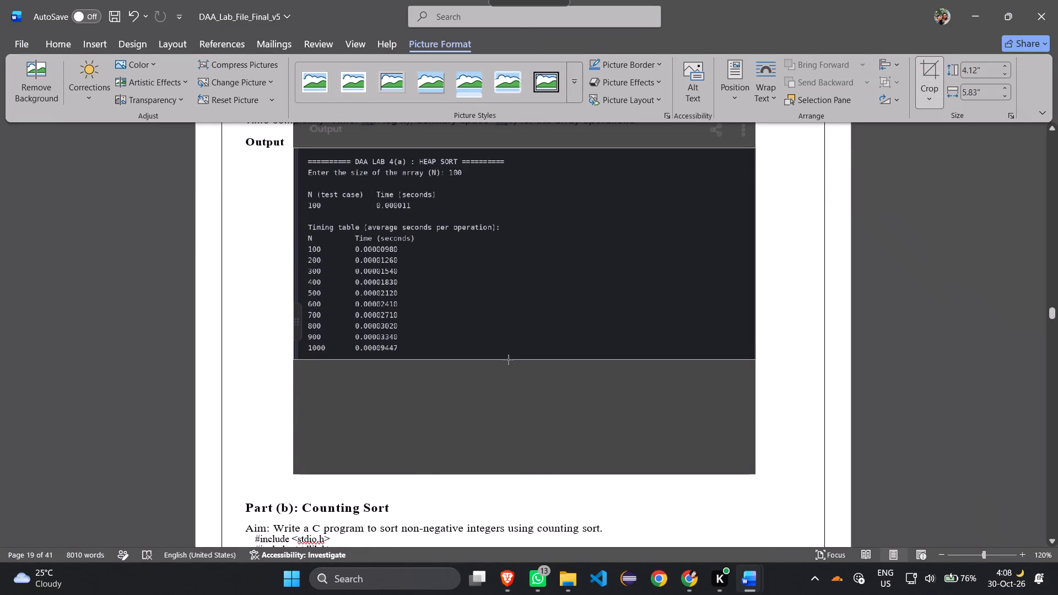
left_click_drag(508, 359, 508, 360)
left_click(780, 325)
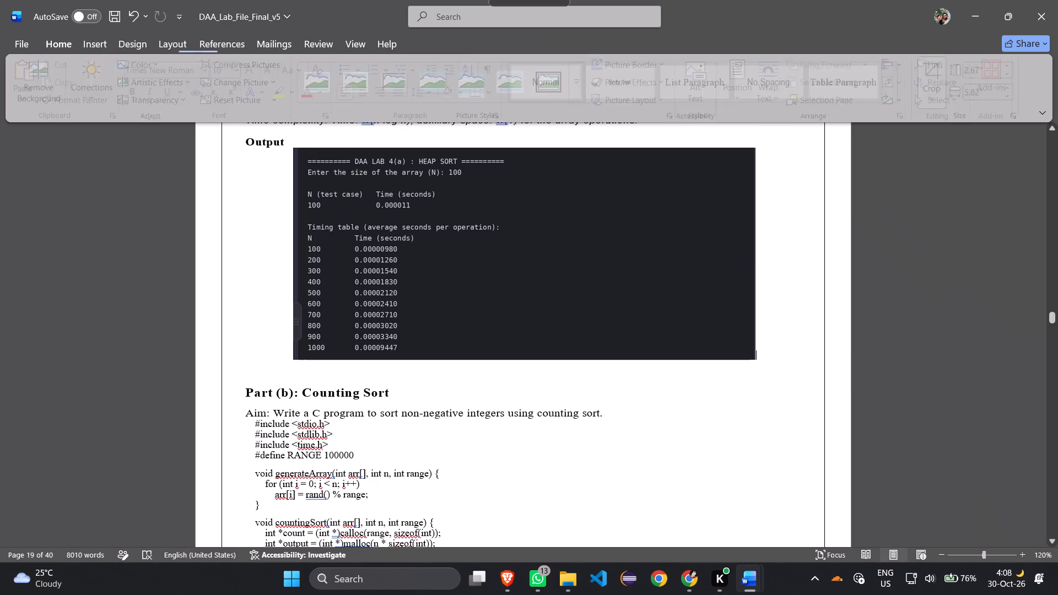
Copy the Heap Sort aim's Times New Roman 14 formatting onto the Counting Sort aim line in Part (b).
scroll(573, 417, "up", 1)
scroll(591, 365, "down", 2)
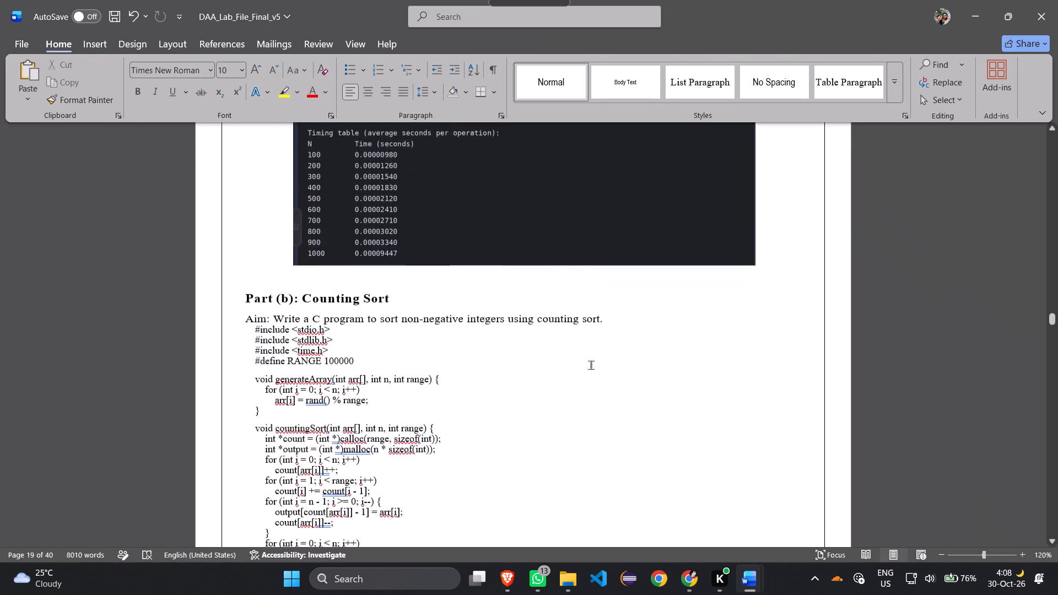
scroll(591, 365, "down", 1)
scroll(591, 365, "up", 3)
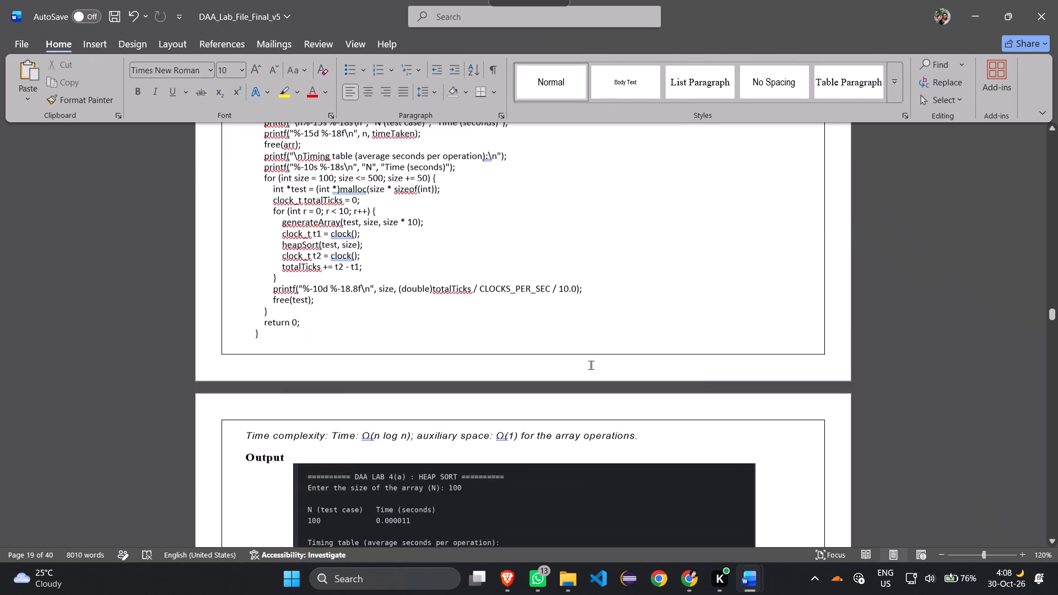
scroll(591, 365, "up", 5)
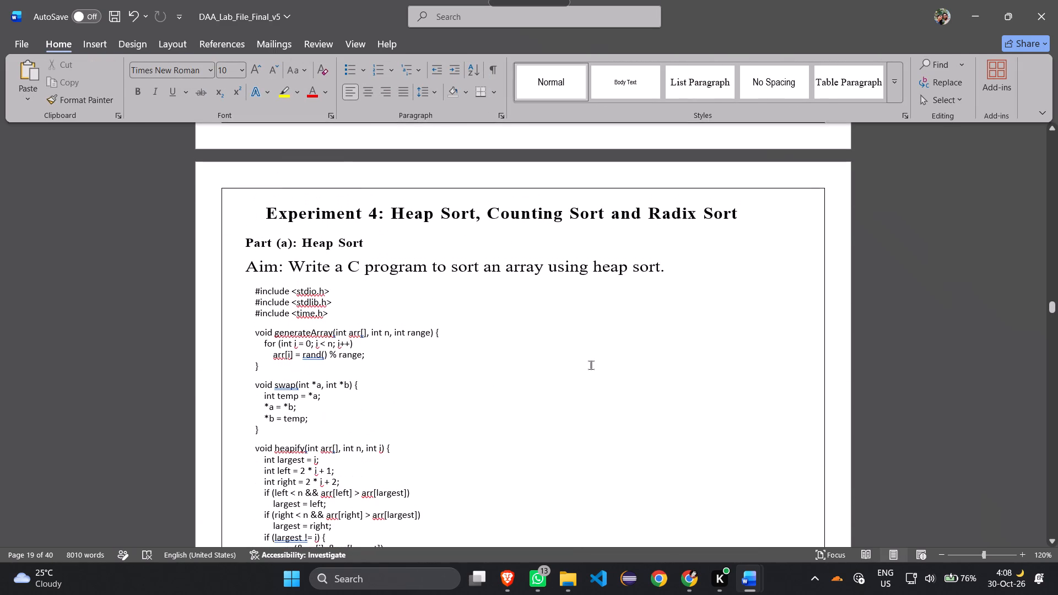
left_click_drag(346, 270, 451, 279)
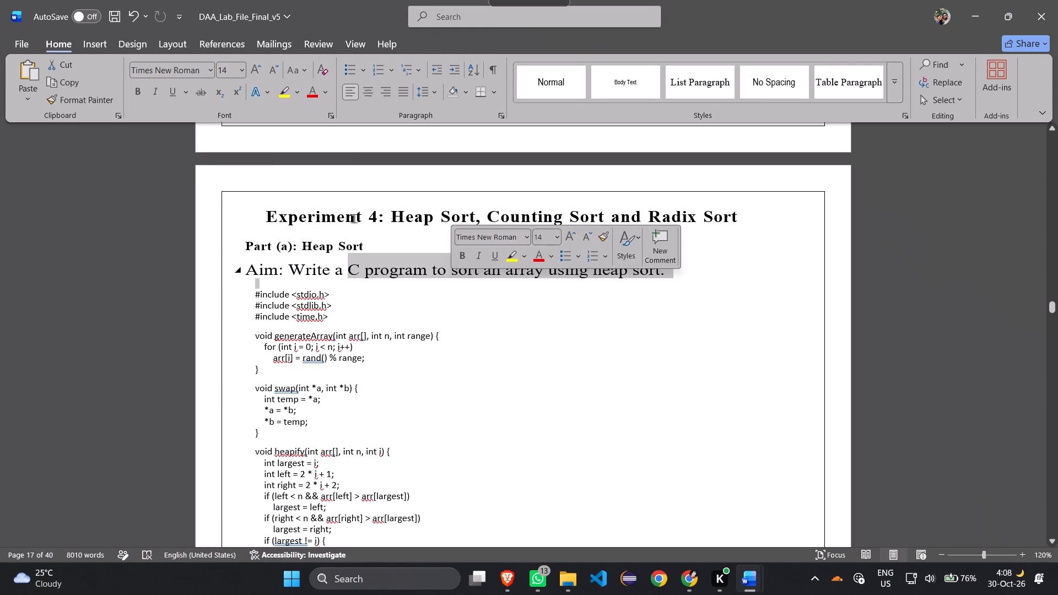
left_click(97, 97)
scroll(325, 266, "down", 5)
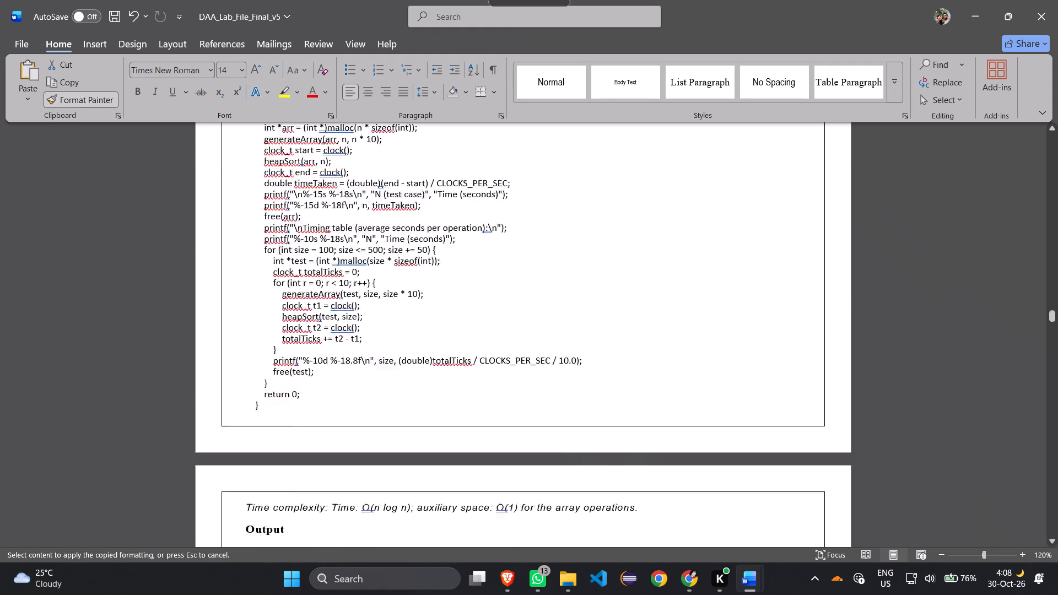
scroll(325, 266, "down", 3)
scroll(325, 266, "up", 1)
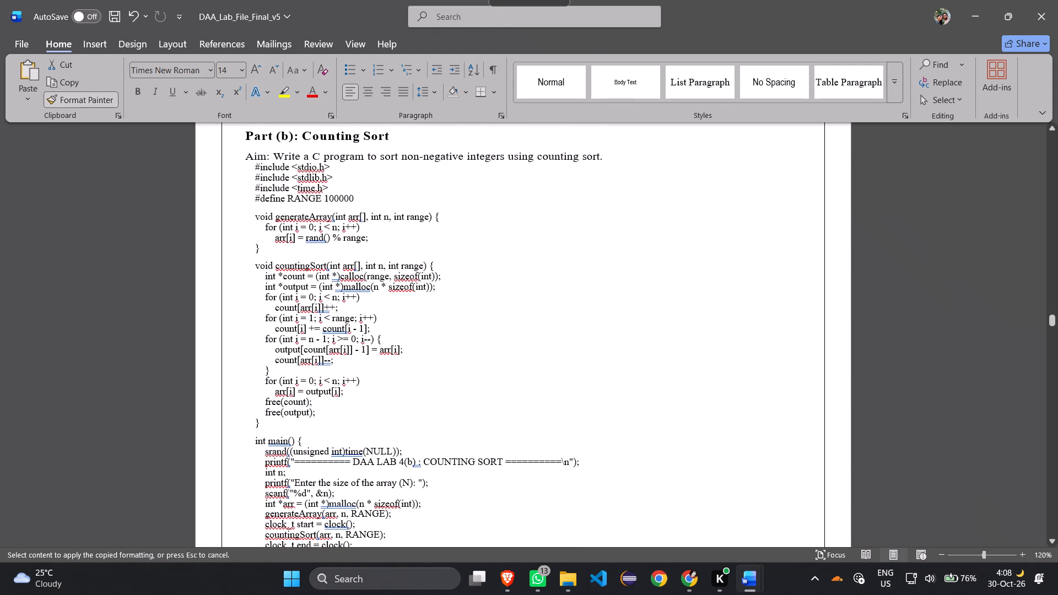
scroll(325, 266, "up", 1)
left_click_drag(246, 305, 392, 309)
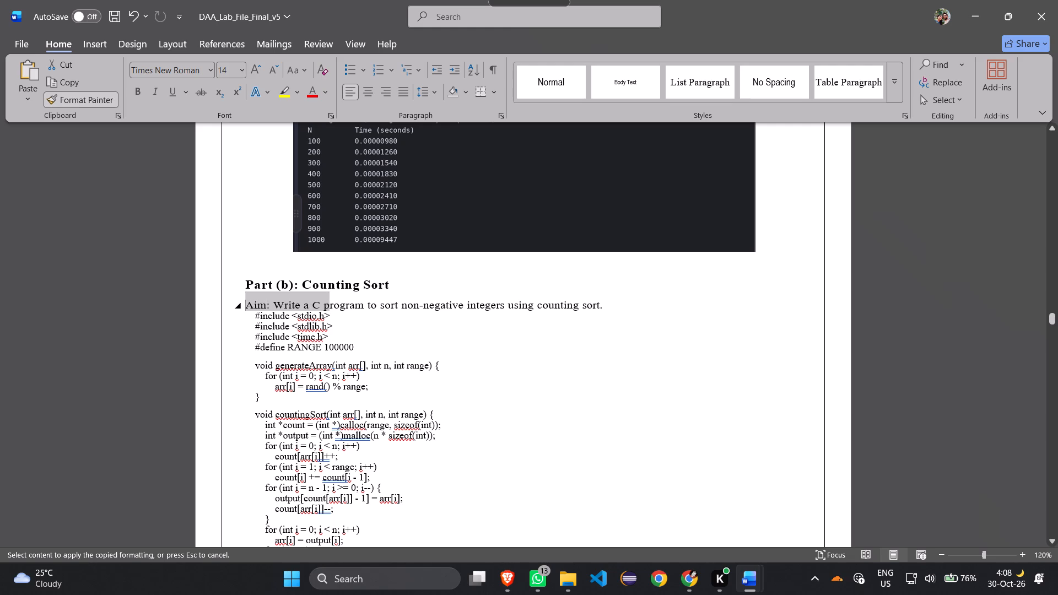
left_click_drag(392, 309, 655, 301)
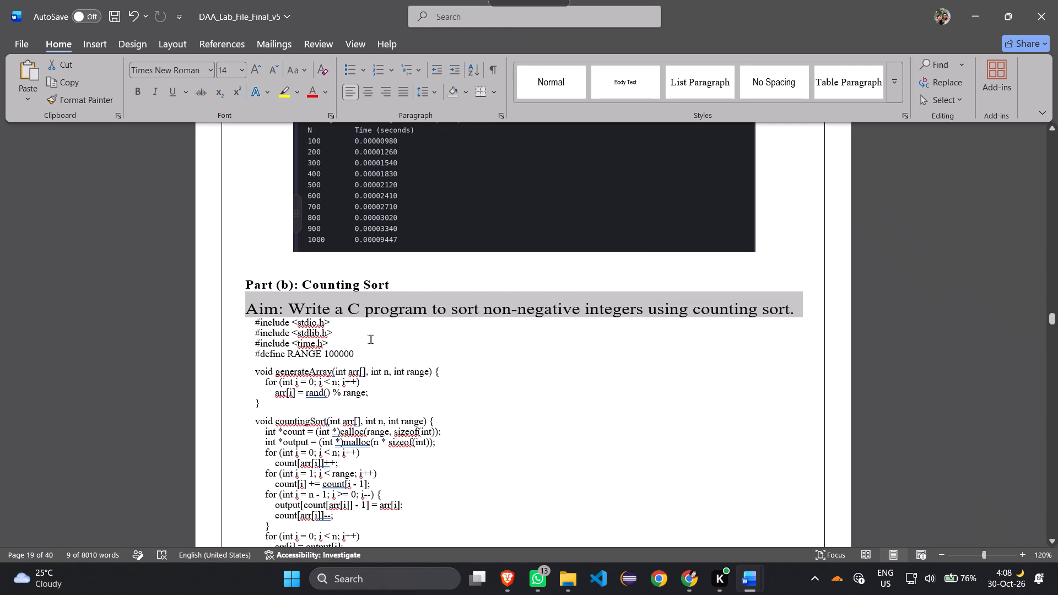
Insert a blank line between the Counting Sort aim and the first #include line of its code.
left_click(254, 323)
key("Return")
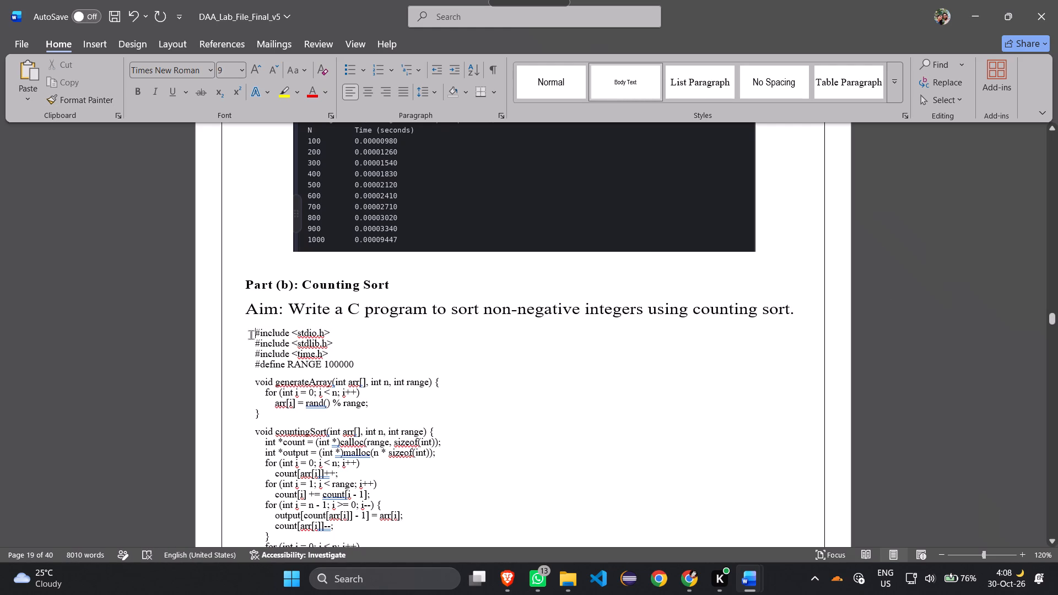
Set the font of the whole Counting Sort code, from the first #include line to the closing brace, to Calibri.
left_click_drag(252, 333, 383, 554)
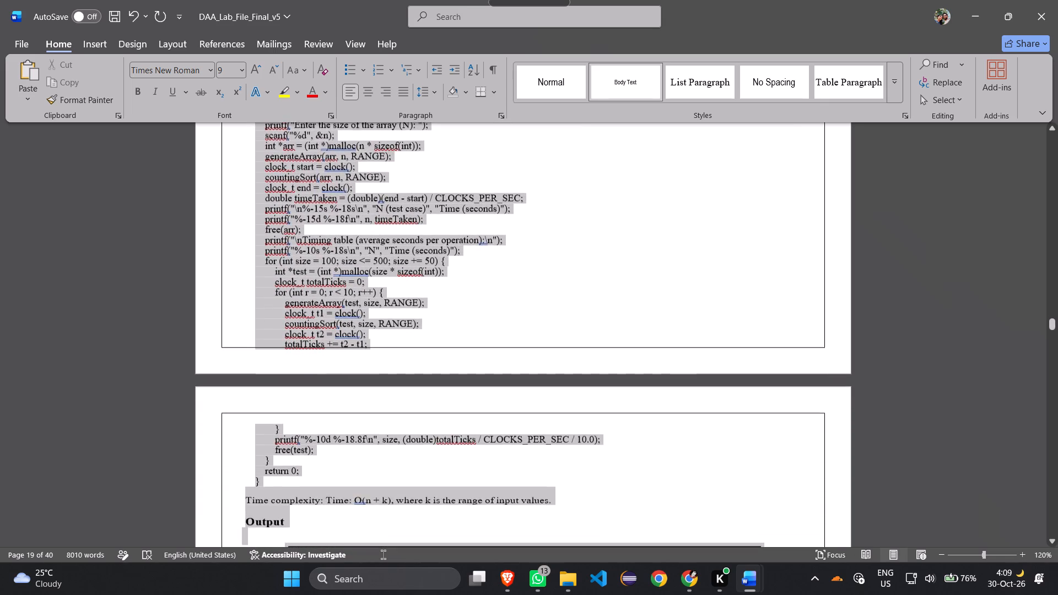
left_click_drag(383, 554, 330, 386)
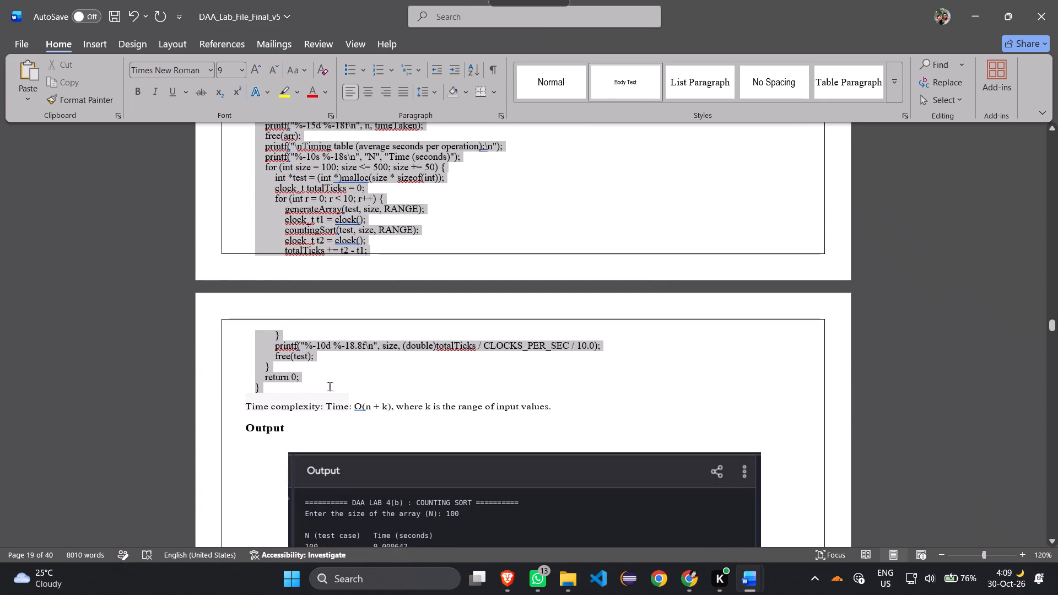
left_click_drag(330, 386, 325, 387)
left_click(208, 72)
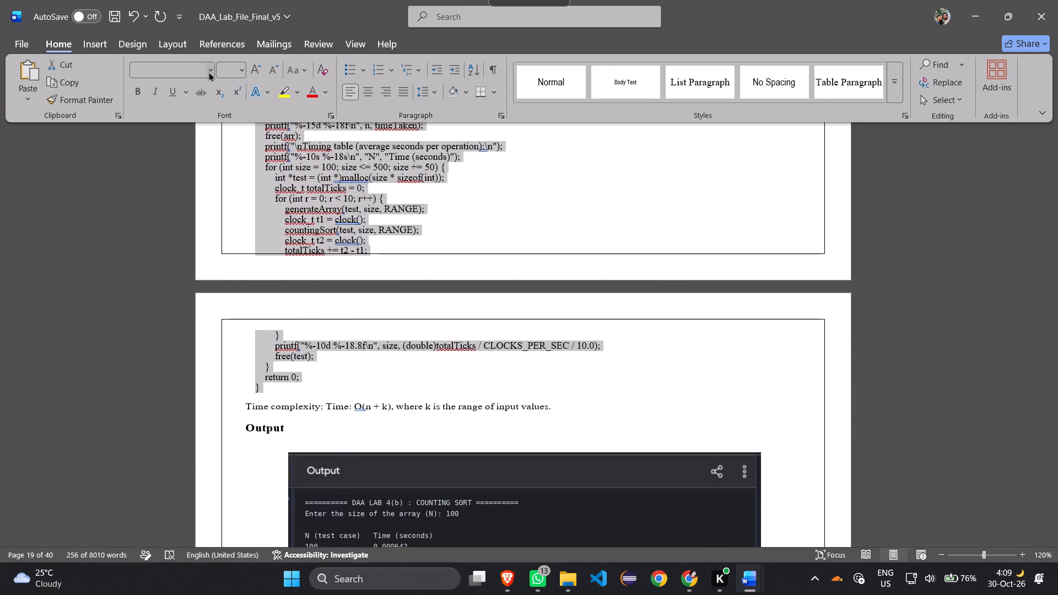
left_click(169, 127)
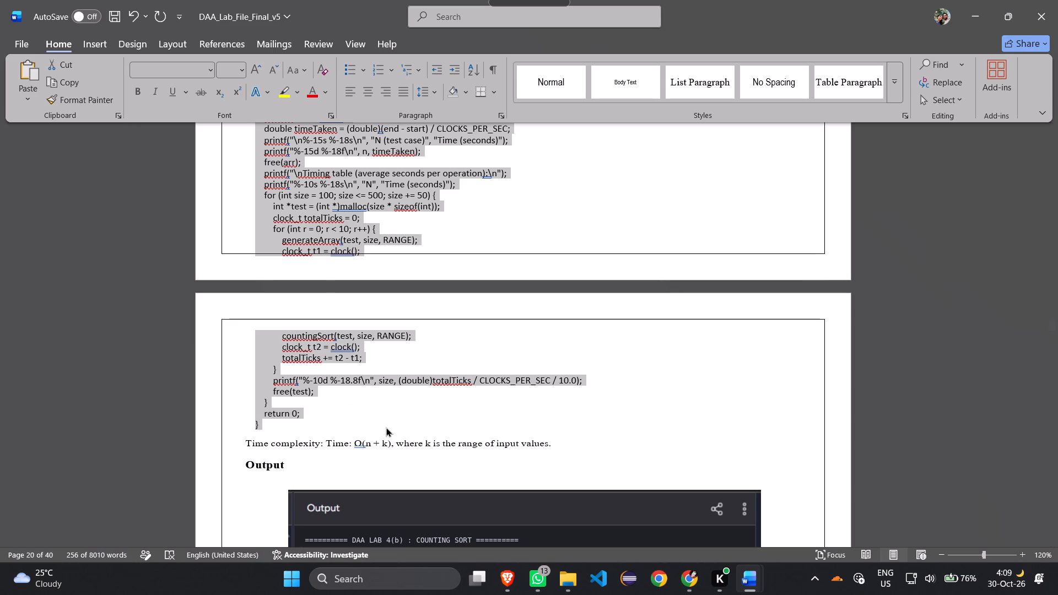
left_click(648, 458)
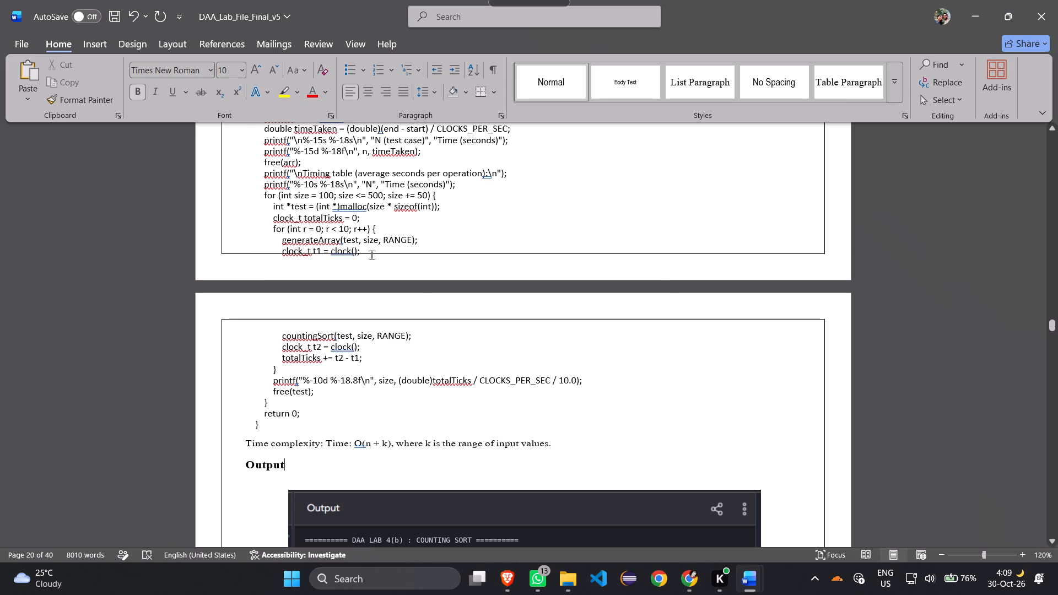
Insert a line break before clock_t t1 = clock(); in the Counting Sort code, moving that line onto the next page.
left_click(277, 251)
key("Return")
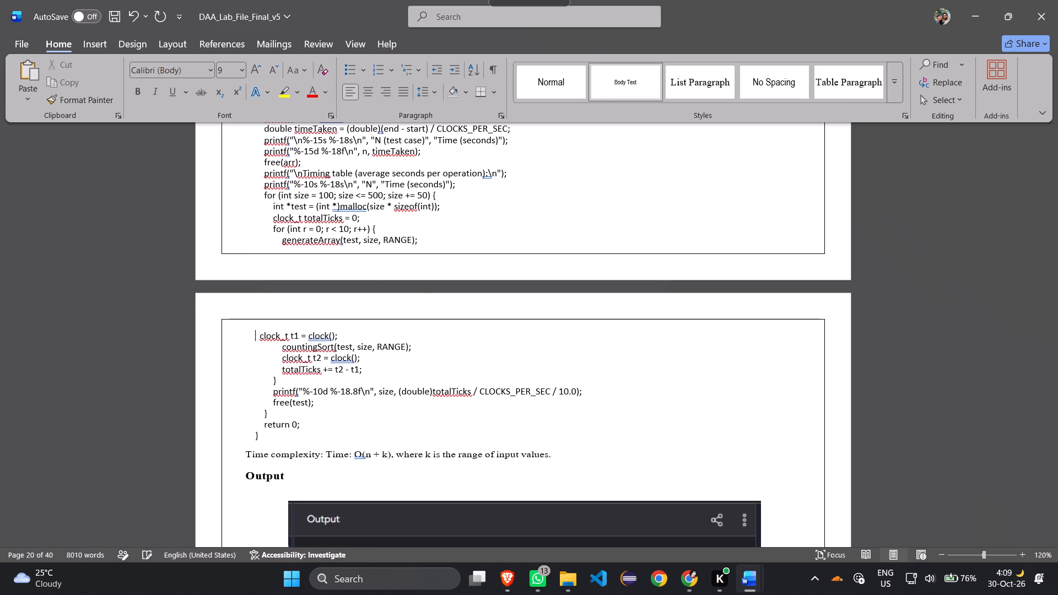
Copy the Arial italic 8 pt formatting of the Heap Sort complexity note onto the Counting Sort time complexity line.
scroll(312, 261, "up", 6)
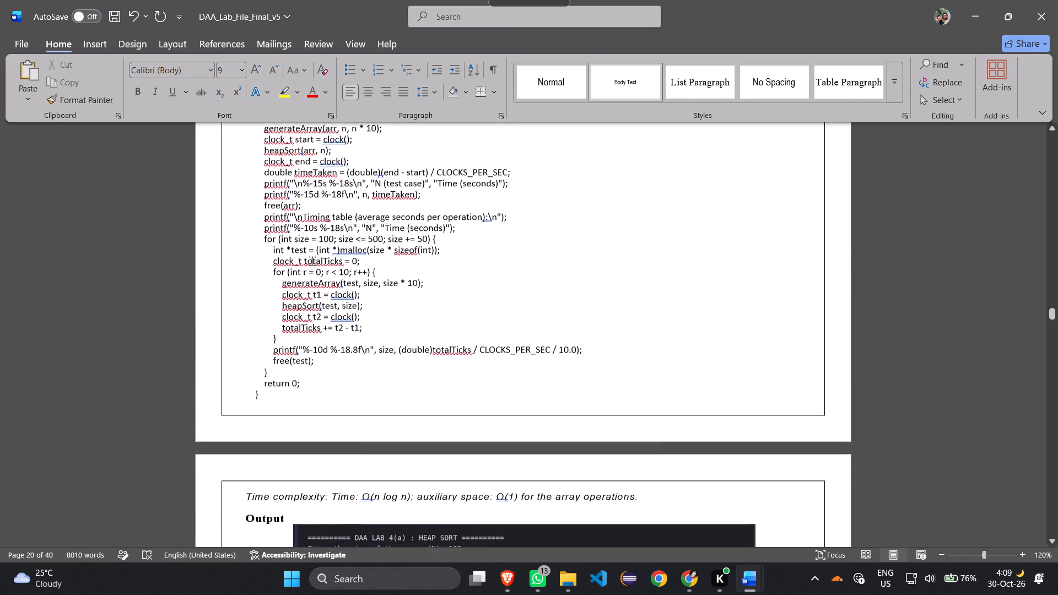
left_click_drag(250, 442, 346, 443)
left_click(107, 102)
scroll(442, 261, "down", 2)
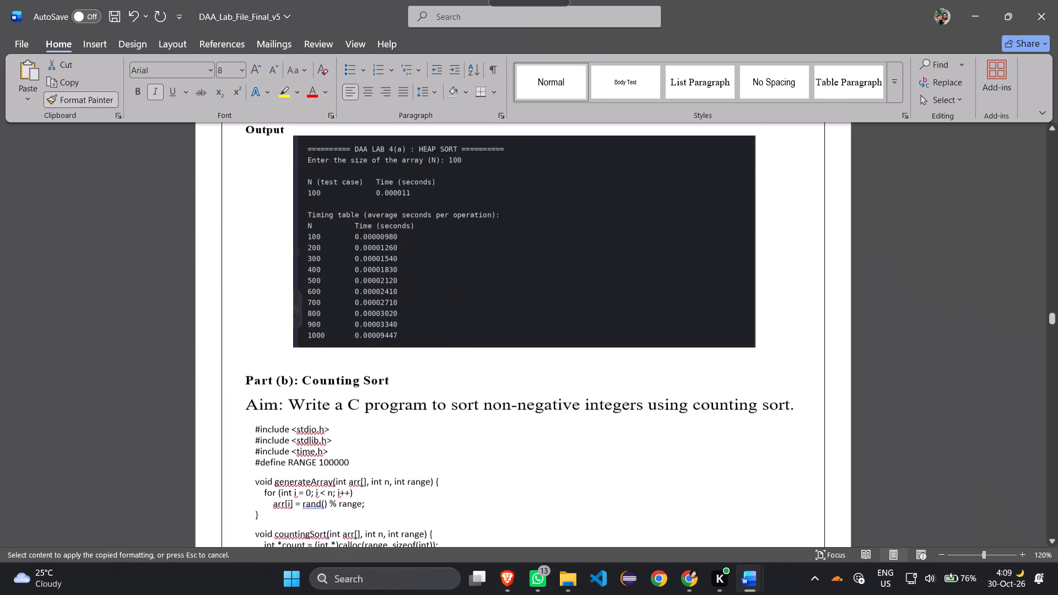
scroll(442, 261, "down", 4)
scroll(442, 261, "up", 2)
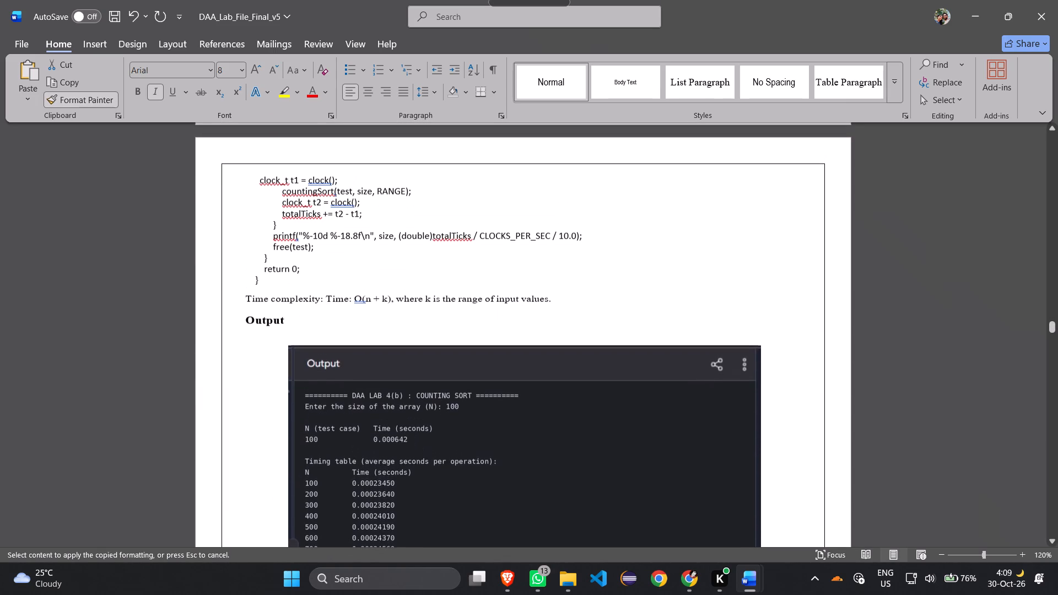
left_click_drag(245, 300, 556, 294)
left_click(400, 317)
Crop the Counting Sort output screenshot, removing the Output header bar above and the empty area below the 1000 row.
scroll(400, 317, "down", 1)
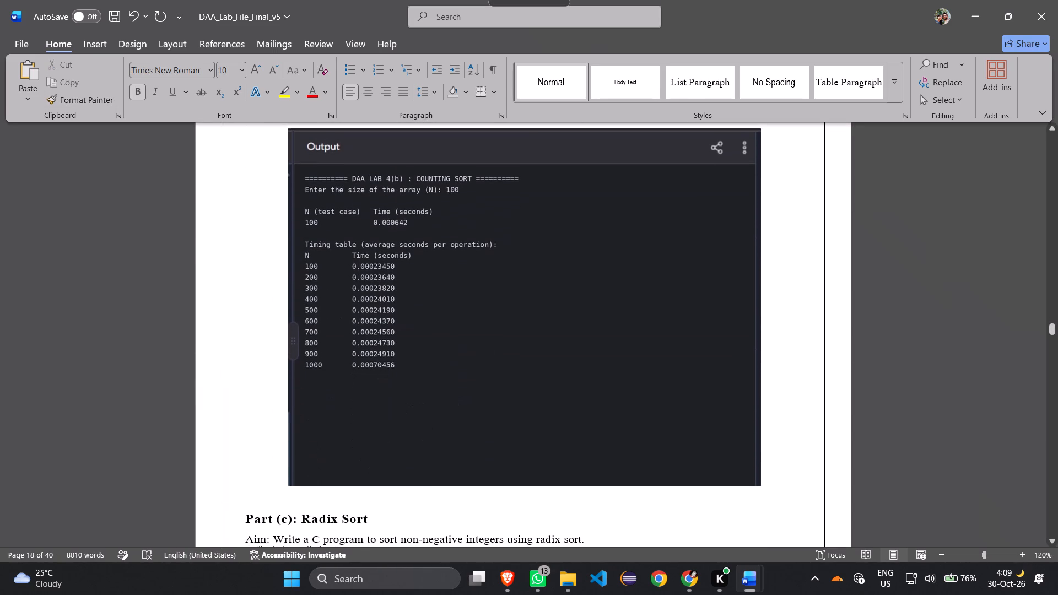
left_click(448, 321)
left_click(469, 49)
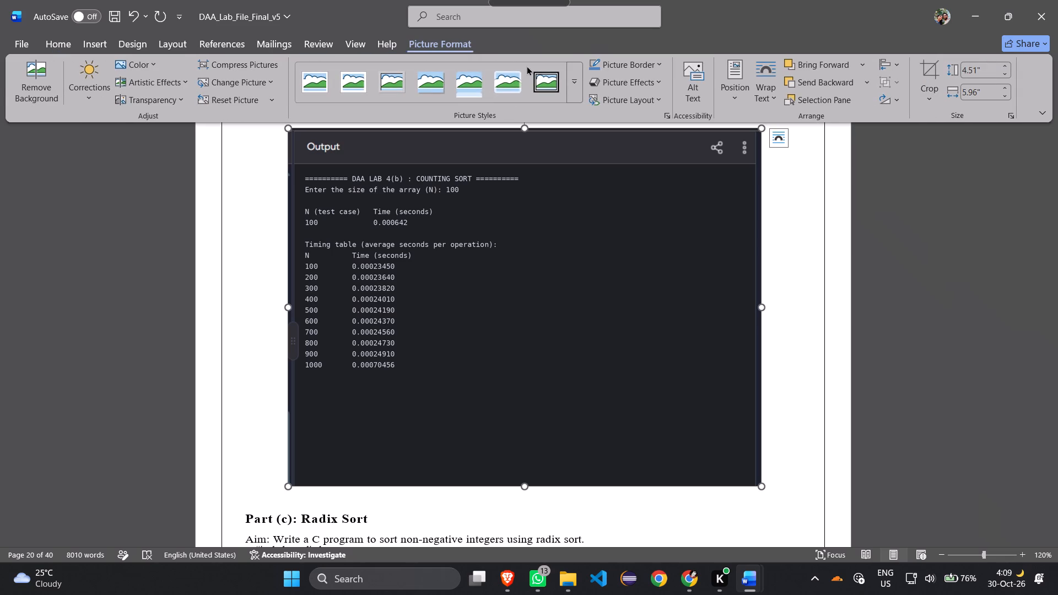
left_click(933, 73)
left_click(523, 133)
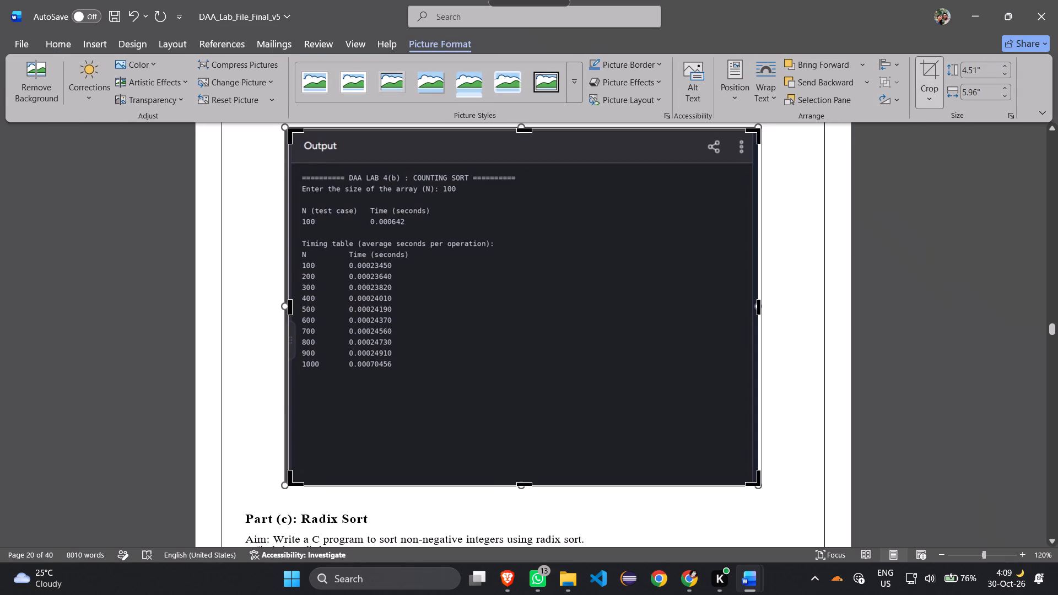
left_click(522, 134)
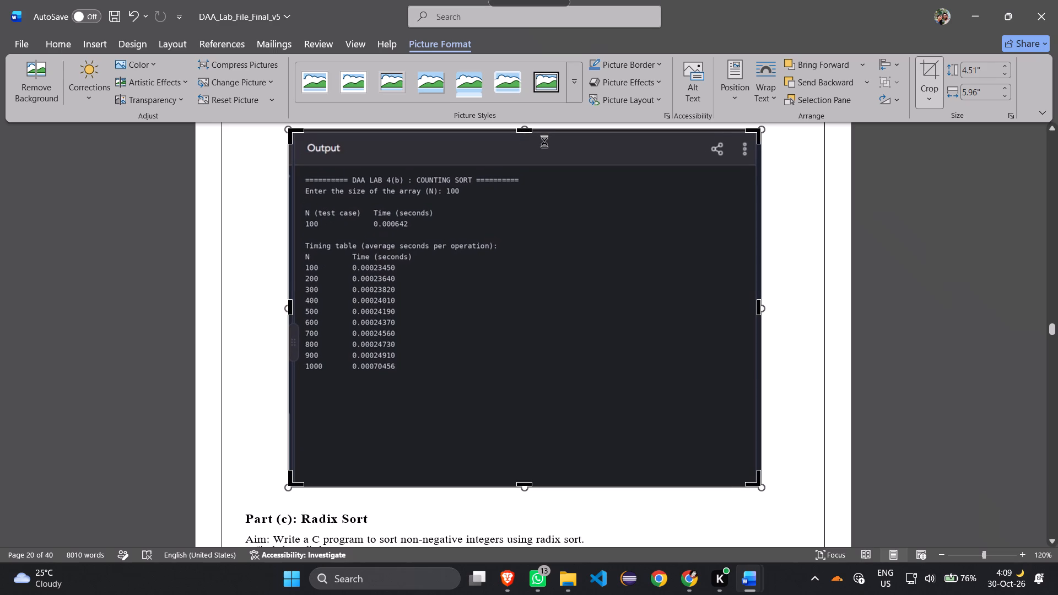
left_click_drag(531, 129, 531, 164)
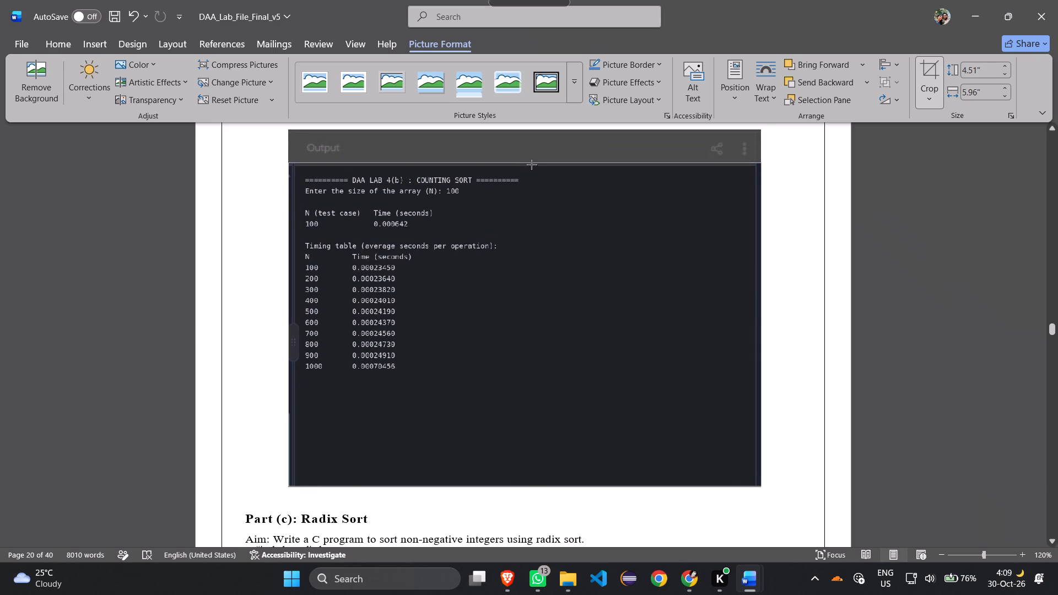
left_click_drag(531, 164, 532, 166)
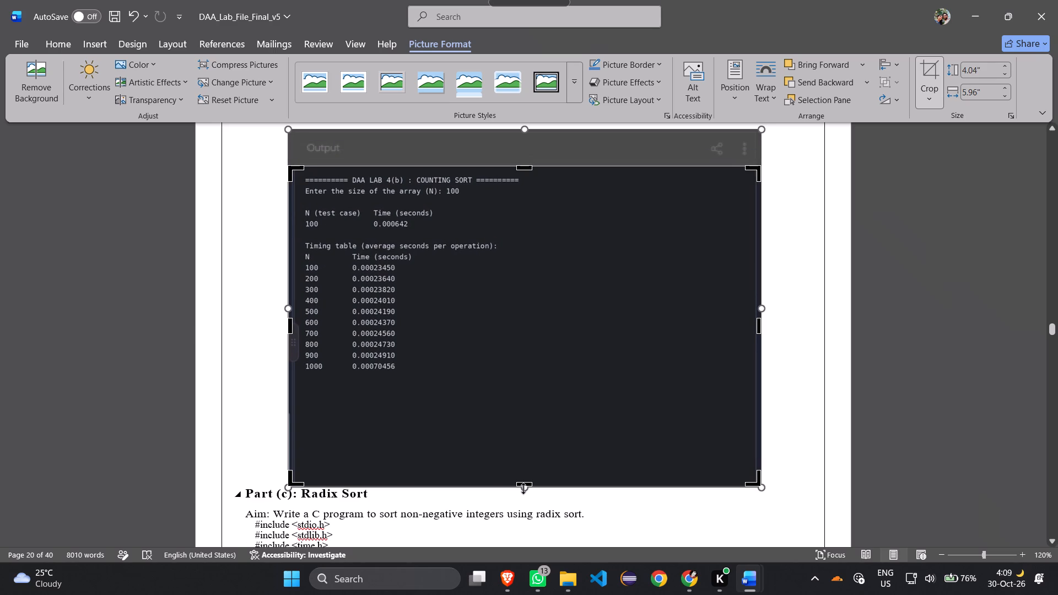
left_click_drag(523, 483, 513, 381)
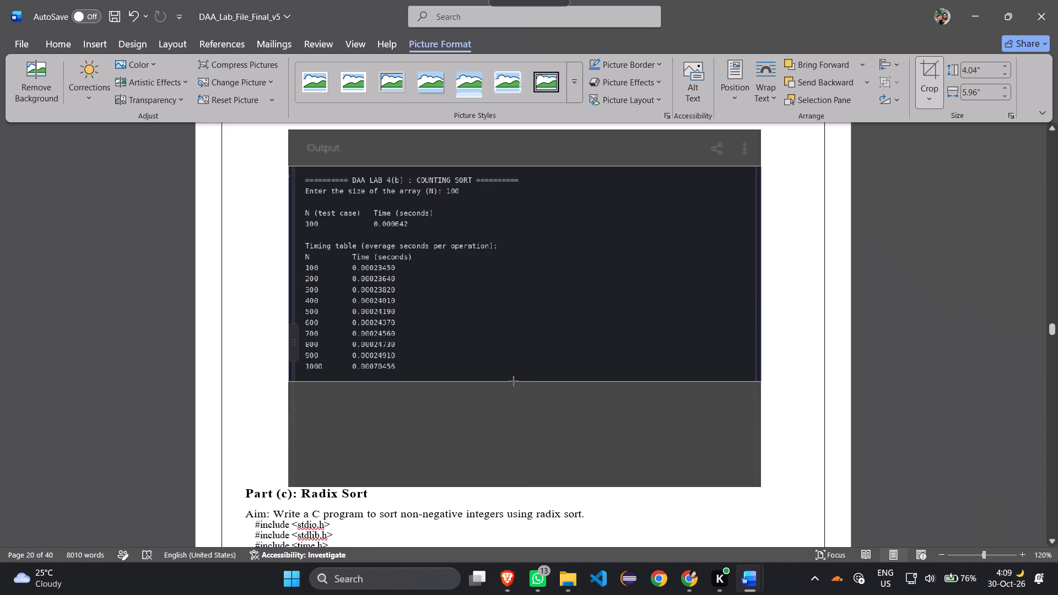
left_click_drag(513, 381, 512, 379)
left_click(263, 336)
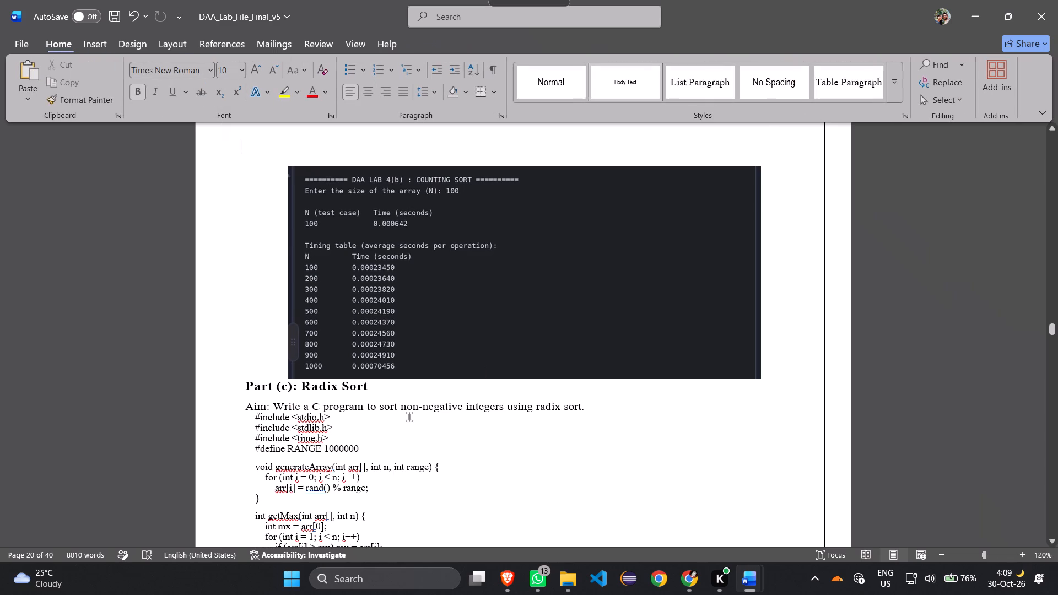
Move the cropped Counting Sort screenshot up so it sits just beneath its Output heading.
scroll(450, 432, "up", 1)
left_click(462, 393)
left_click_drag(462, 393, 452, 353)
Copy the Counting Sort aim's Times New Roman 14 formatting onto the Radix Sort aim line in Part (c).
scroll(589, 332, "down", 1)
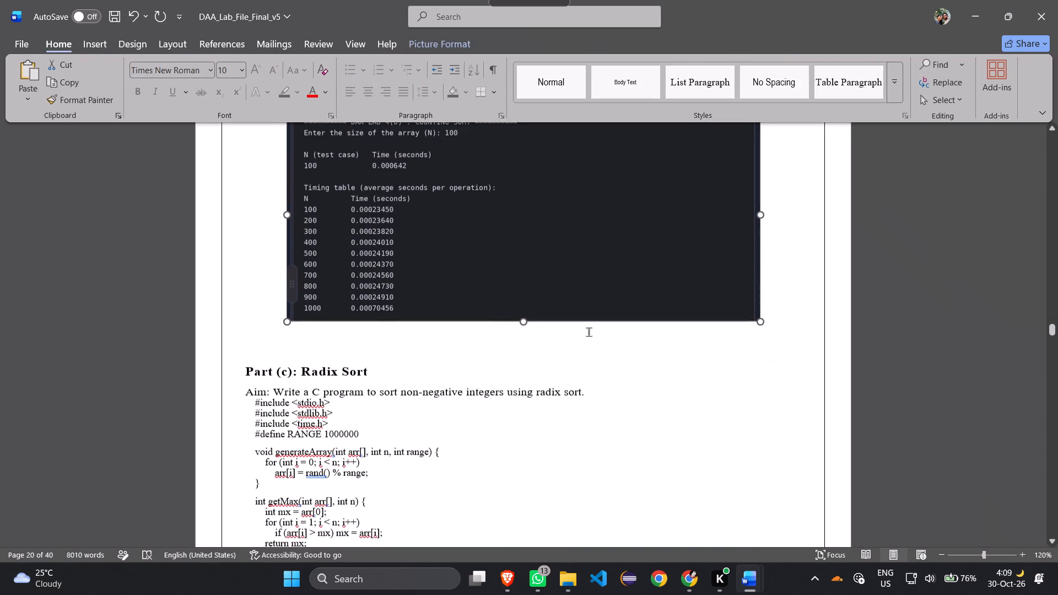
scroll(442, 399, "down", 1)
scroll(442, 399, "up", 3)
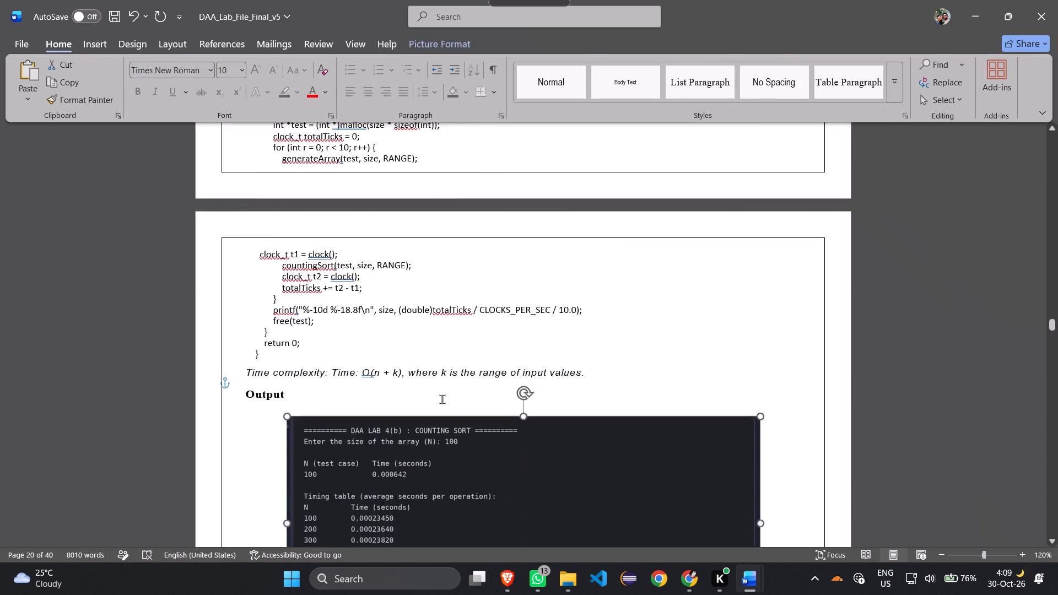
scroll(442, 399, "up", 3)
scroll(442, 399, "down", 1)
left_click_drag(347, 445, 349, 445)
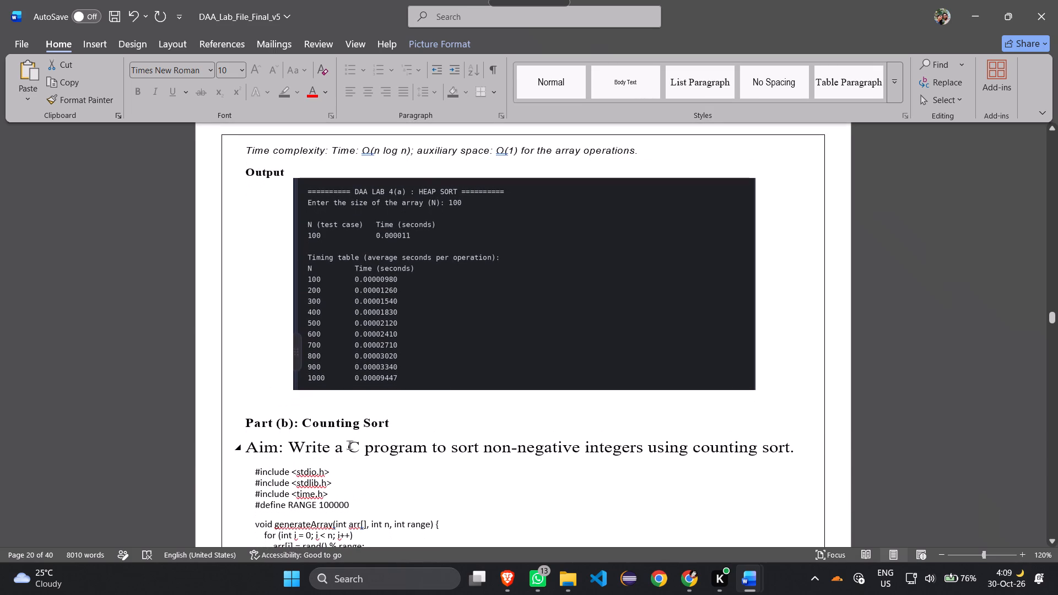
left_click_drag(349, 445, 476, 446)
left_click(106, 98)
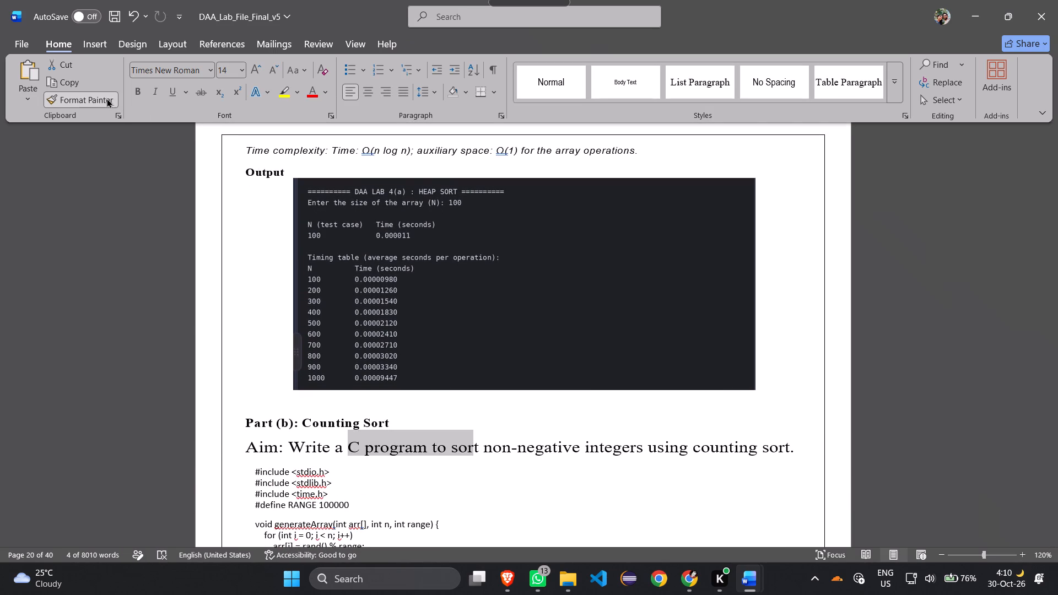
scroll(385, 286, "down", 5)
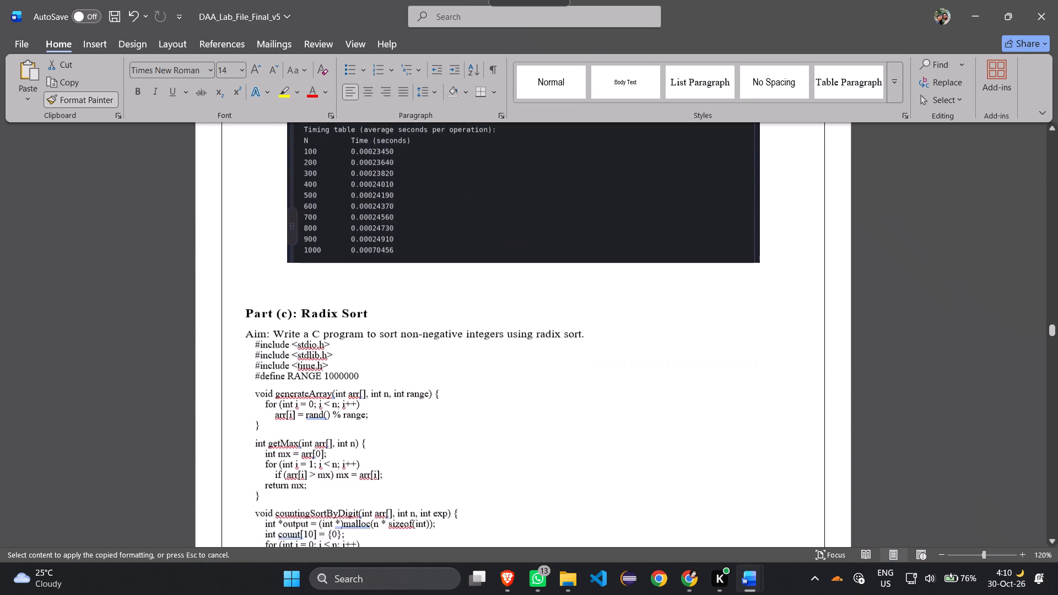
scroll(385, 286, "down", 1)
left_click_drag(247, 236, 429, 239)
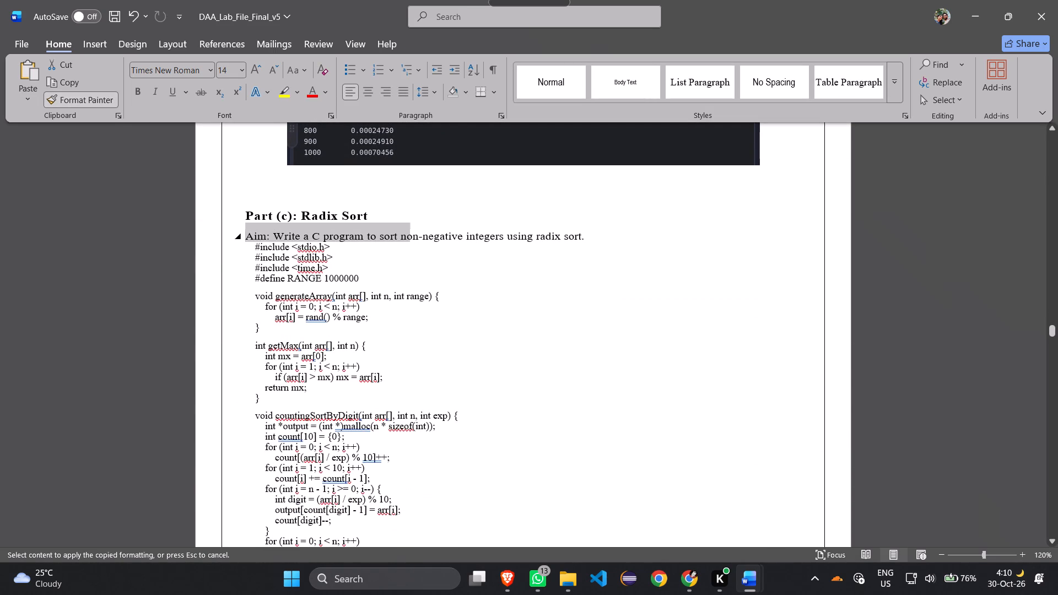
left_click_drag(429, 239, 589, 235)
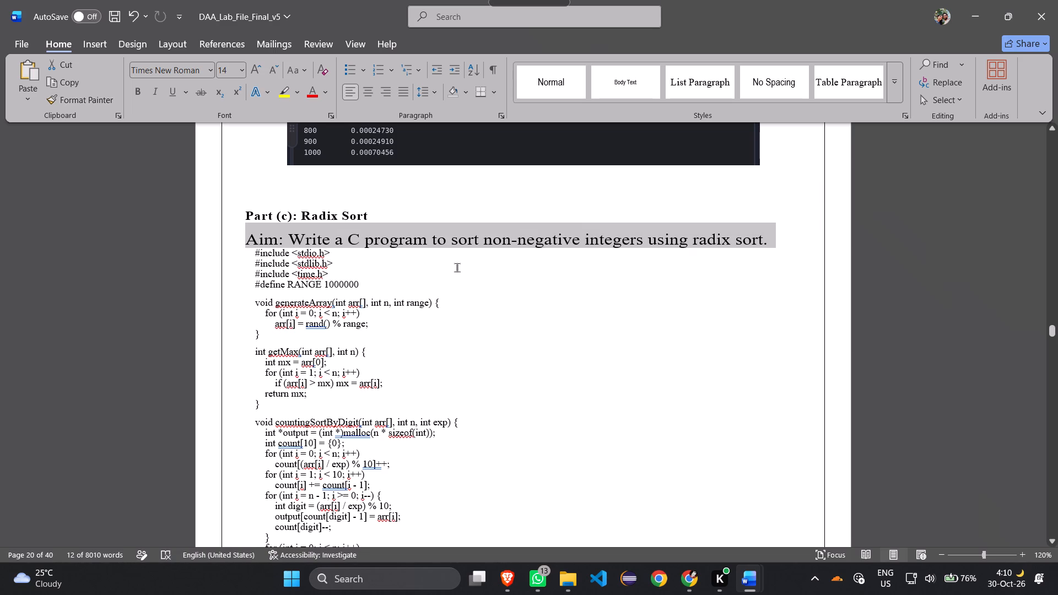
Insert a blank line between the Radix Sort aim and the first #include line of its code.
left_click(253, 253)
key("Return")
Set the font of the whole Radix Sort code, from the first #include line to the closing brace, to Calibri.
left_click_drag(253, 253, 405, 593)
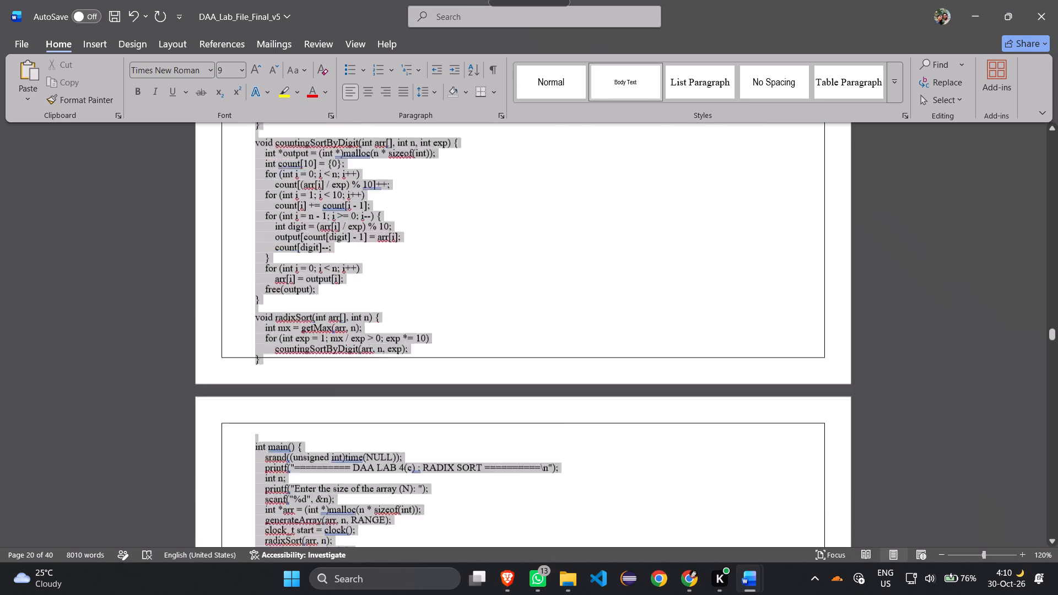
left_click_drag(405, 593, 348, 332)
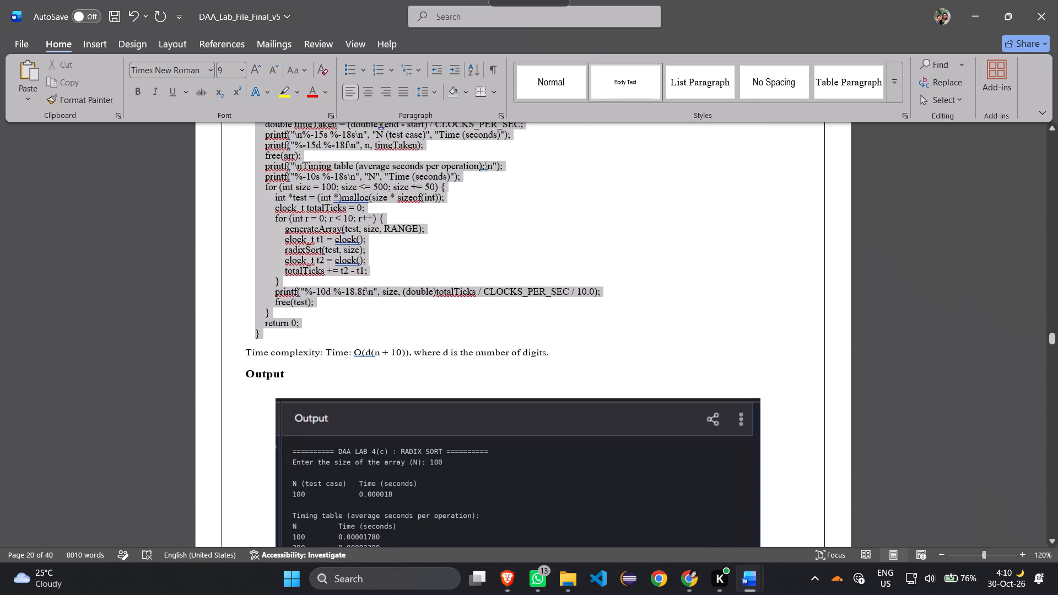
left_click(213, 72)
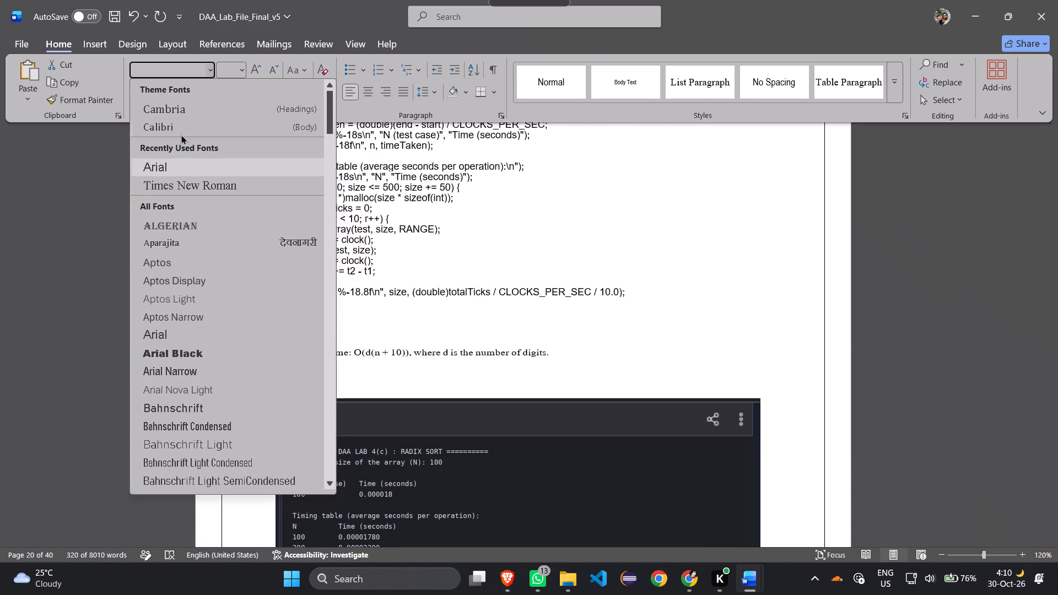
left_click(175, 130)
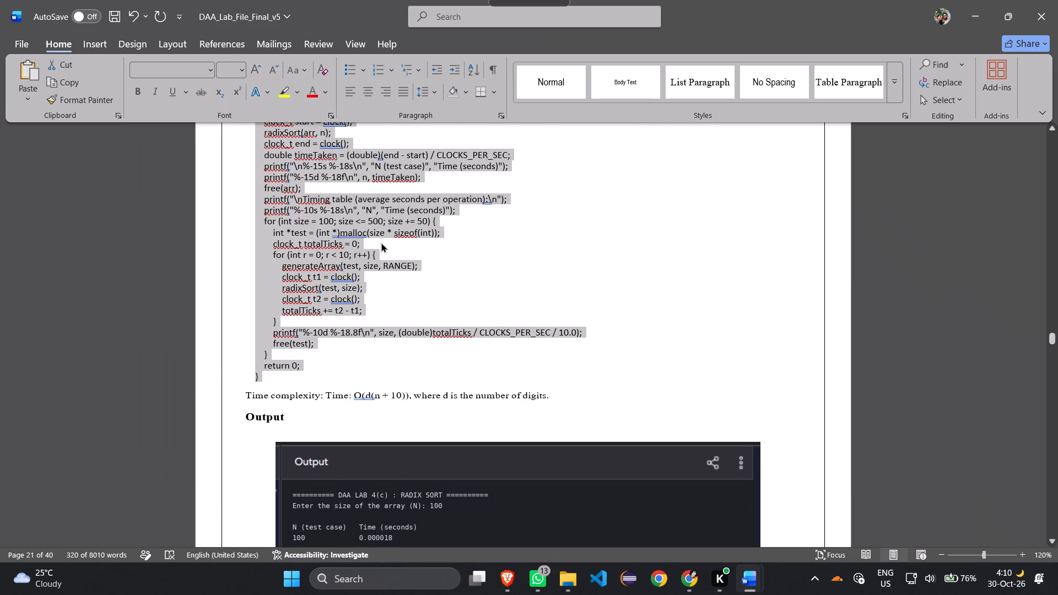
left_click(413, 289)
Insert three blank lines before void radixSort to push the function onto the next page, clear of the page border.
scroll(413, 289, "up", 1)
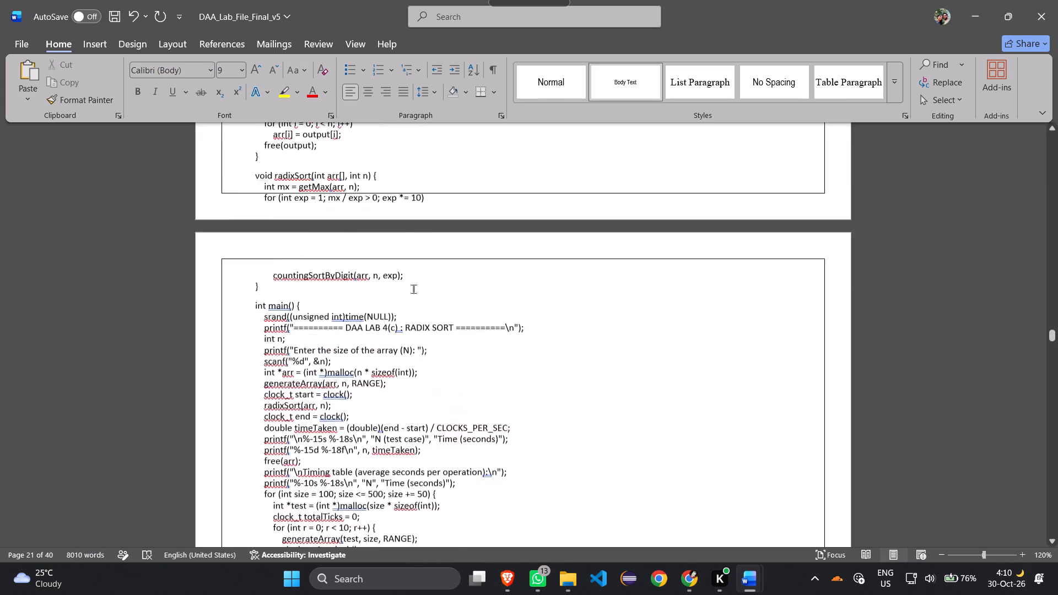
scroll(413, 289, "up", 1)
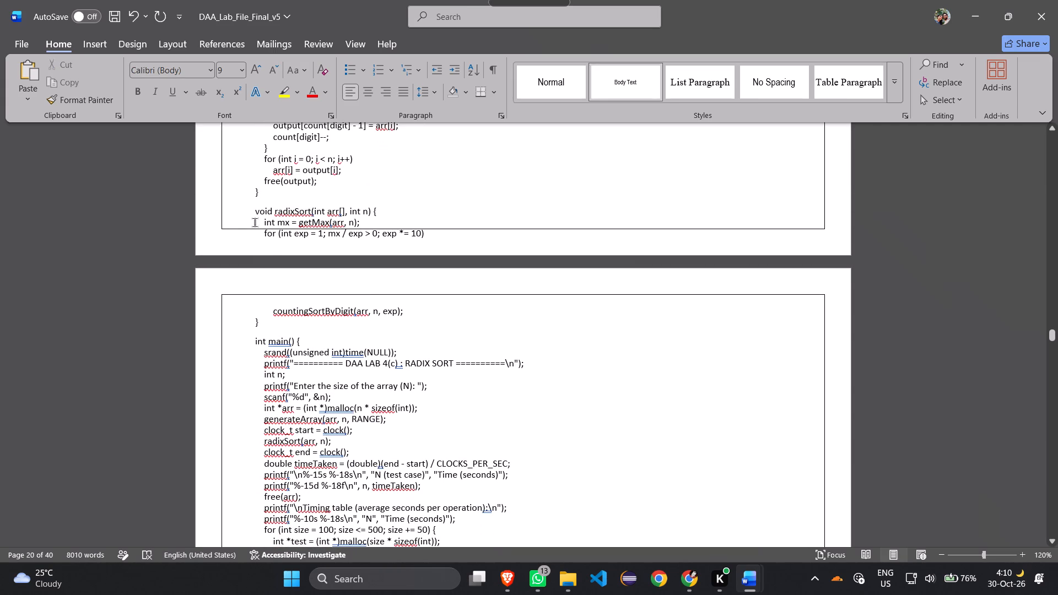
left_click(251, 205)
key("Return")
key("Return")
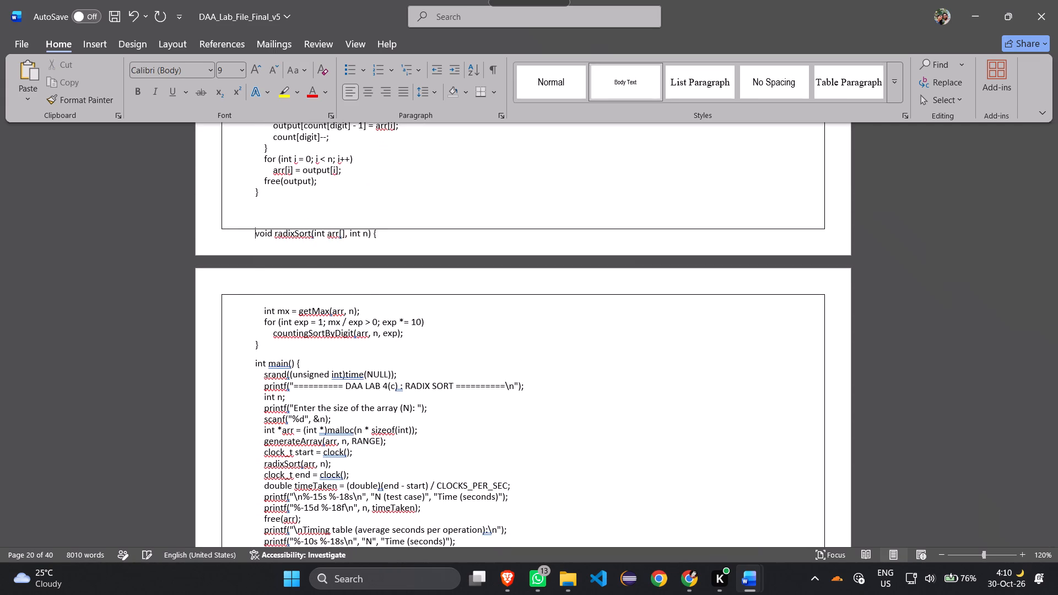
key("Return")
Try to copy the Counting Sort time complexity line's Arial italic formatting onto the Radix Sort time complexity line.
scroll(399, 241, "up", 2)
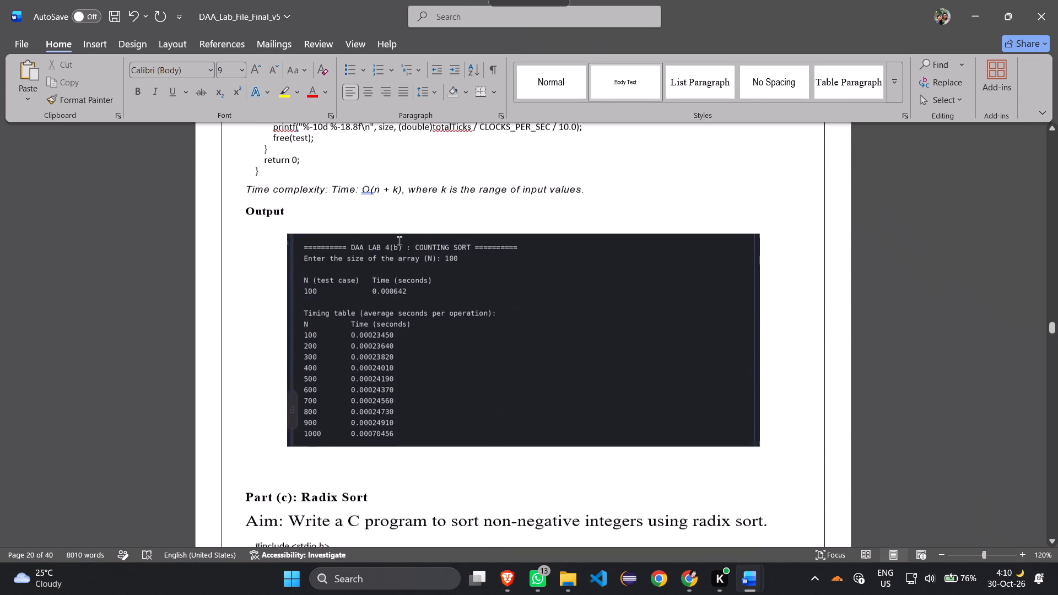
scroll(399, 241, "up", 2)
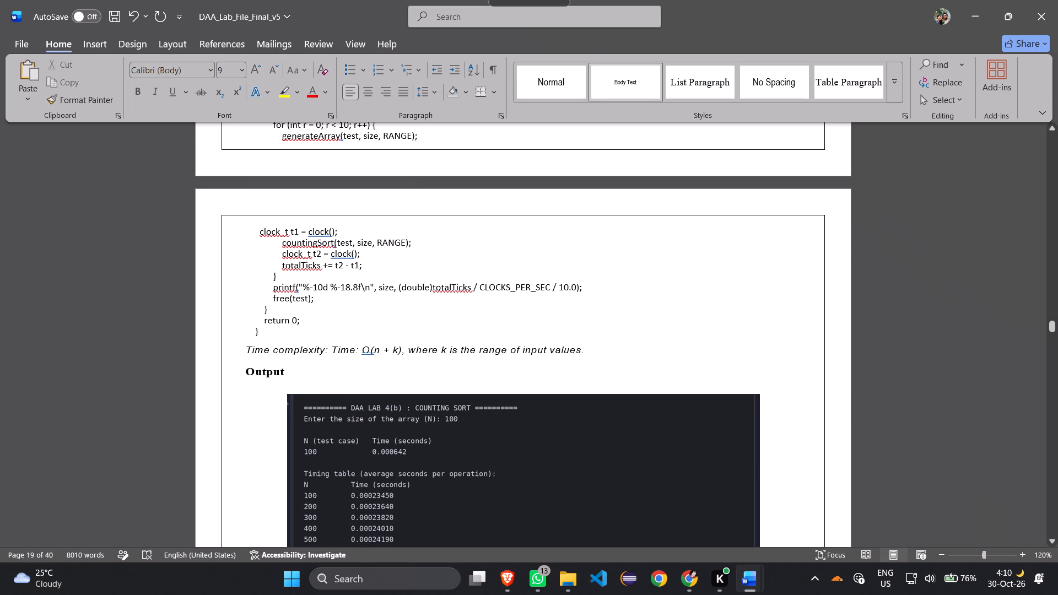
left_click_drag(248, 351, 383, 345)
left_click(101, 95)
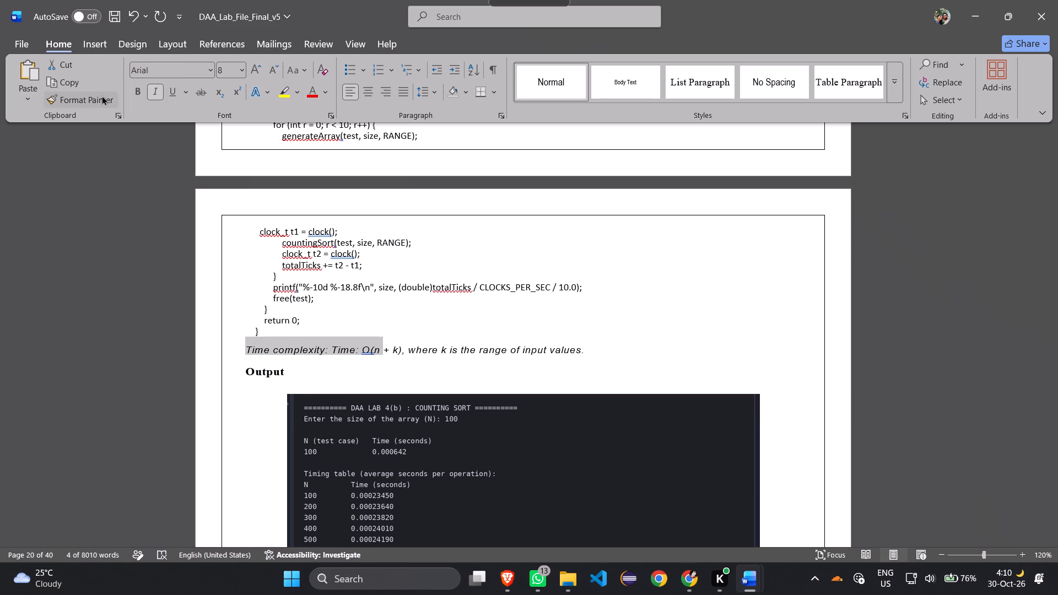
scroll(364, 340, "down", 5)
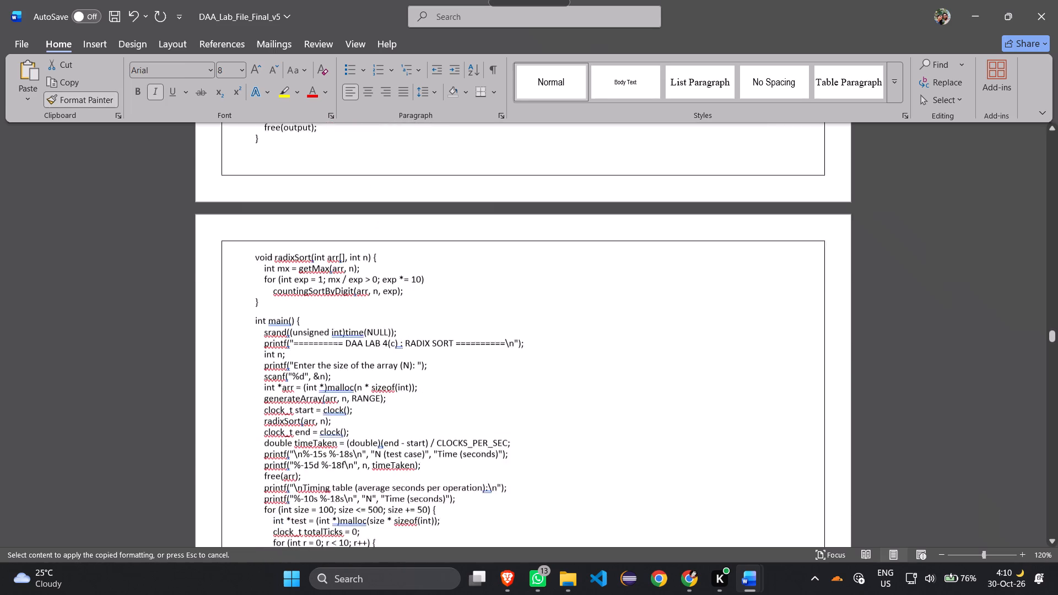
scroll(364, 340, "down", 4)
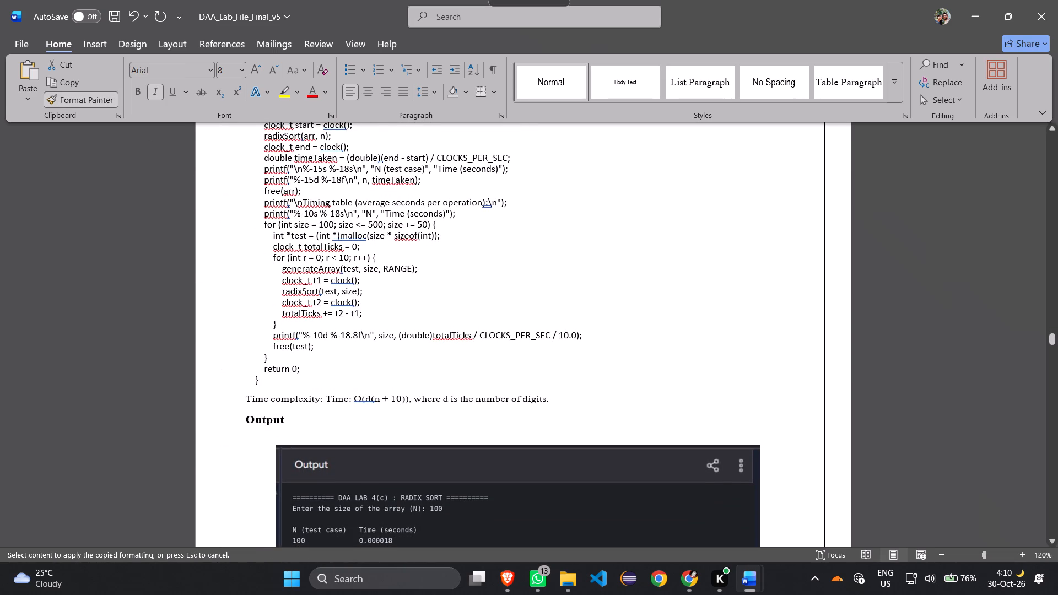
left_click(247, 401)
Copy the Counting Sort time complexity line's Arial italic 8 formatting onto the whole Radix Sort time complexity line.
scroll(408, 293, "up", 3)
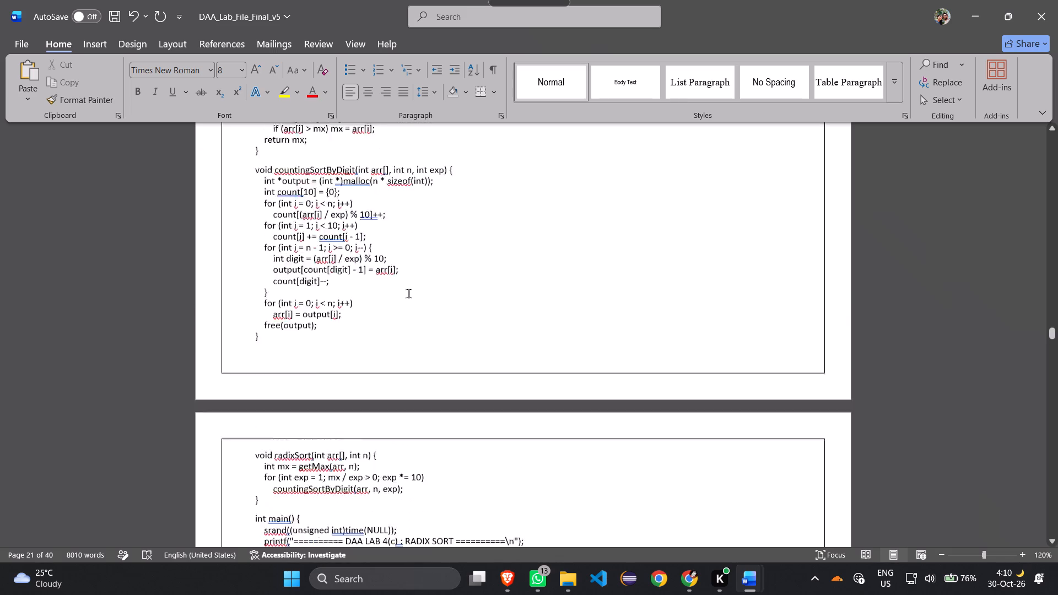
scroll(408, 293, "up", 5)
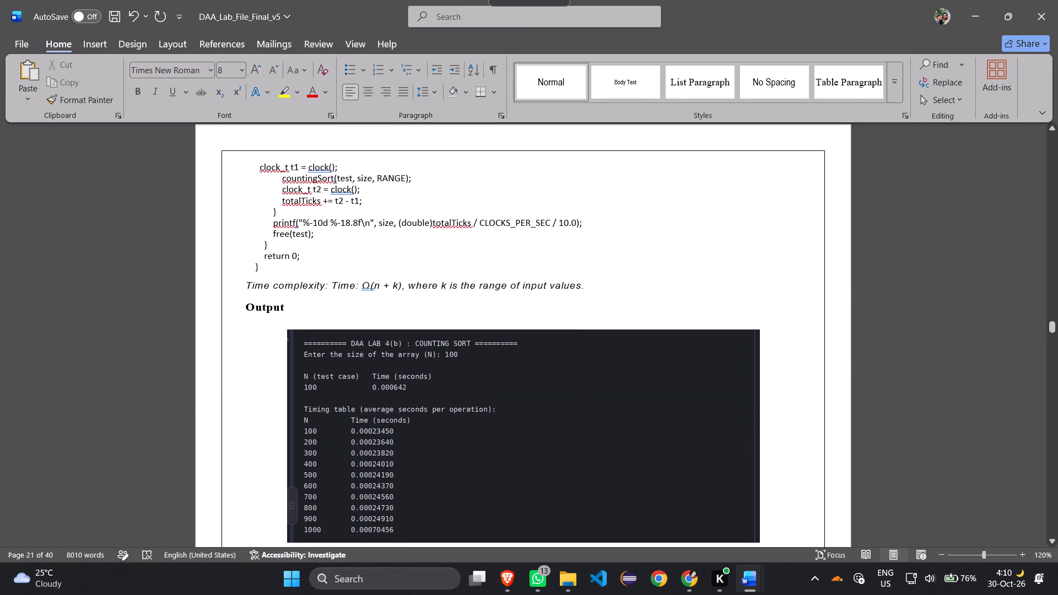
left_click_drag(344, 282, 440, 280)
left_click(100, 95)
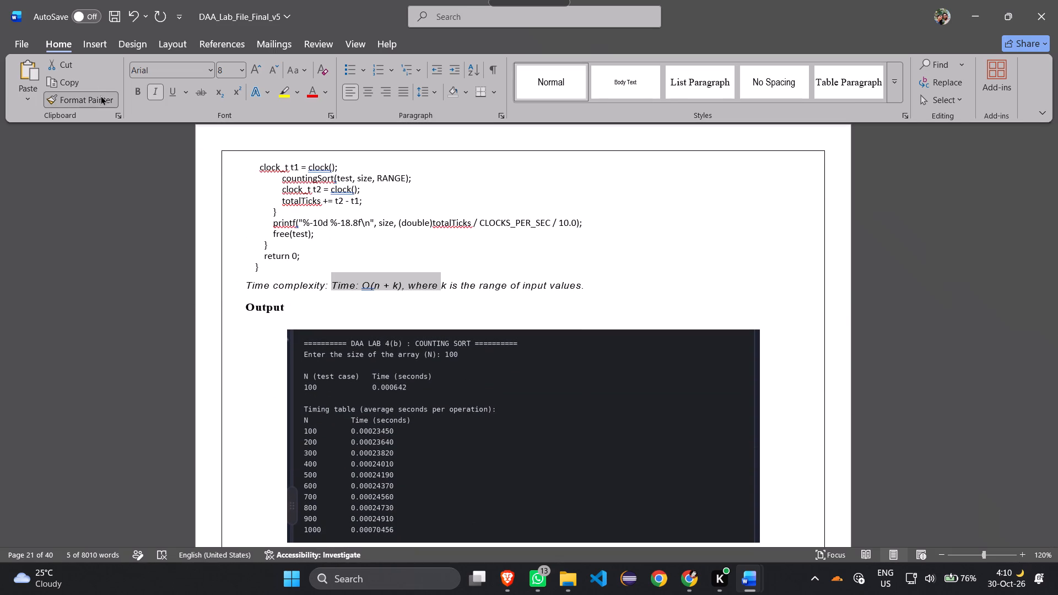
scroll(378, 266, "down", 9)
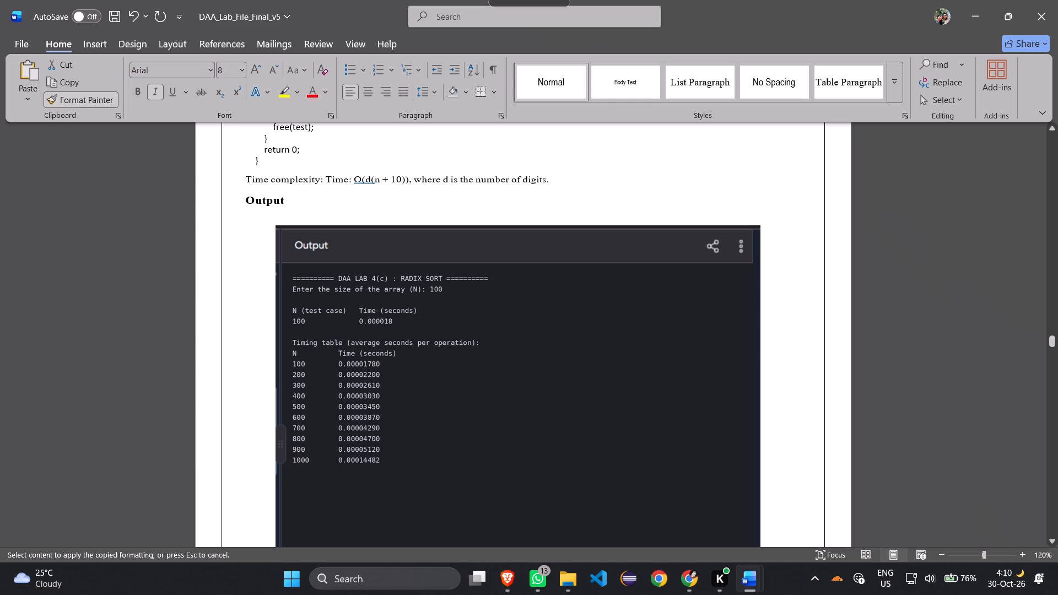
left_click_drag(243, 181, 557, 174)
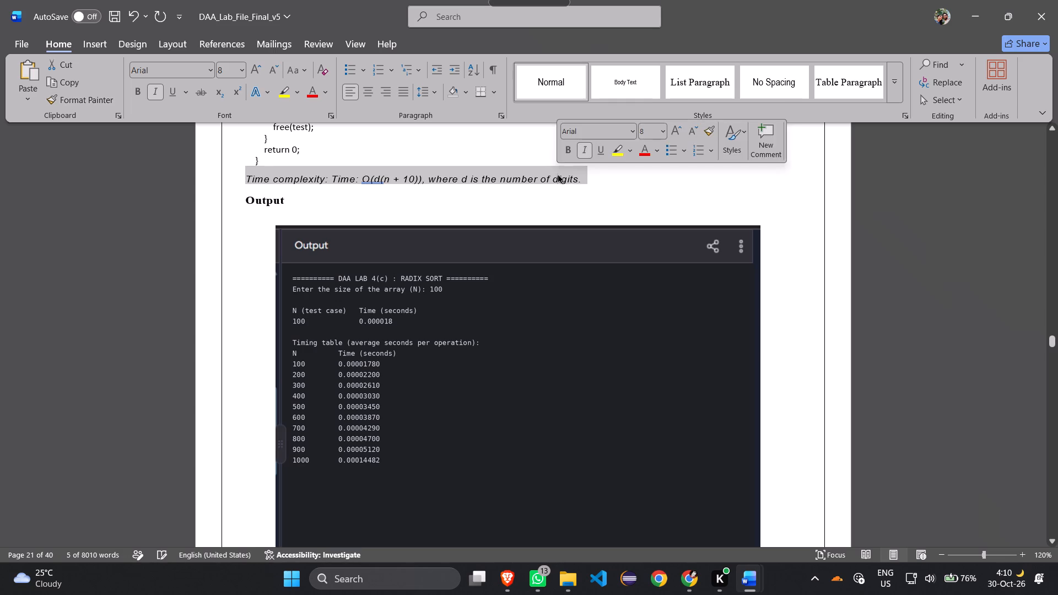
left_click(471, 181)
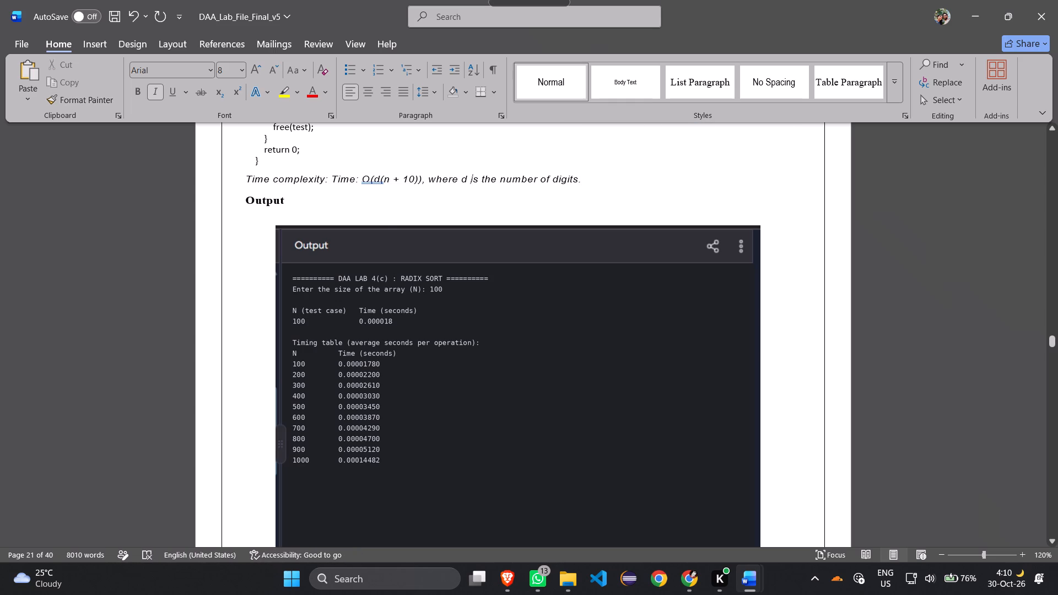
Crop the Radix Sort output screenshot to about 2.65" high, trimming the Output header bar and the empty area below the timing table.
scroll(389, 224, "down", 1)
left_click(443, 256)
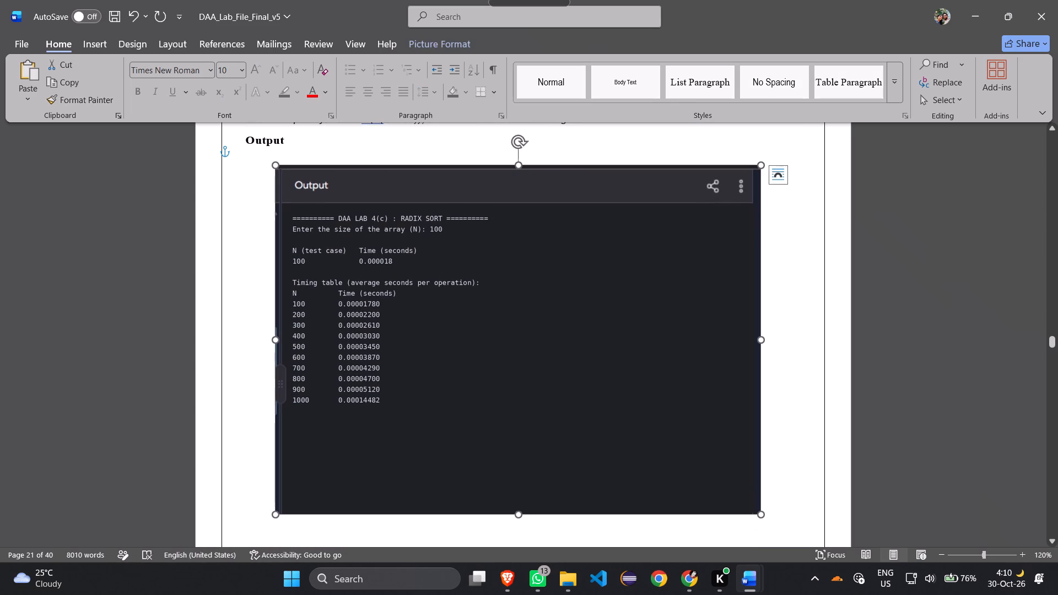
left_click(444, 48)
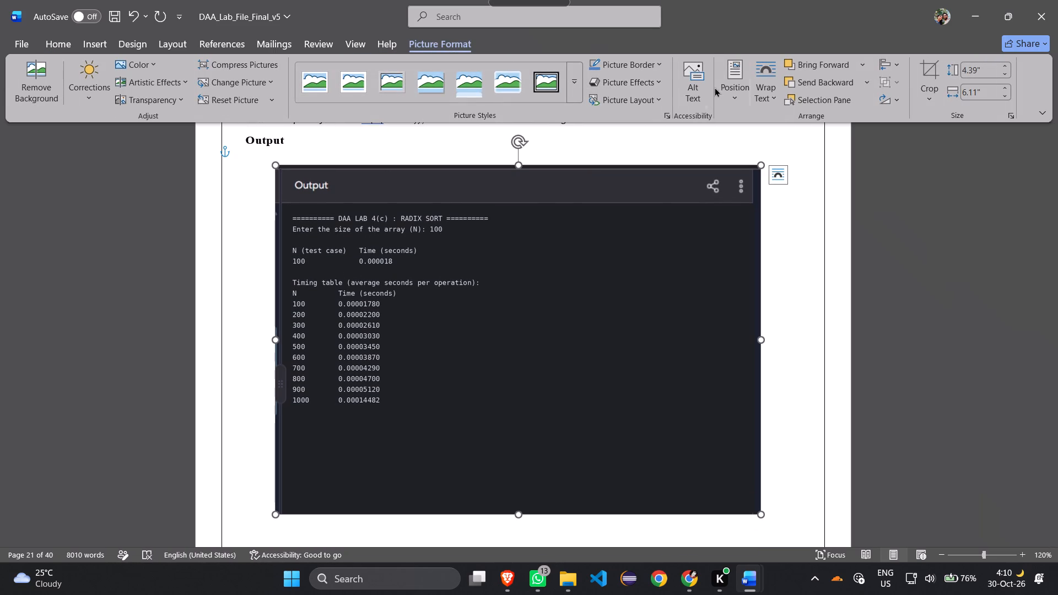
left_click(940, 64)
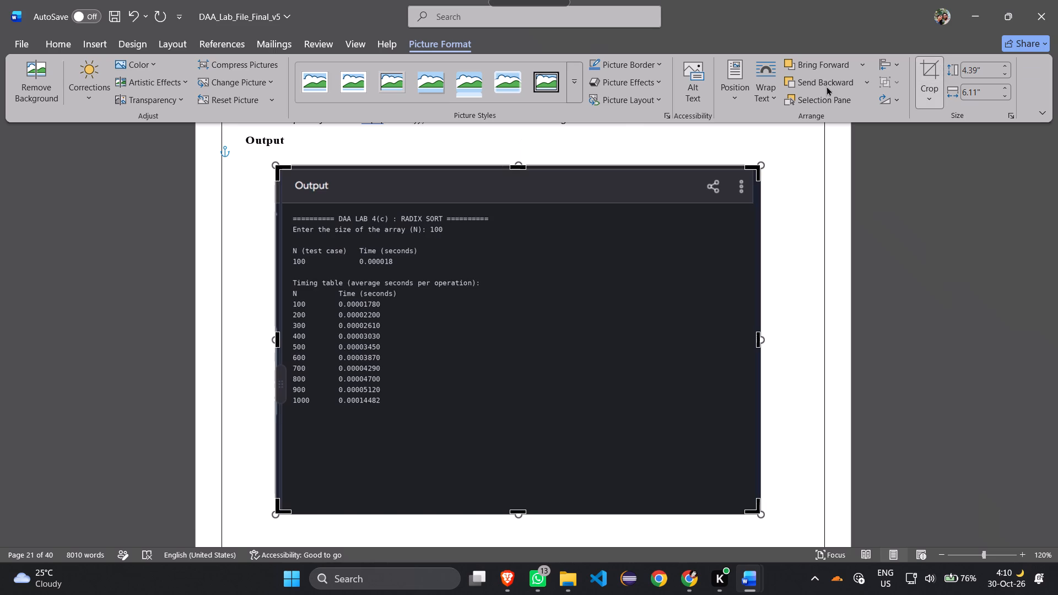
left_click_drag(517, 167, 520, 202)
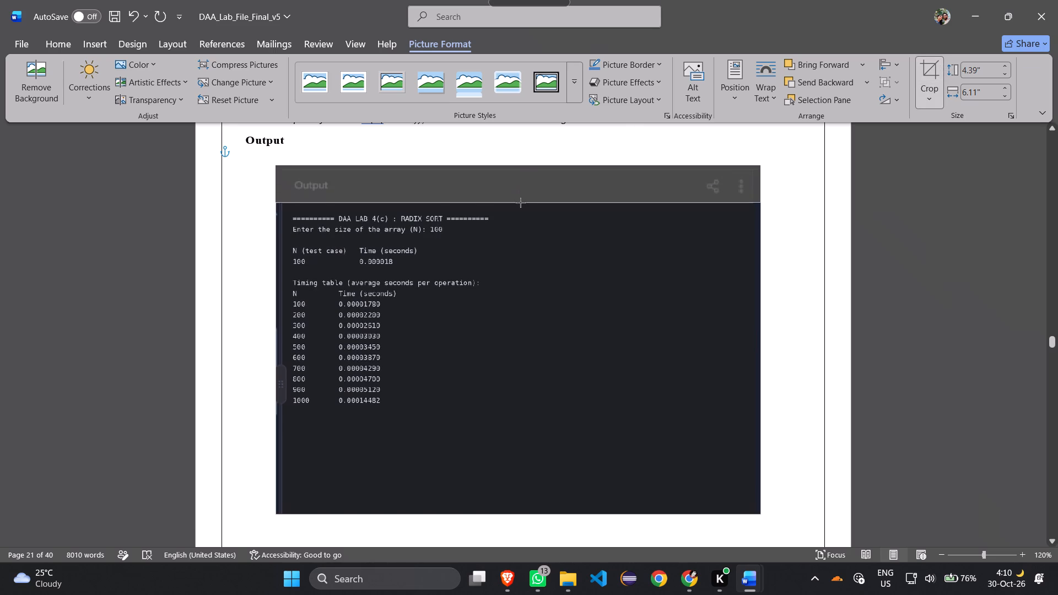
left_click_drag(520, 202, 520, 206)
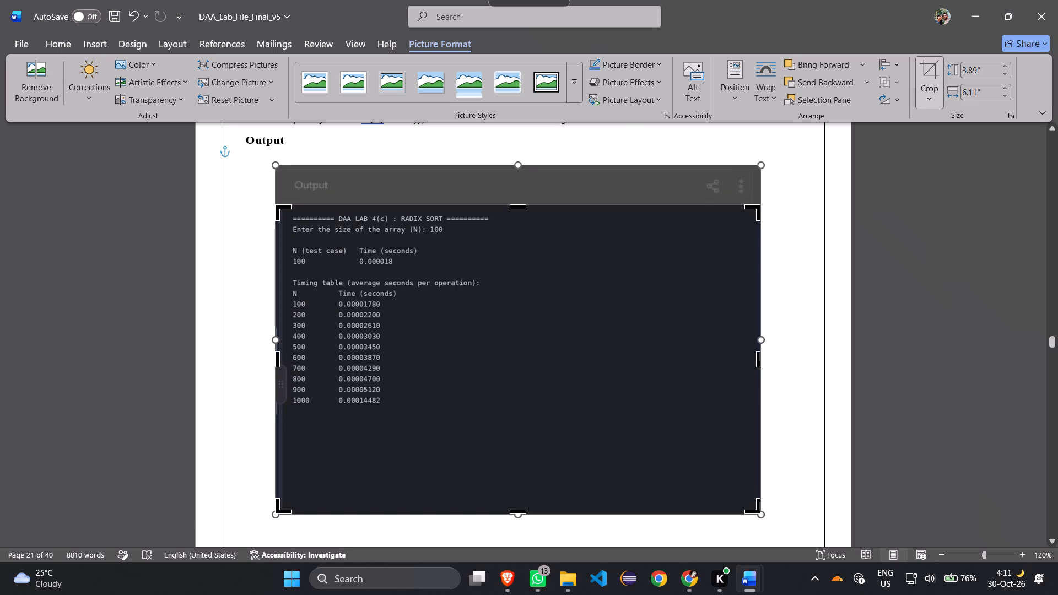
left_click_drag(521, 513, 506, 415)
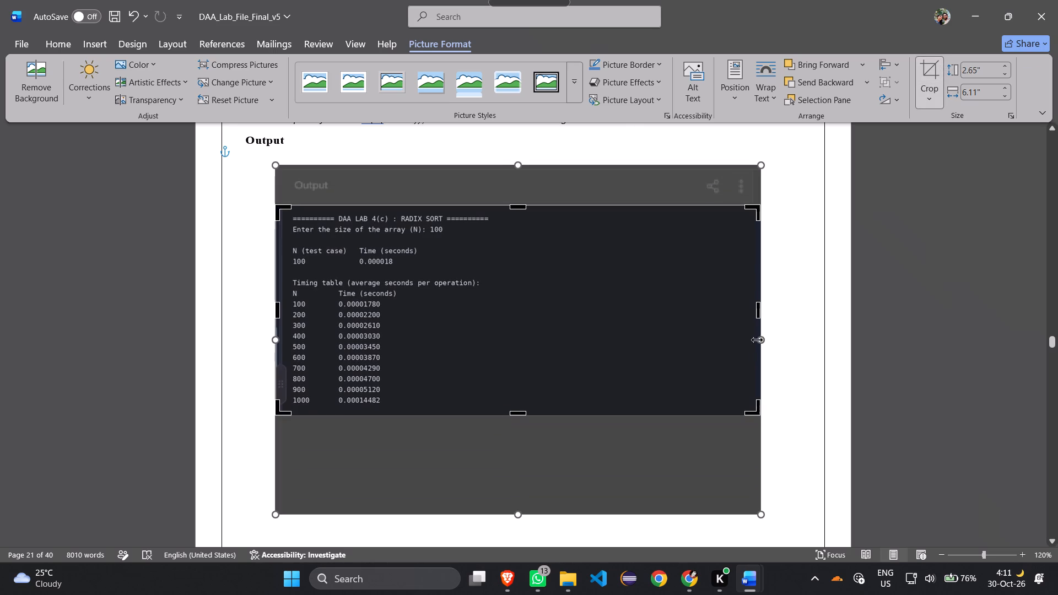
left_click(790, 324)
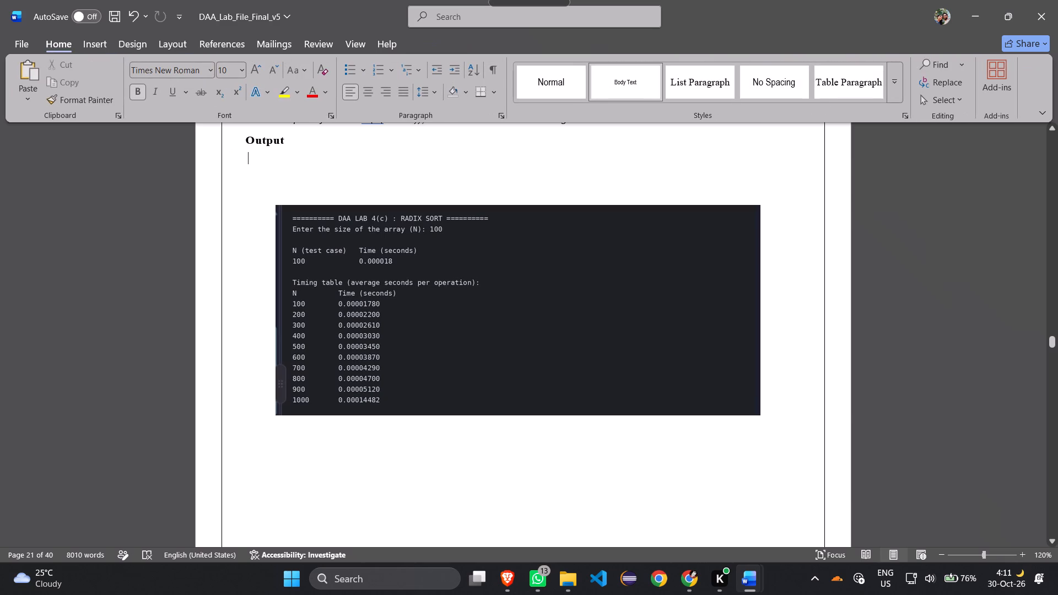
Remove the break before the Experiment 5: Shell Sort heading and push the heading below the Radix Sort screenshot with seven blank lines.
key("Delete")
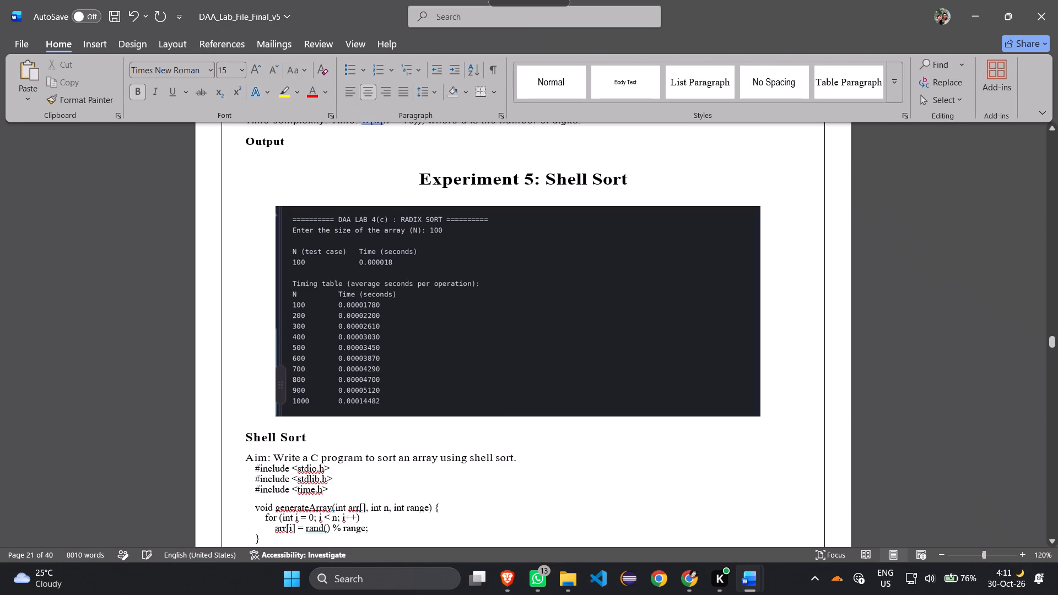
key("Return")
key("Return")
key("Return")
key("Return")
key("Return")
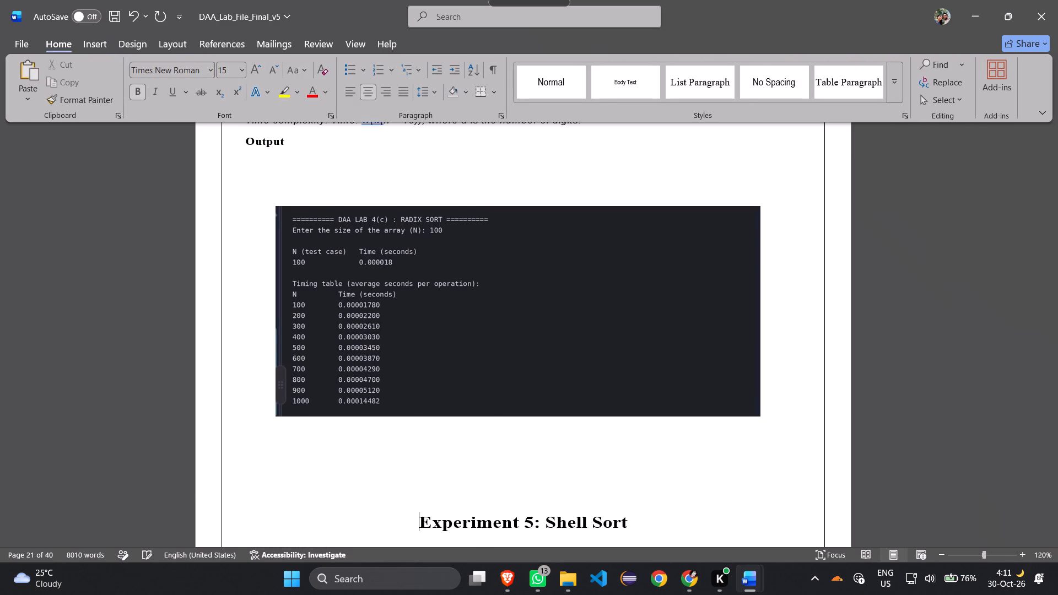
key("Return")
key("Return")
Insert two blank lines before the Output heading of the Radix Sort part.
scroll(322, 187, "up", 1)
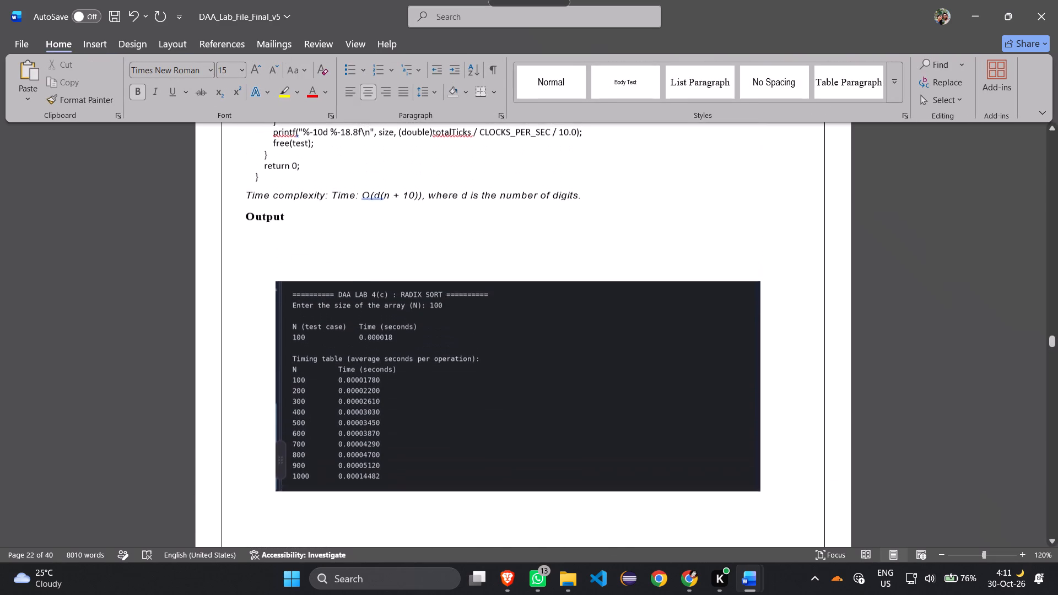
scroll(322, 187, "up", 1)
scroll(331, 96, "left", 1)
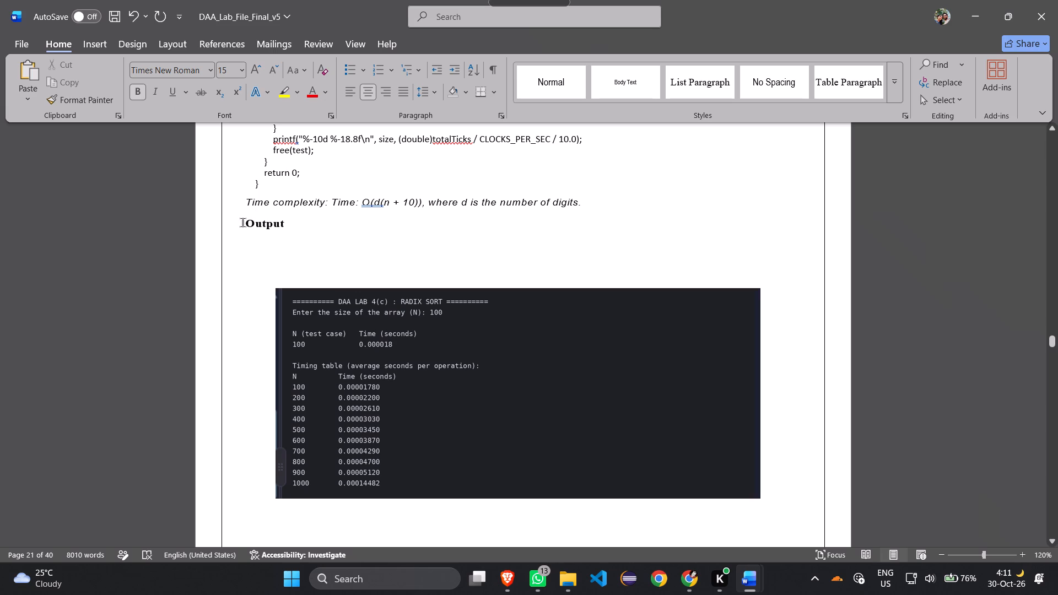
left_click(242, 222)
key("Return")
key("Return")
Delete two blank lines above the Experiment 5: Shell Sort heading so it starts at the top of its page.
scroll(317, 300, "down", 2)
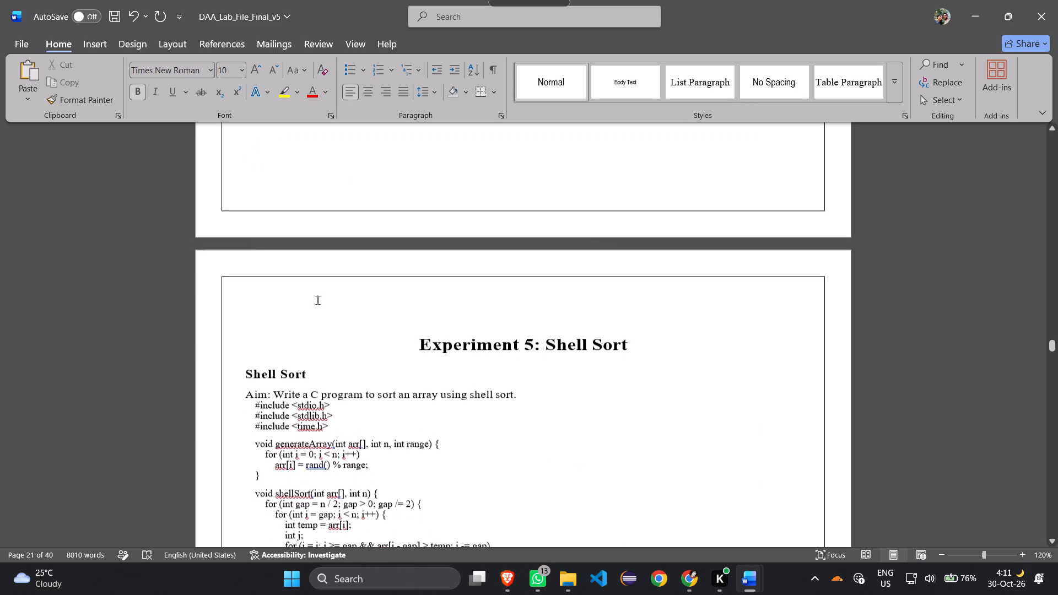
left_click(382, 312)
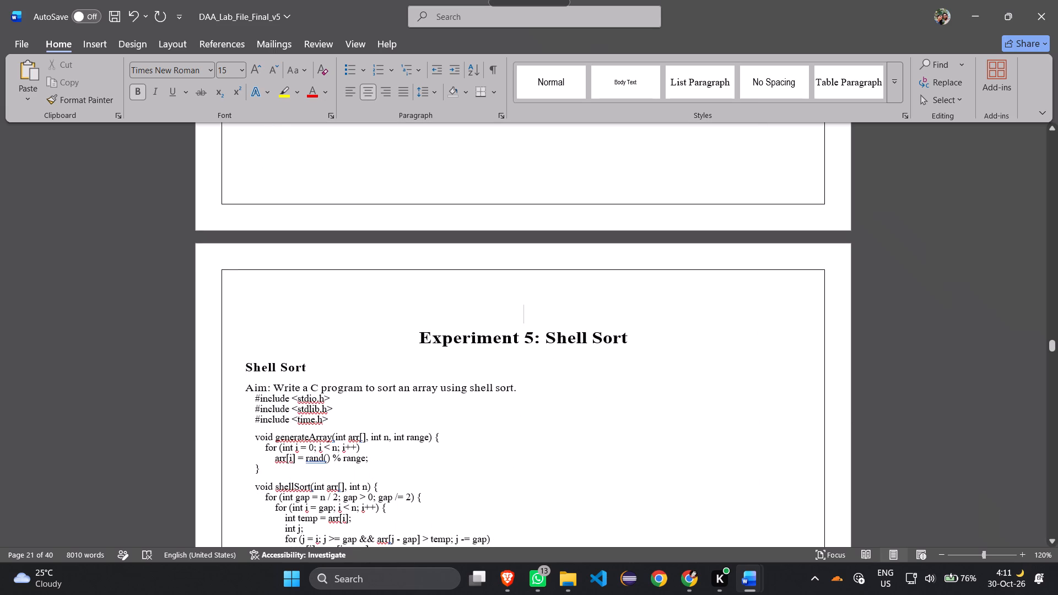
key("BackSpace")
key("BackSpace")
Copy the Radix Sort aim's Times New Roman 14 formatting onto the Shell Sort aim line in Experiment 5.
scroll(382, 312, "right", 1)
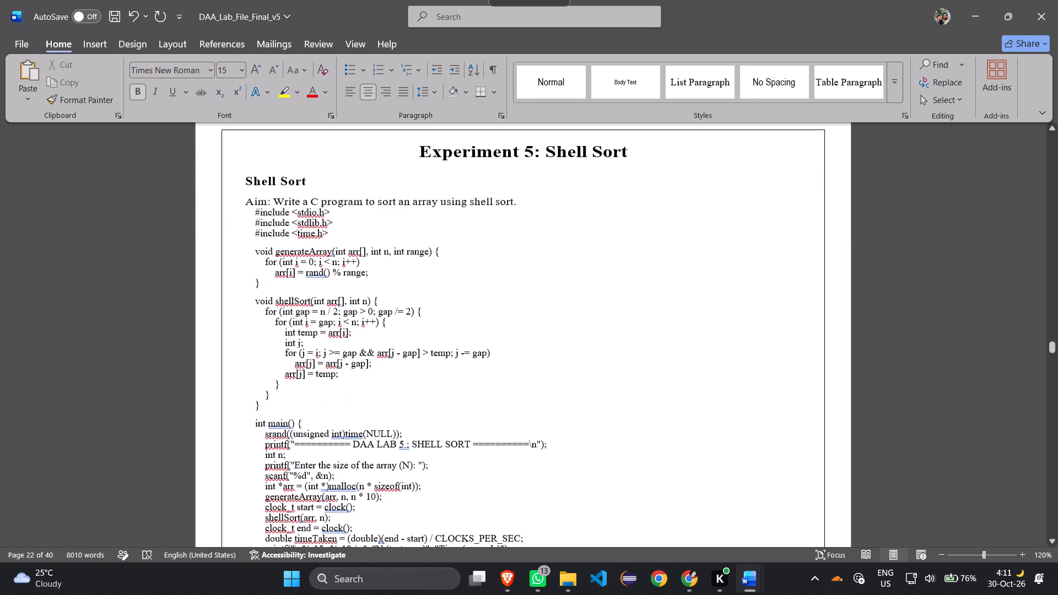
scroll(382, 312, "right", 1)
scroll(382, 312, "up", 5)
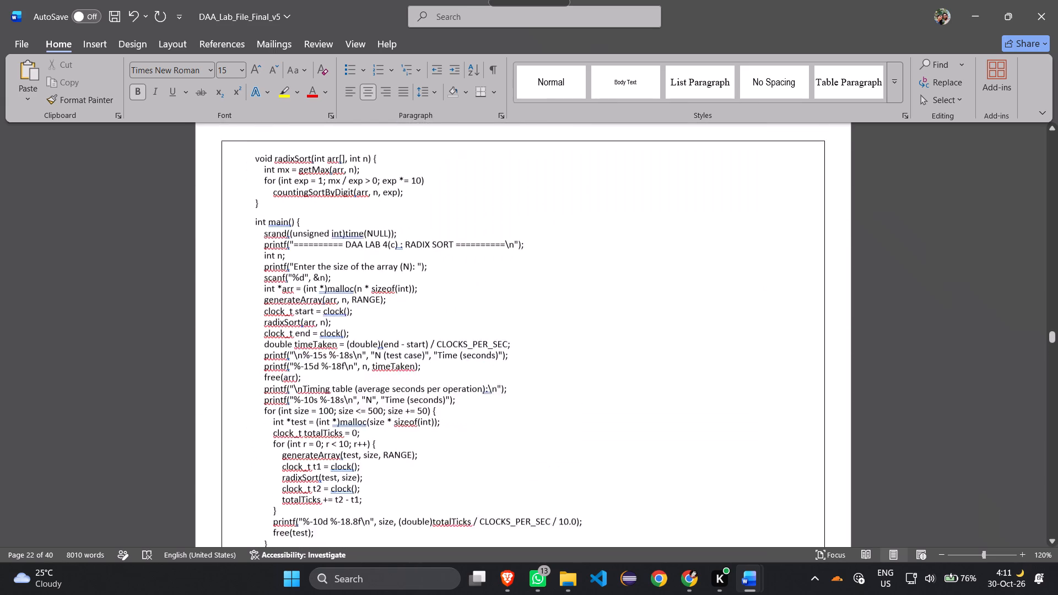
scroll(382, 312, "up", 4)
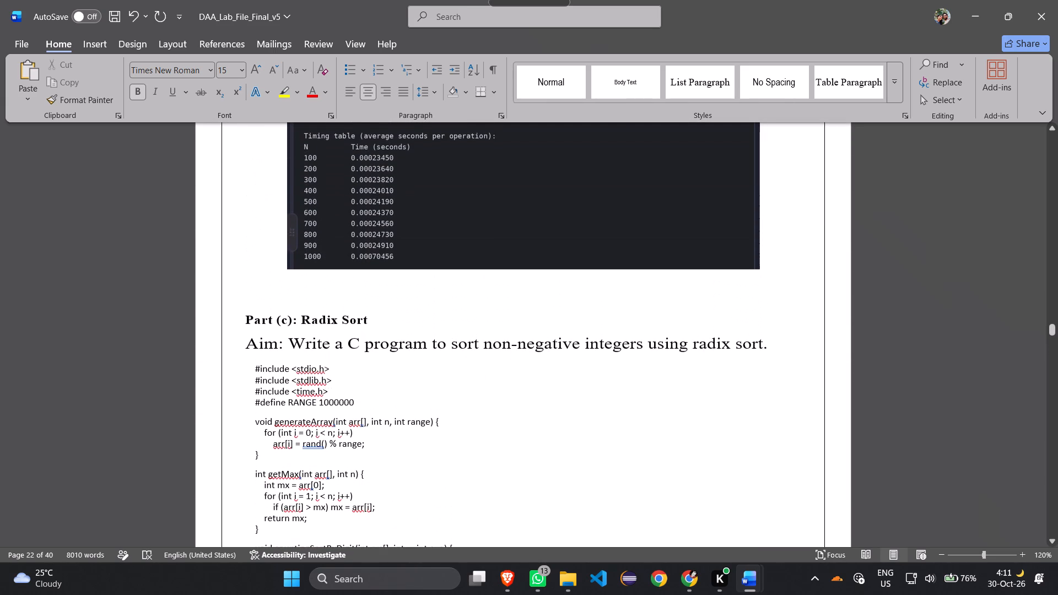
left_click_drag(347, 343, 453, 349)
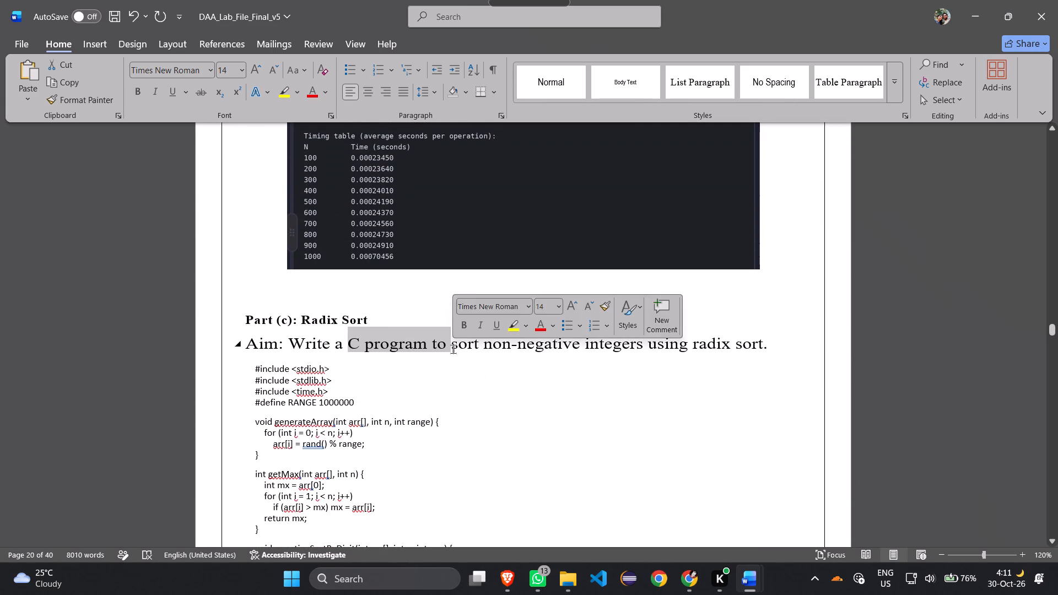
left_click(107, 101)
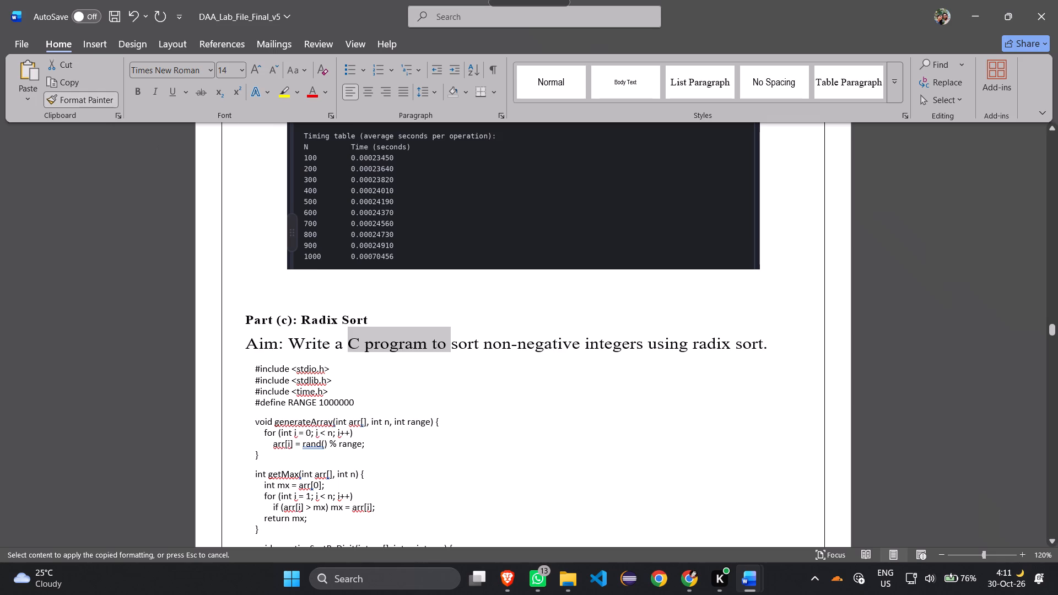
scroll(261, 289, "down", 7)
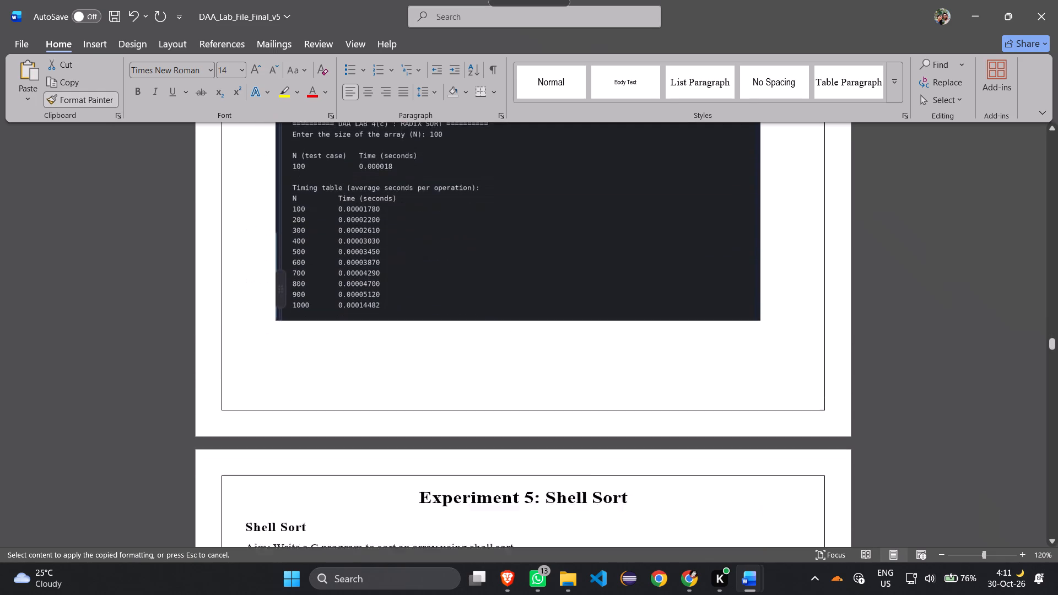
scroll(261, 289, "down", 2)
left_click_drag(247, 186, 337, 191)
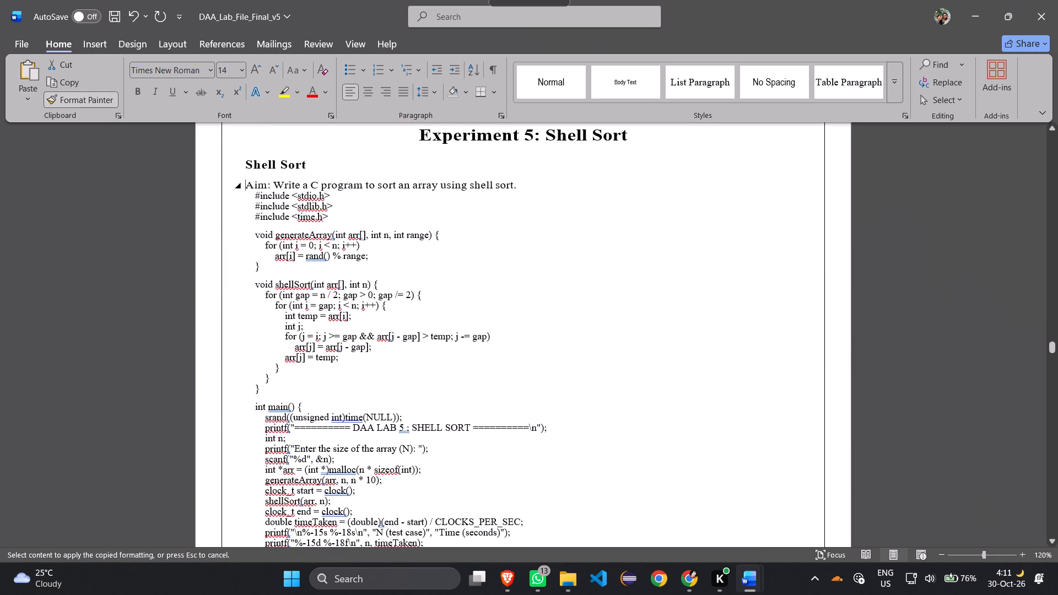
left_click_drag(337, 191, 514, 183)
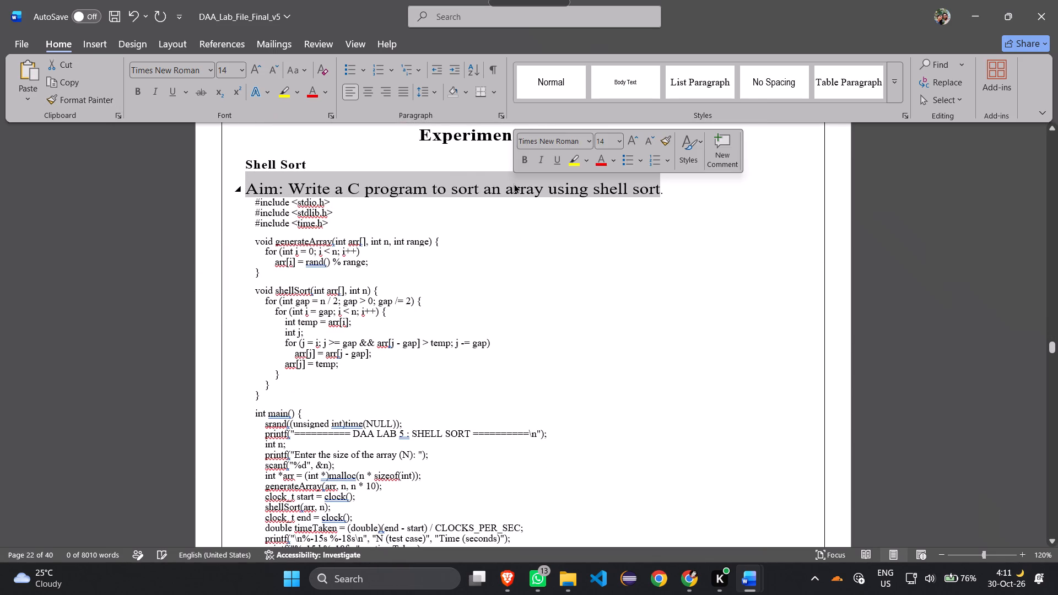
Insert a blank line between the Shell Sort aim and the first #include line of its code.
left_click(254, 205)
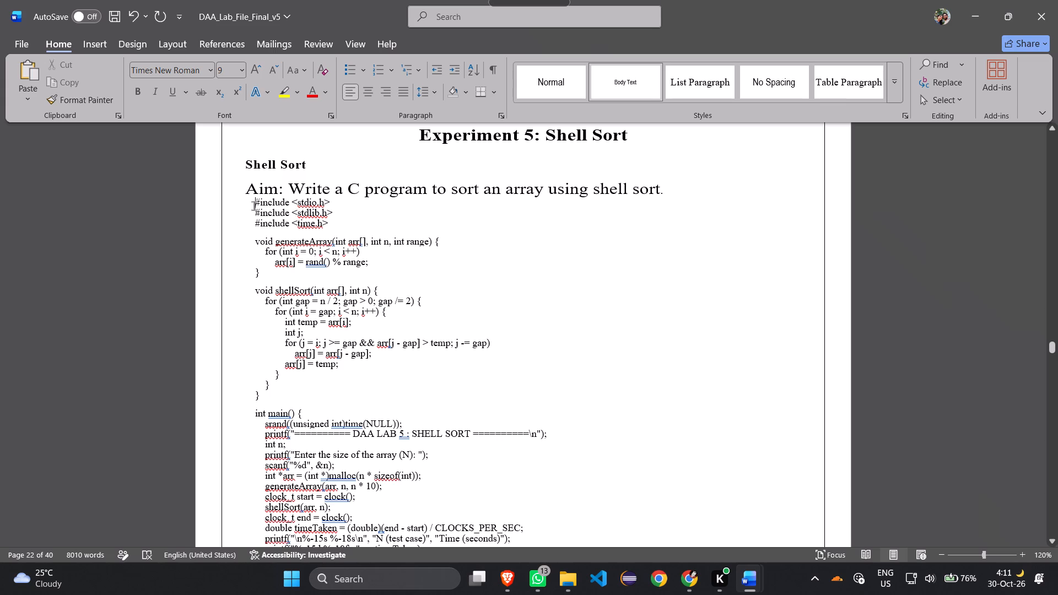
key("Return")
Set the font of the entire Shell Sort C code, from the #include lines through the final closing brace, to Calibri.
left_click(254, 205)
left_click_drag(254, 205, 261, 213)
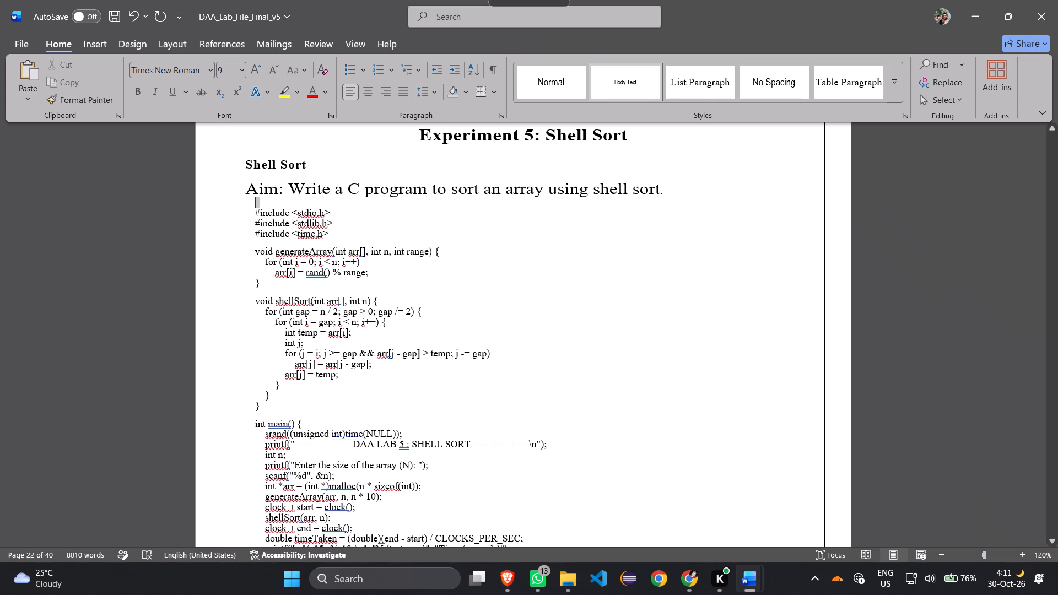
left_click_drag(261, 213, 323, 258)
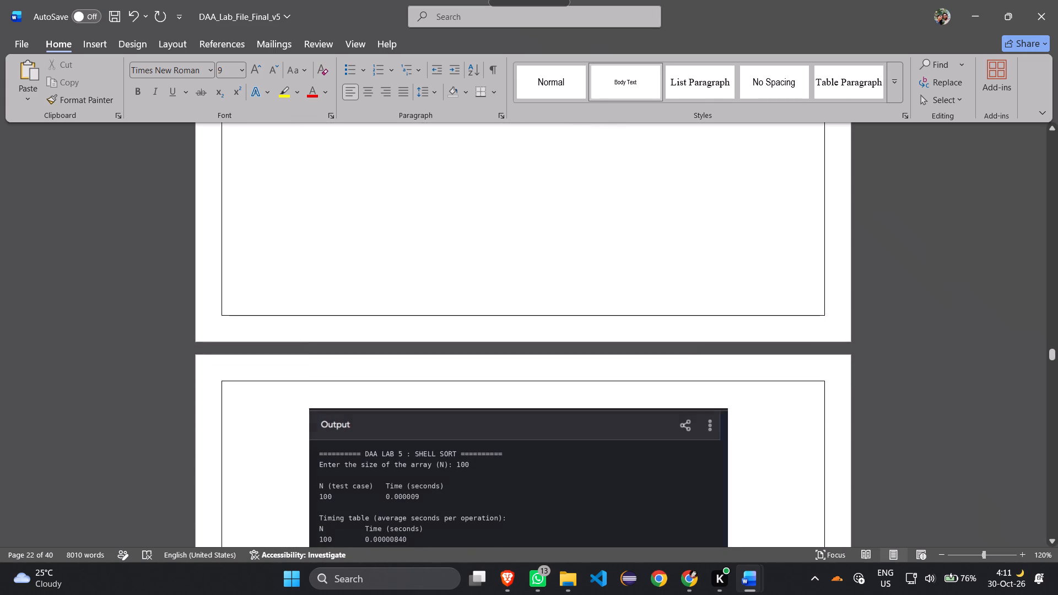
left_click_drag(323, 258, 565, 427)
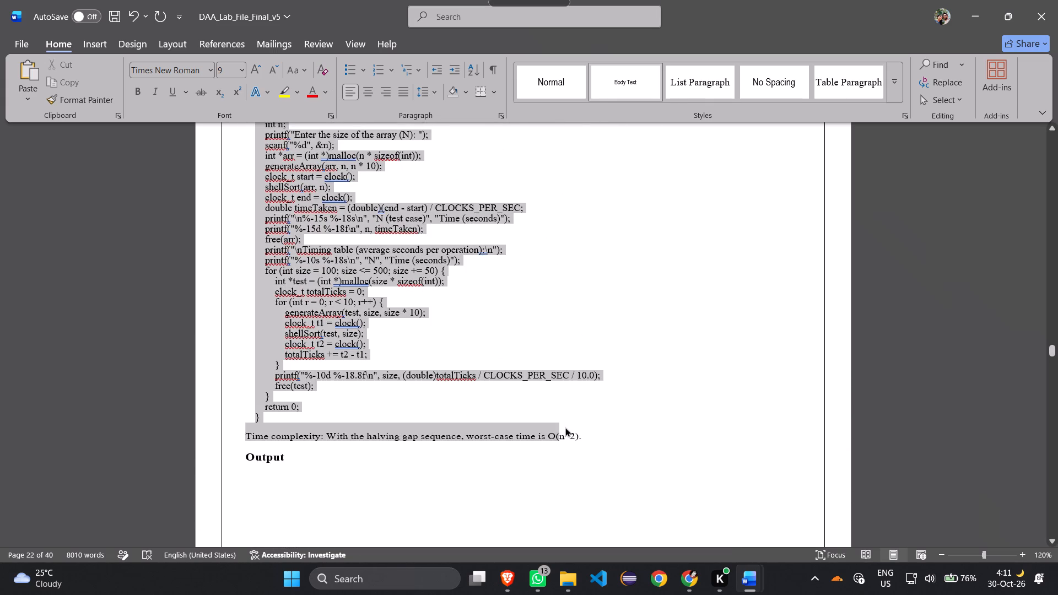
left_click_drag(565, 427, 280, 416)
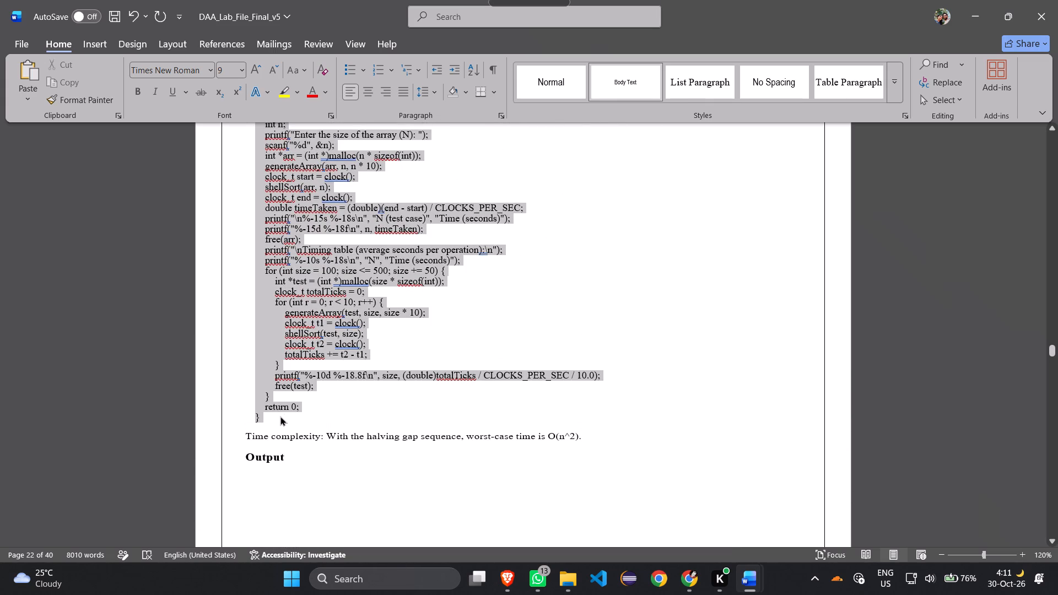
left_click_drag(280, 416, 280, 414)
left_click(212, 68)
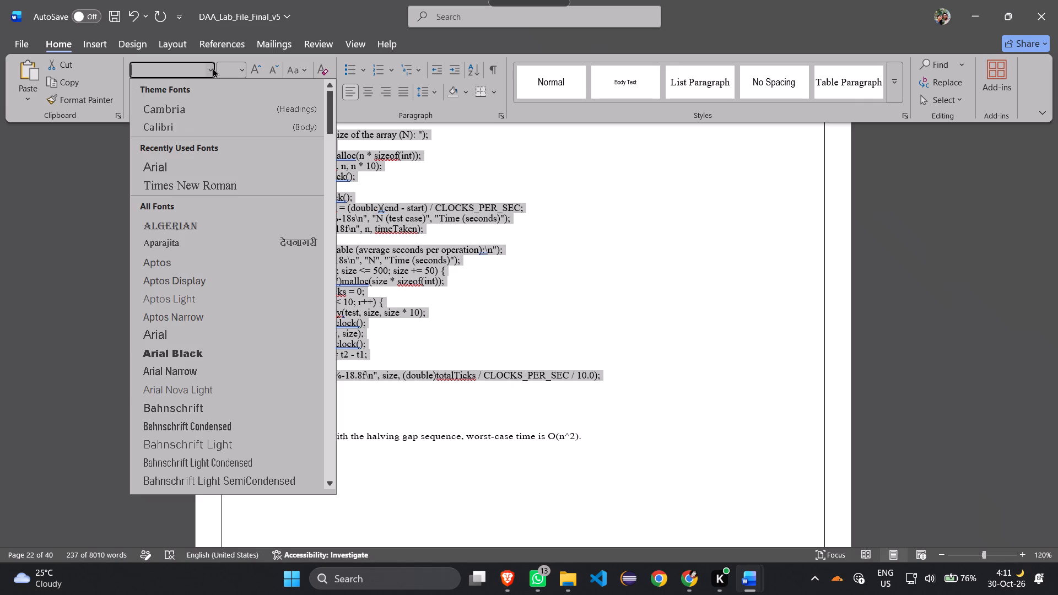
left_click(191, 120)
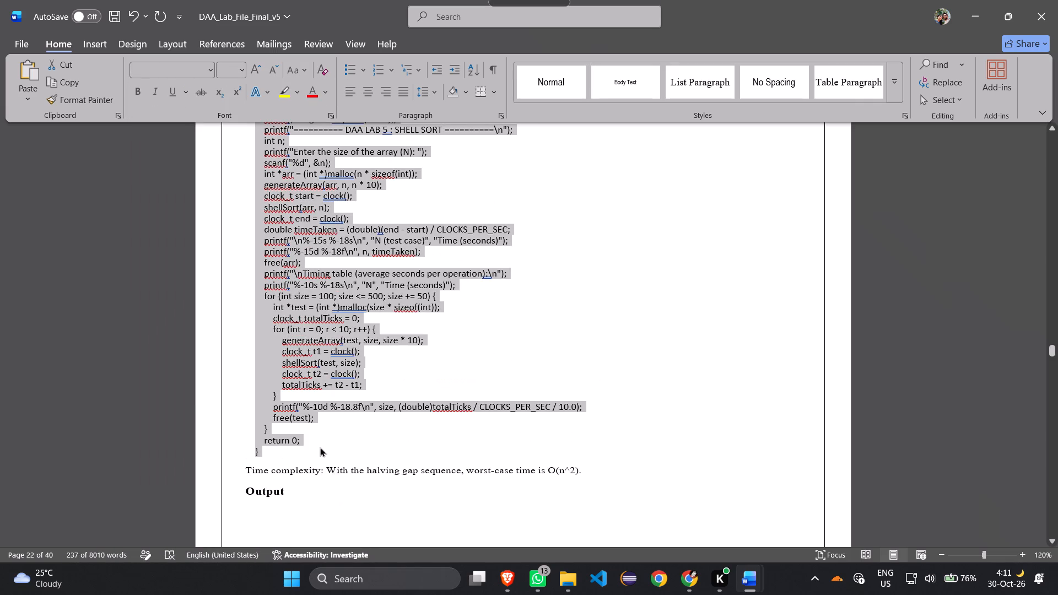
Copy the Arial italic formatting of the Radix Sort time complexity note onto the Shell Sort time complexity line.
scroll(393, 388, "up", 6)
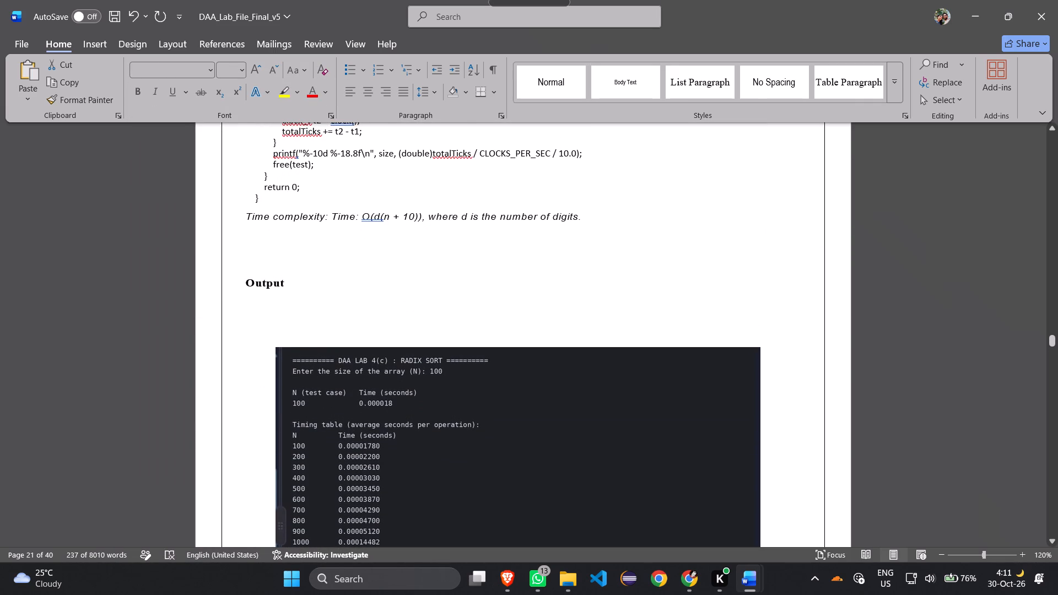
left_click_drag(278, 220, 377, 225)
left_click(70, 96)
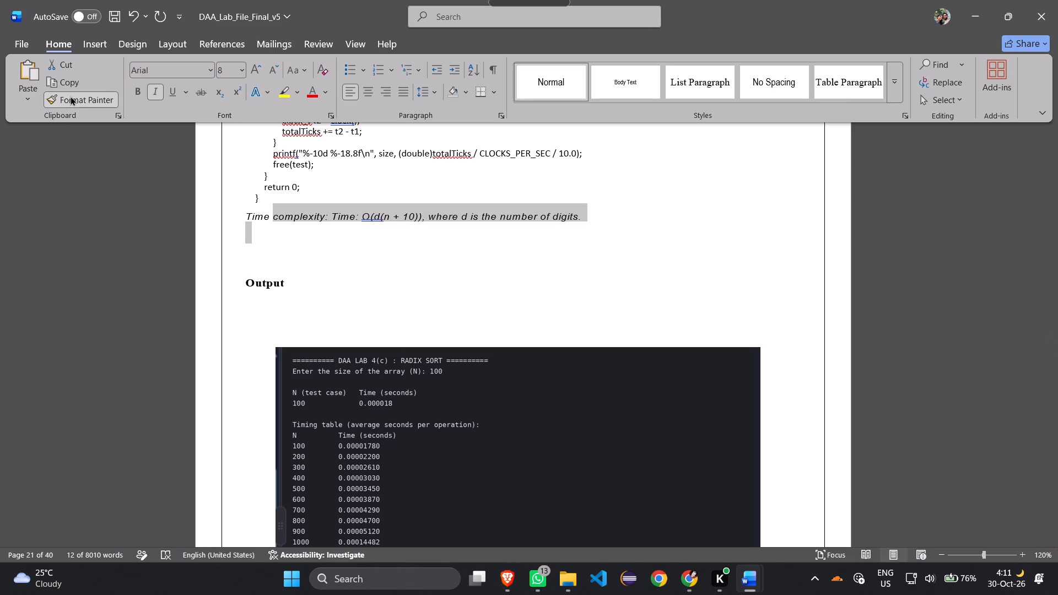
scroll(334, 292, "down", 7)
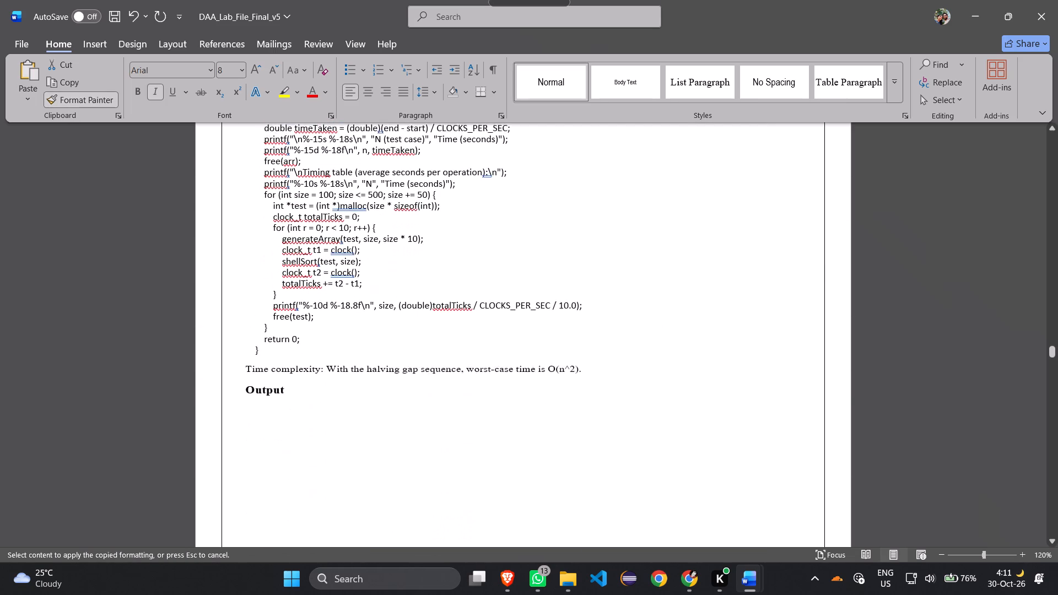
scroll(334, 292, "down", 1)
left_click_drag(245, 349, 570, 344)
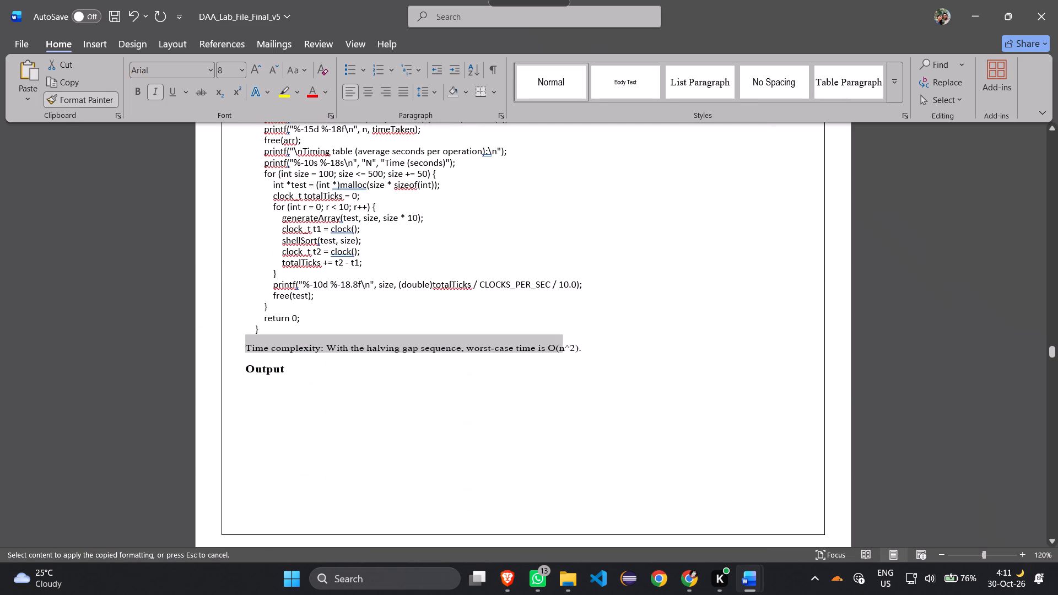
left_click_drag(570, 344, 590, 347)
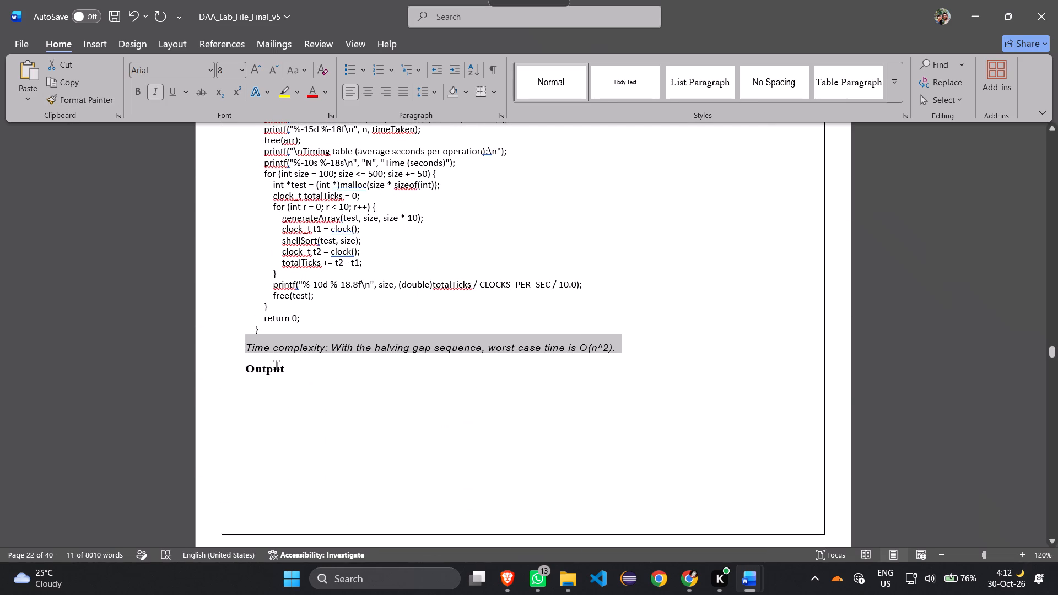
Insert a blank line between the Shell Sort time complexity note and the Output heading.
left_click(276, 365)
left_click(239, 370)
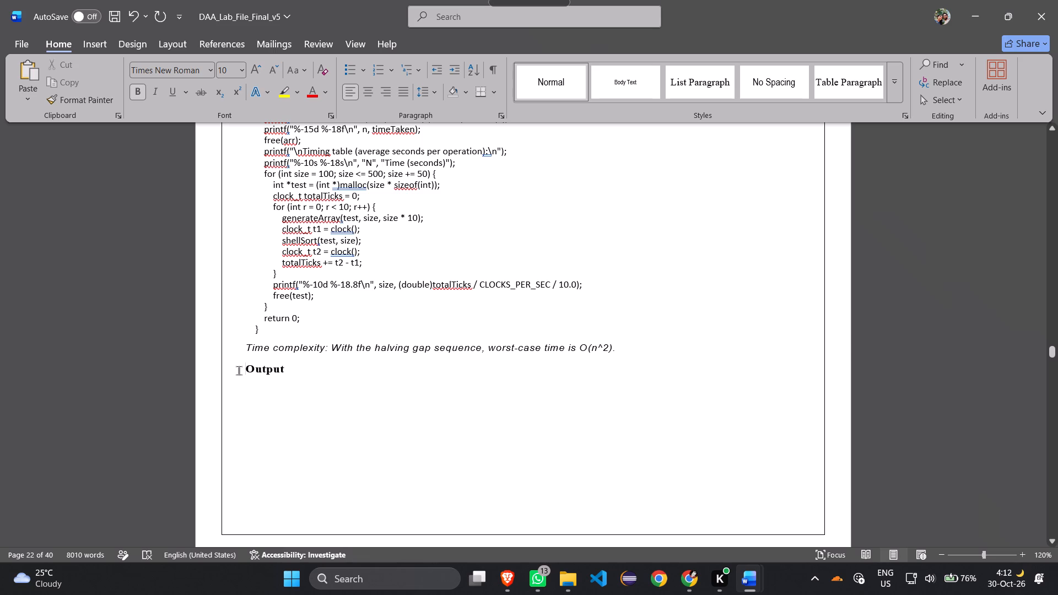
key("Return")
Crop the Shell Sort output screenshot to about 2.63" high, removing its Output title bar and the empty area below the timing table.
scroll(326, 407, "down", 4)
left_click(462, 377)
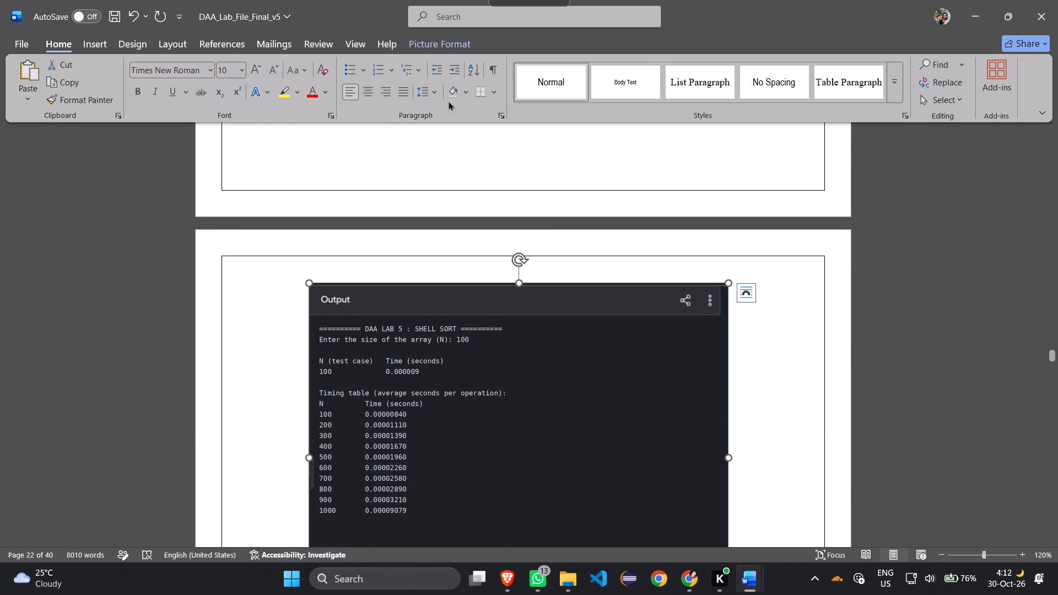
left_click(436, 46)
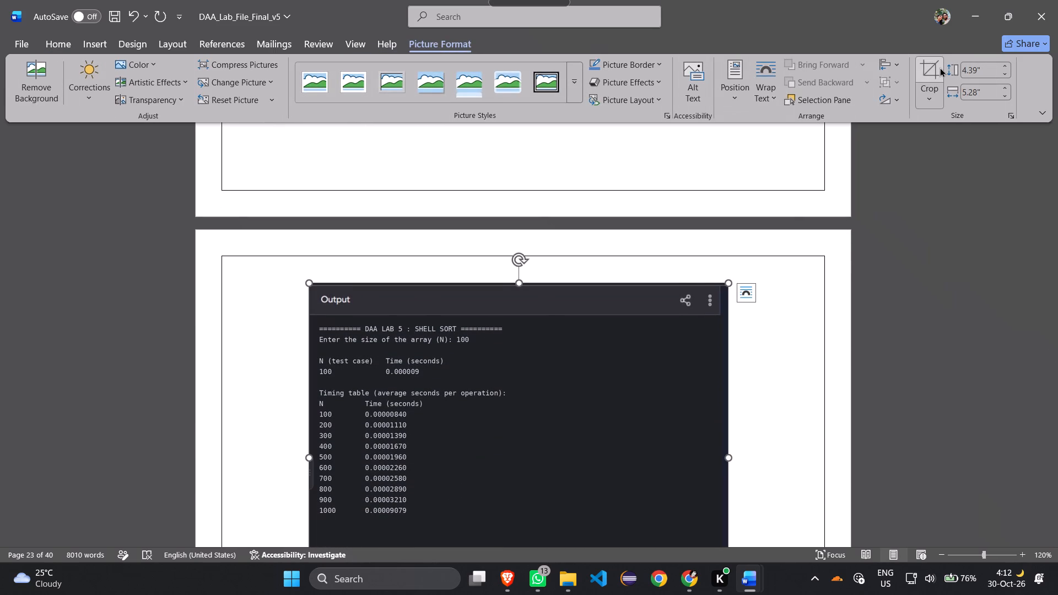
left_click(940, 67)
left_click_drag(517, 285, 517, 304)
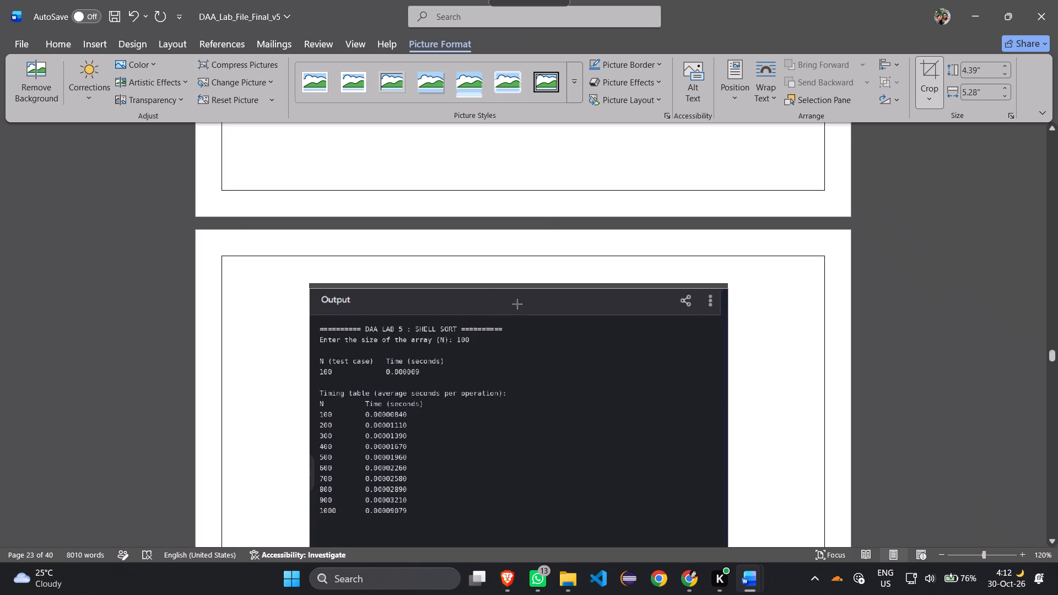
left_click_drag(517, 304, 517, 319)
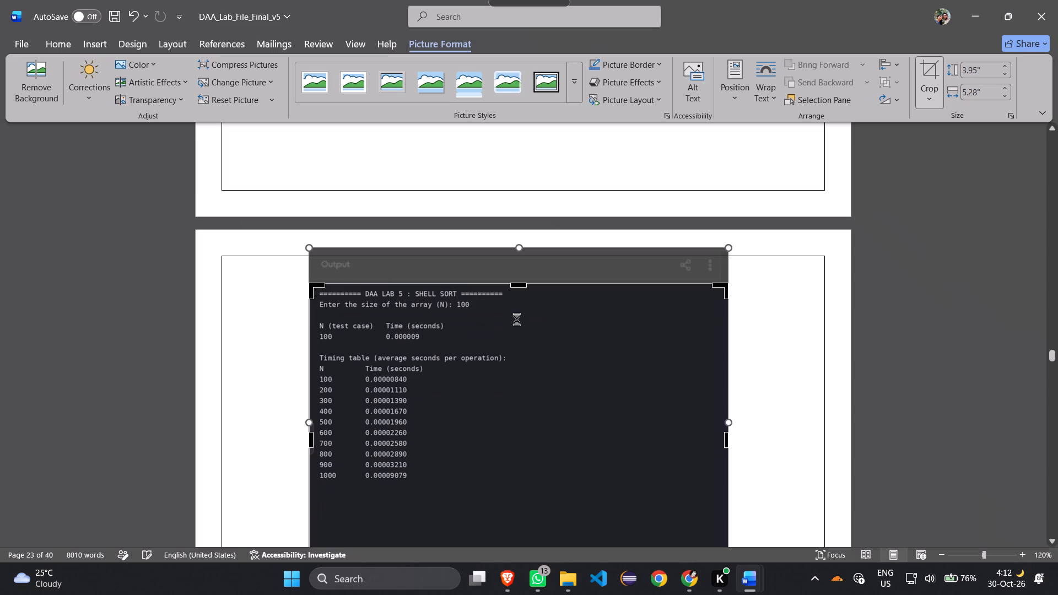
scroll(546, 479, "down", 2)
scroll(546, 479, "up", 1)
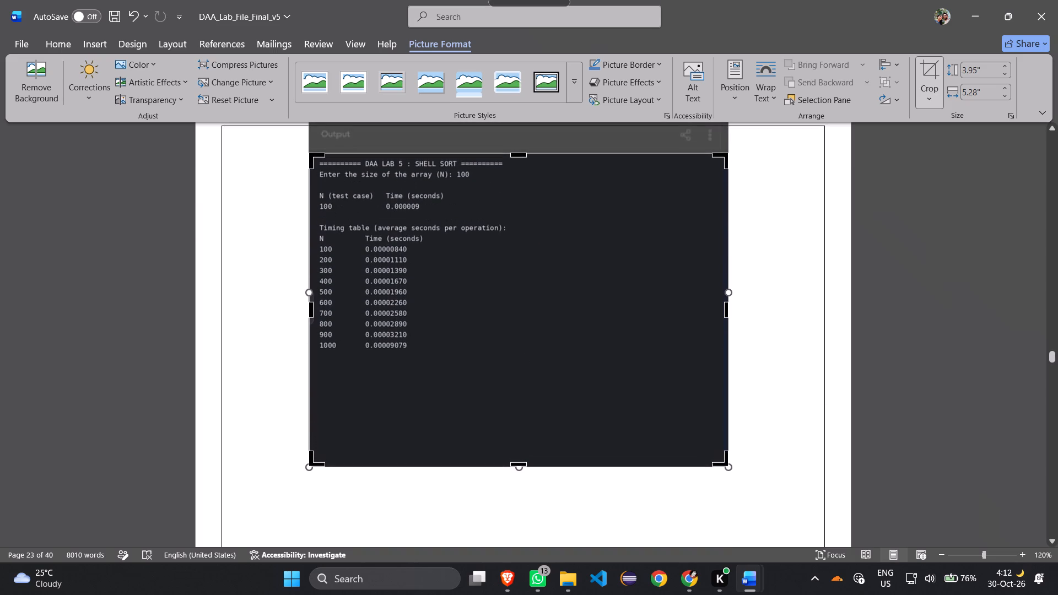
left_click(517, 462)
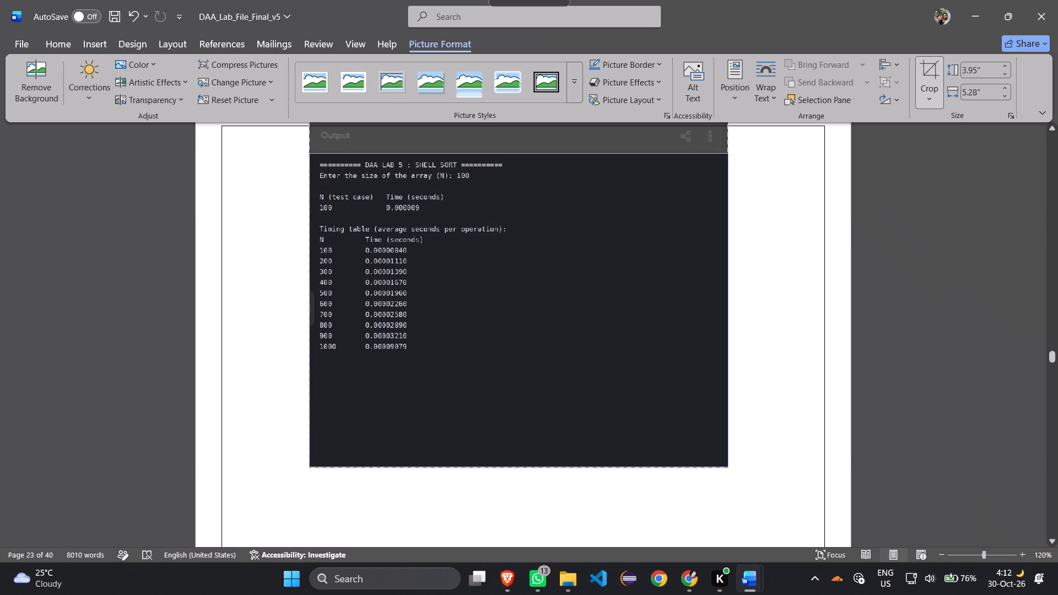
left_click_drag(522, 464, 516, 410)
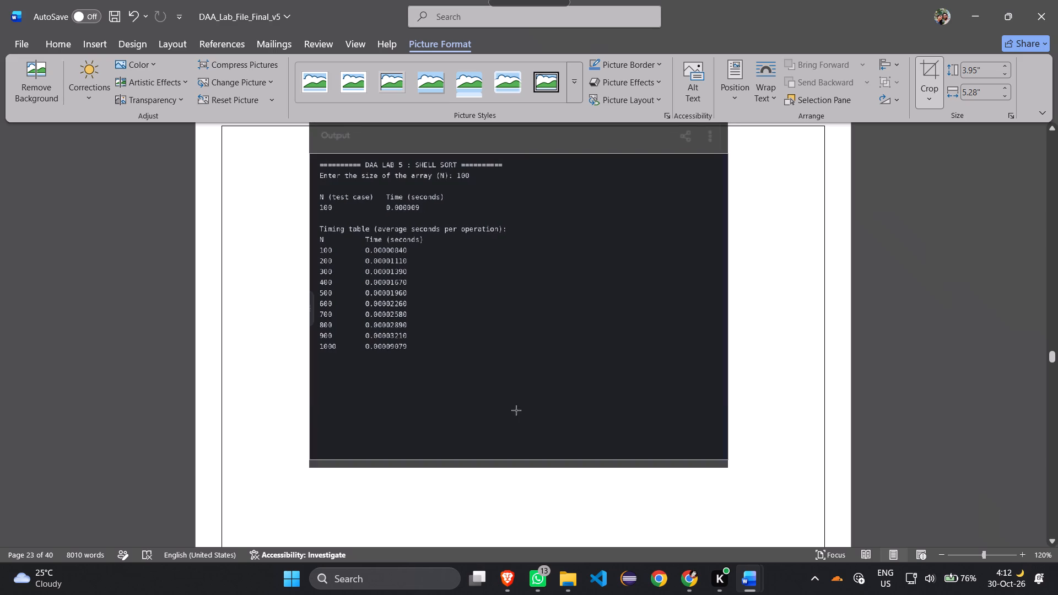
left_click_drag(516, 410, 506, 362)
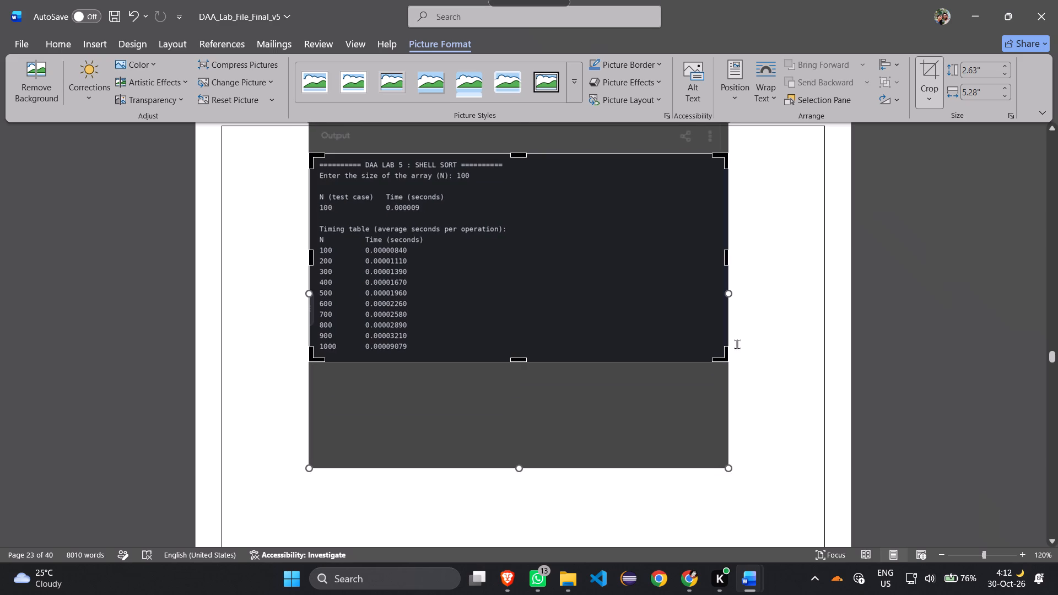
left_click(758, 341)
Add five blank lines above the Shell Sort screenshot and move the Output heading from the preceding page into that space.
scroll(758, 341, "up", 2)
scroll(758, 341, "down", 2)
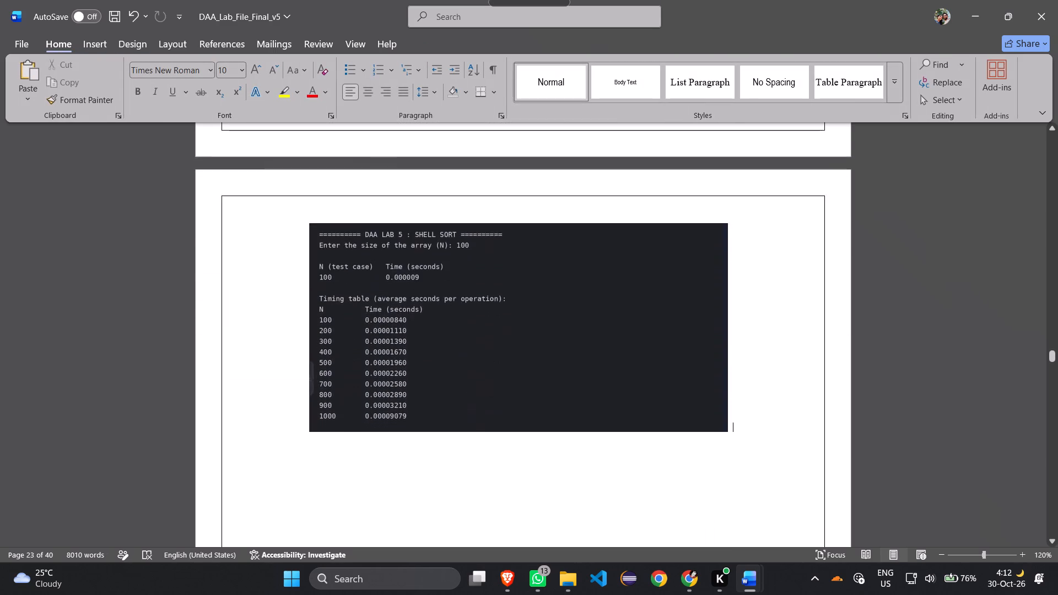
scroll(758, 341, "down", 2)
scroll(758, 341, "up", 3)
scroll(758, 341, "down", 1)
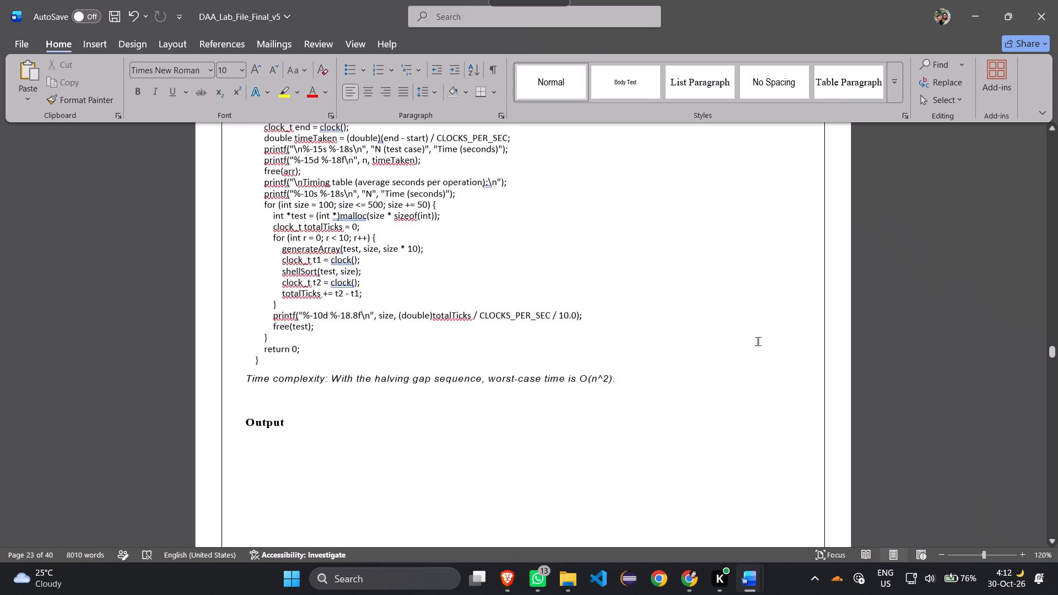
scroll(758, 341, "down", 1)
left_click(298, 365)
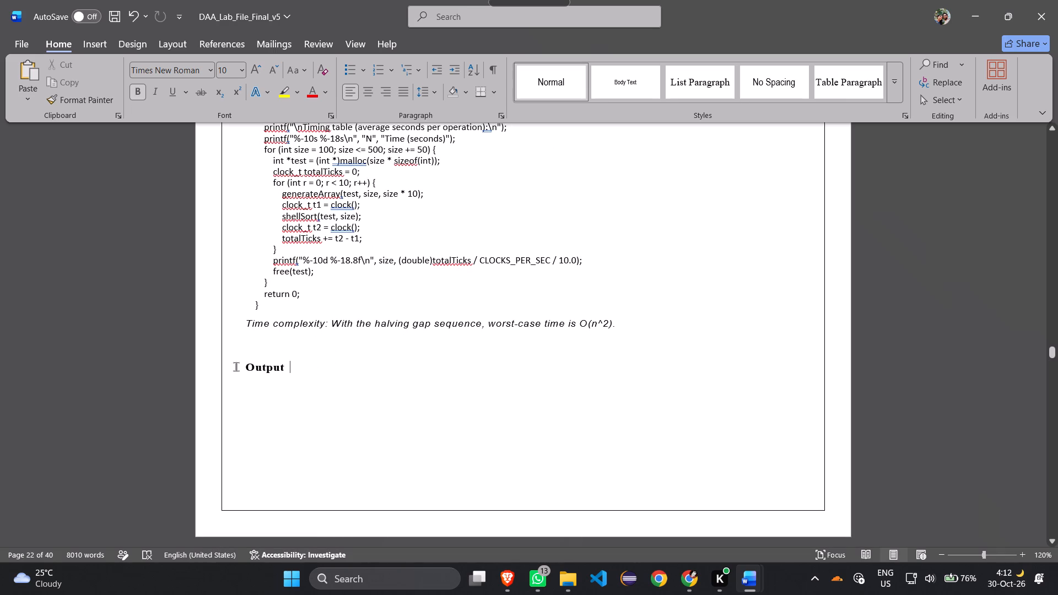
left_click_drag(292, 363, 228, 377)
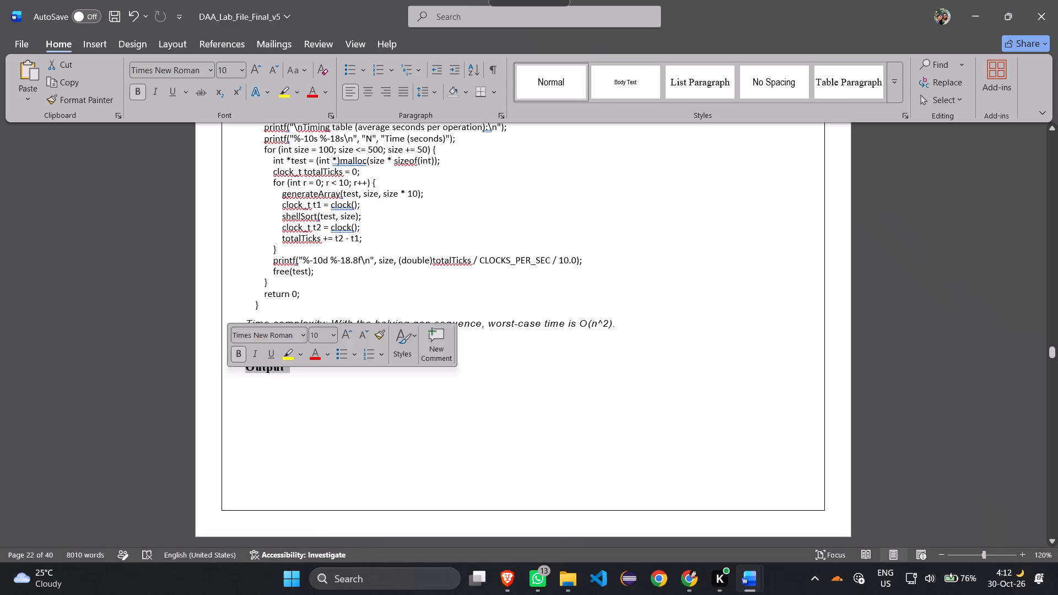
key("ctrl+x")
scroll(375, 401, "down", 3)
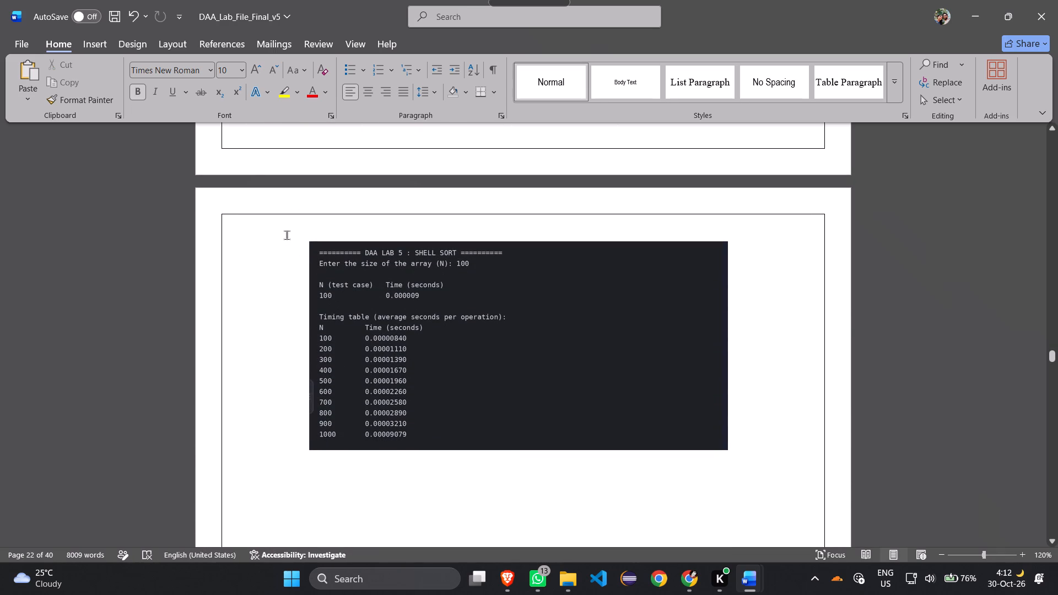
left_click(287, 235)
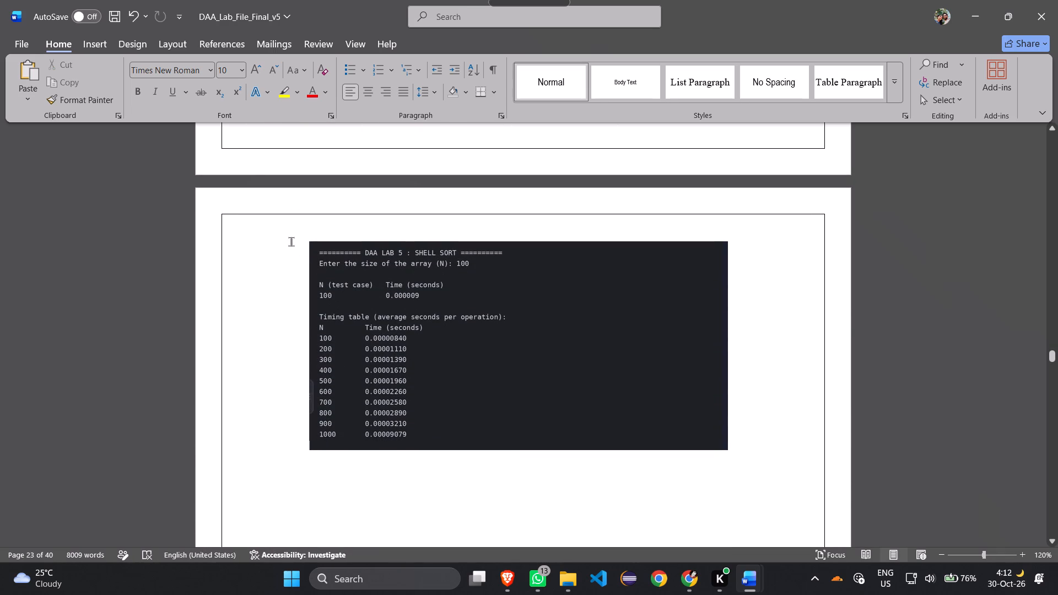
left_click(291, 241)
key("Return")
key("Return")
key("Return")
key("Return")
key("Return")
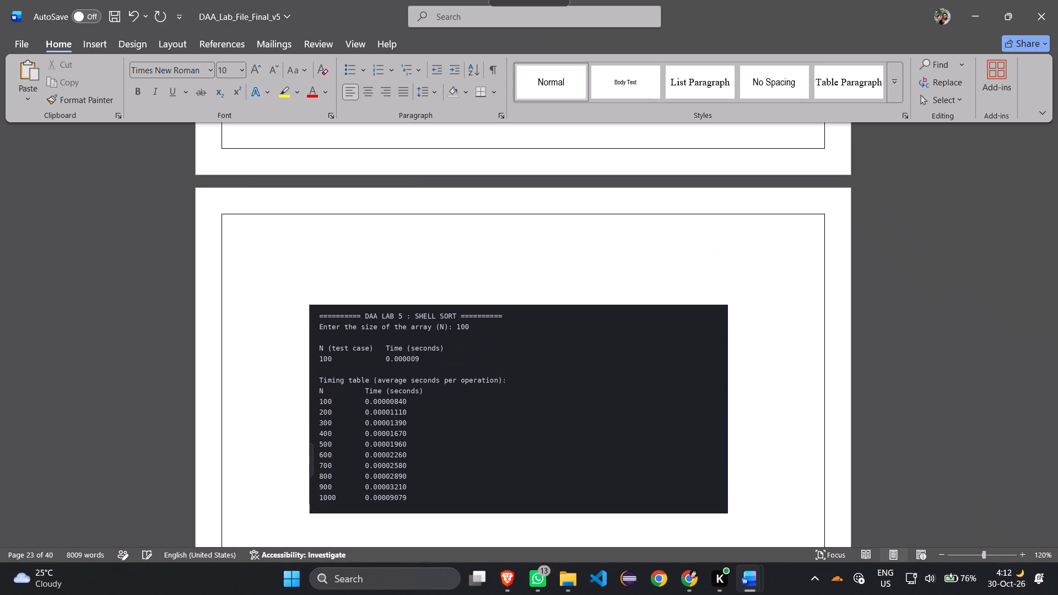
left_click(306, 255)
left_click(306, 255)
key("ctrl+v")
Delete the extra blank lines between the moved Output heading and the Shell Sort screenshot.
left_click(400, 307)
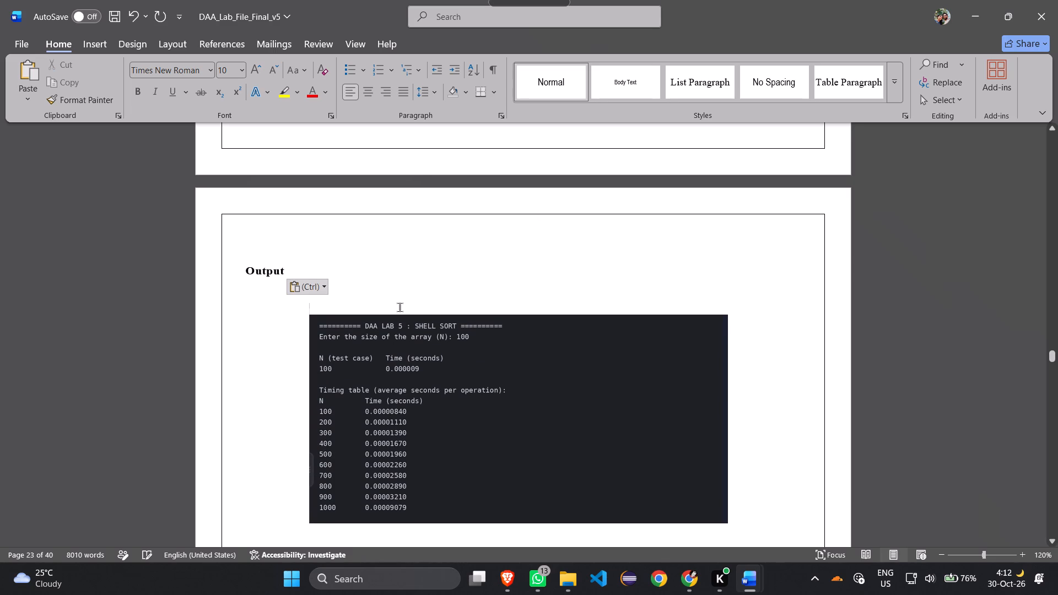
key("BackSpace")
key("backslash")
key("BackSpace")
key("BackSpace")
Copy the Shell Sort aim's formatting (Times New Roman, size 14) onto the Aim text of Experiment 6 Part (a), Activity Selection Problem.
scroll(400, 307, "down", 2)
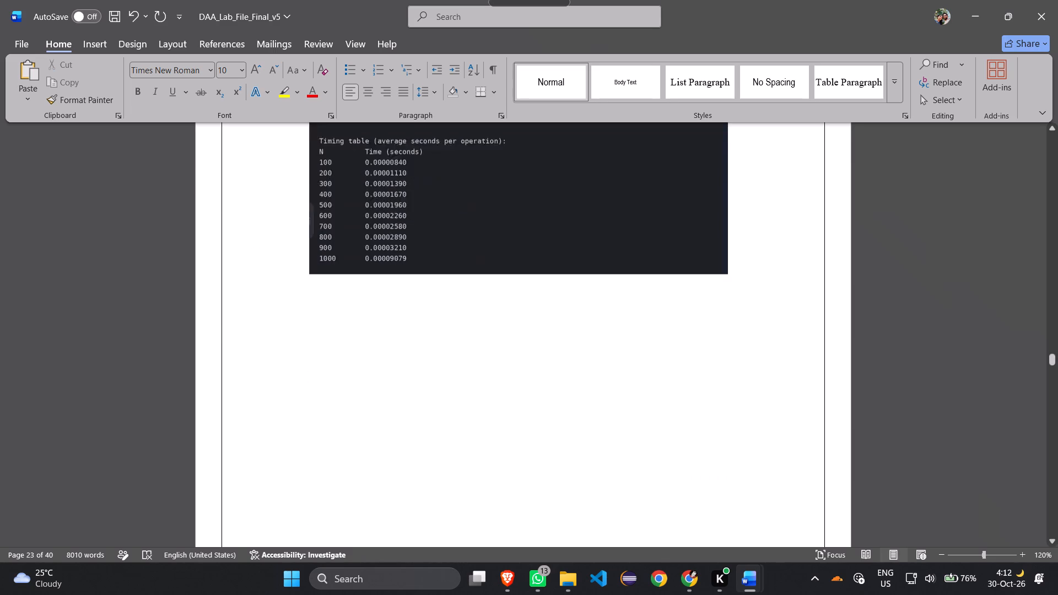
scroll(400, 307, "down", 7)
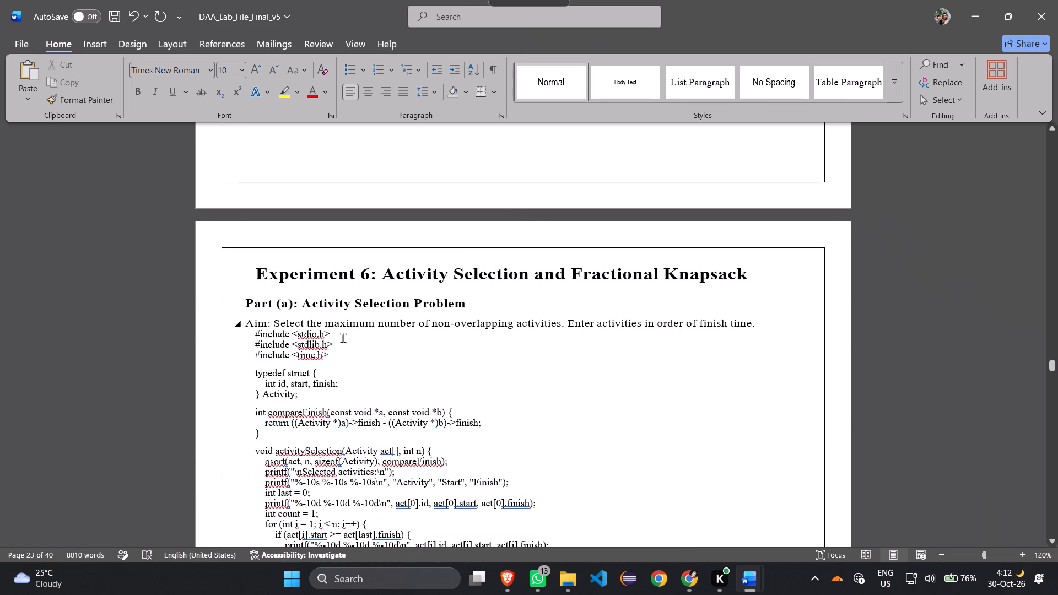
scroll(400, 301, "up", 6)
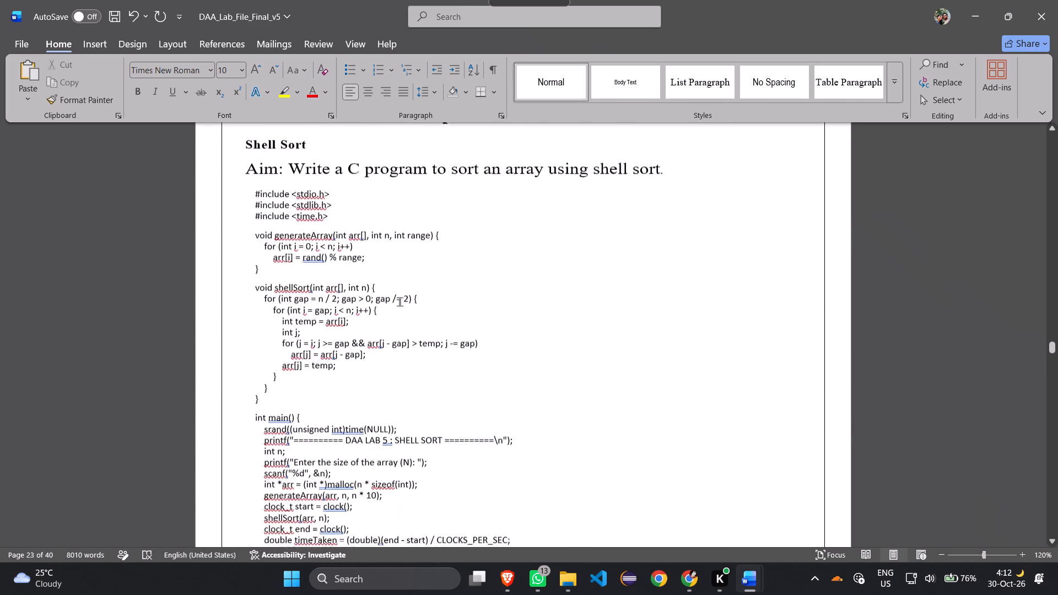
scroll(400, 301, "up", 3)
left_click_drag(381, 336, 386, 345)
left_click(386, 345)
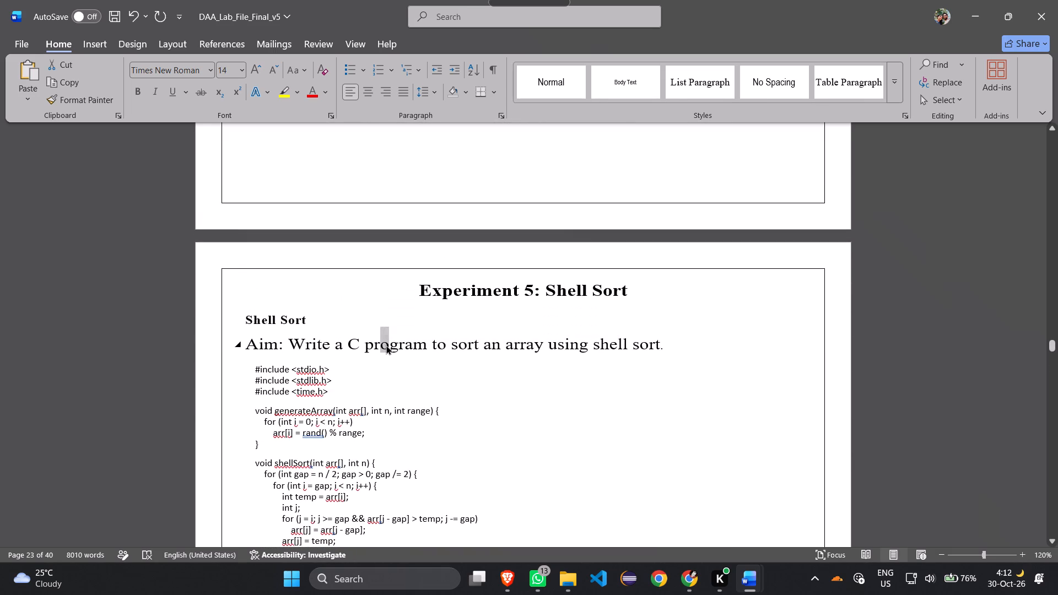
left_click(386, 345)
left_click_drag(386, 345, 462, 346)
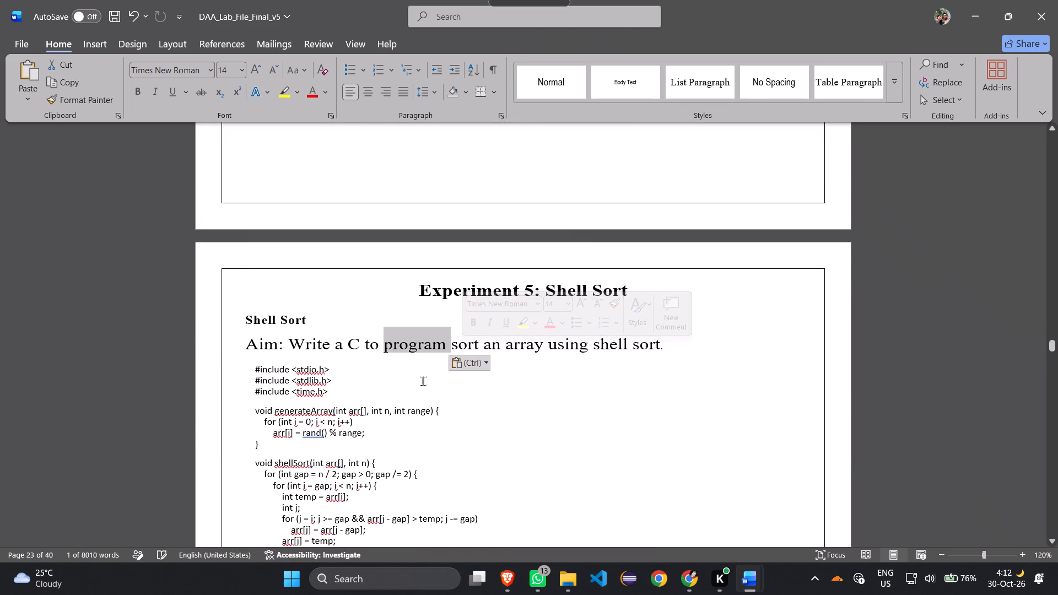
left_click(79, 106)
scroll(382, 322, "down", 1)
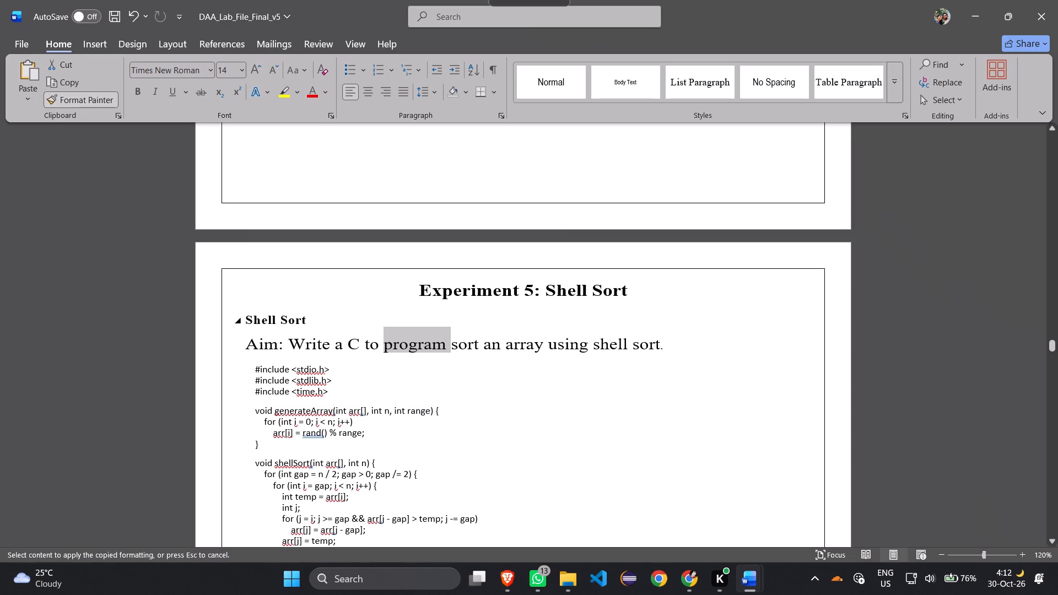
scroll(382, 322, "down", 6)
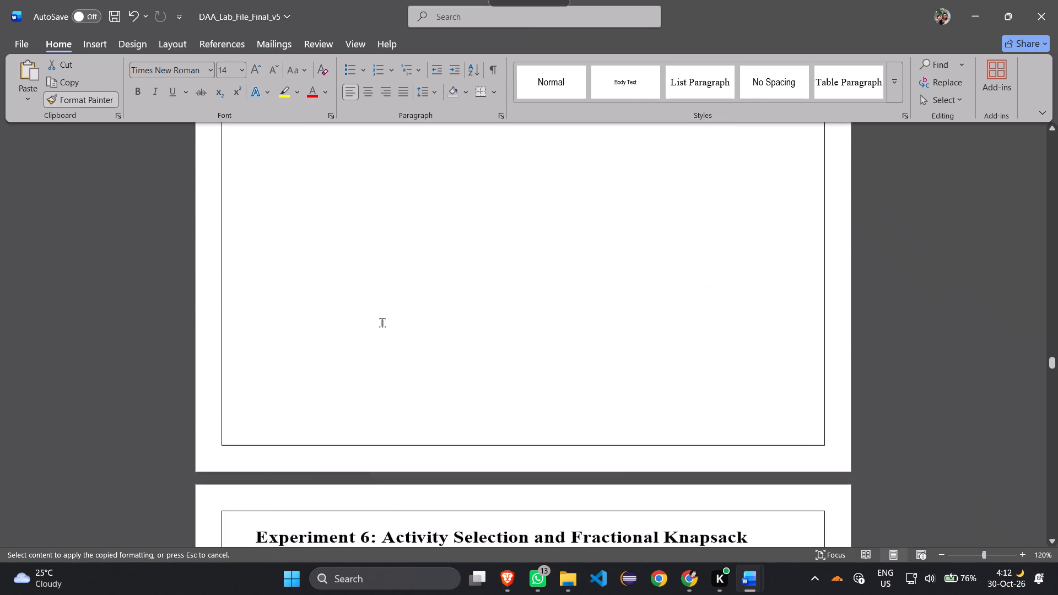
scroll(382, 322, "down", 3)
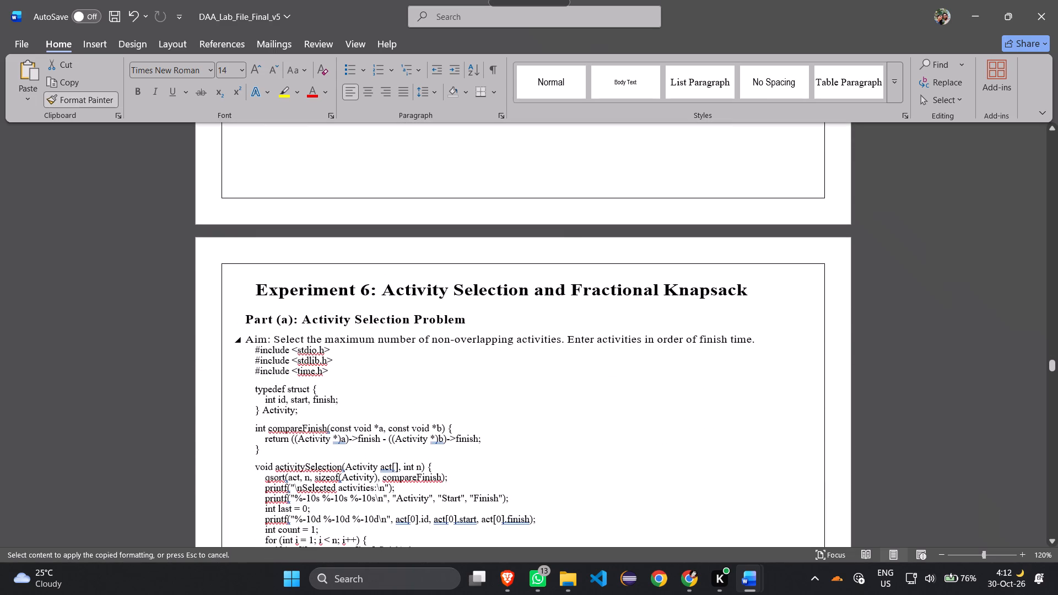
left_click_drag(246, 340, 750, 340)
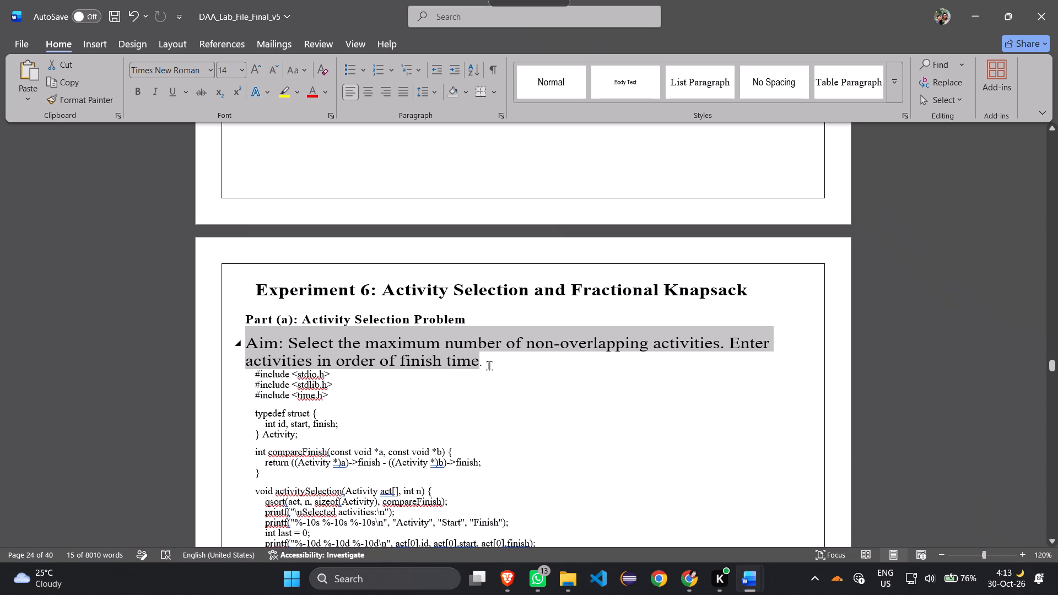
Insert a blank line between the Activity Selection aim and the first #include line of its code.
left_click(506, 366)
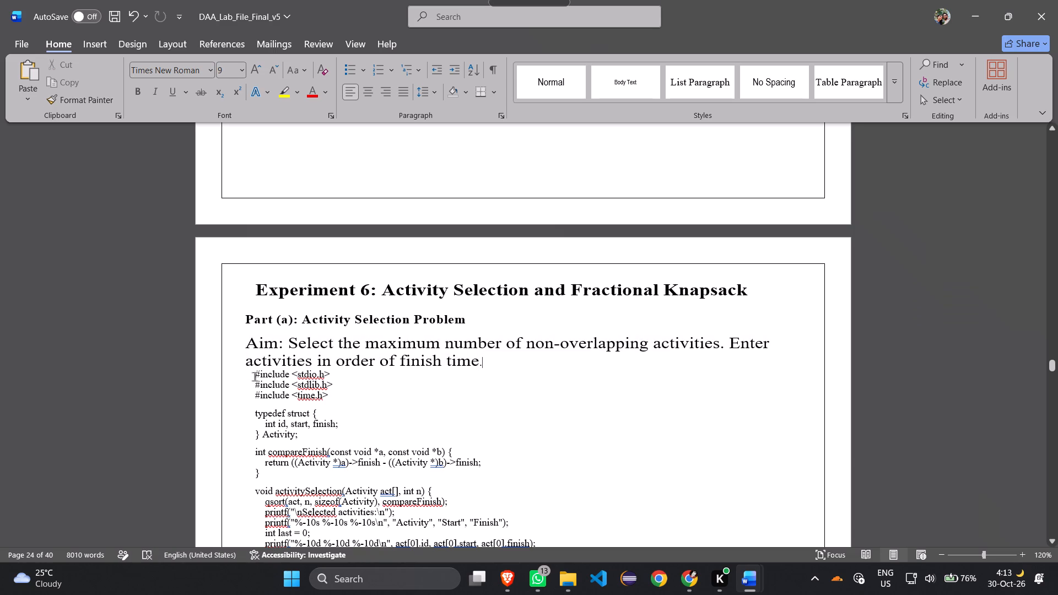
left_click(255, 376)
key("Return")
Set the font of the entire Activity Selection code to Calibri, from the first #include line to the final closing brace.
left_click_drag(255, 376, 281, 320)
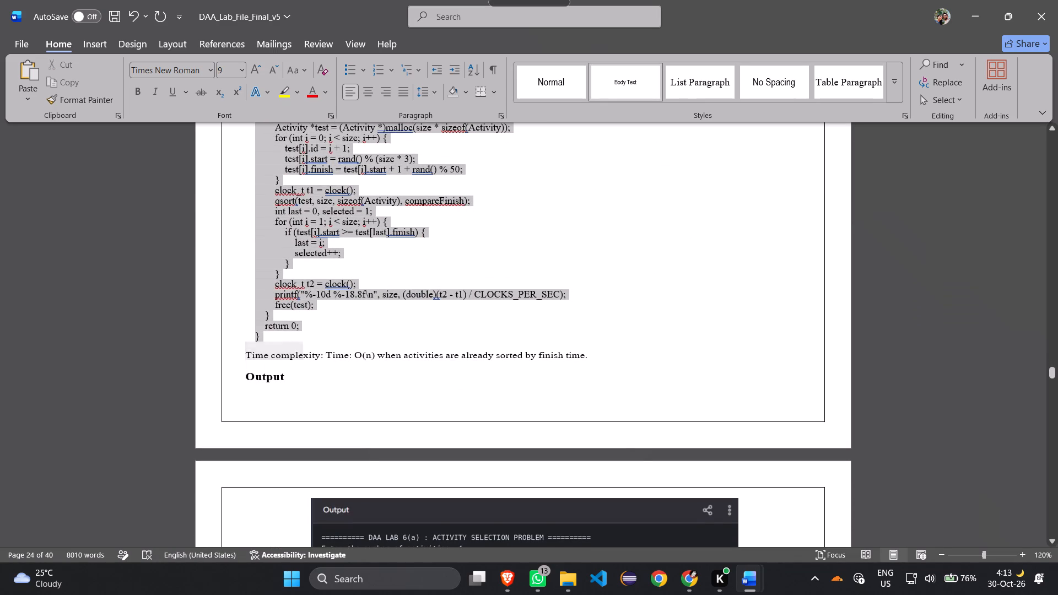
left_click_drag(281, 320, 276, 338)
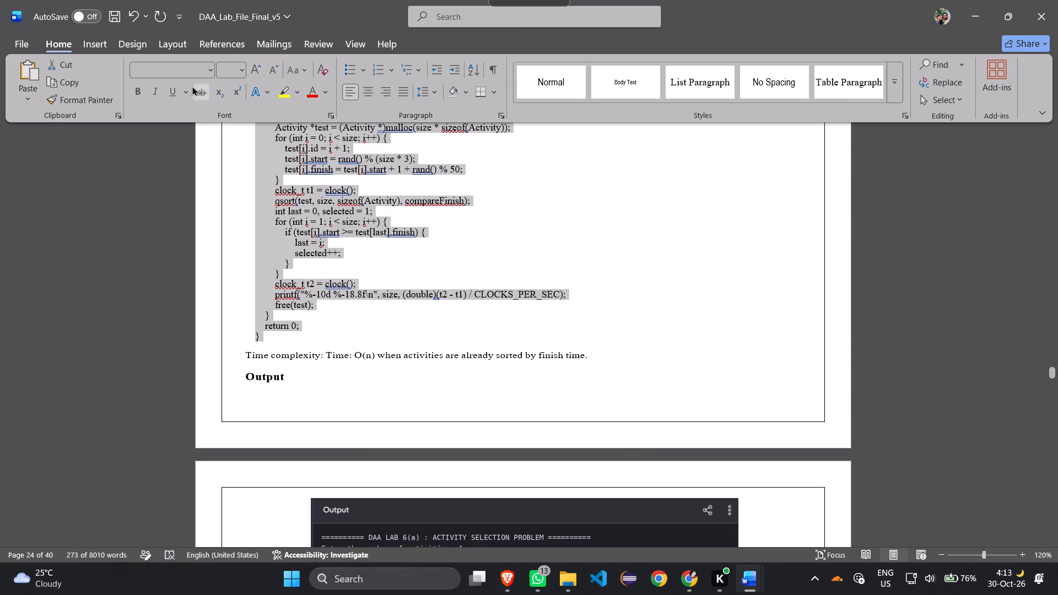
left_click(208, 71)
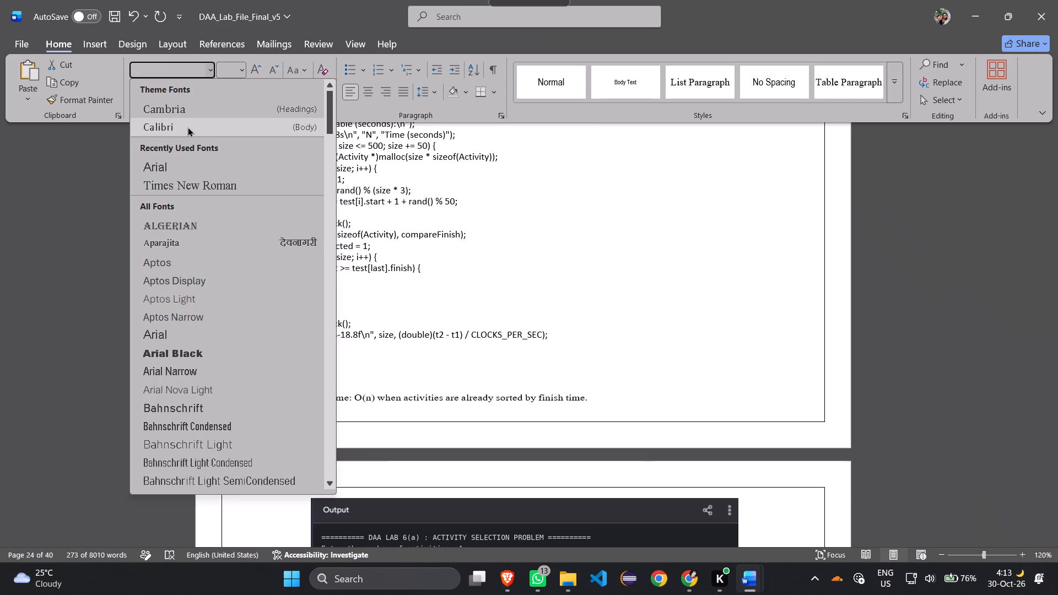
left_click(187, 127)
left_click(352, 369)
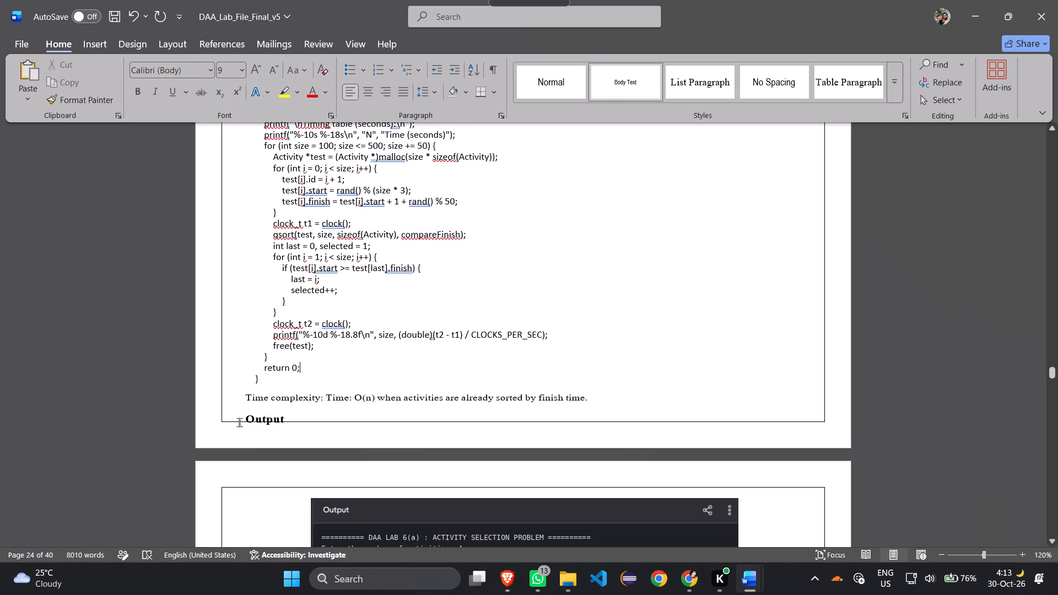
Push the Activity Selection Output heading onto the next page and remove the gap between it and its screenshot.
left_click(243, 419)
key("Return")
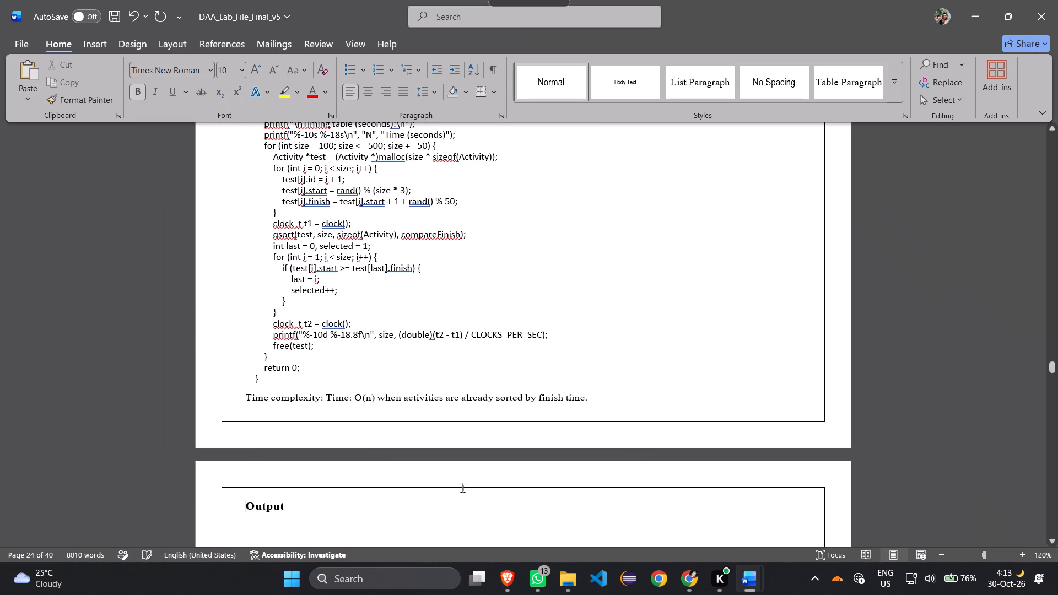
scroll(462, 488, "down", 3)
left_click(407, 404)
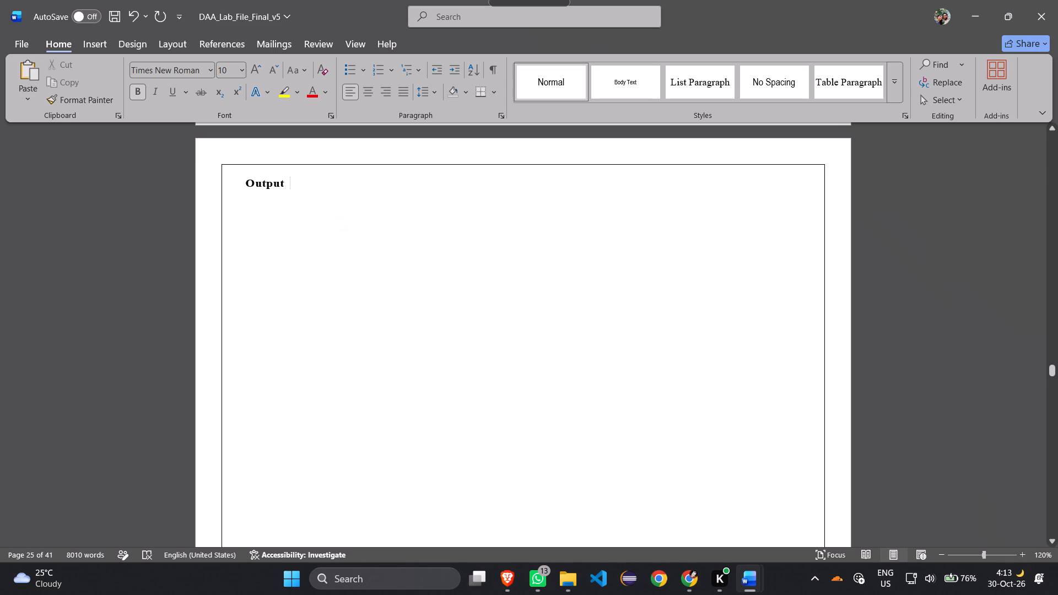
key("Delete")
Copy the Shell Sort time complexity note's Arial italic size 8 formatting onto the Activity Selection time complexity note.
scroll(535, 404, "down", 4)
scroll(535, 404, "up", 1)
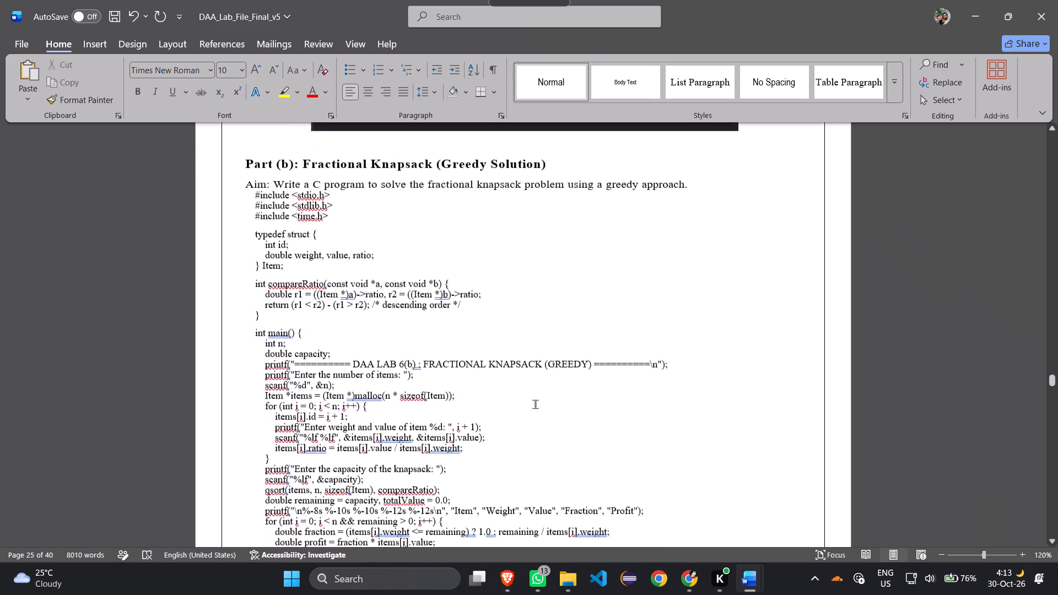
scroll(535, 404, "up", 6)
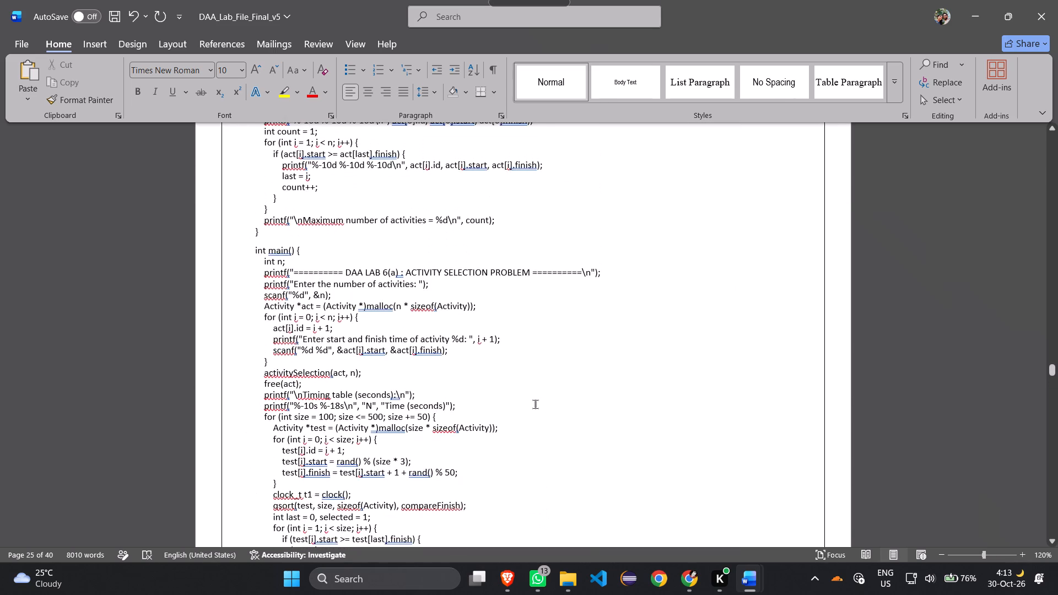
scroll(535, 404, "up", 12)
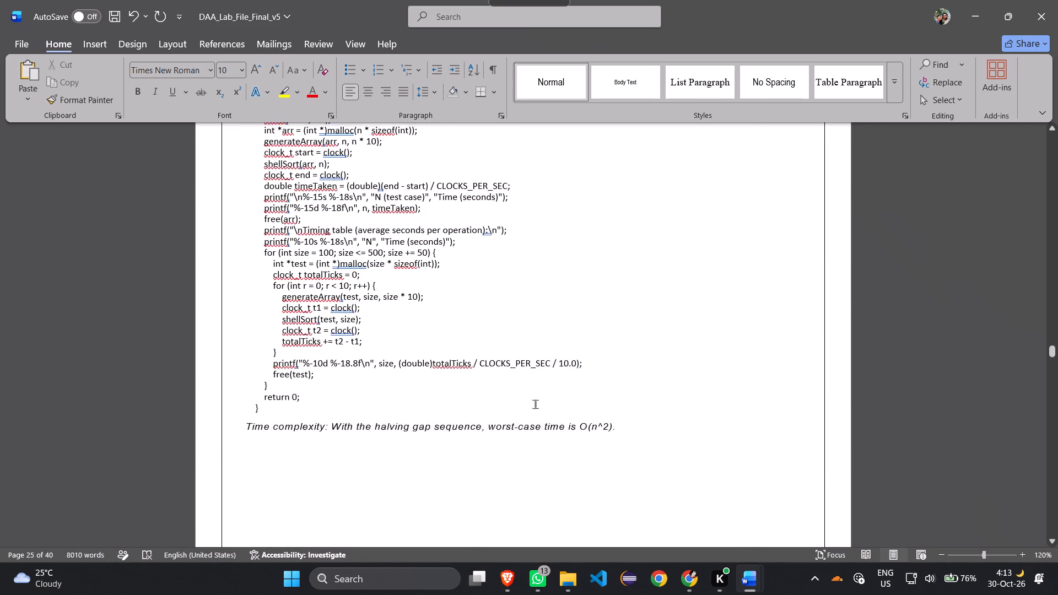
left_click_drag(479, 436, 577, 438)
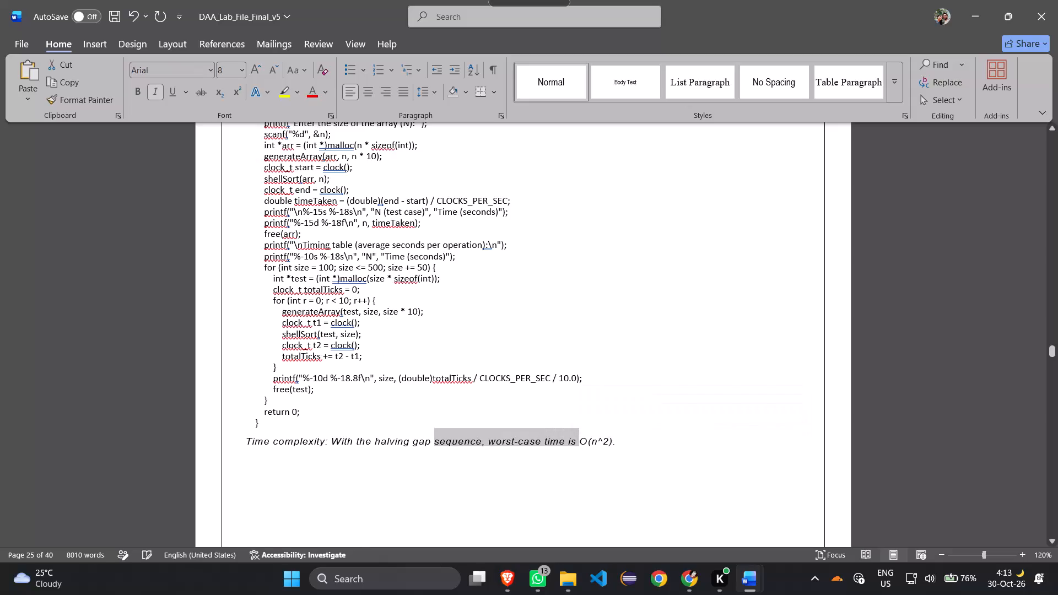
left_click(84, 94)
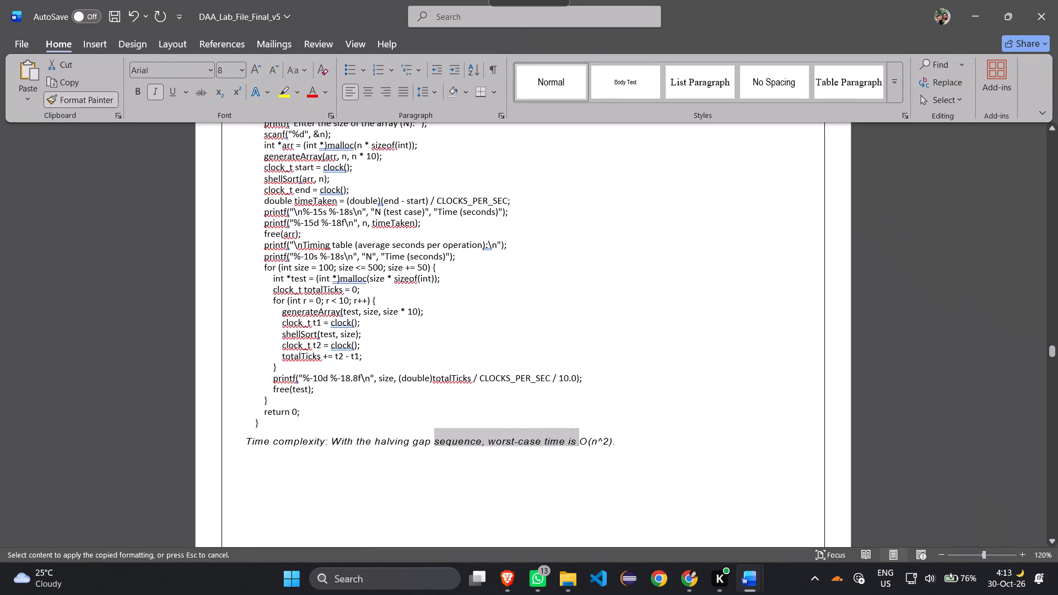
scroll(289, 273, "down", 9)
scroll(289, 273, "up", 1)
scroll(289, 273, "down", 1)
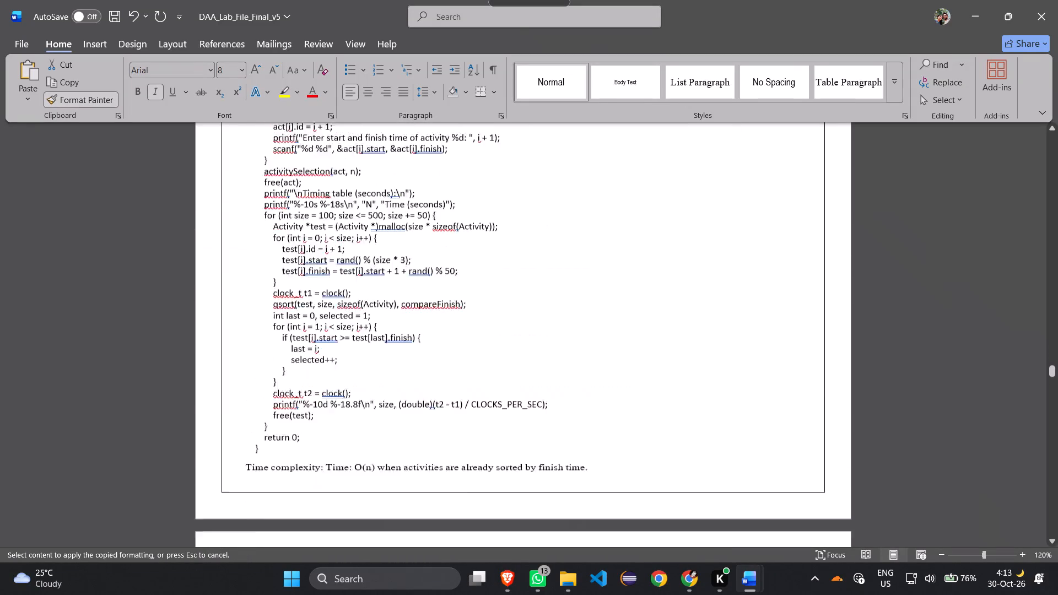
scroll(289, 273, "down", 1)
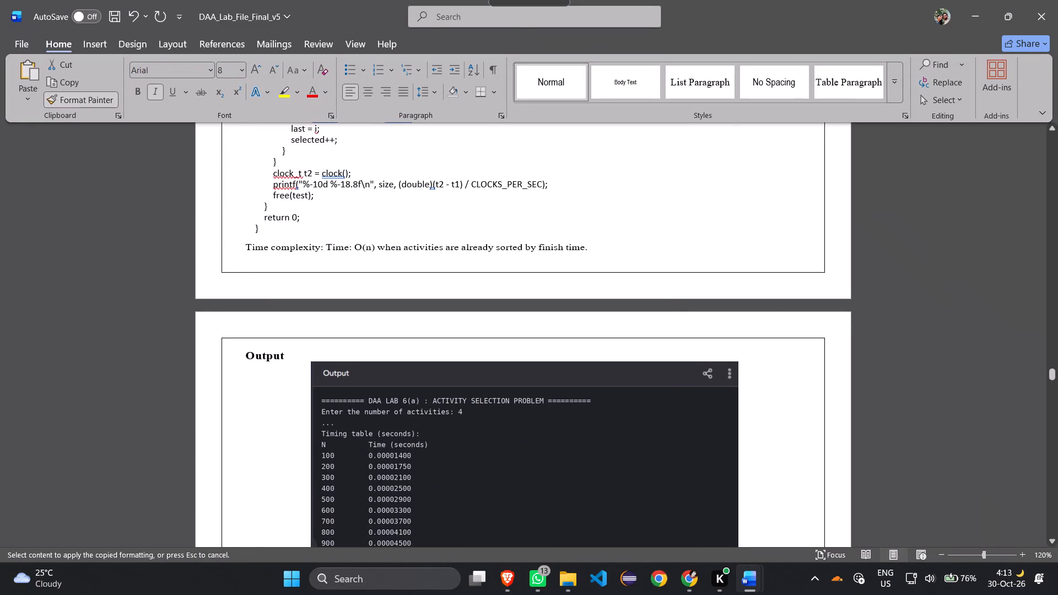
left_click_drag(244, 247, 598, 243)
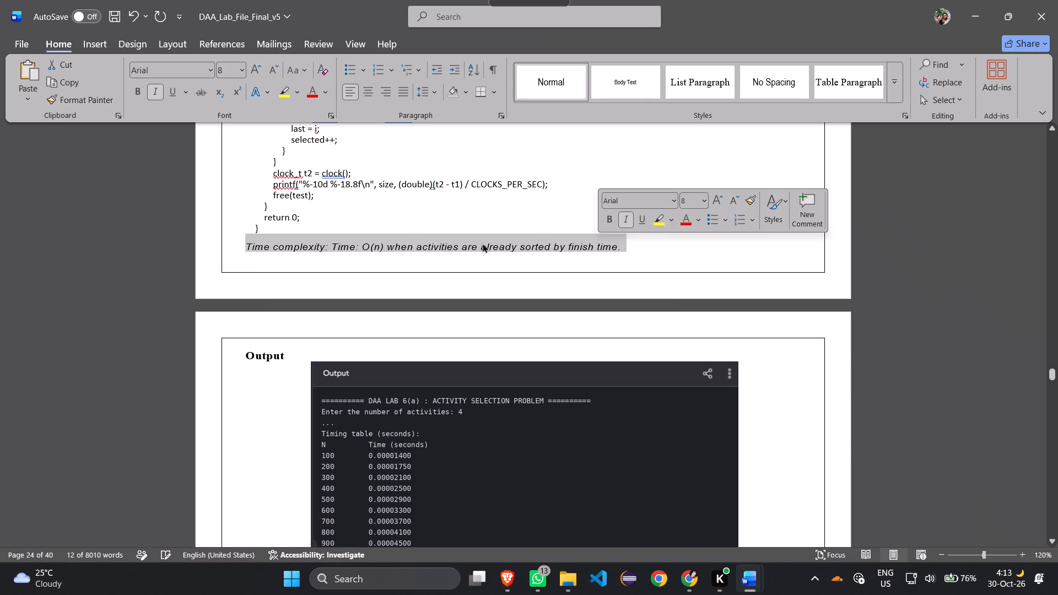
Copy the Activity Selection complexity note's Arial italic formatting onto the Part (b) Fractional Knapsack time complexity note.
left_click(91, 106)
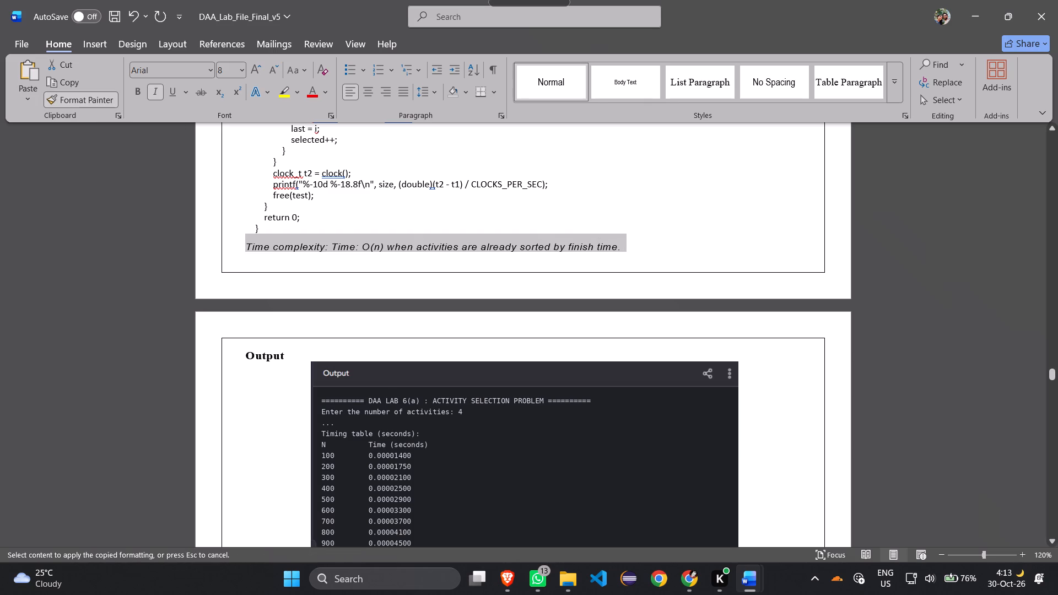
scroll(357, 259, "down", 6)
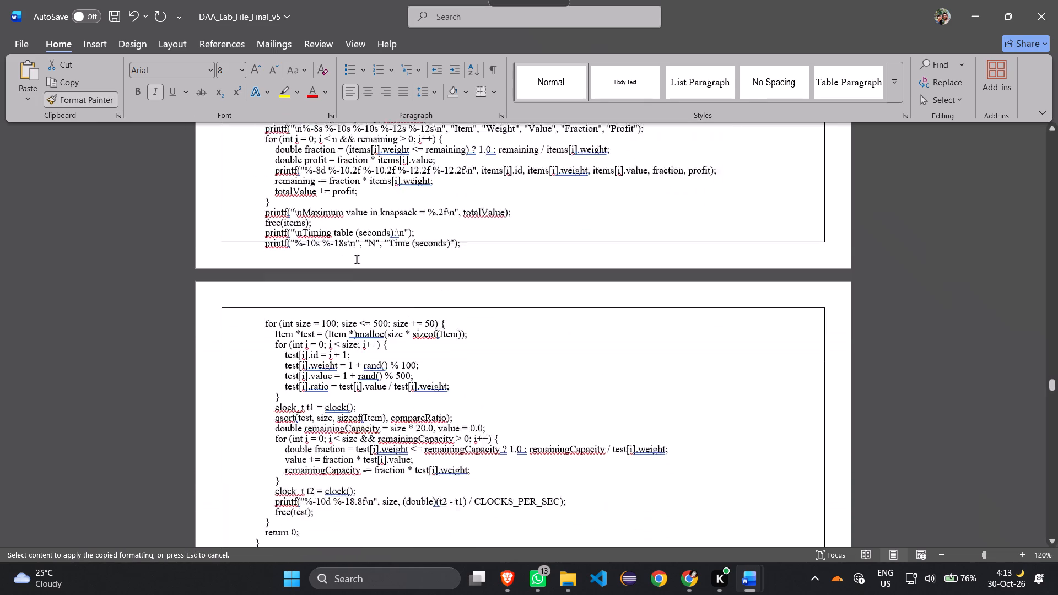
scroll(357, 259, "down", 2)
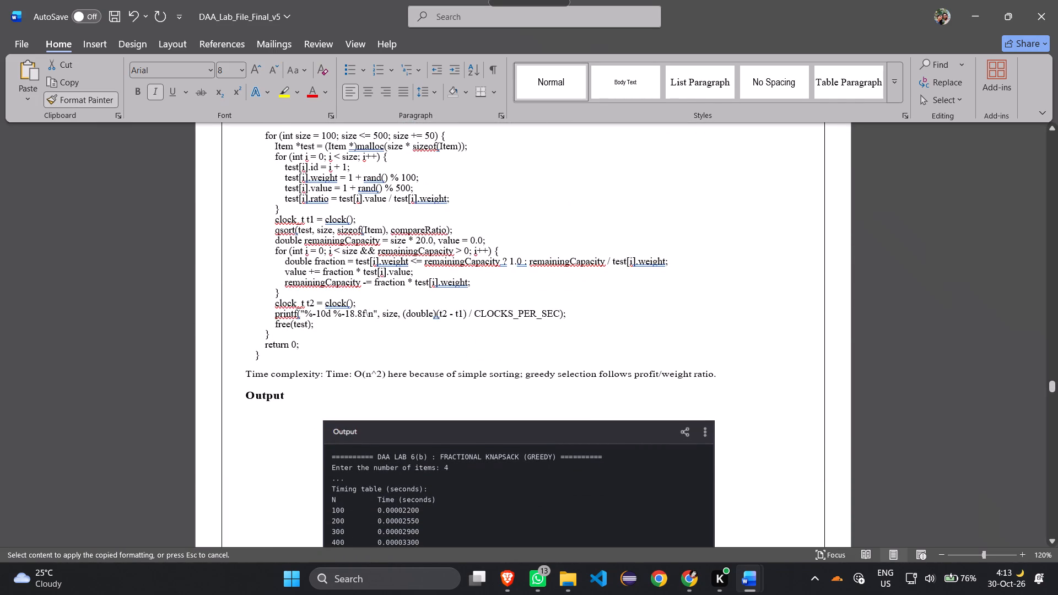
left_click_drag(245, 372, 805, 373)
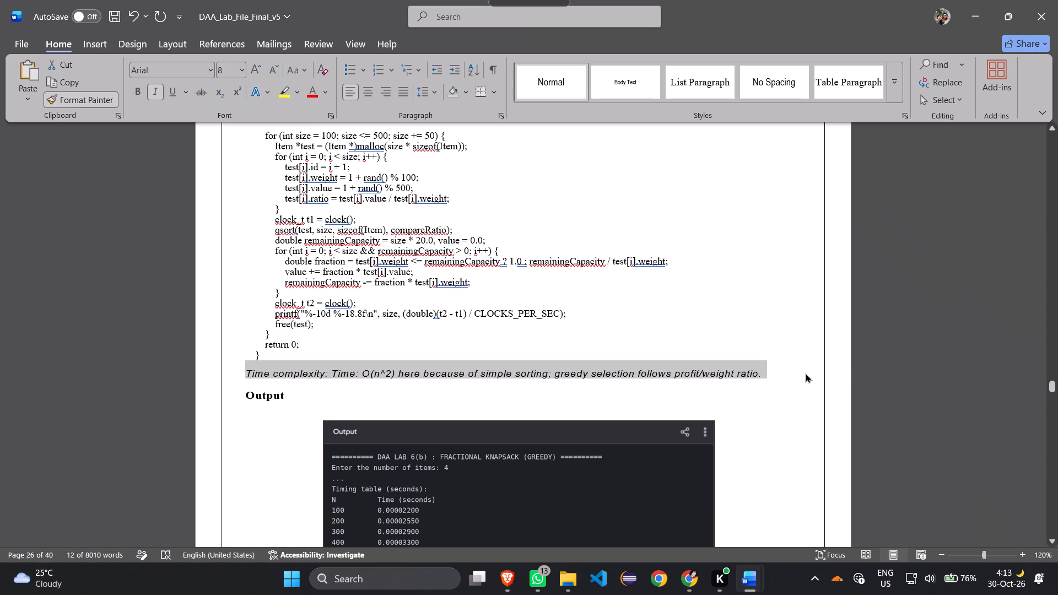
left_click(519, 327)
Insert four line breaks before the "Maximum value in knapsack" printf line to push the remaining Fractional Knapsack code onto the next page.
scroll(519, 327, "up", 3)
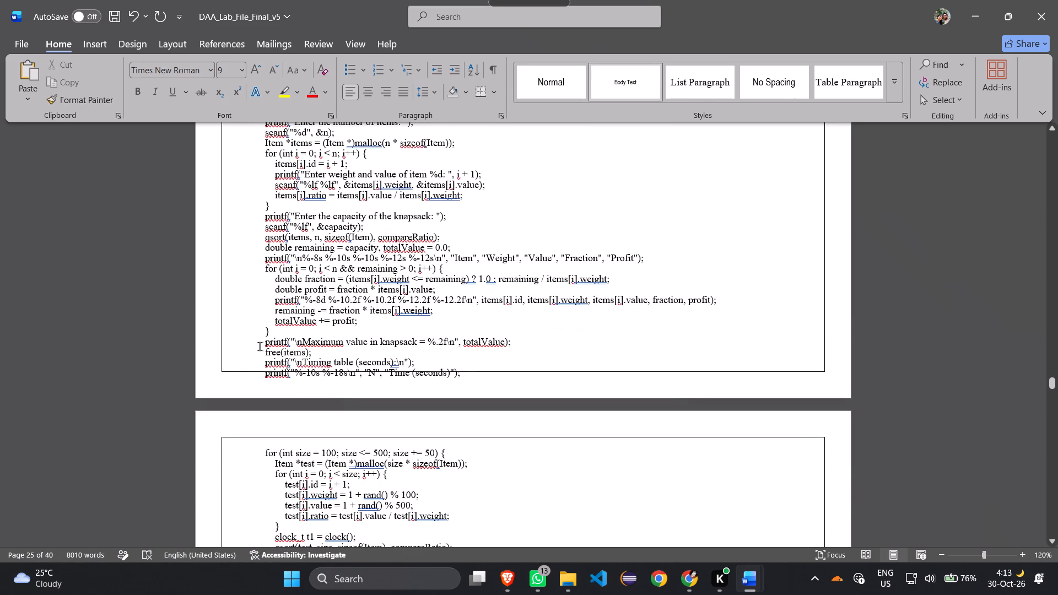
left_click(260, 346)
key("Return")
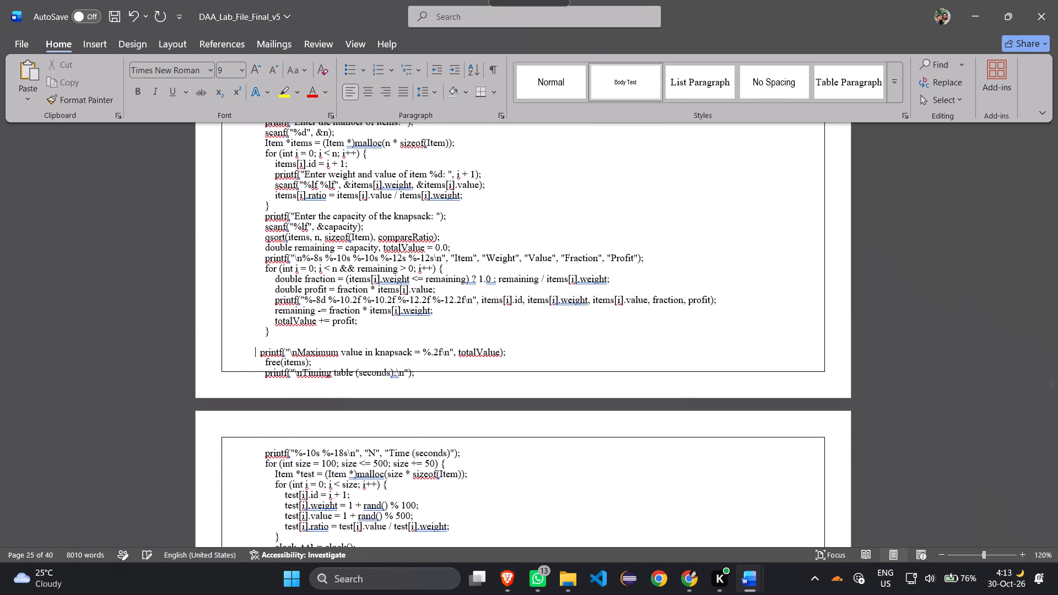
key("Return")
key("Return")
key("Return")
Crop the header bar and the empty lower area off the Activity Selection output screenshot, leaving it about 2.33" high.
scroll(463, 271, "up", 1)
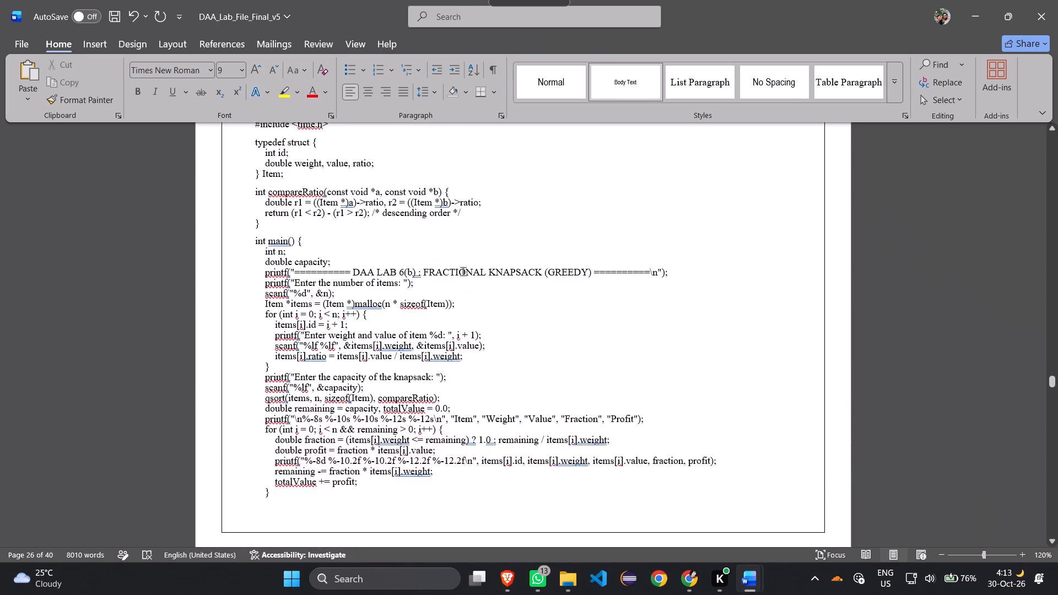
scroll(463, 271, "up", 1)
scroll(440, 322, "up", 1)
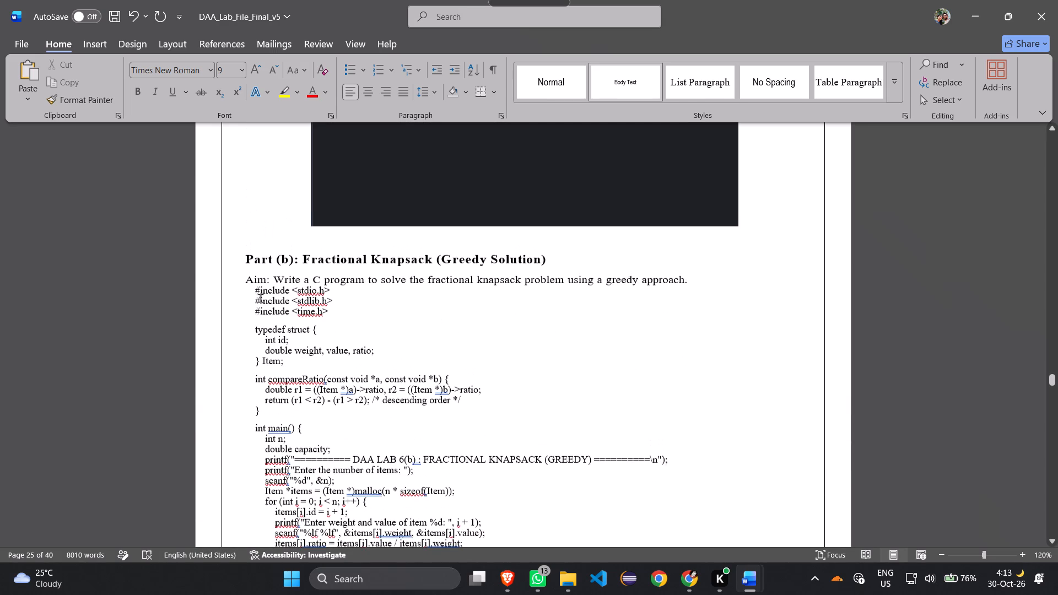
scroll(274, 282, "up", 3)
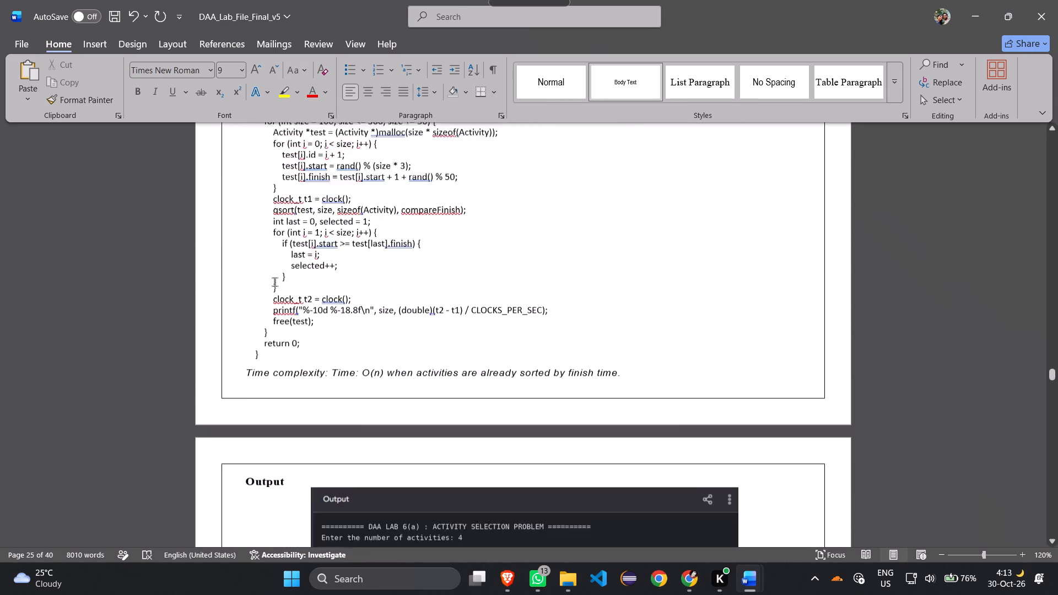
left_click(416, 265)
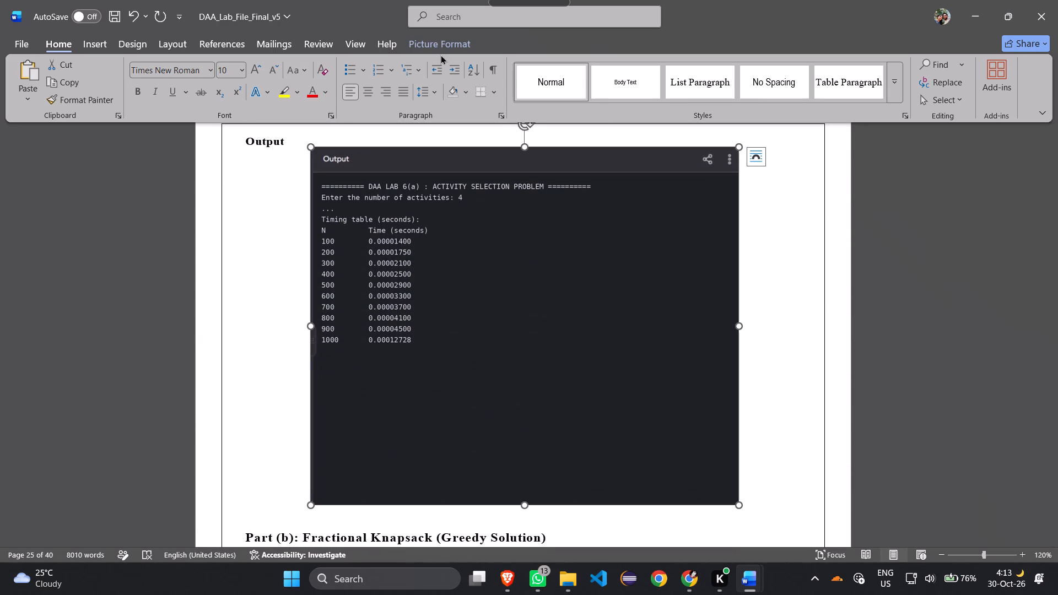
left_click(440, 46)
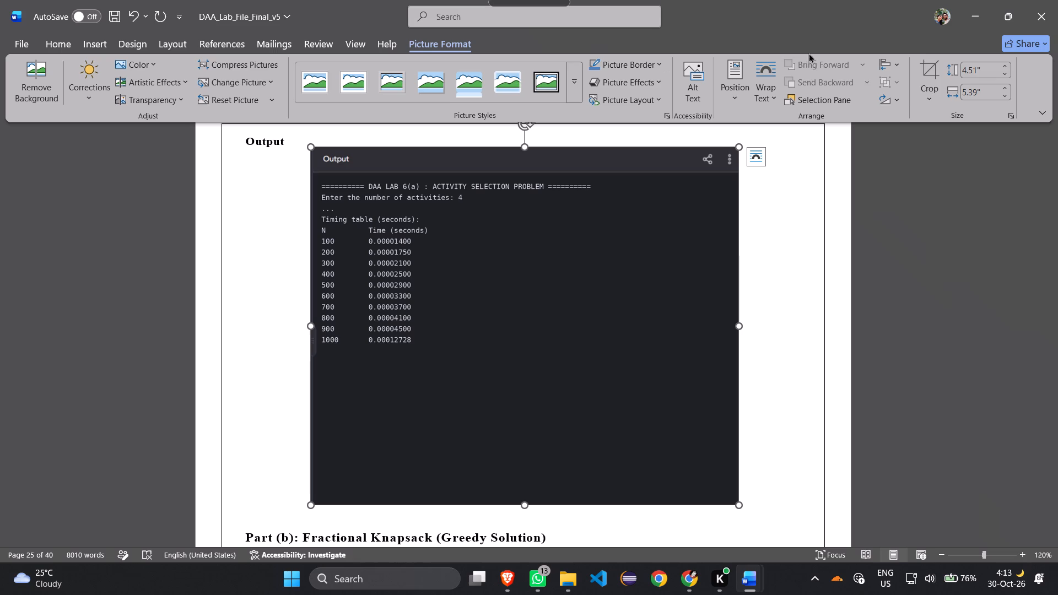
left_click(930, 62)
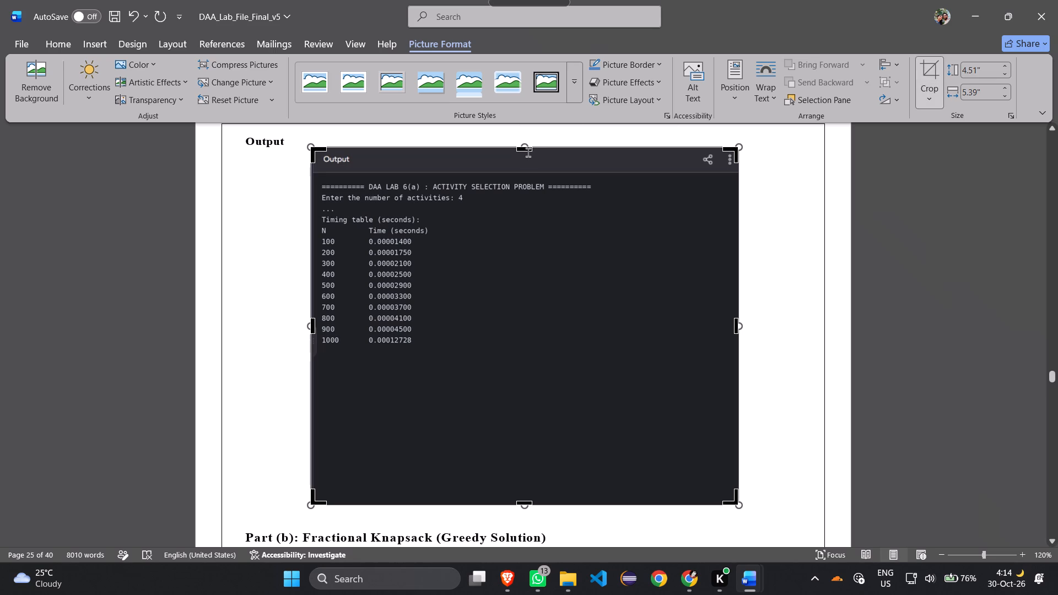
left_click_drag(526, 149, 525, 175)
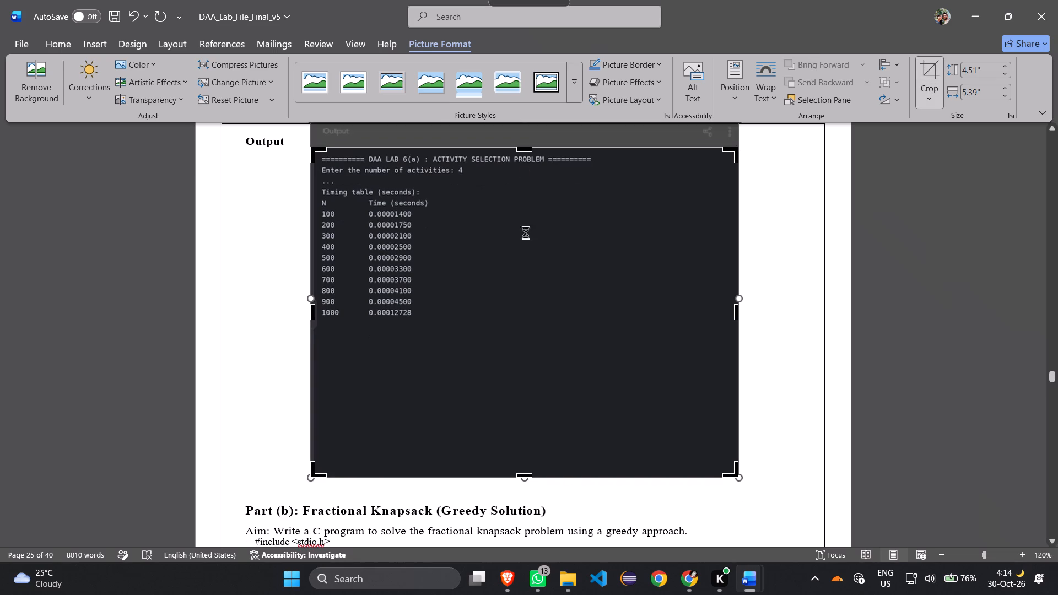
left_click_drag(529, 474, 528, 470)
left_click_drag(528, 470, 510, 332)
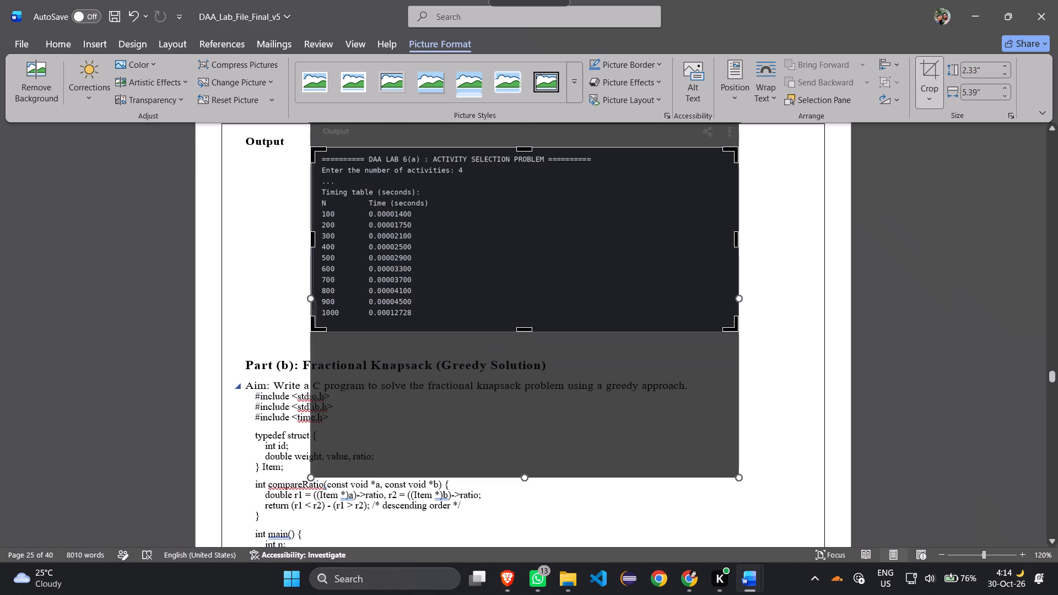
left_click(275, 341)
Copy the Experiment 6 heading's bold Times New Roman size 15 formatting onto the Part (b) Fractional Knapsack aim.
scroll(307, 382, "up", 2)
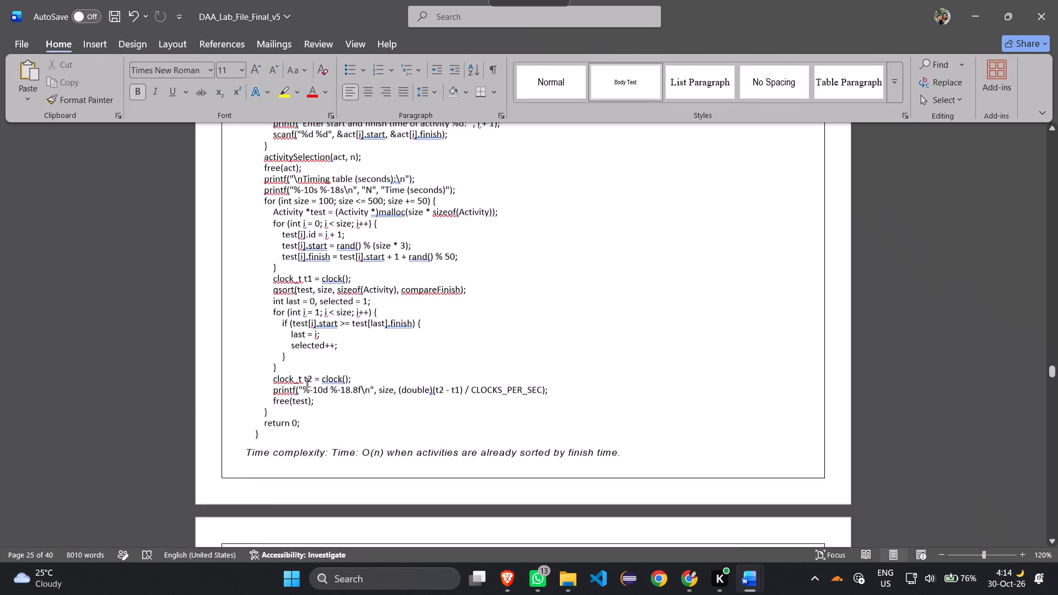
scroll(307, 382, "up", 4)
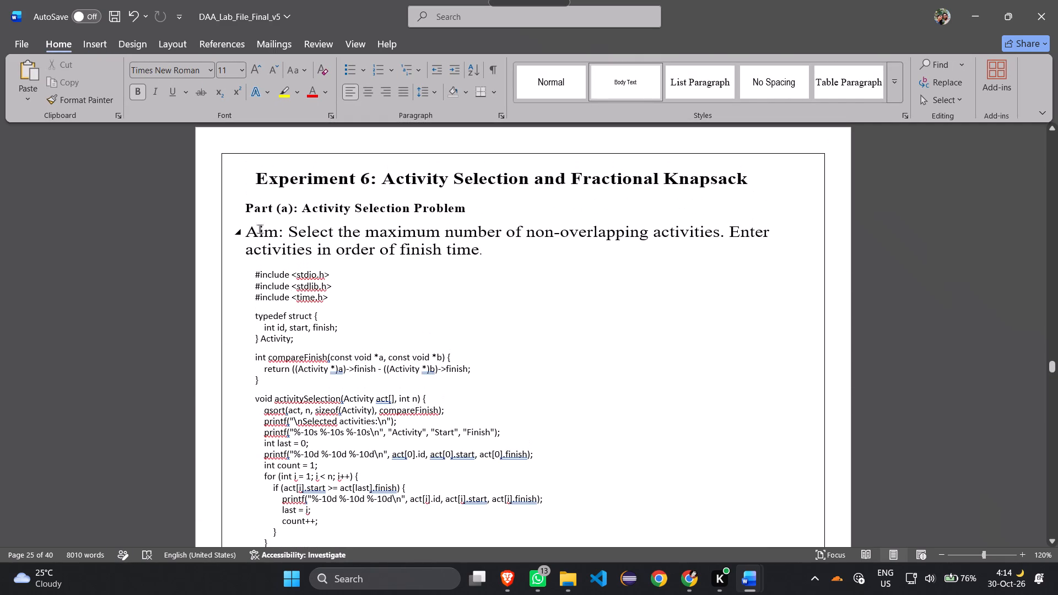
left_click_drag(289, 237, 386, 259)
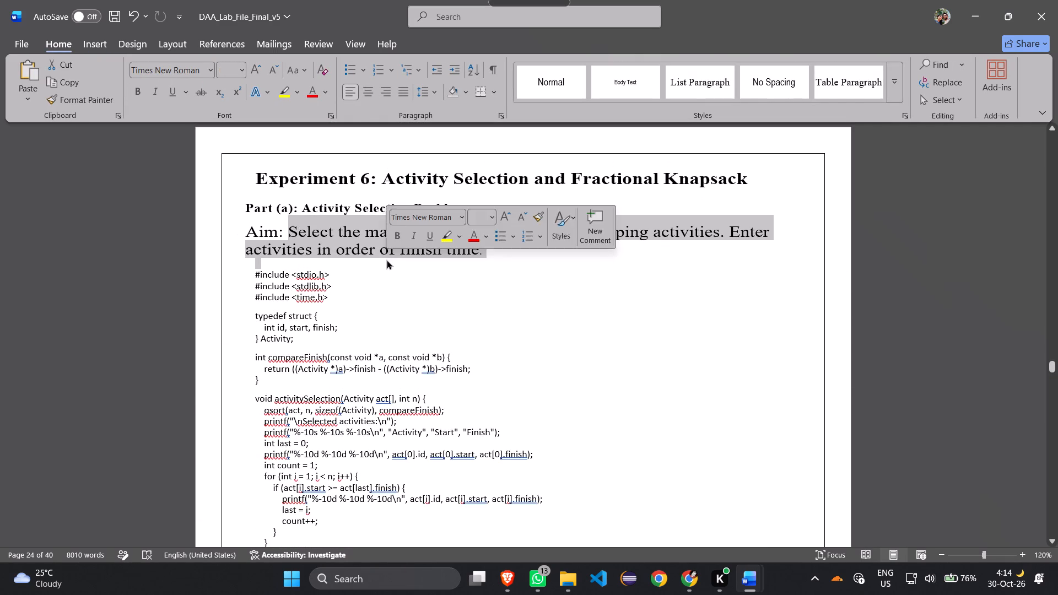
left_click(131, 133)
left_click(103, 105)
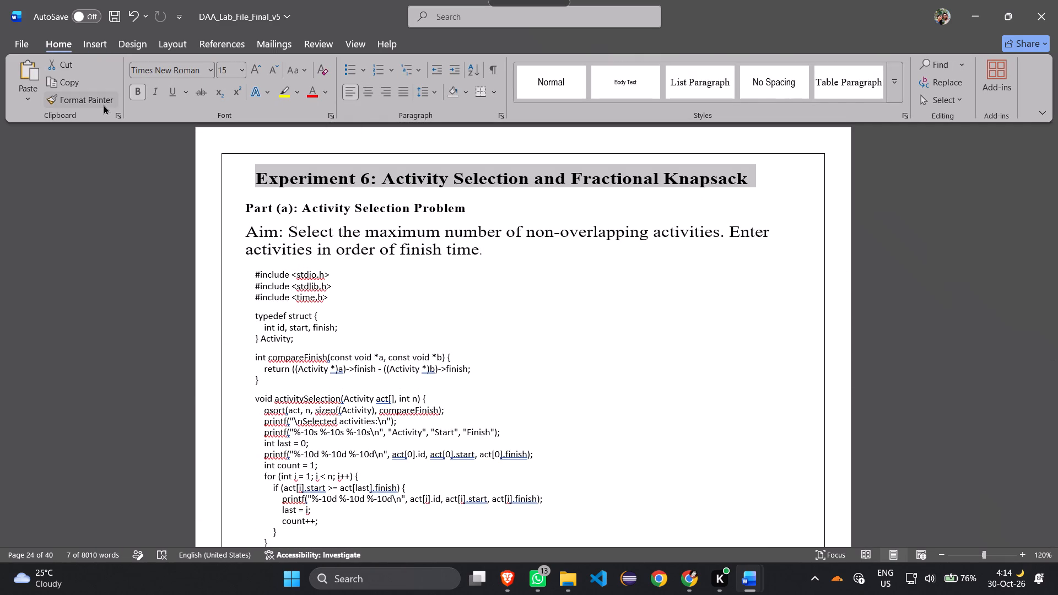
scroll(389, 335, "down", 4)
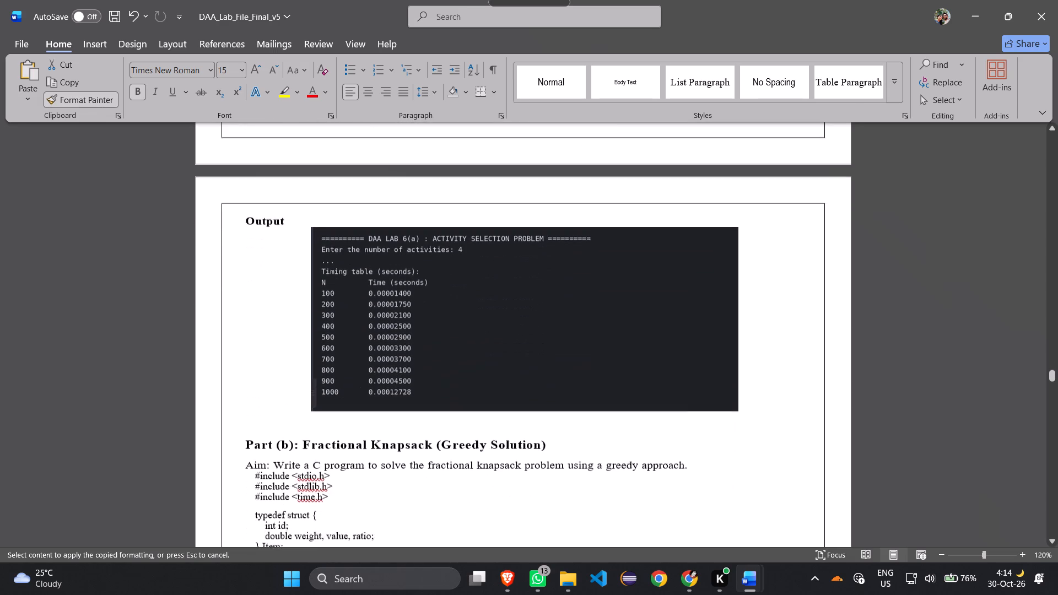
scroll(389, 335, "down", 1)
left_click_drag(246, 419, 622, 411)
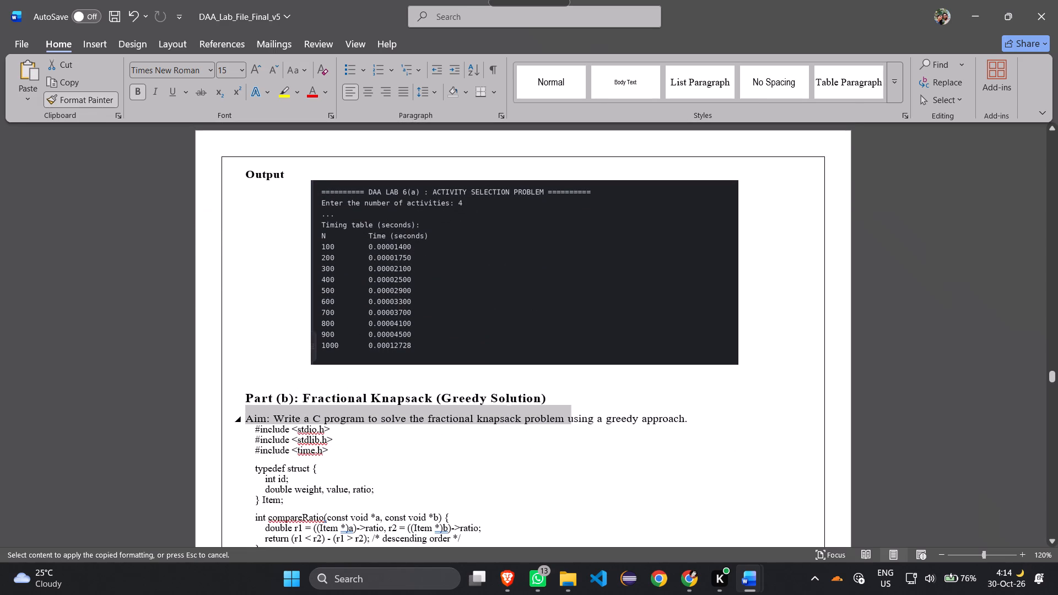
left_click_drag(622, 411, 703, 412)
left_click(444, 452)
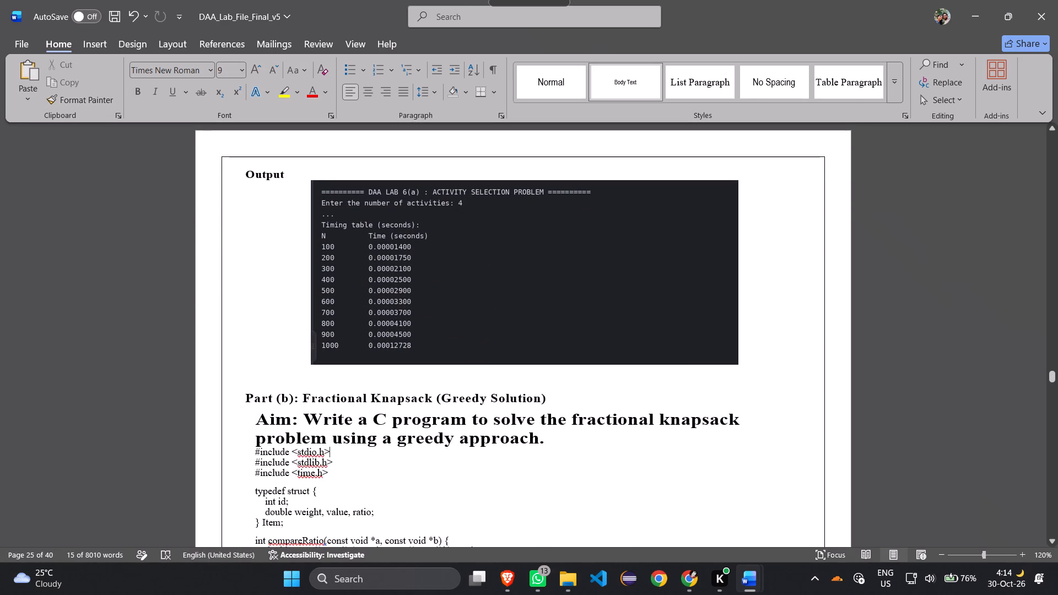
Insert a blank line between the Part (b) aim and the first #include line of its code.
left_click(248, 455)
key("Return")
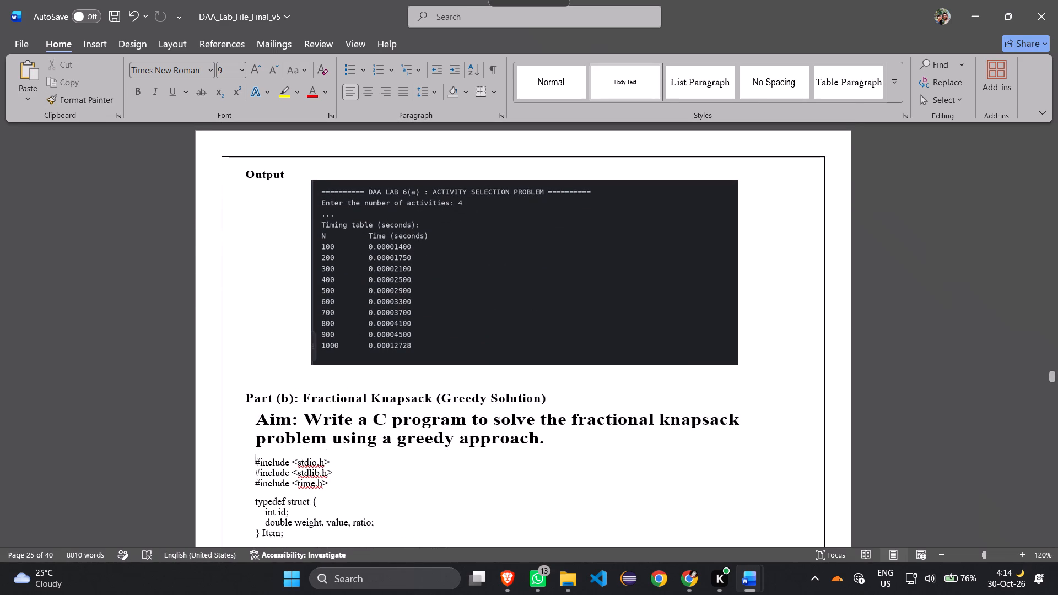
Set the font of the whole Part (b) Fractional Knapsack code, from the #include lines to the closing brace, to Calibri.
scroll(348, 466, "down", 2)
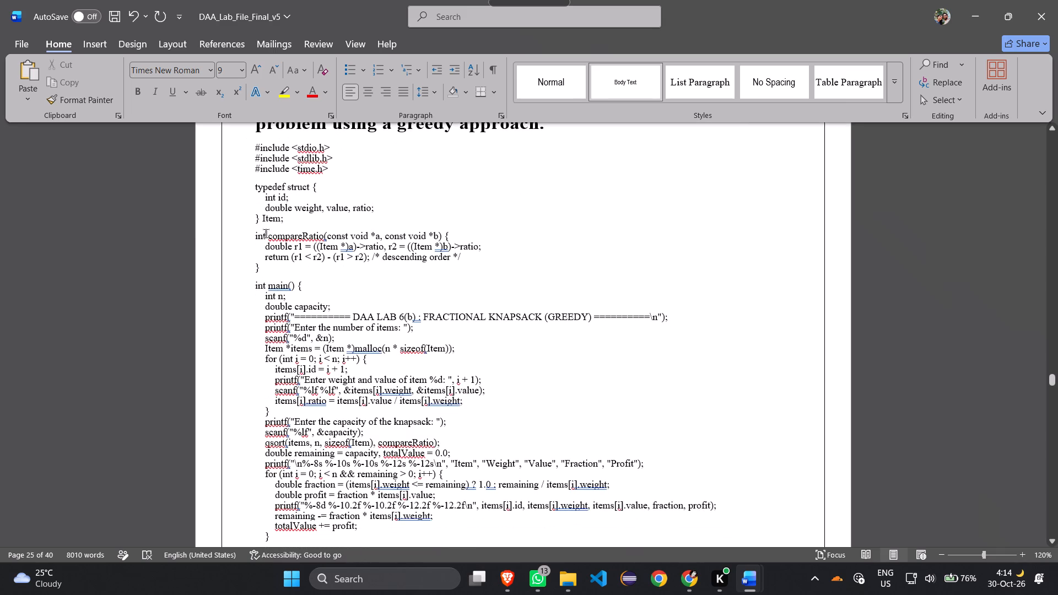
left_click_drag(251, 145, 394, 465)
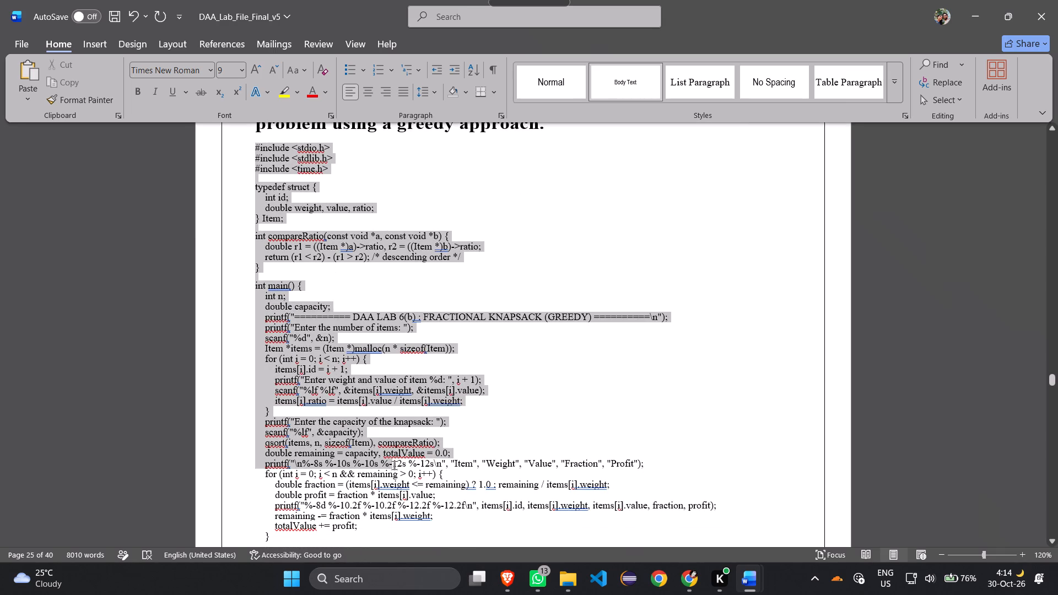
left_click_drag(394, 465, 348, 376)
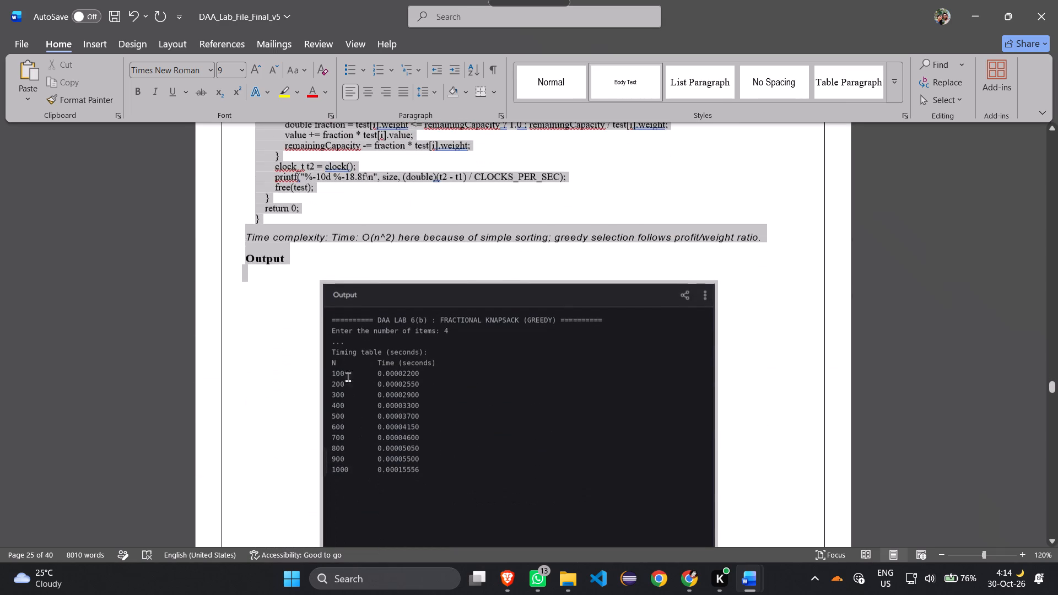
left_click_drag(348, 376, 278, 218)
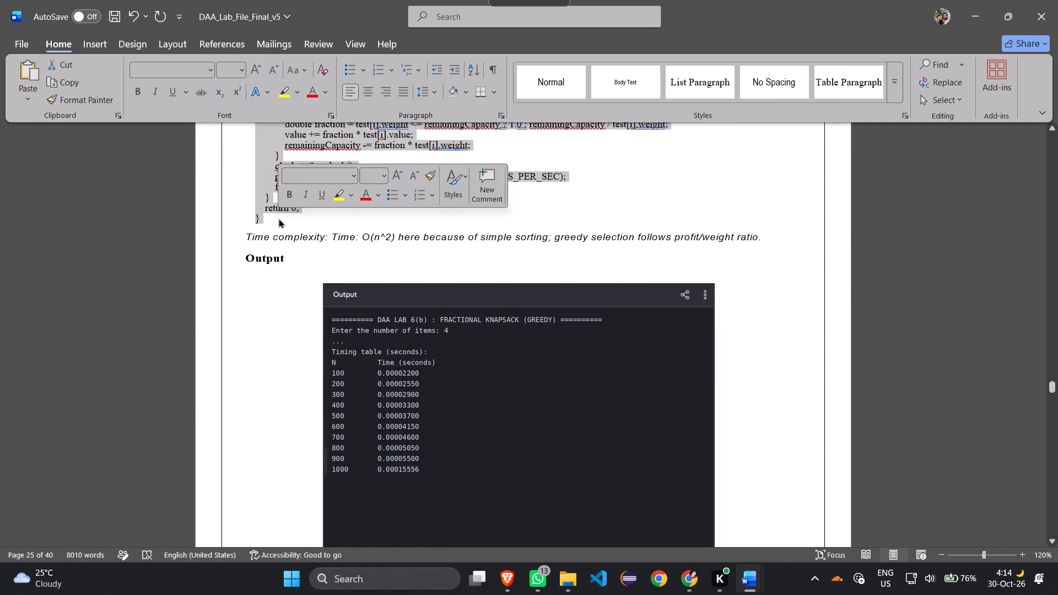
left_click(212, 64)
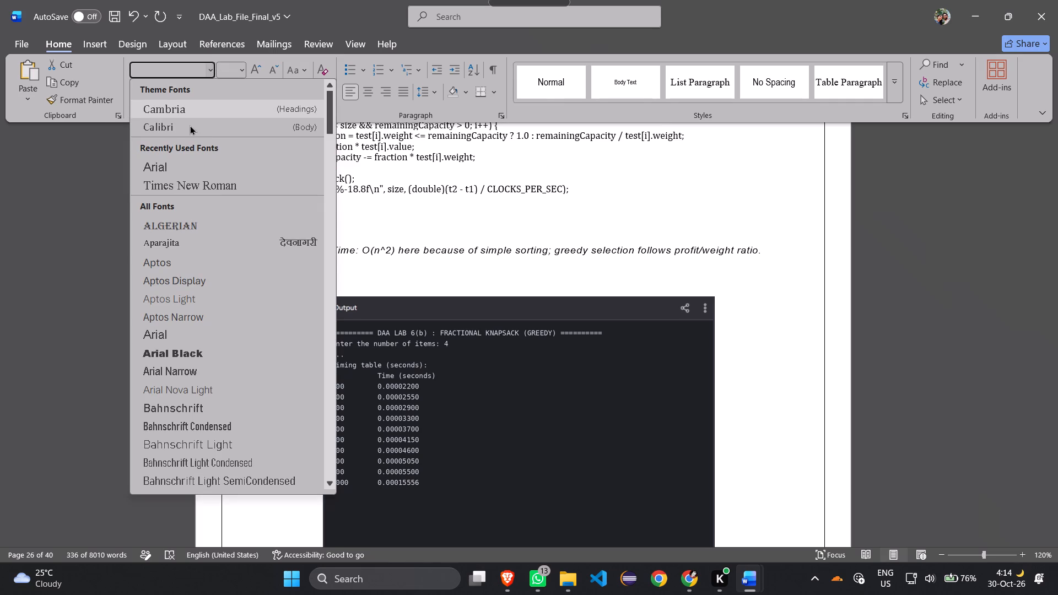
left_click(260, 122)
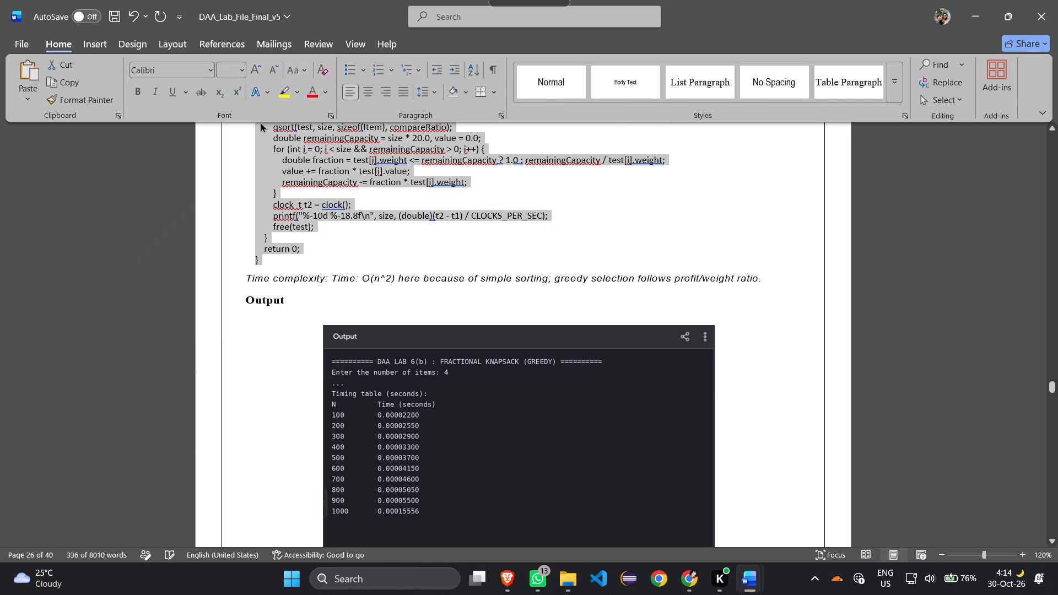
left_click(211, 68)
left_click(172, 128)
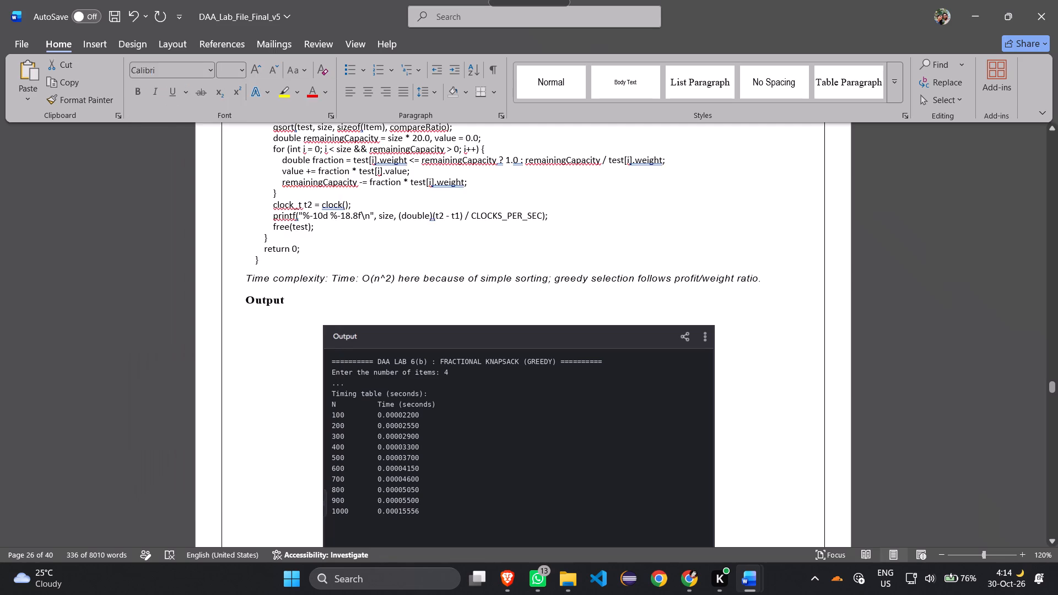
left_click(369, 259)
Copy the Activity Selection time complexity note's Arial italic size 8 formatting onto the Fractional Knapsack time complexity note.
scroll(369, 259, "up", 2)
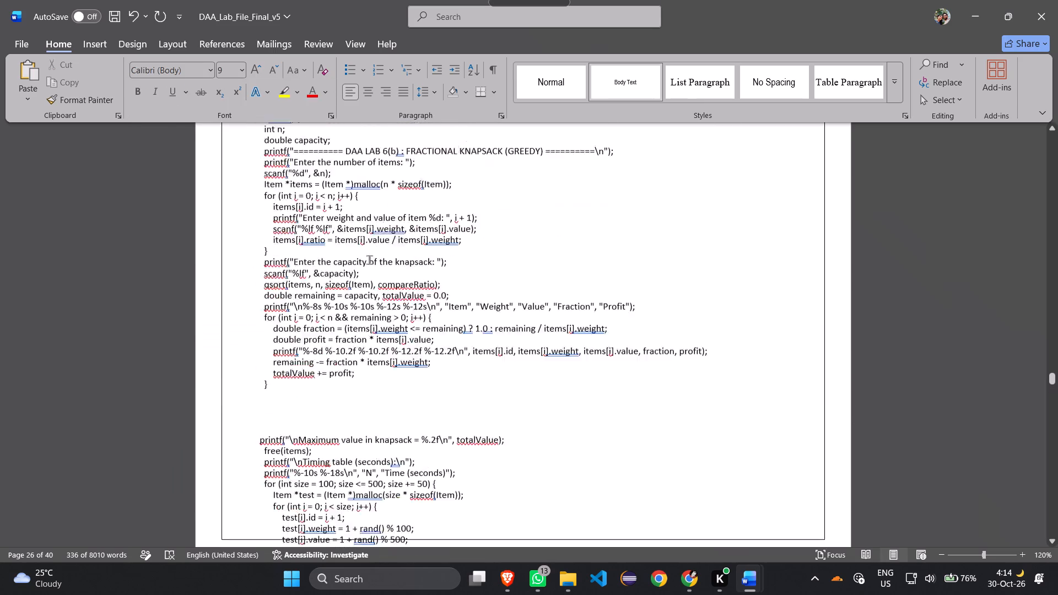
scroll(369, 259, "up", 6)
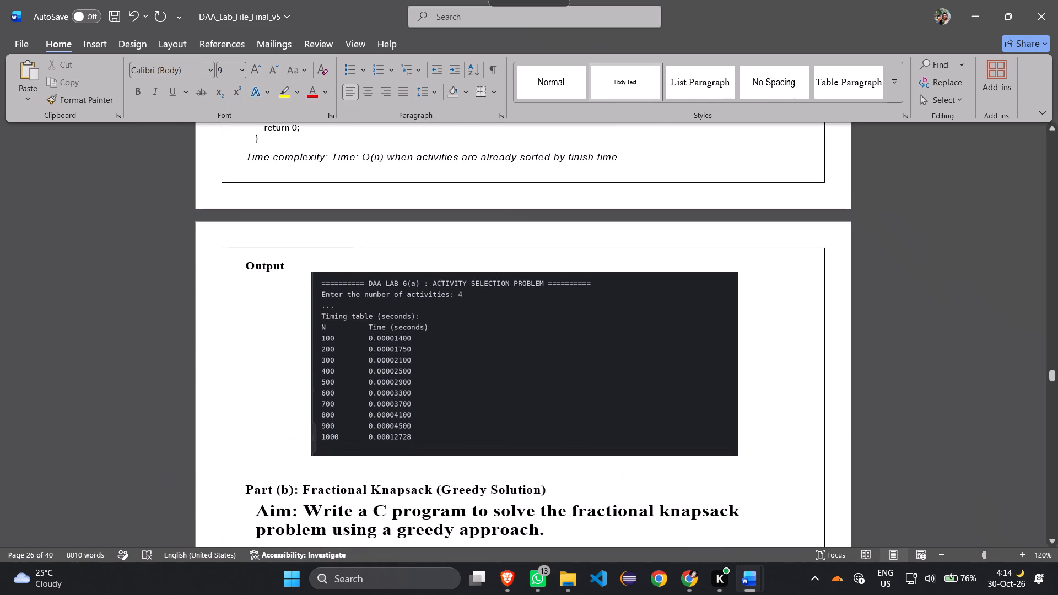
left_click_drag(343, 155, 416, 160)
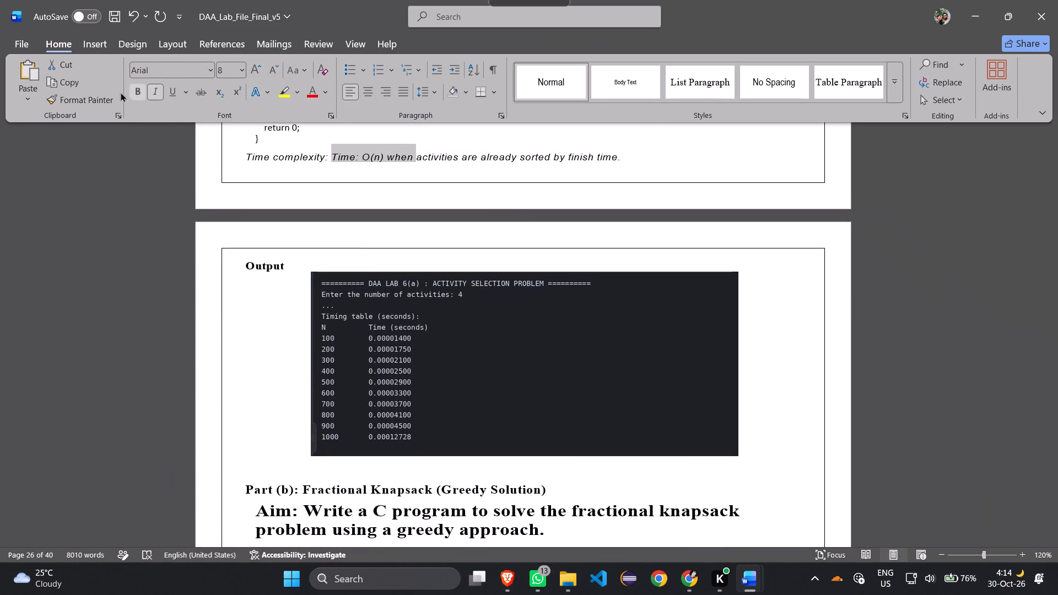
left_click(109, 96)
scroll(315, 312, "down", 2)
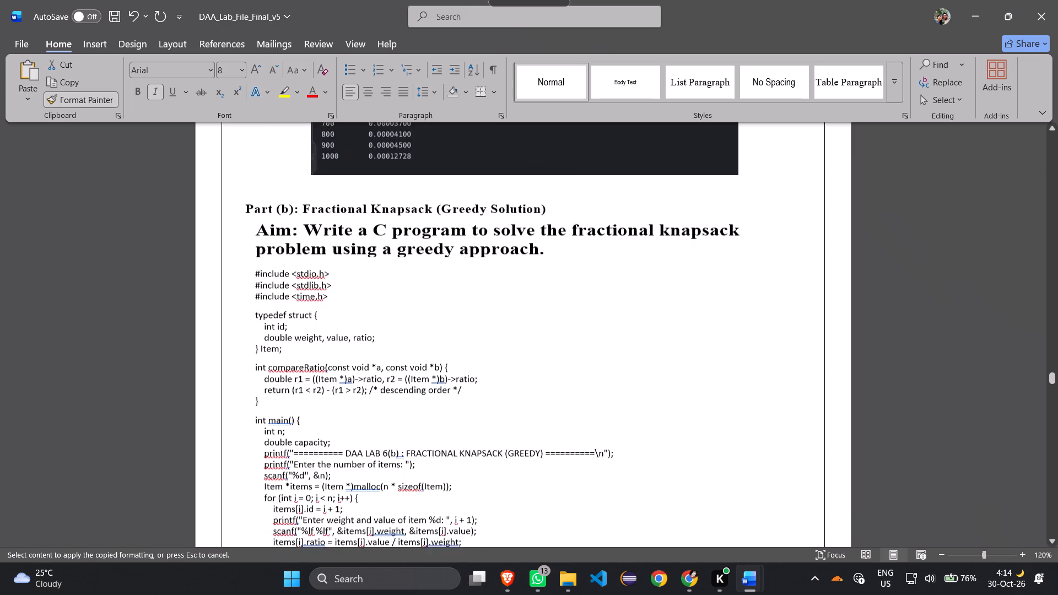
scroll(315, 312, "down", 5)
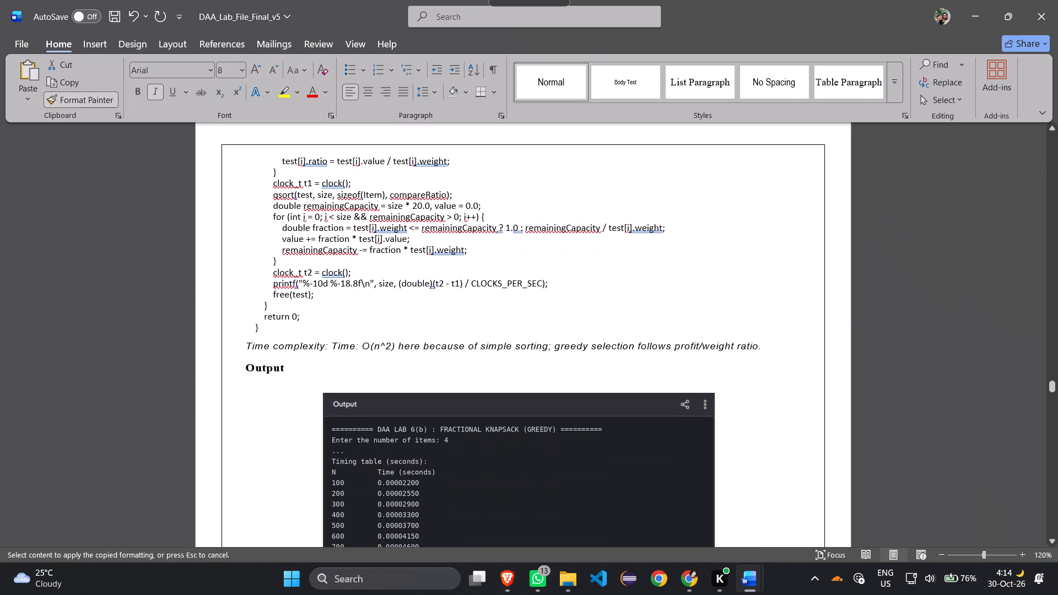
left_click_drag(245, 346, 700, 345)
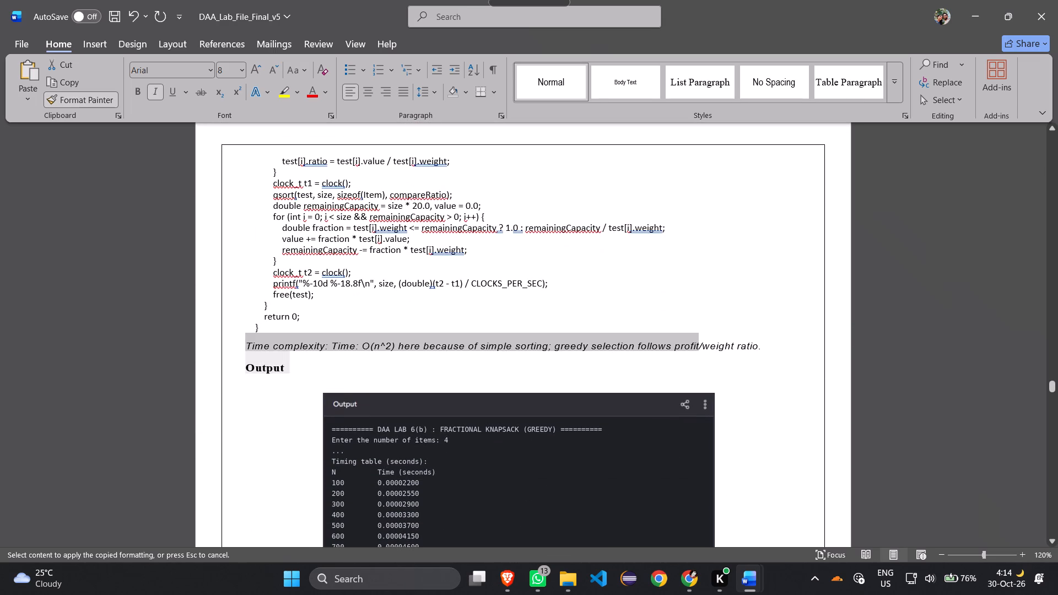
left_click_drag(700, 345, 826, 344)
Crop the Fractional Knapsack output screenshot to remove its Output title bar and the empty area below the timing table.
scroll(446, 413, "down", 1)
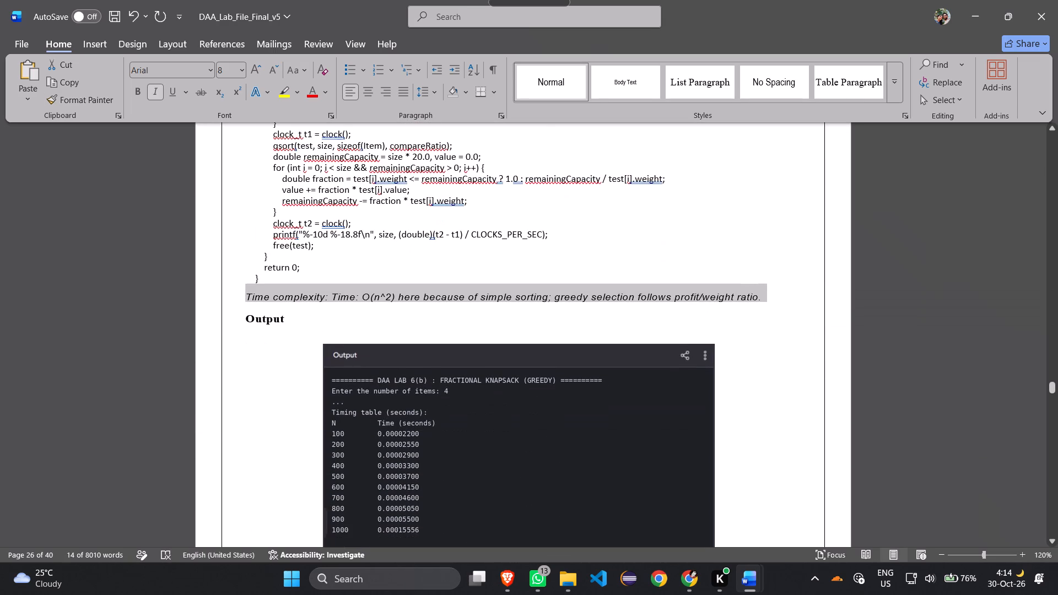
scroll(446, 413, "down", 1)
left_click(498, 369)
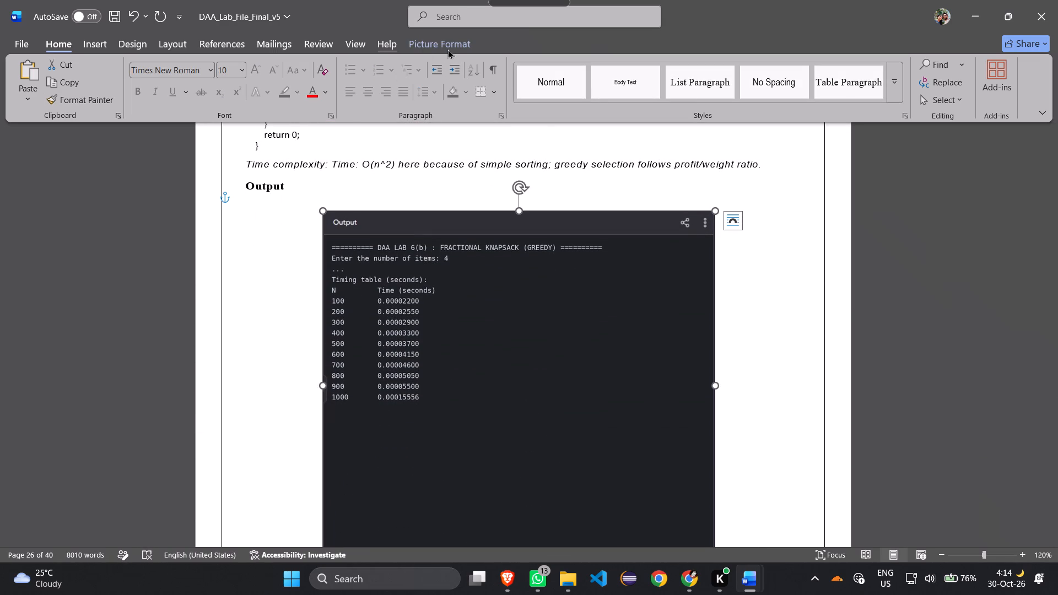
left_click(447, 49)
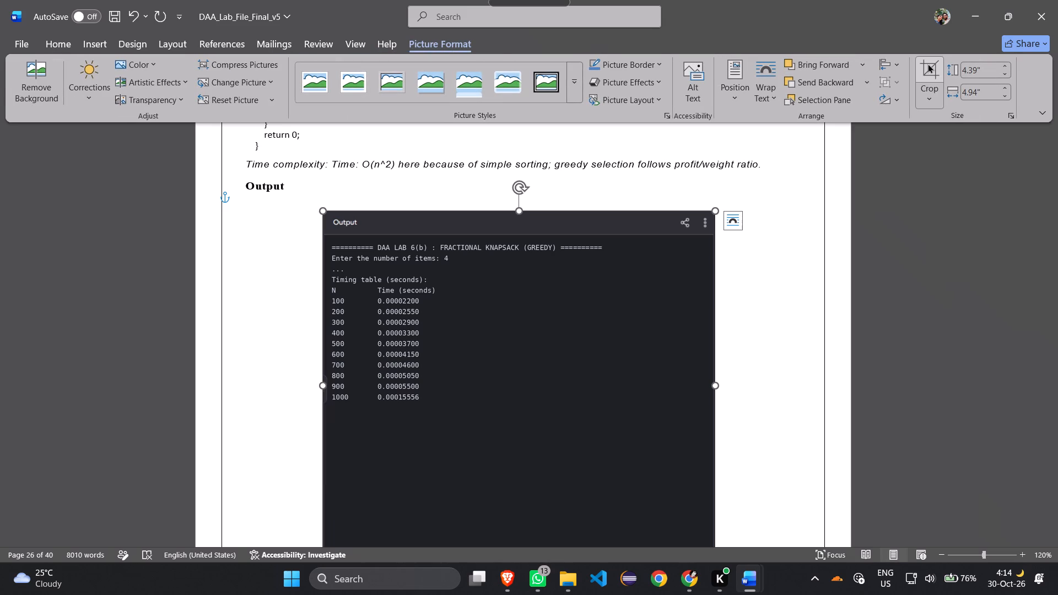
left_click(927, 63)
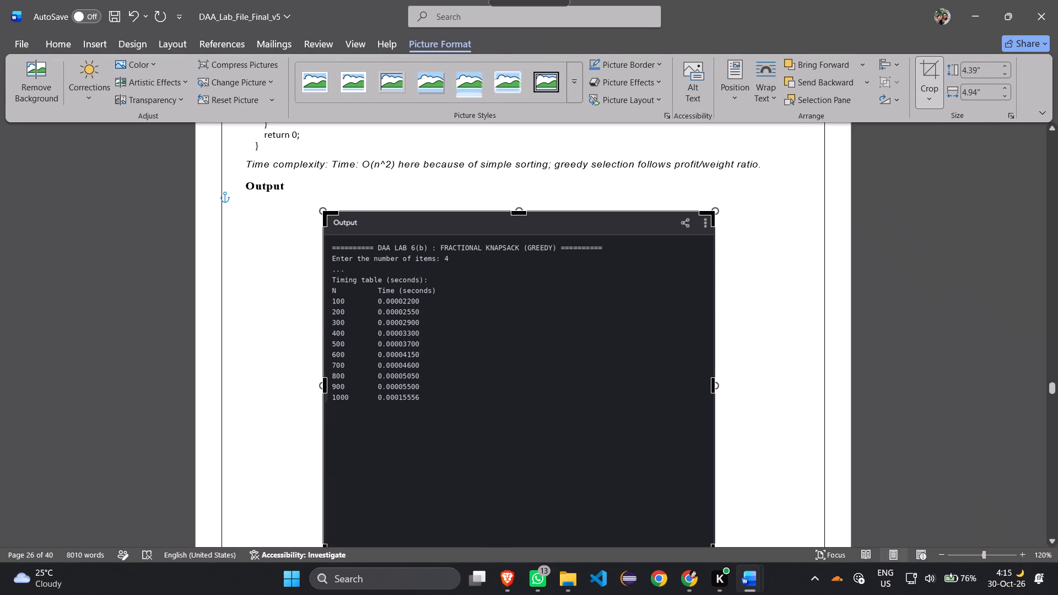
left_click_drag(517, 218, 514, 195)
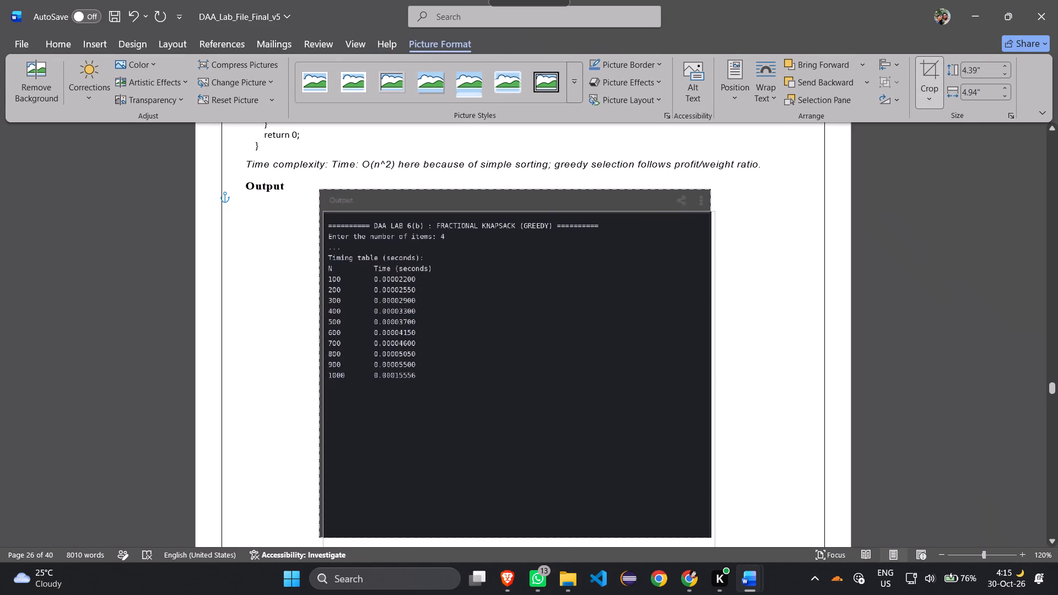
left_click_drag(514, 195, 518, 189)
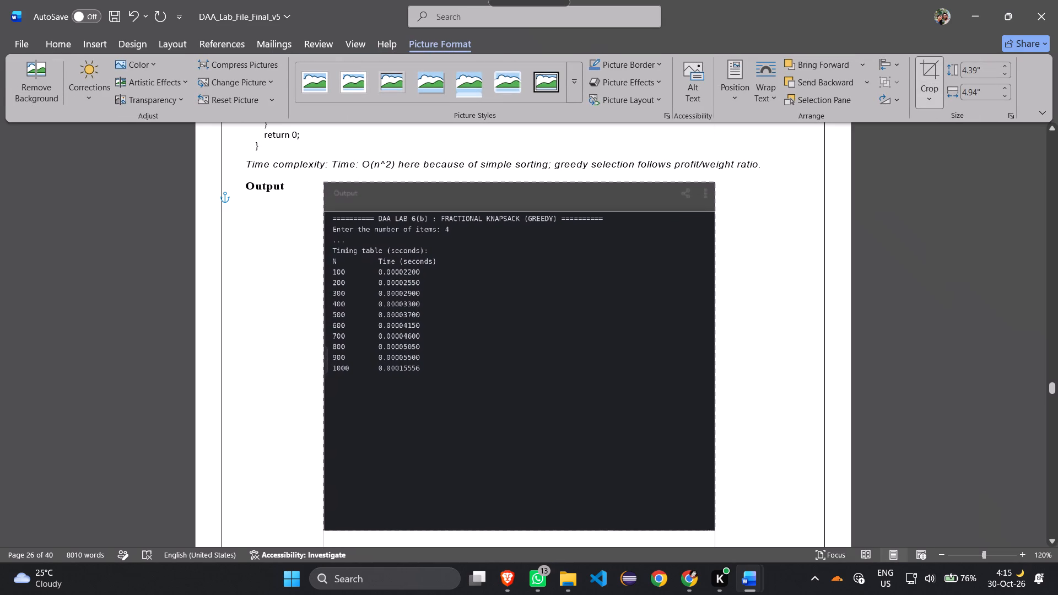
left_click_drag(518, 189, 519, 190)
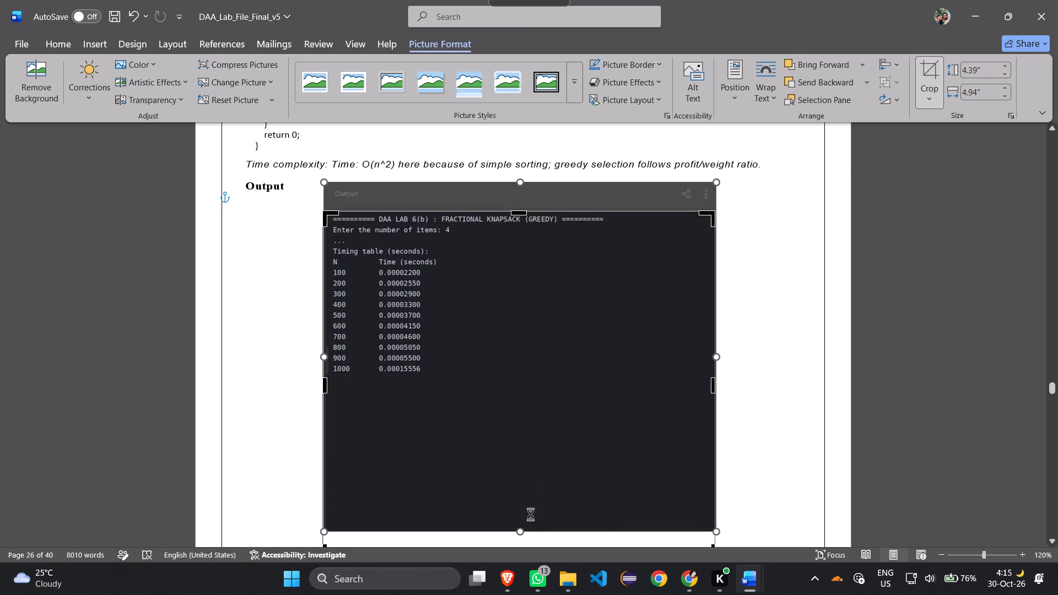
scroll(539, 450, "down", 1)
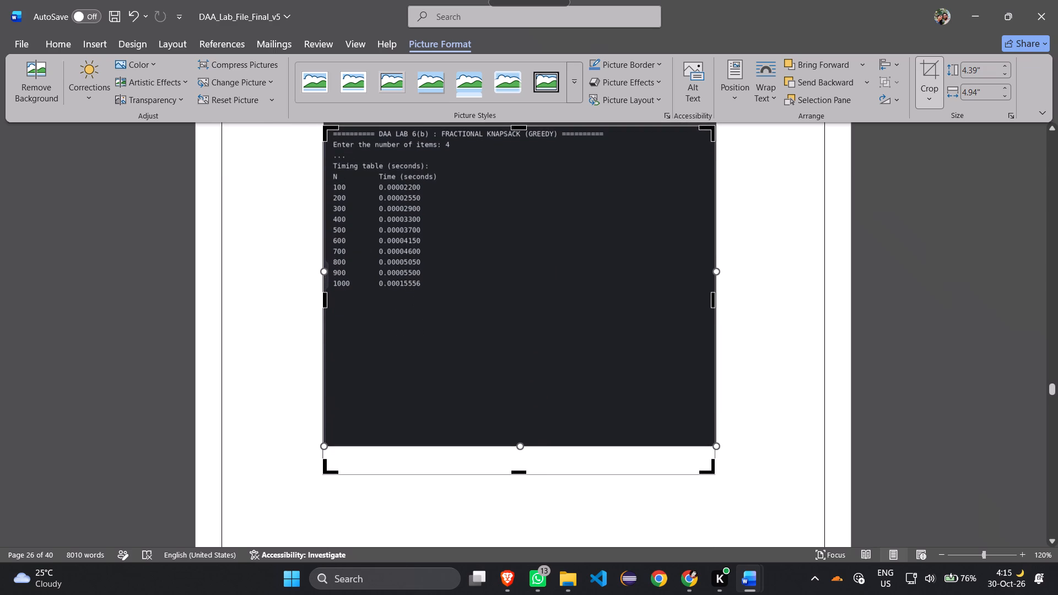
left_click_drag(522, 473, 499, 299)
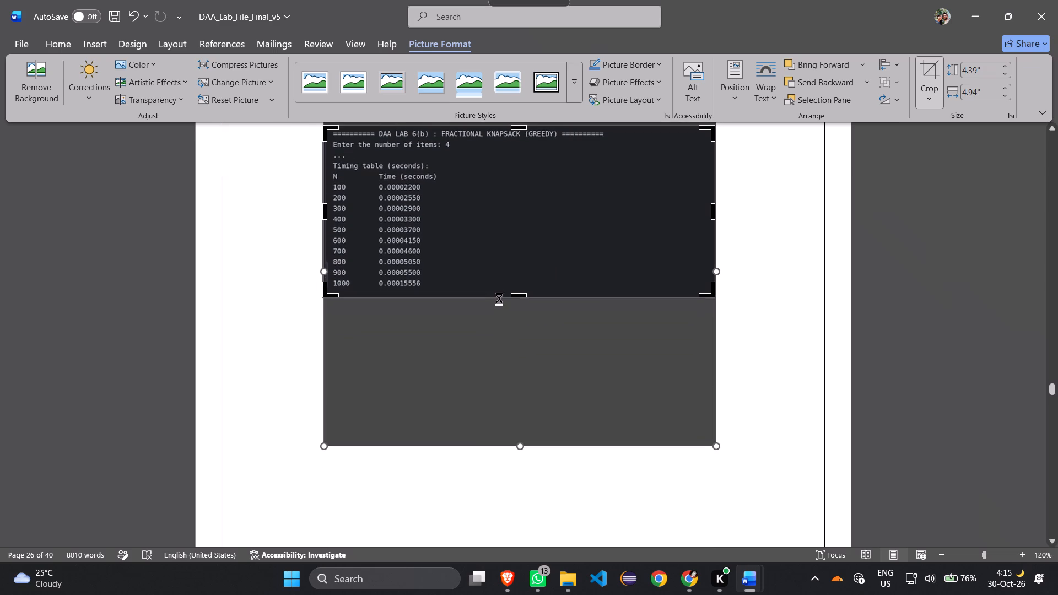
left_click(784, 319)
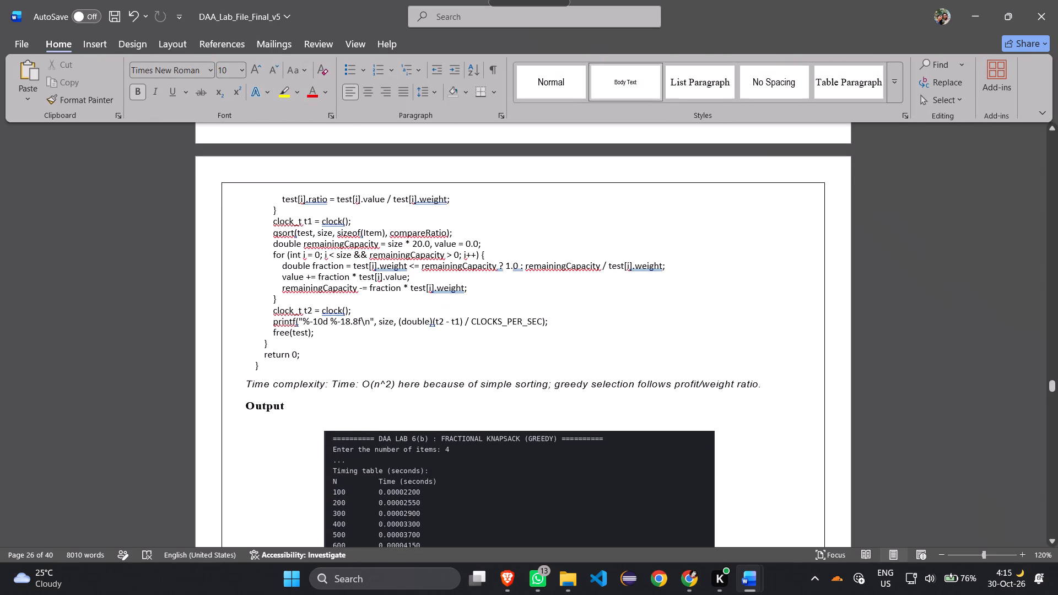
Delete the extra blank lines above the "Maximum value in knapsack" printf line in the Fractional Knapsack code, leaving one.
scroll(679, 375, "down", 2)
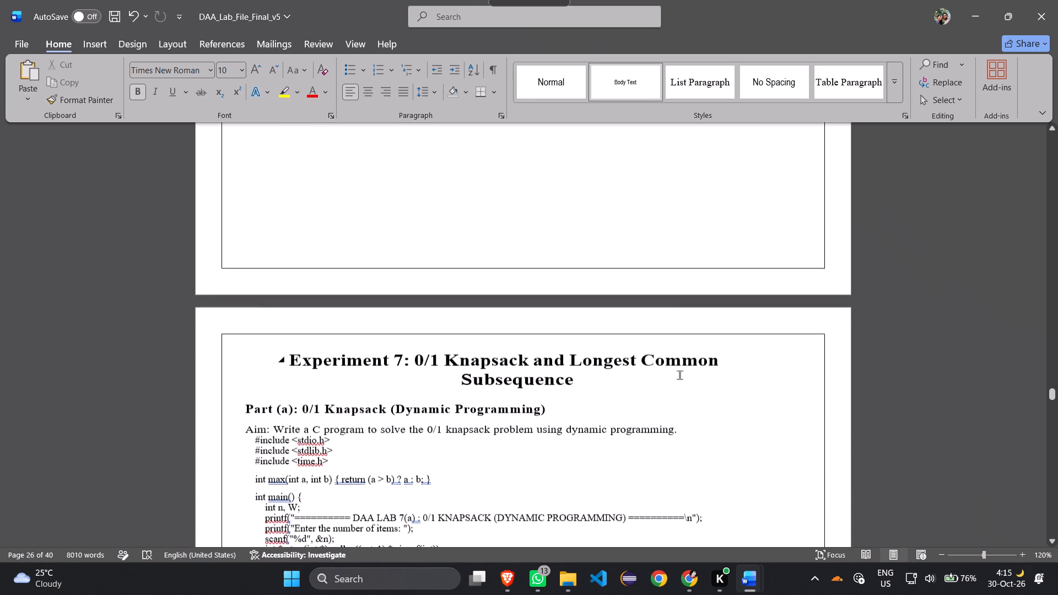
scroll(679, 375, "down", 2)
scroll(679, 375, "up", 4)
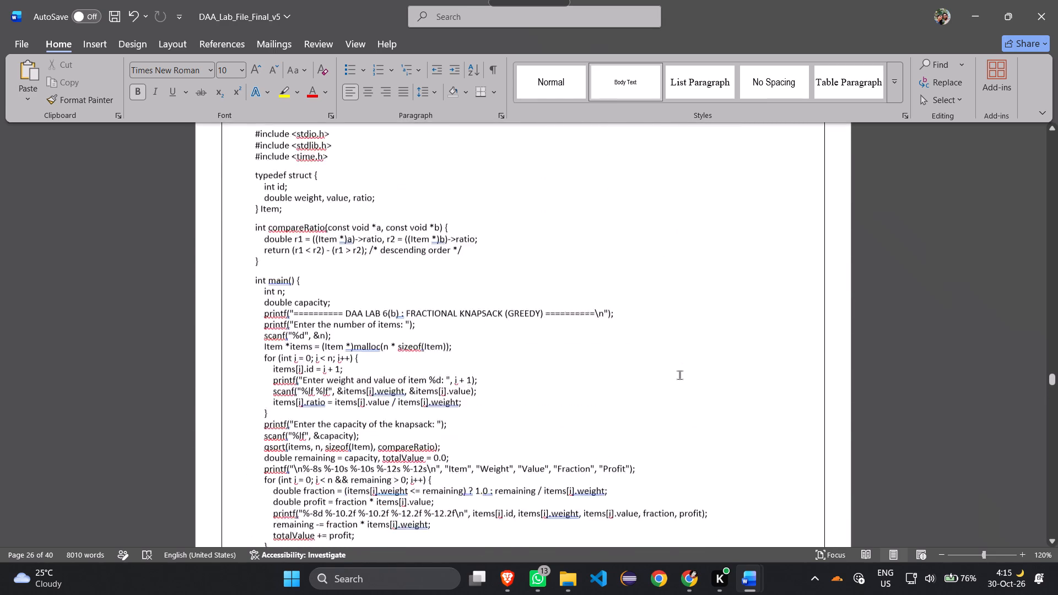
scroll(679, 375, "up", 3)
scroll(679, 375, "left", 1)
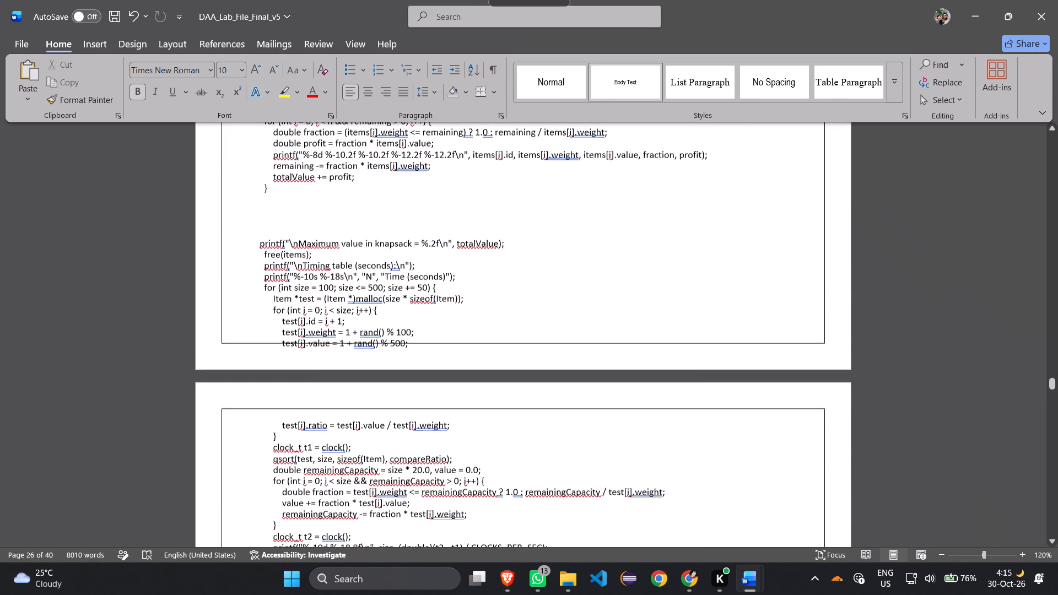
left_click(260, 230)
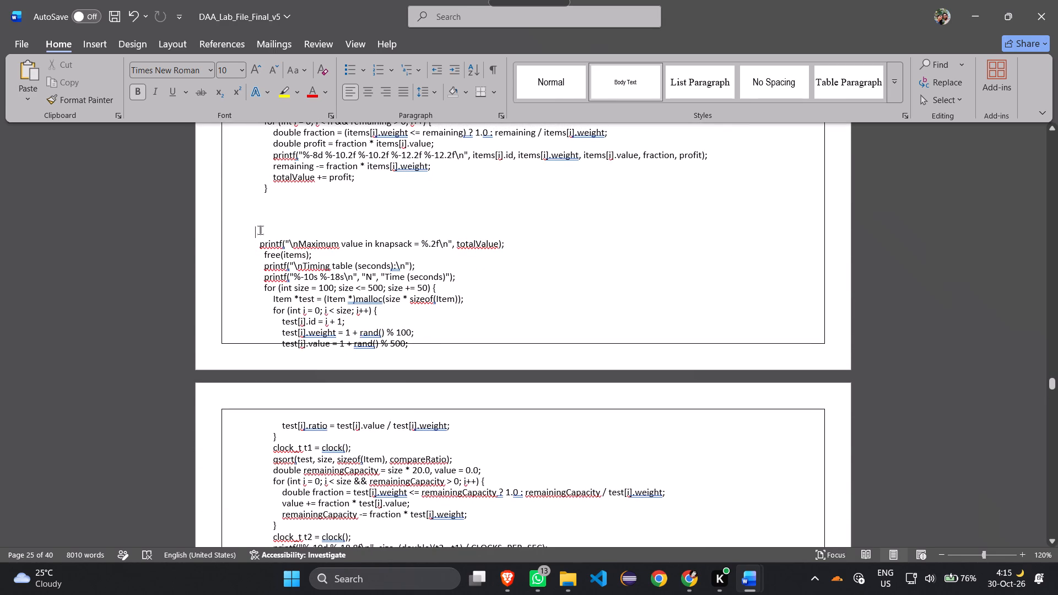
key("BackSpace")
key("BackSpace")
key("BackSpace")
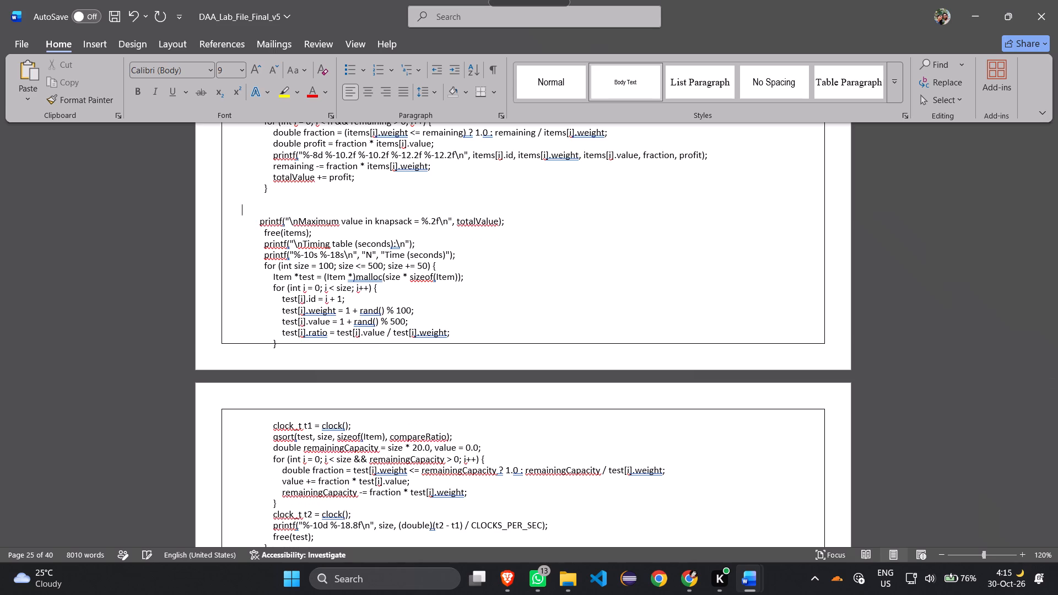
key("BackSpace")
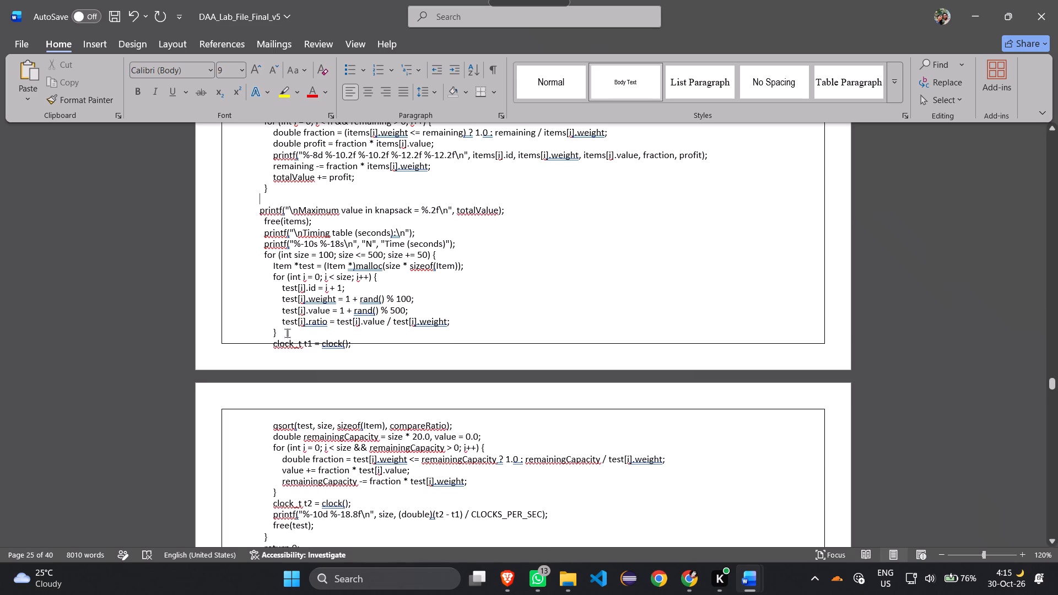
Insert a blank line after the loop's closing brace, before clock_t t1 = clock(); in the Fractional Knapsack code.
left_click(287, 333)
left_click(287, 333)
key("Return")
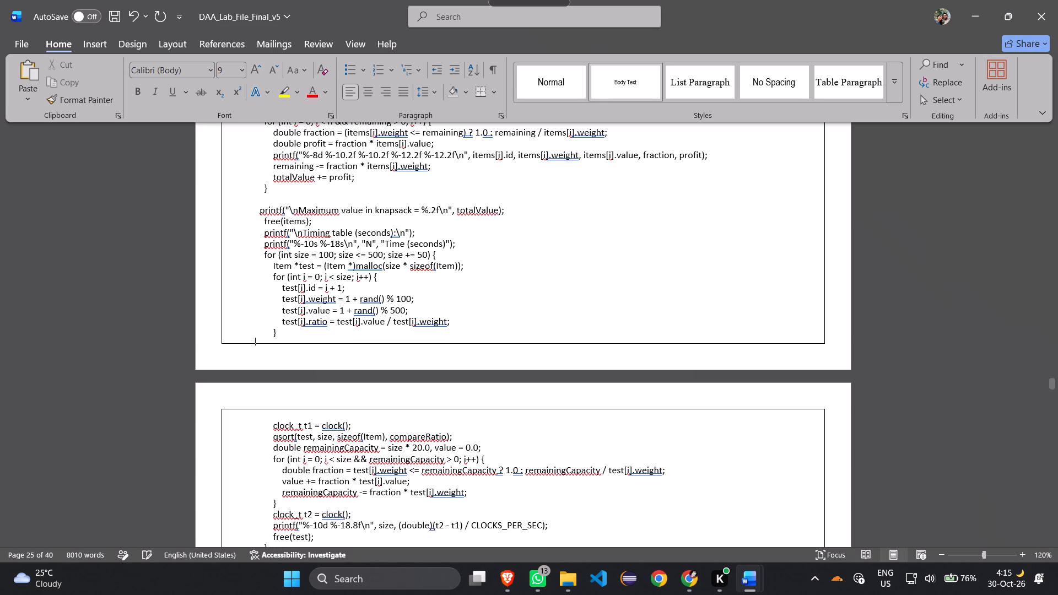
Copy the Activity Selection aim's non-bold Times New Roman size 14 formatting onto the Part (b) Fractional Knapsack aim.
scroll(518, 334, "up", 3)
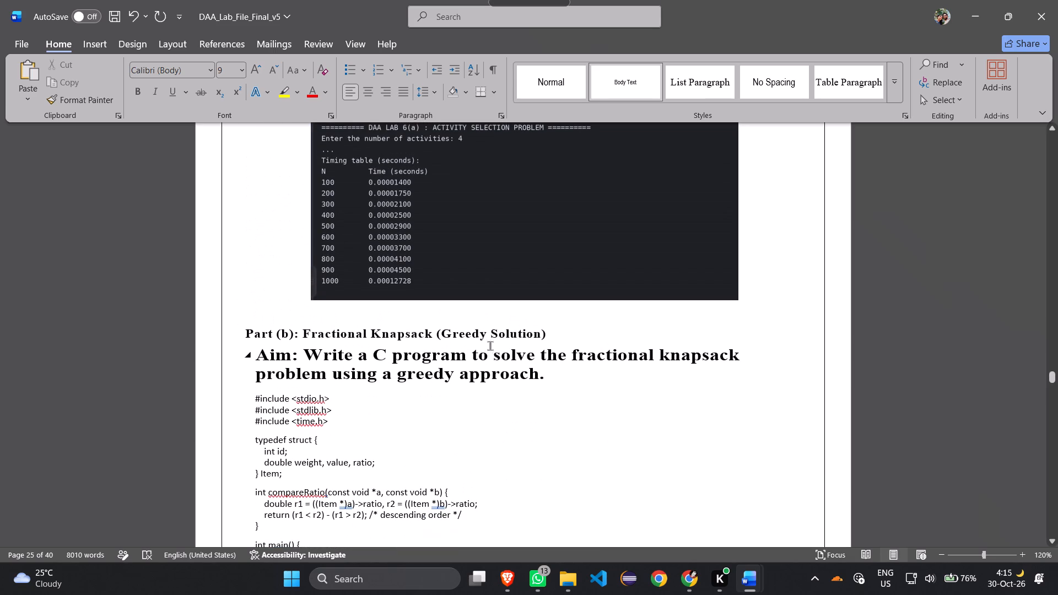
left_click(550, 379)
scroll(441, 265, "up", 2)
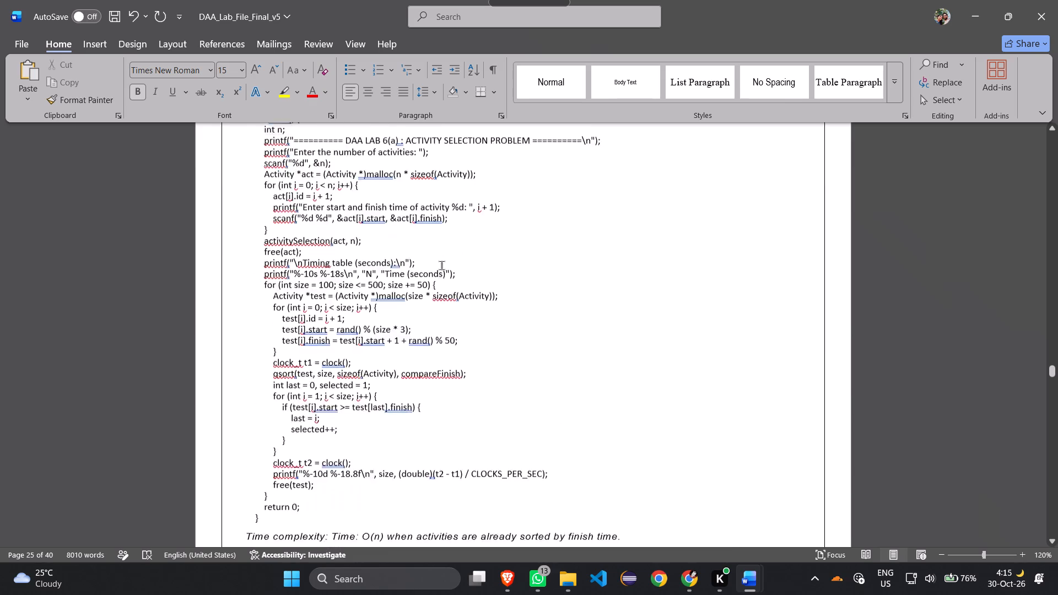
scroll(441, 265, "up", 4)
left_click_drag(478, 286, 415, 247)
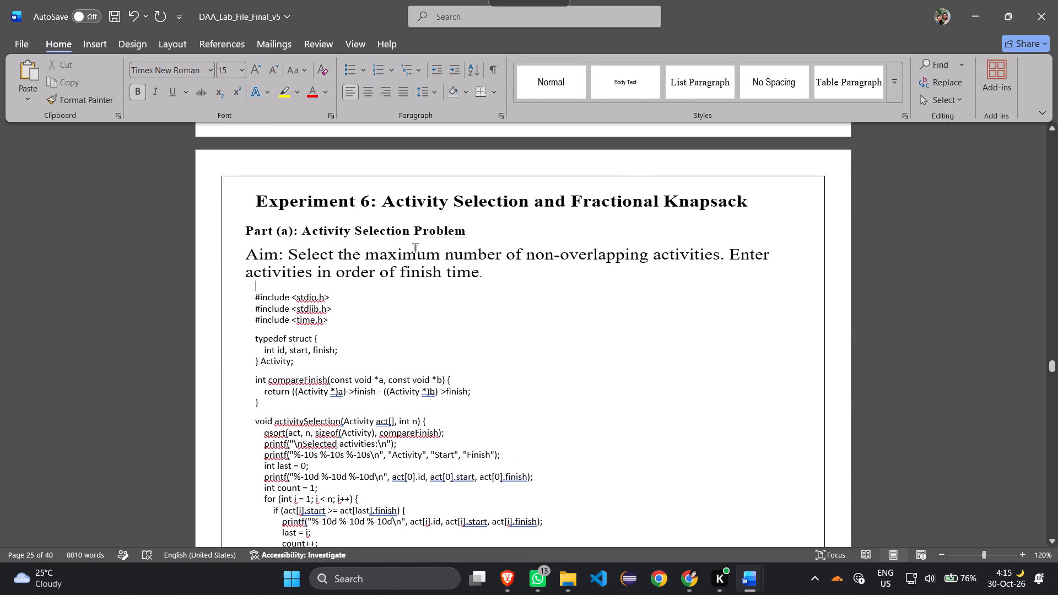
left_click_drag(415, 247, 386, 245)
left_click(72, 98)
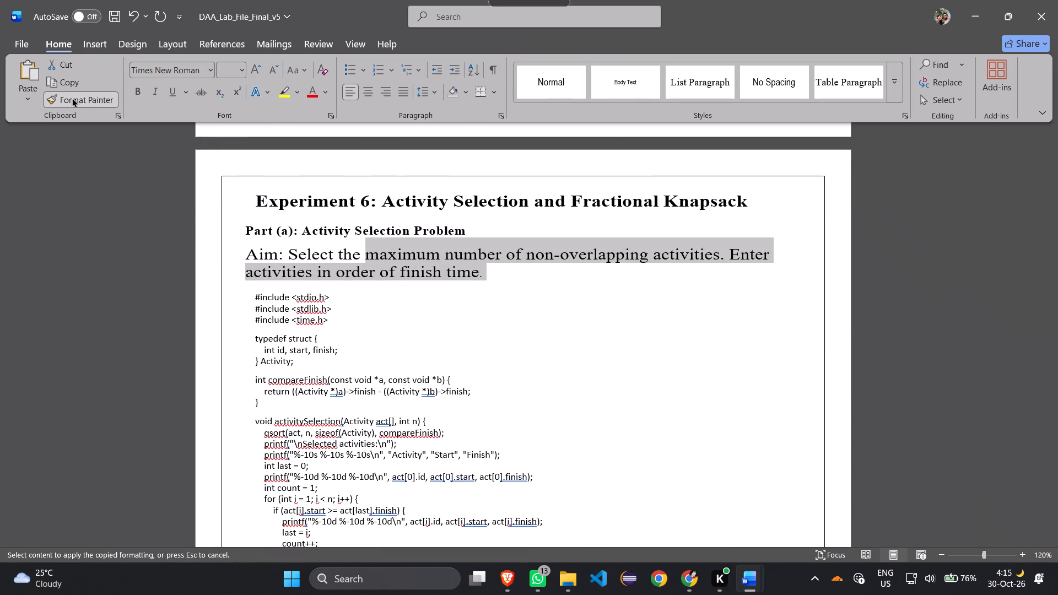
scroll(322, 252, "down", 18)
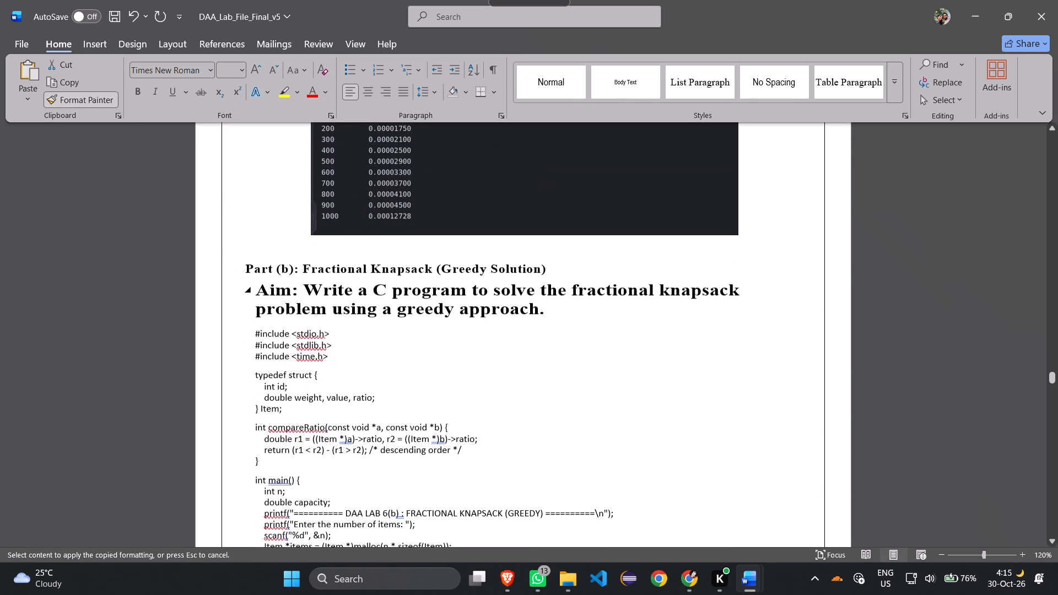
left_click_drag(256, 289, 544, 312)
left_click(404, 337)
Add a line break before clock_t t1 = clock(); in the Fractional Knapsack code to move that line onto the following page.
scroll(404, 337, "down", 1)
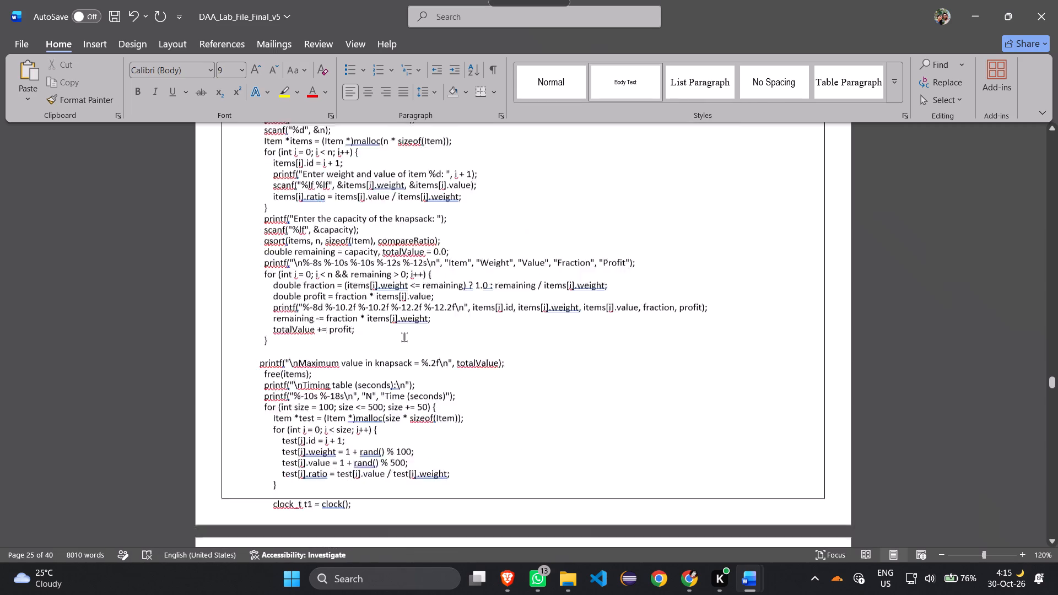
scroll(404, 337, "down", 3)
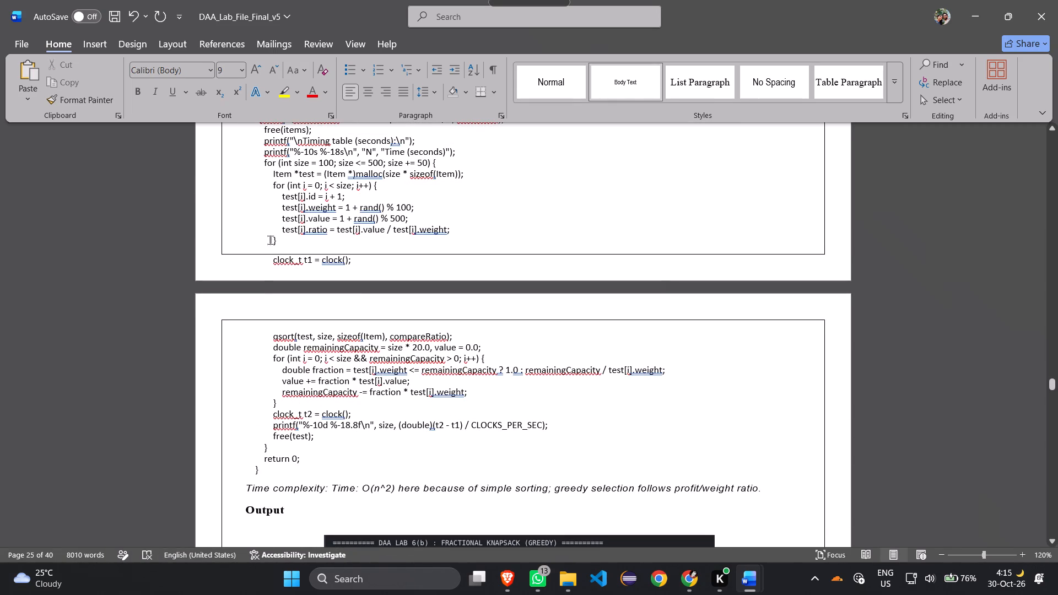
left_click(272, 259)
key("Return")
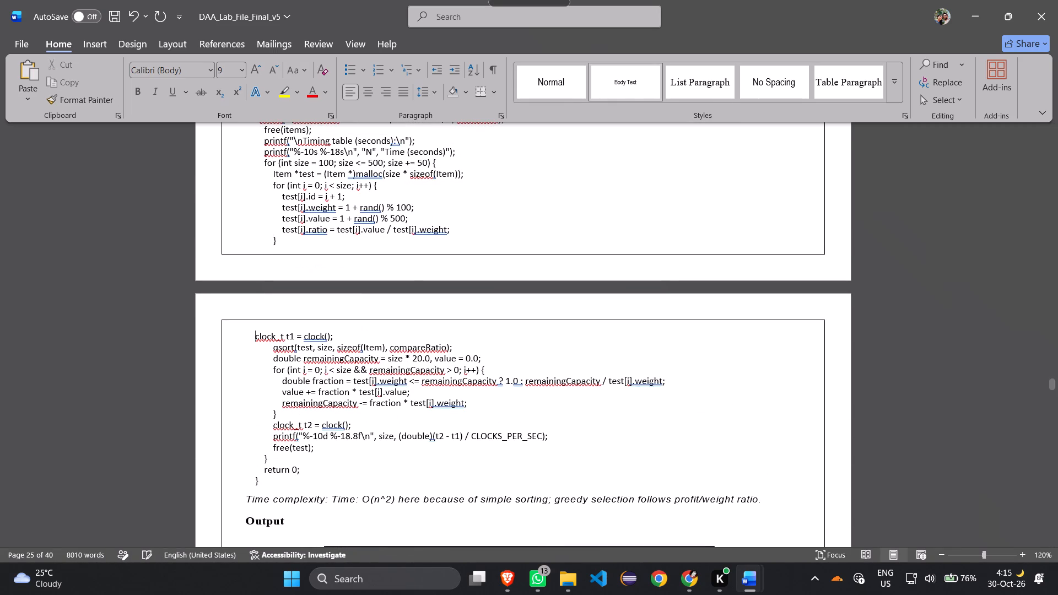
Copy the Fractional Knapsack aim's Times New Roman size 14 formatting onto the Experiment 7 Part (a) 0/1 Knapsack aim.
scroll(462, 282, "down", 2)
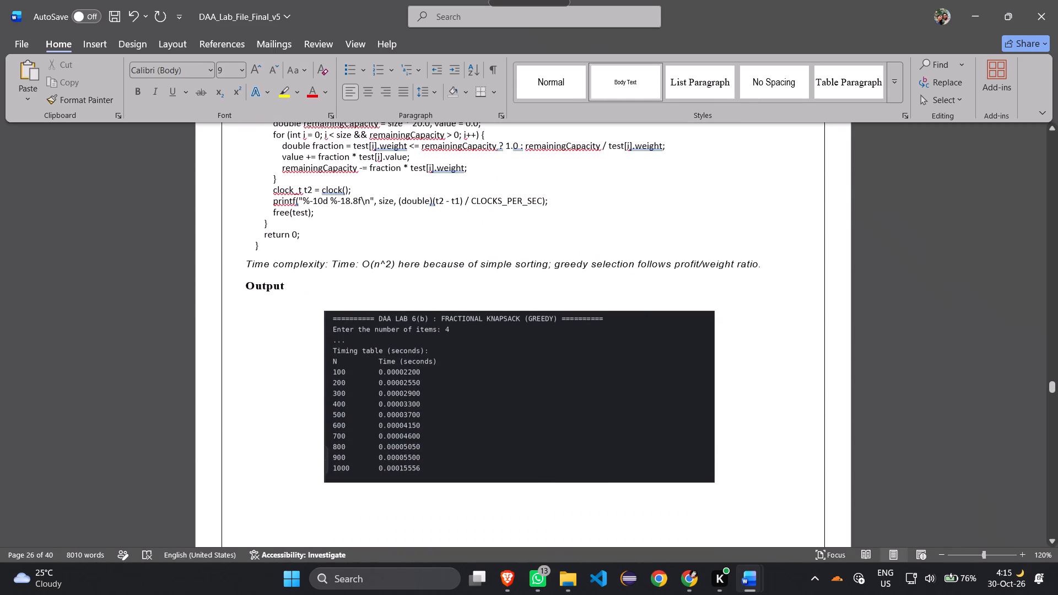
scroll(391, 332, "down", 4)
scroll(391, 332, "up", 3)
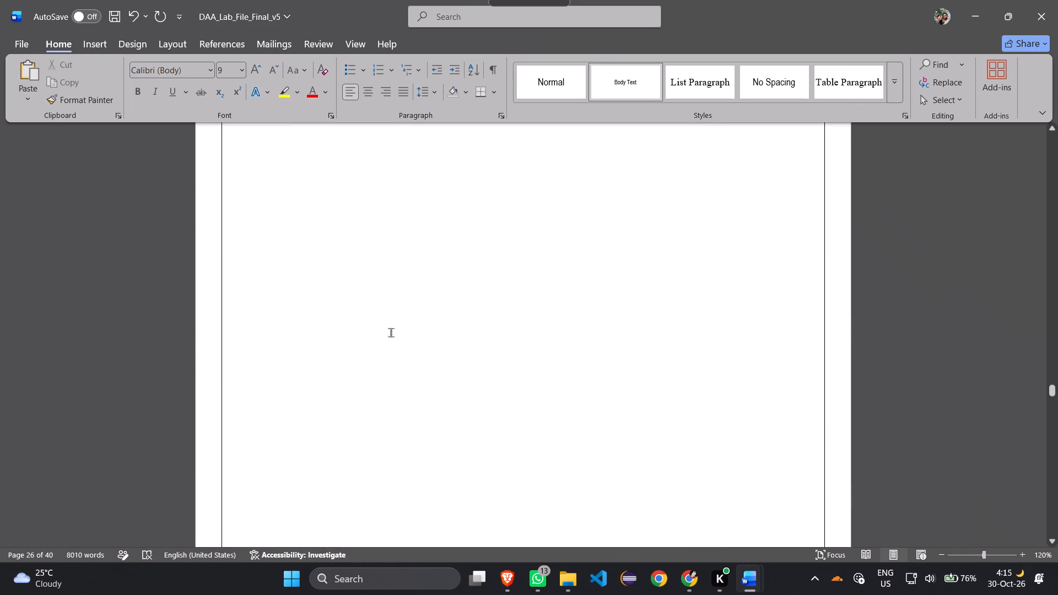
scroll(391, 332, "up", 3)
left_click_drag(350, 257, 431, 255)
left_click(62, 95)
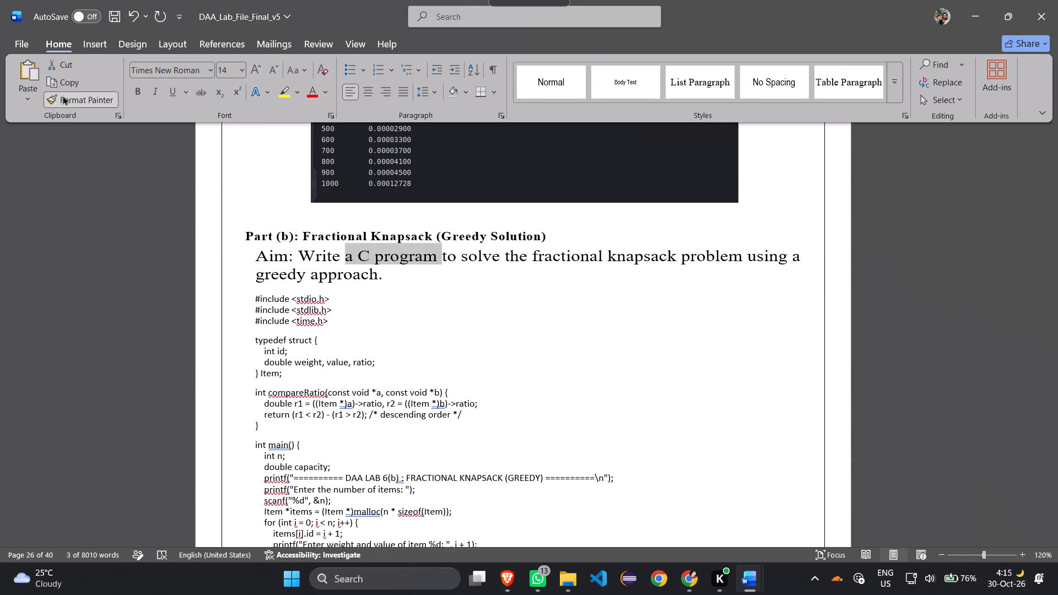
scroll(395, 326, "down", 7)
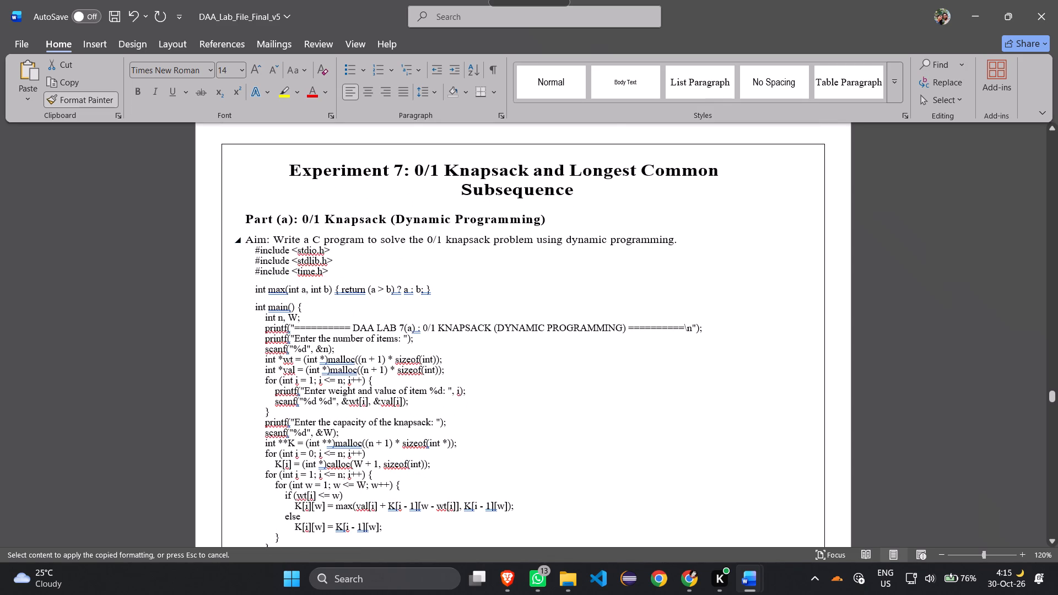
left_click_drag(243, 241, 682, 239)
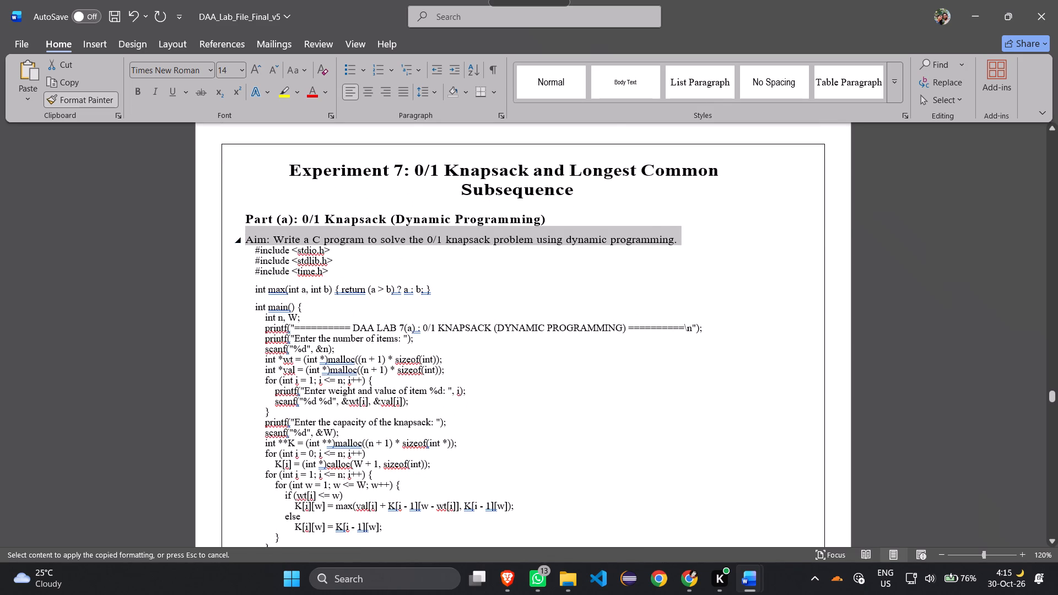
left_click_drag(682, 239, 682, 240)
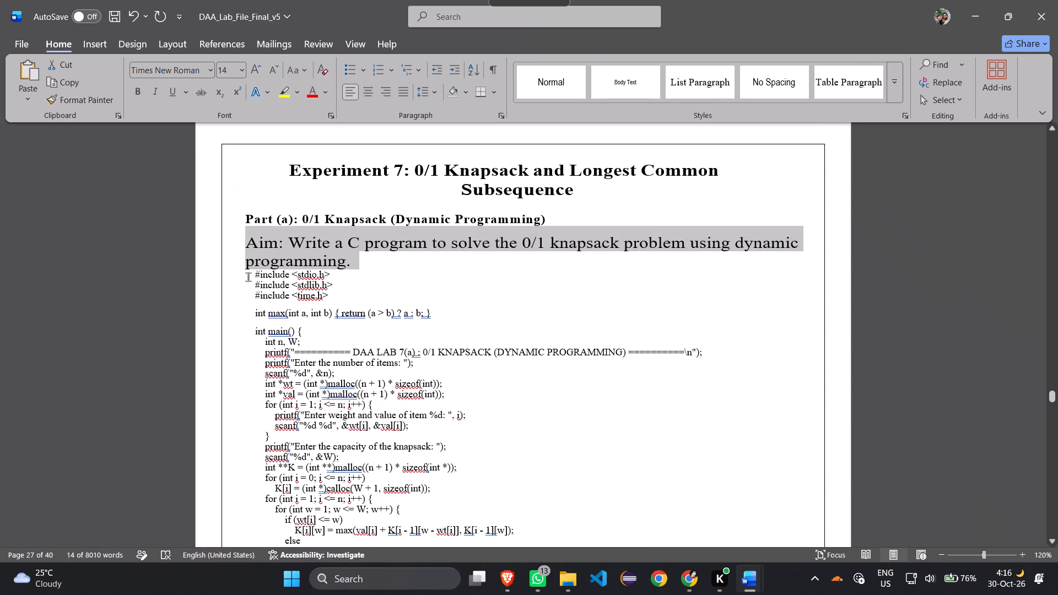
Insert a blank line between the Experiment 7 Part (a) aim and the first #include line of its code.
left_click(248, 277)
key("Return")
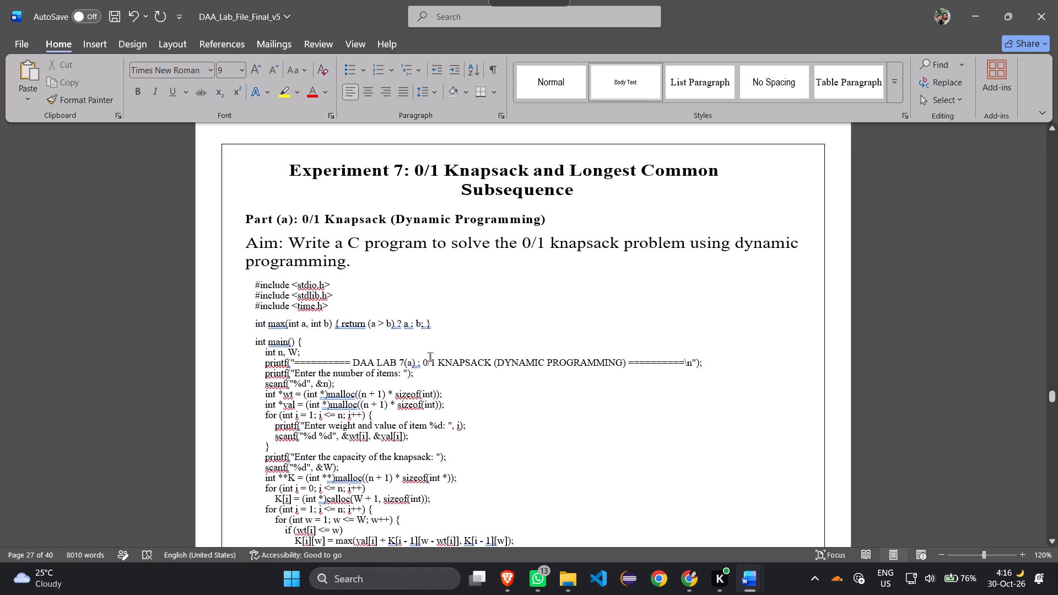
Set the entire Experiment 7 Part (a) 0/1 Knapsack code to the Calibri font.
scroll(430, 356, "right", 1)
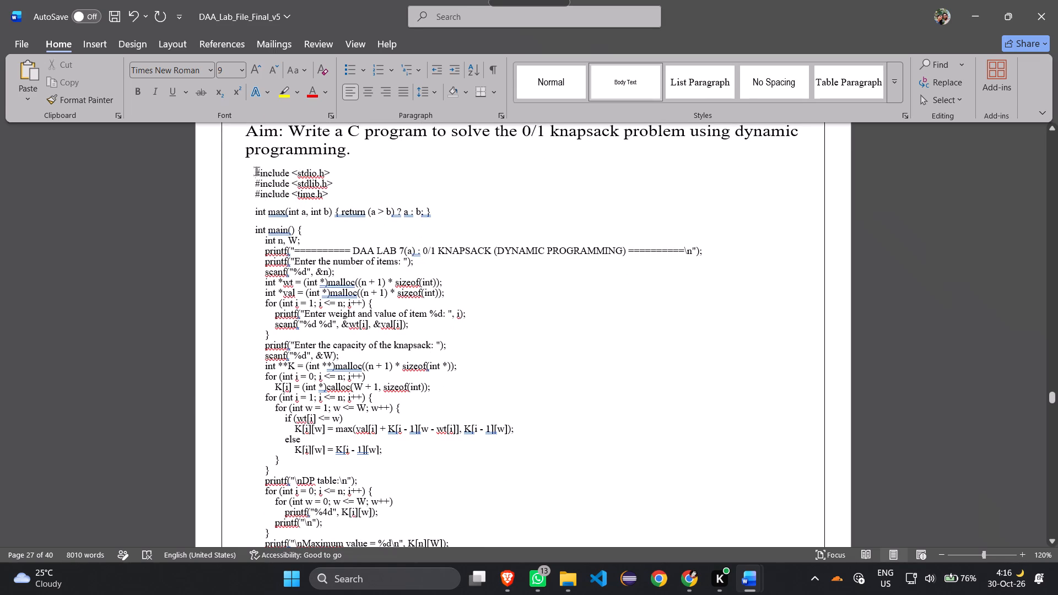
left_click_drag(254, 172, 382, 594)
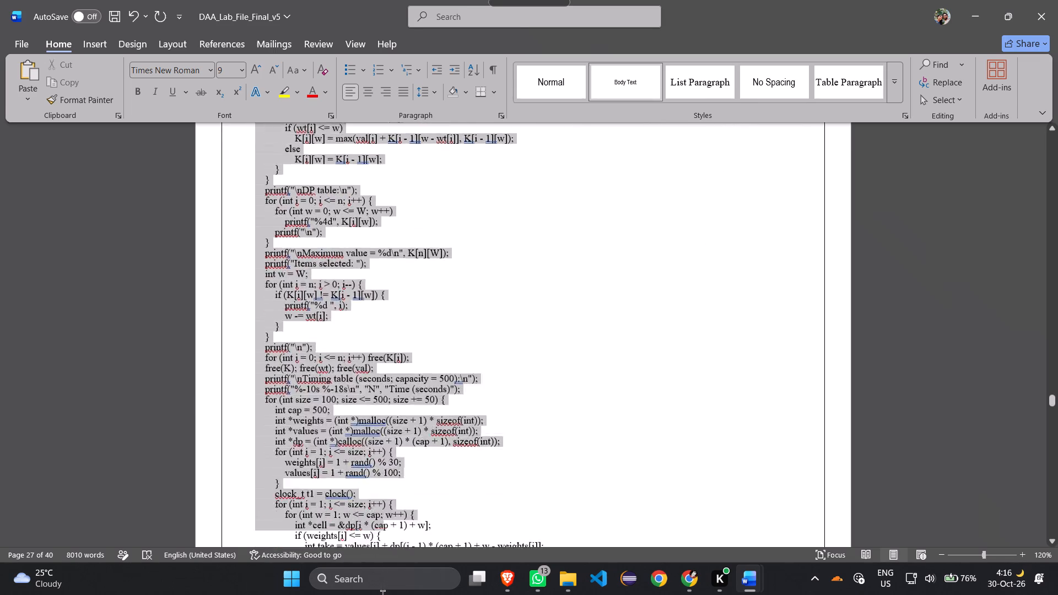
left_click_drag(382, 594, 350, 519)
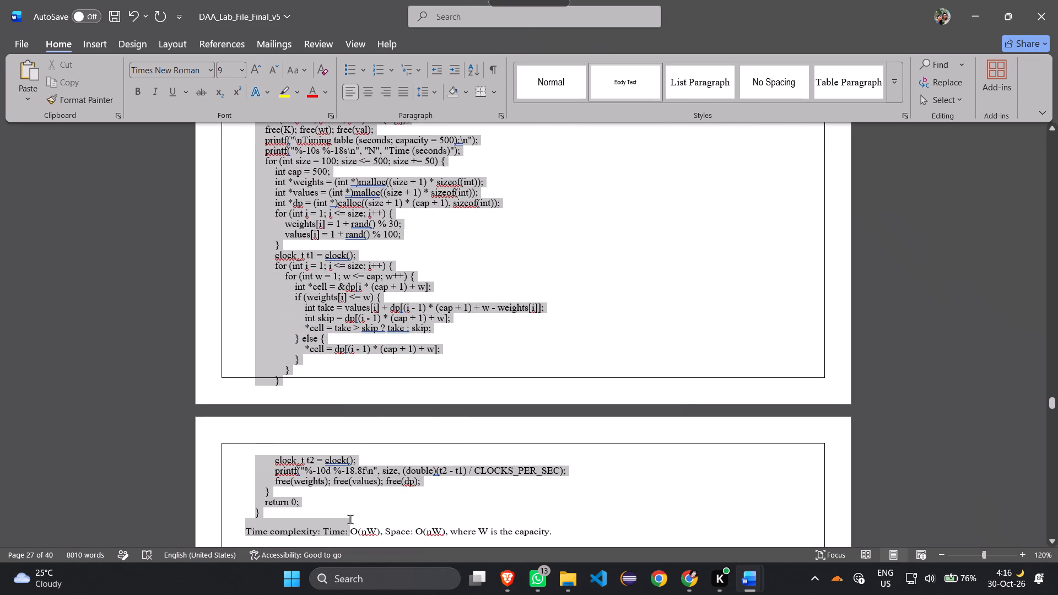
left_click_drag(350, 519, 344, 514)
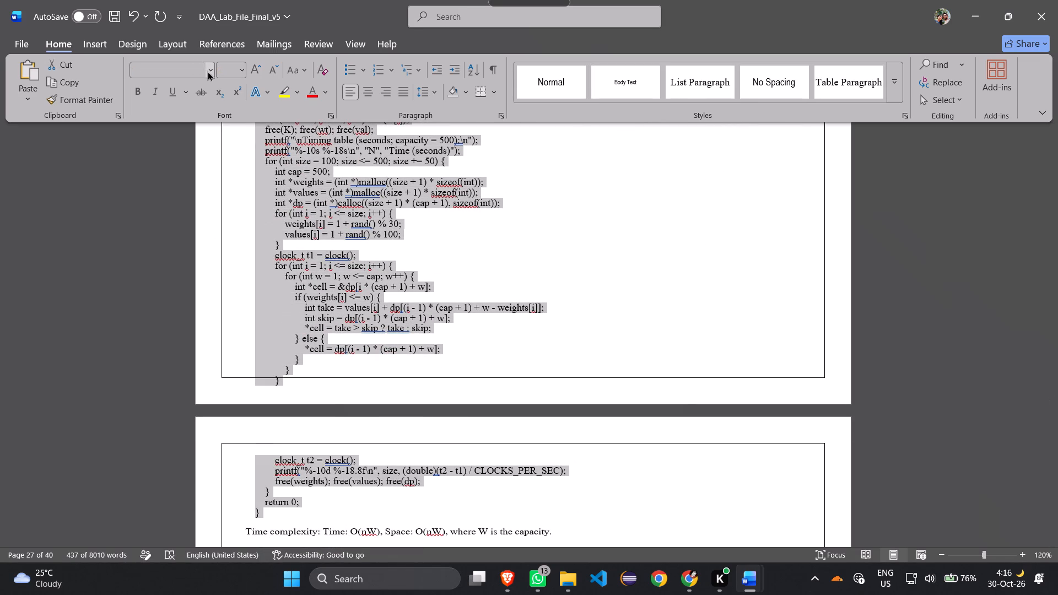
left_click(208, 71)
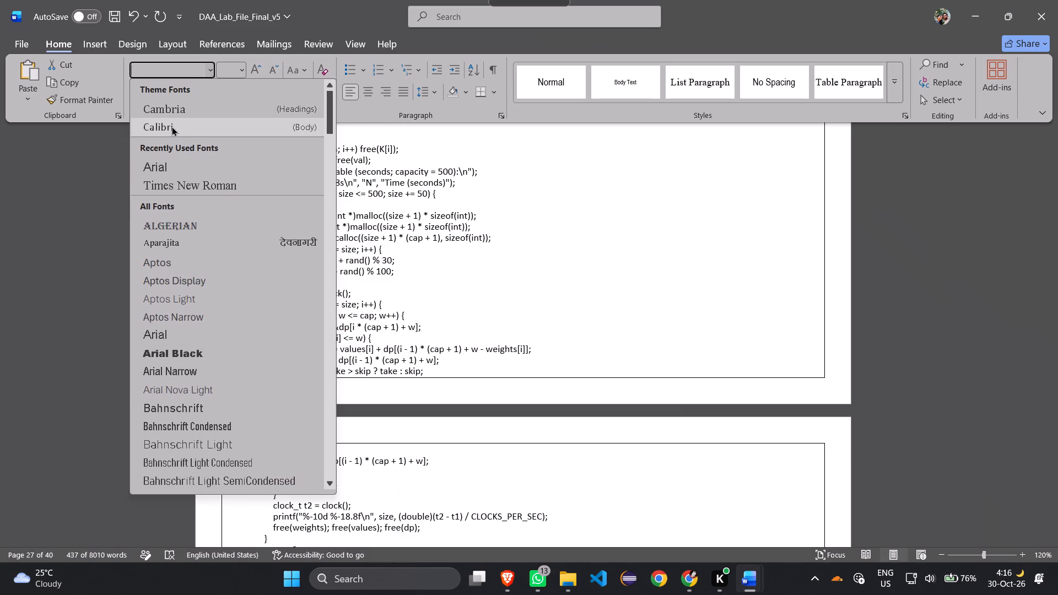
left_click(171, 126)
Break the line before } else { in the 0/1 Knapsack timing code to move it onto the following page, and indent it.
left_click(298, 377)
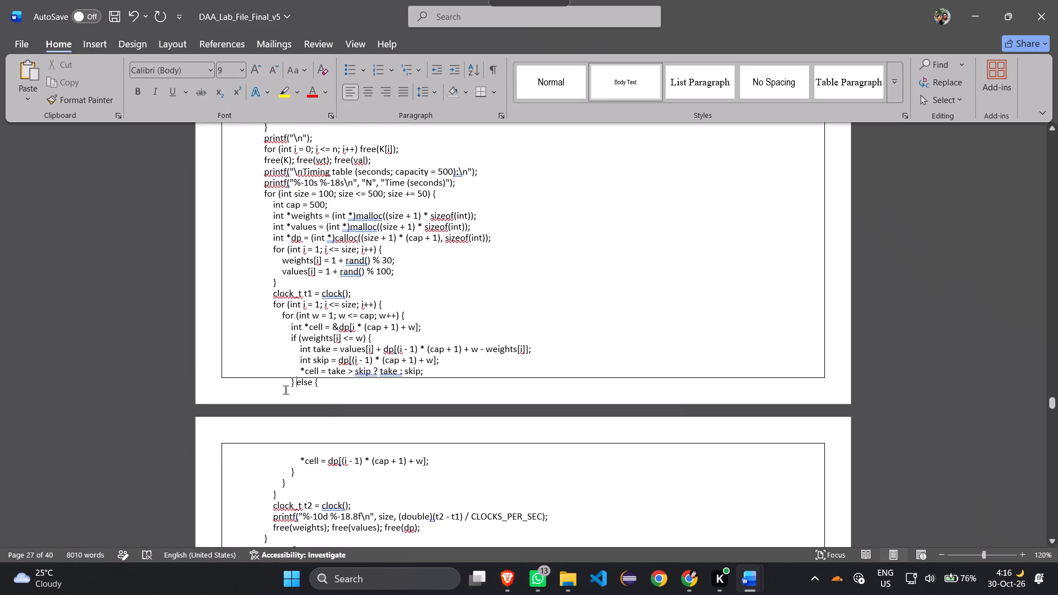
left_click(285, 386)
left_click(285, 386)
key("Return")
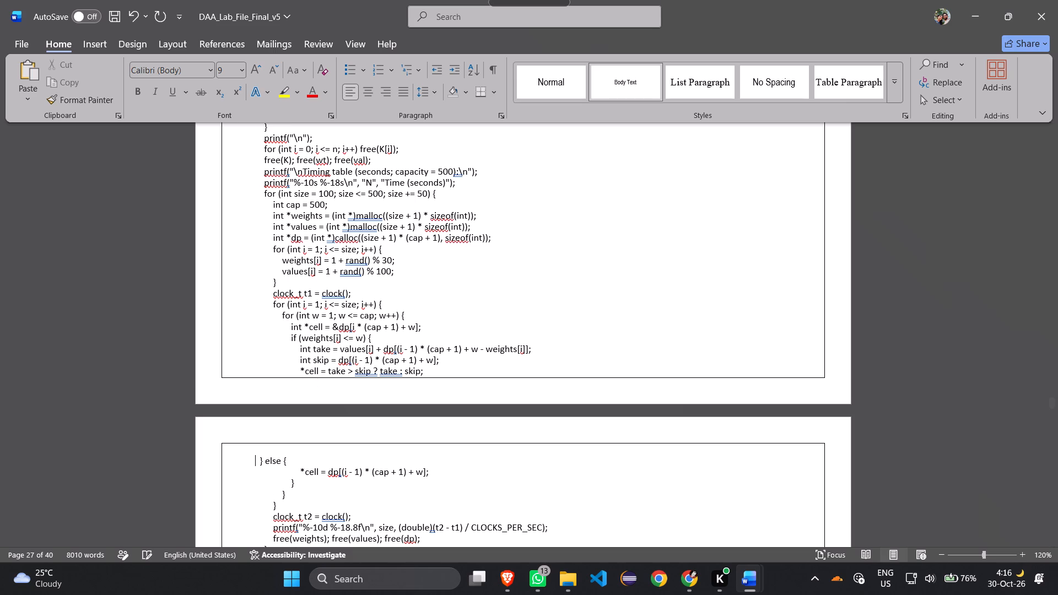
scroll(423, 462, "down", 1)
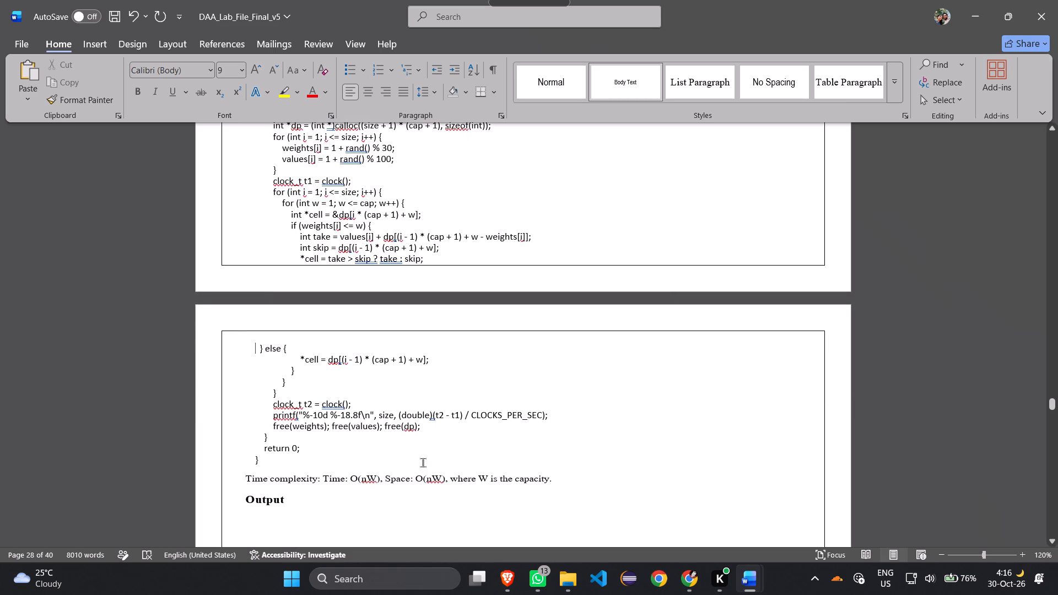
key("Tab")
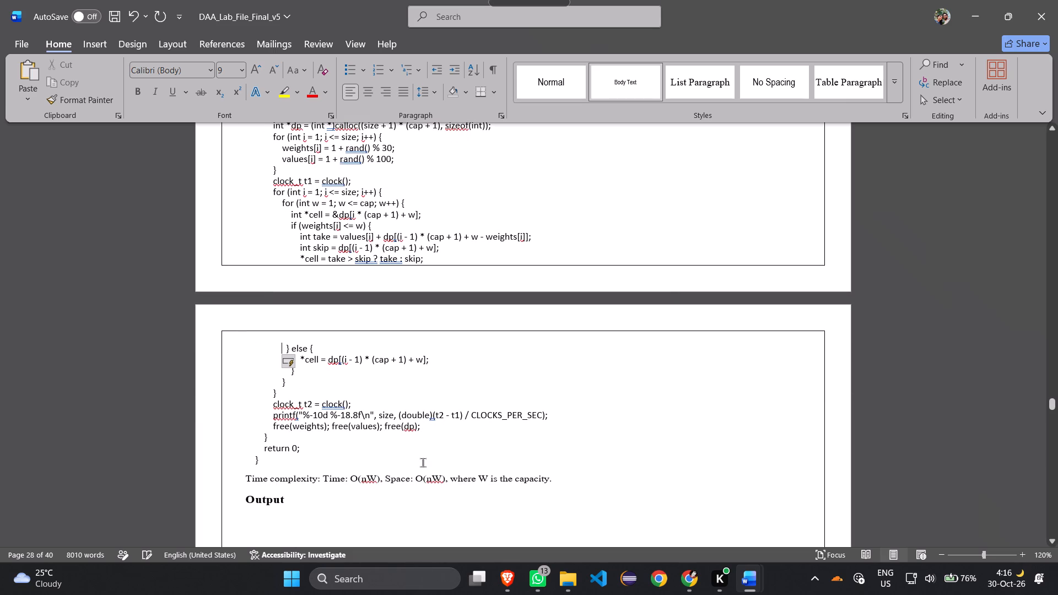
left_click(512, 409)
Remove the break after the Part (a) Output heading so the 0/1 Knapsack screenshot sits directly beneath it.
scroll(512, 409, "down", 1)
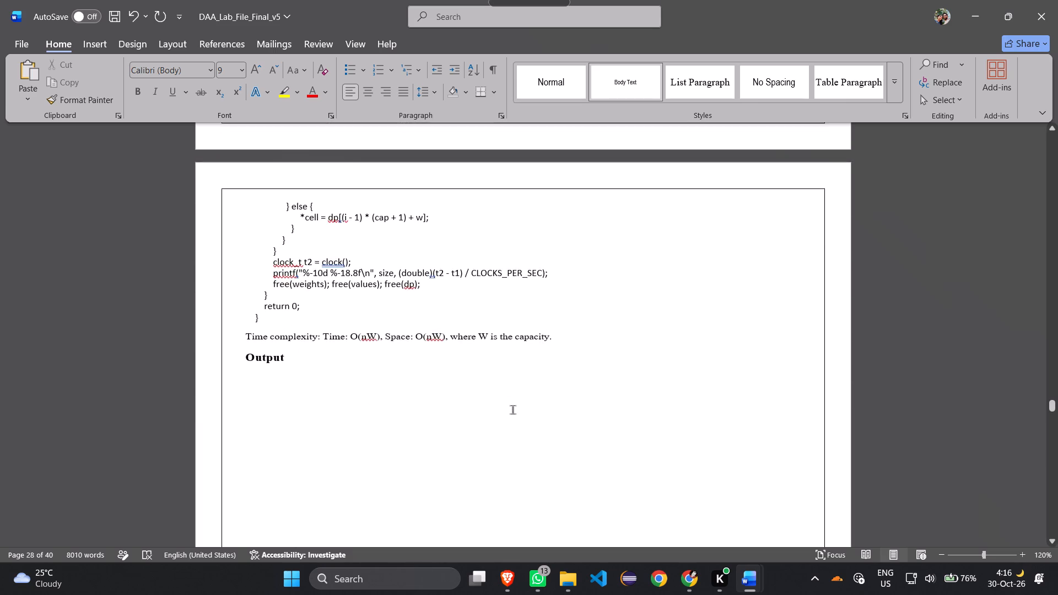
scroll(512, 409, "down", 2)
left_click(443, 324)
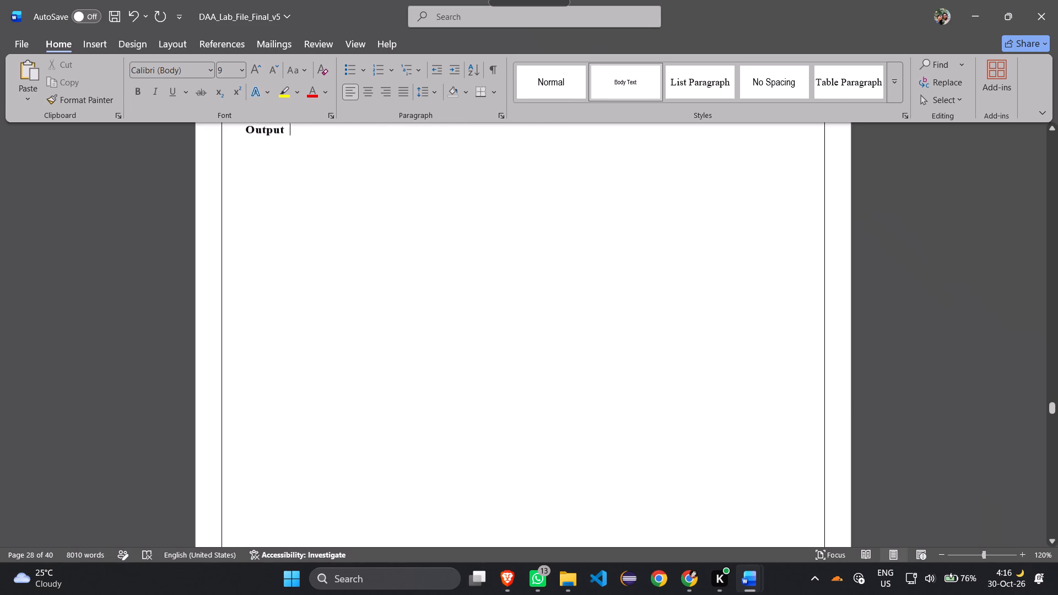
scroll(443, 324, "up", 1)
key("Delete")
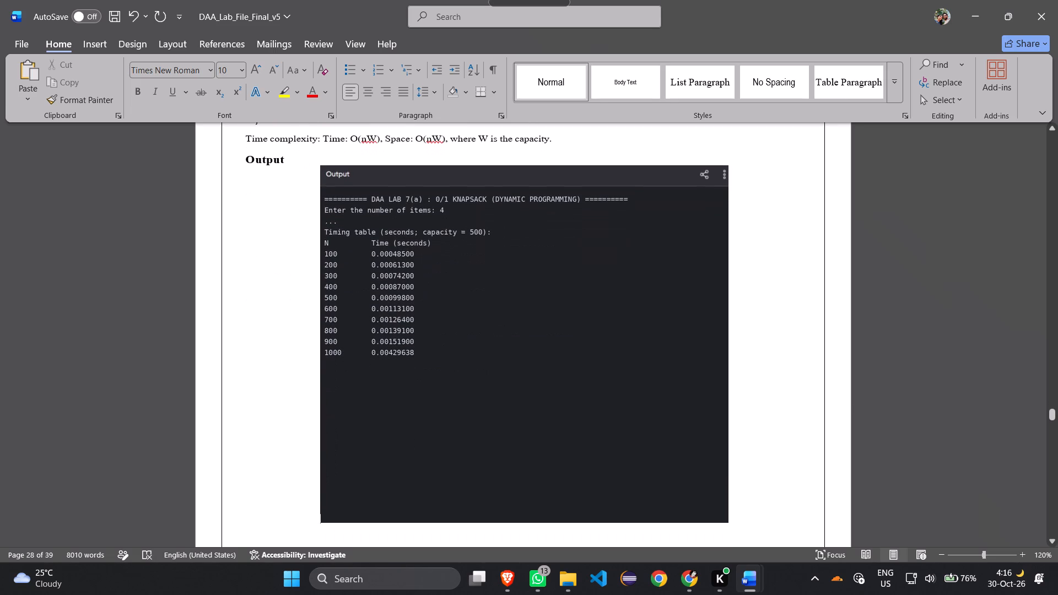
Crop the 0/1 Knapsack output screenshot to remove its Output title bar and the empty area below the 1000 row.
left_click(578, 251)
left_click(462, 41)
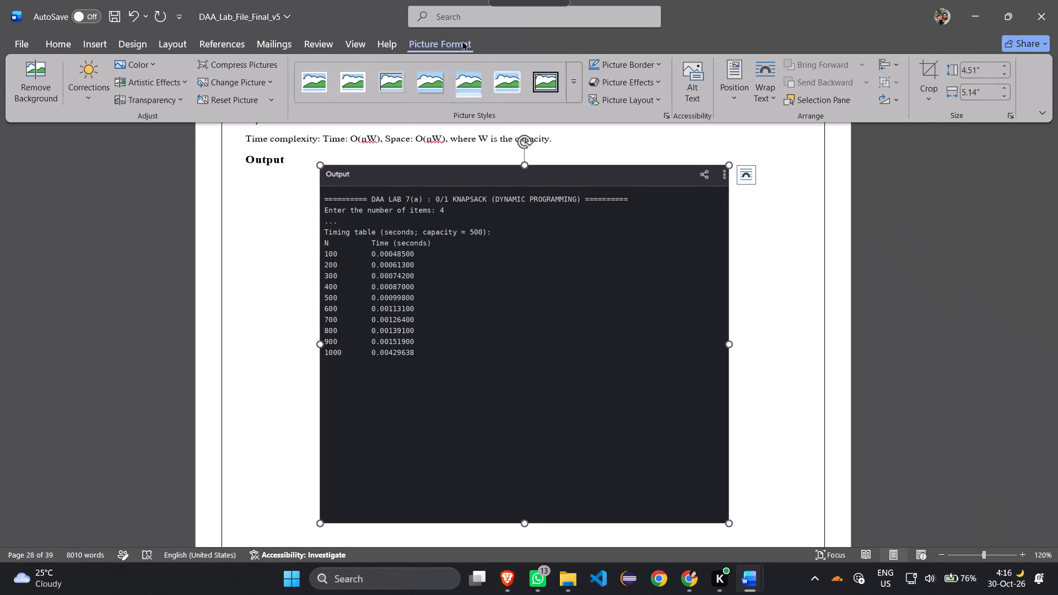
left_click(926, 71)
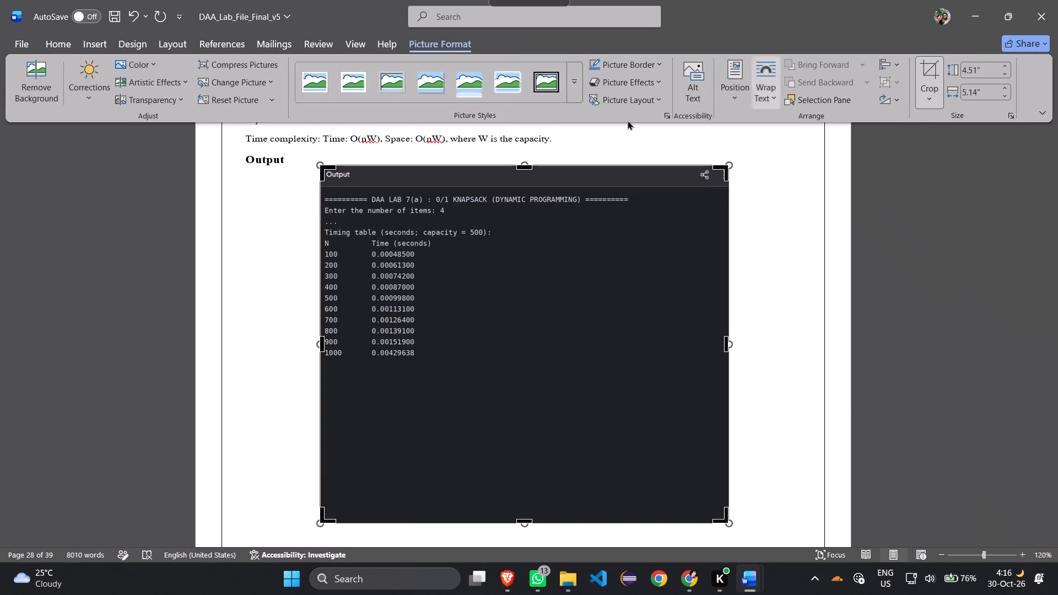
left_click_drag(526, 170, 526, 169)
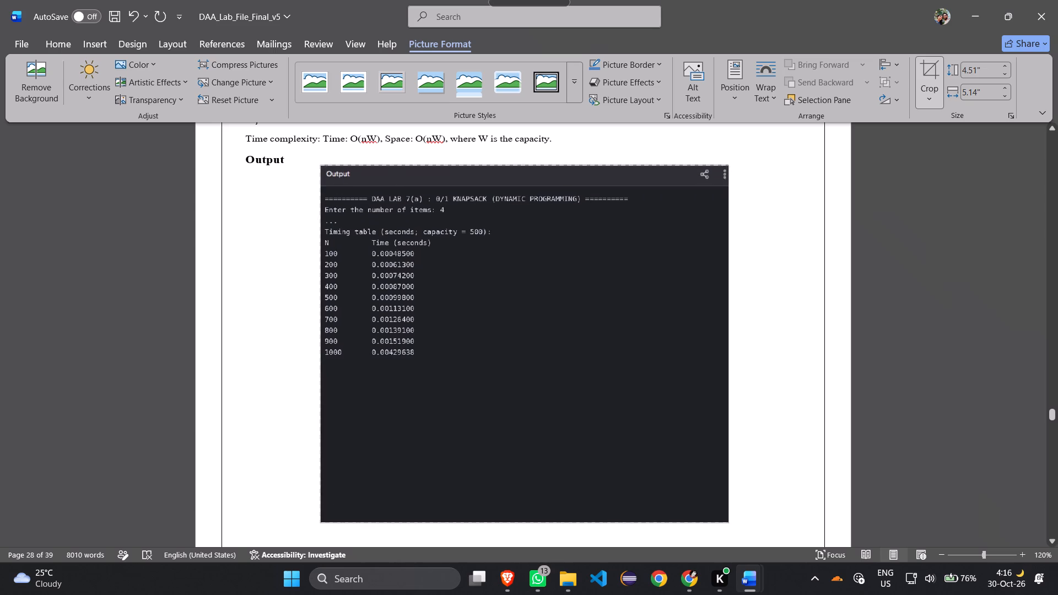
left_click_drag(526, 169, 526, 145)
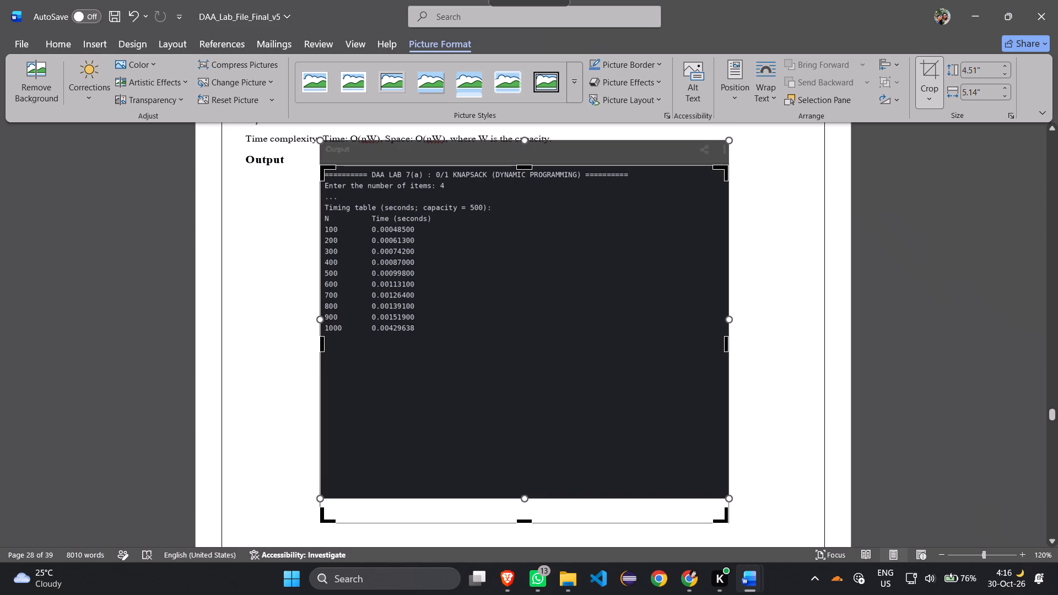
left_click_drag(524, 521, 508, 344)
left_click(283, 333)
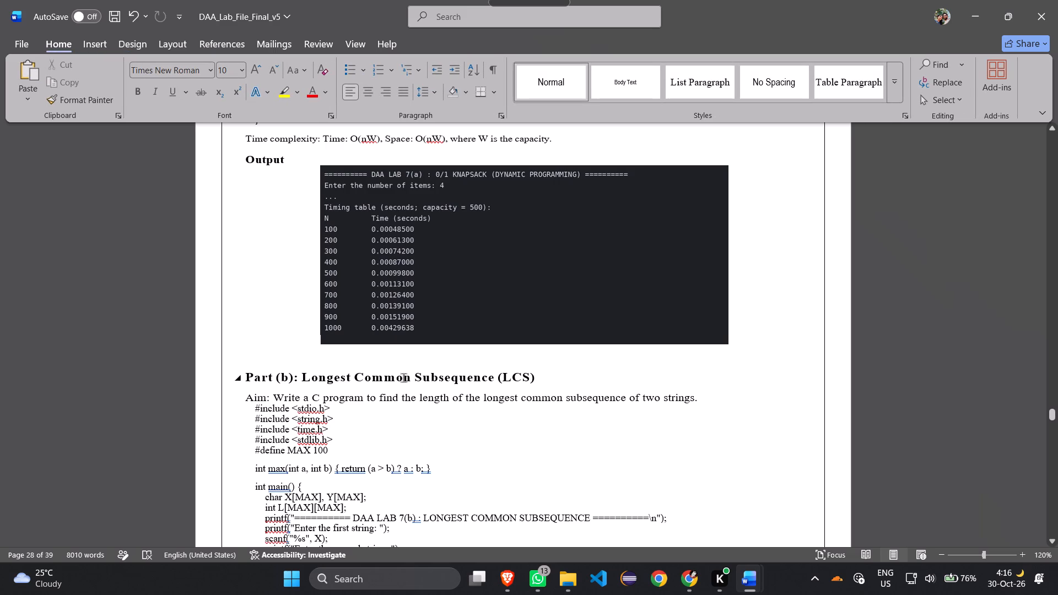
Copy the Fractional Knapsack complexity note's Arial italic size 8 formatting onto the 0/1 Knapsack time complexity note.
scroll(403, 377, "up", 5)
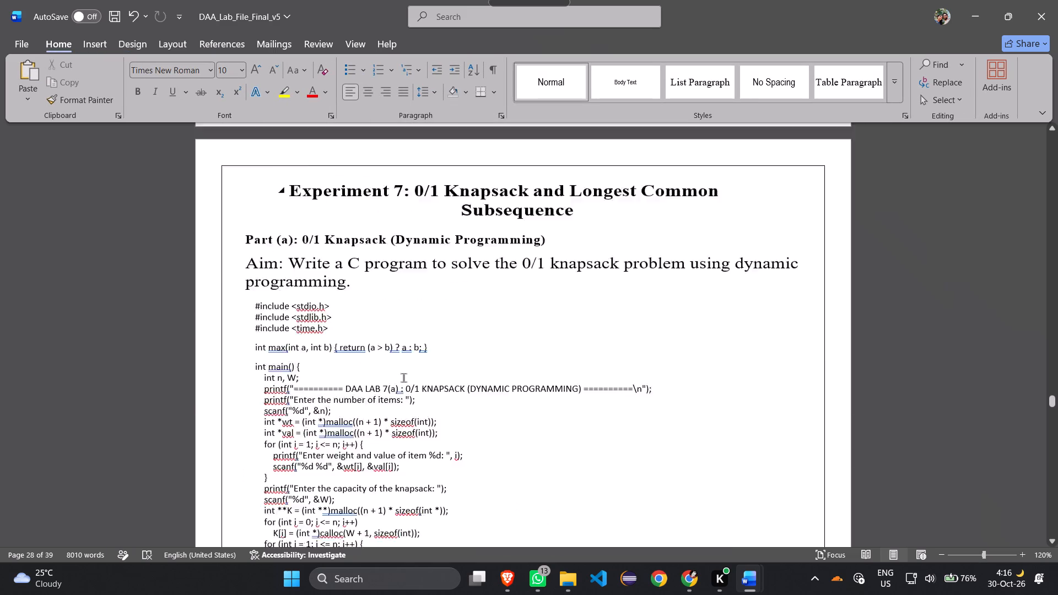
scroll(403, 377, "up", 5)
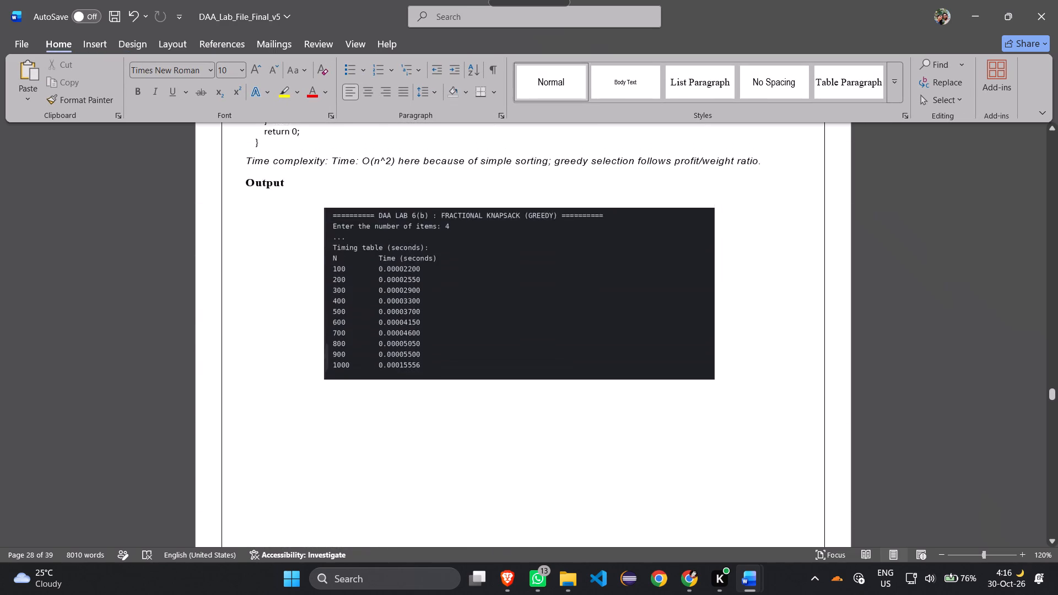
scroll(403, 377, "up", 1)
left_click_drag(292, 292, 386, 294)
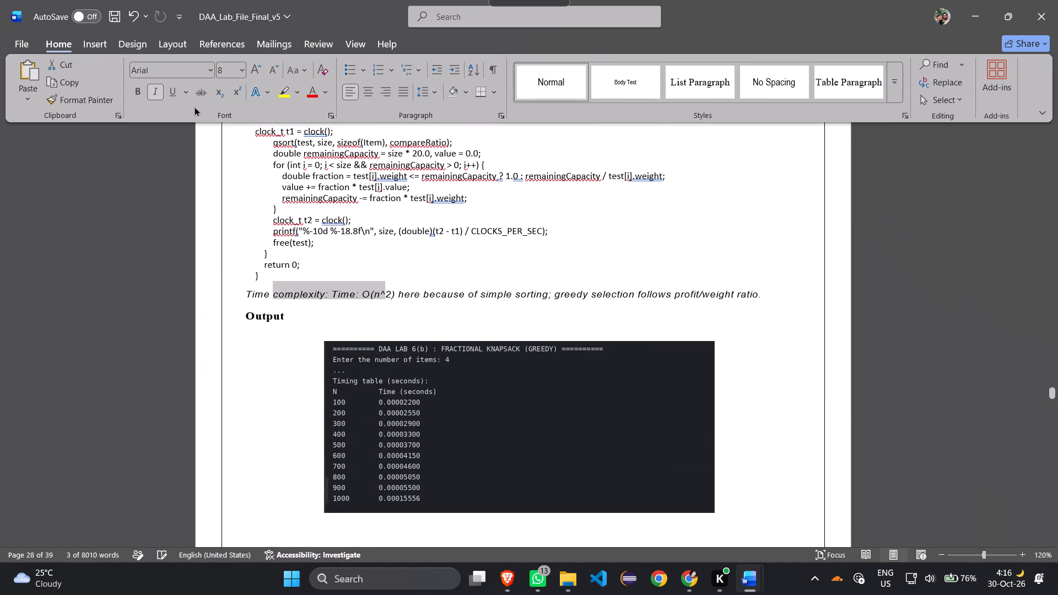
left_click(109, 93)
scroll(350, 283, "down", 1)
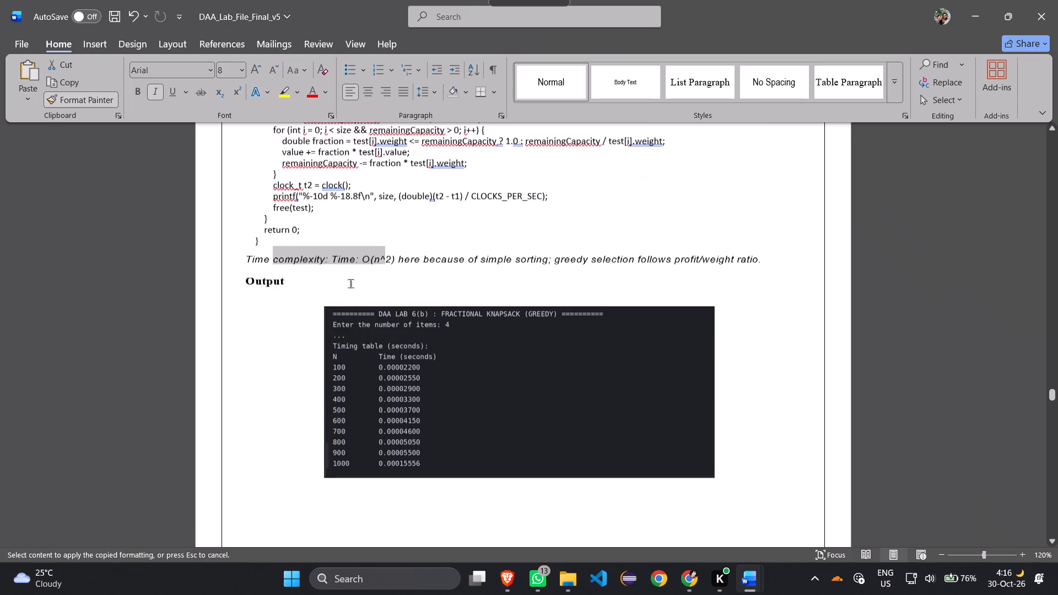
scroll(350, 283, "down", 9)
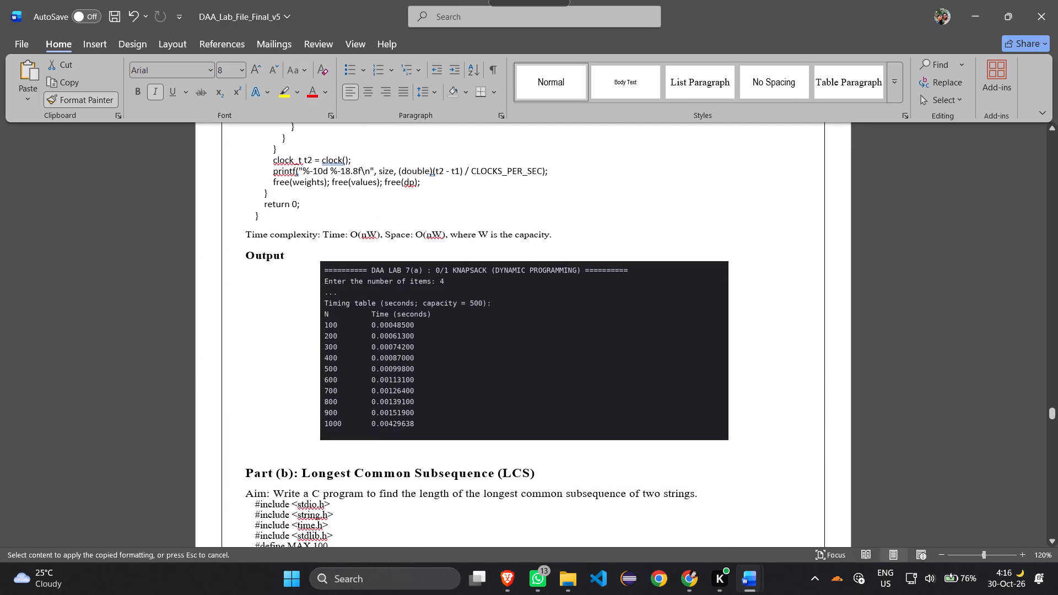
left_click_drag(245, 236, 555, 235)
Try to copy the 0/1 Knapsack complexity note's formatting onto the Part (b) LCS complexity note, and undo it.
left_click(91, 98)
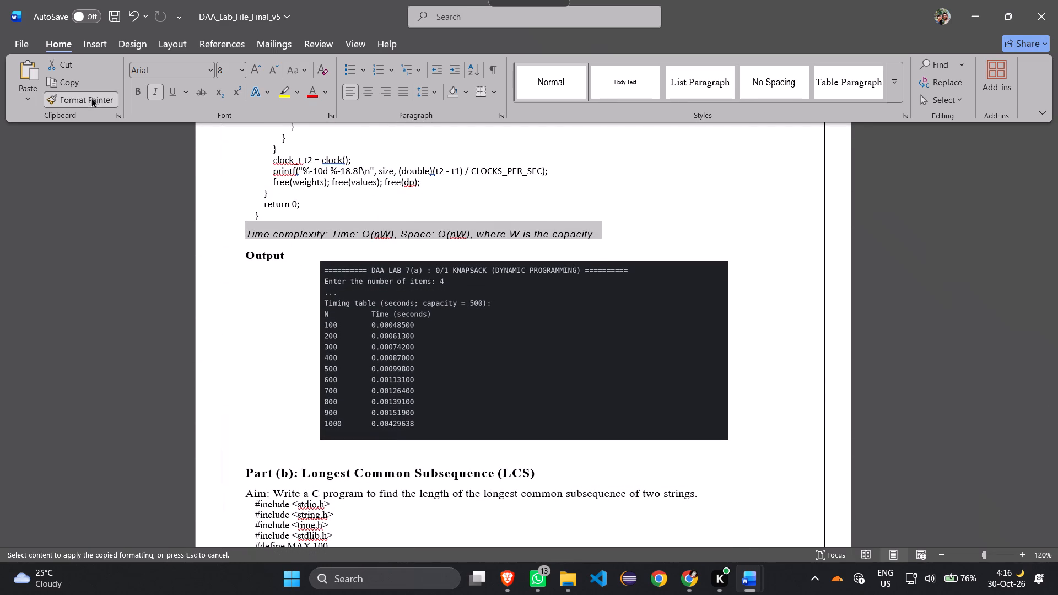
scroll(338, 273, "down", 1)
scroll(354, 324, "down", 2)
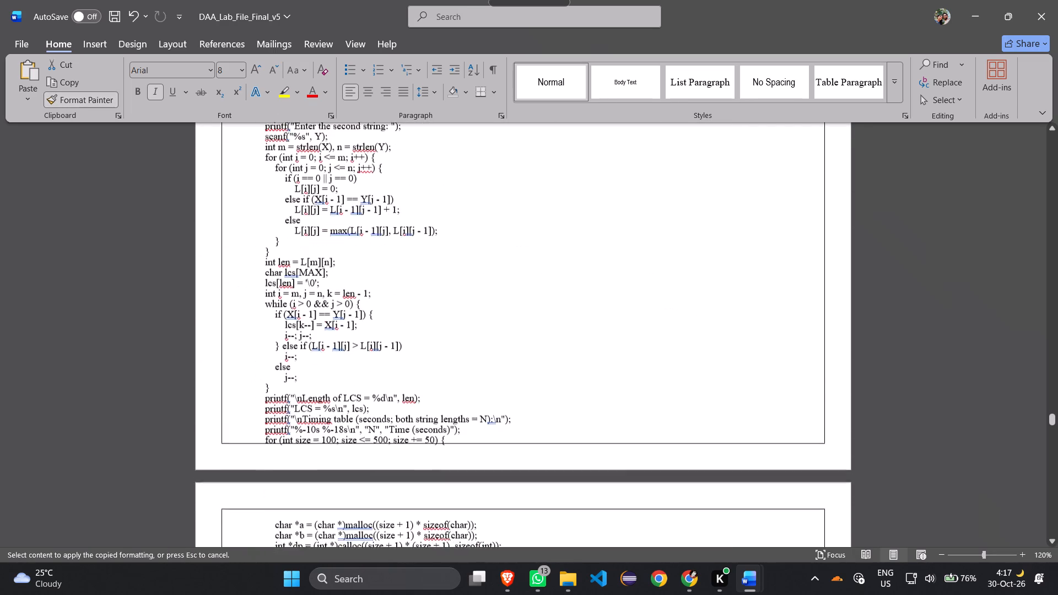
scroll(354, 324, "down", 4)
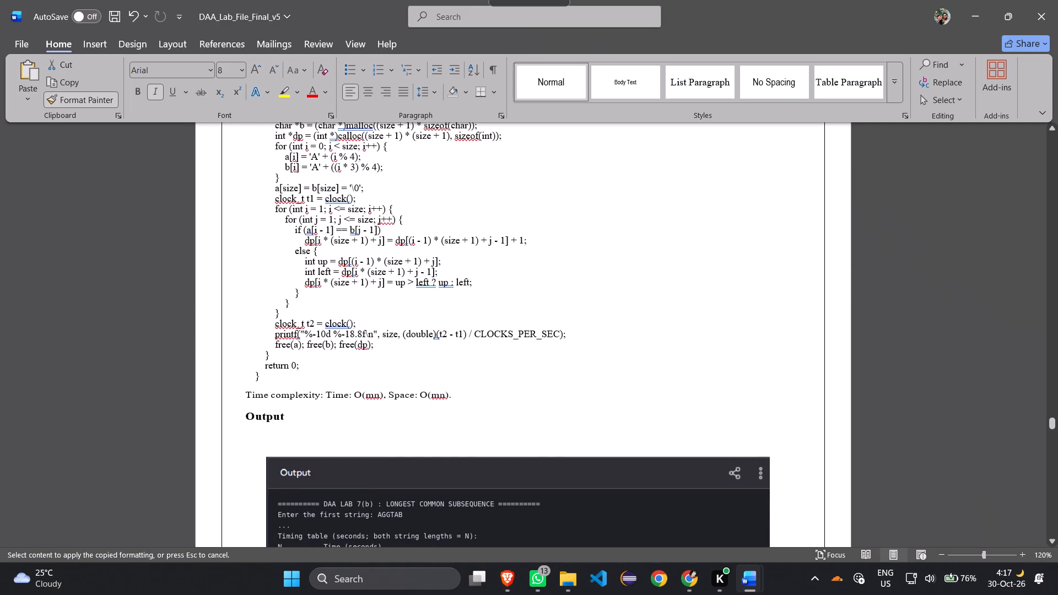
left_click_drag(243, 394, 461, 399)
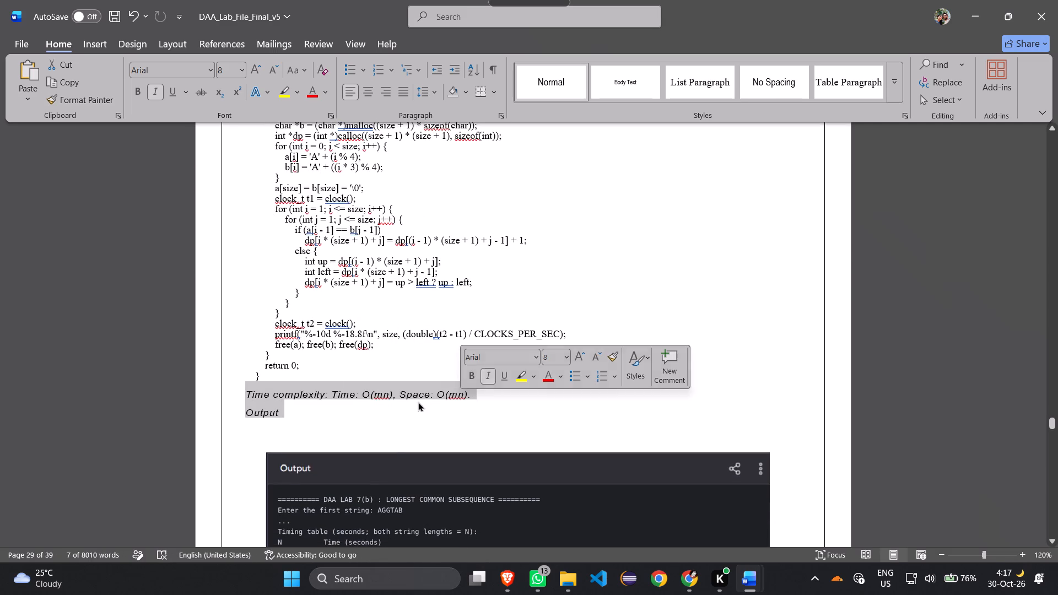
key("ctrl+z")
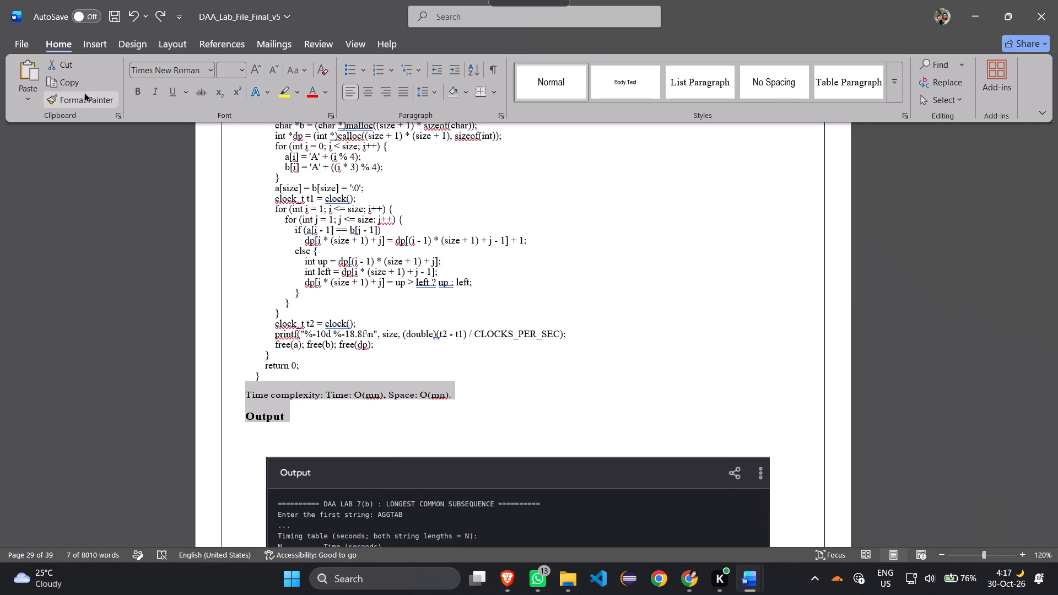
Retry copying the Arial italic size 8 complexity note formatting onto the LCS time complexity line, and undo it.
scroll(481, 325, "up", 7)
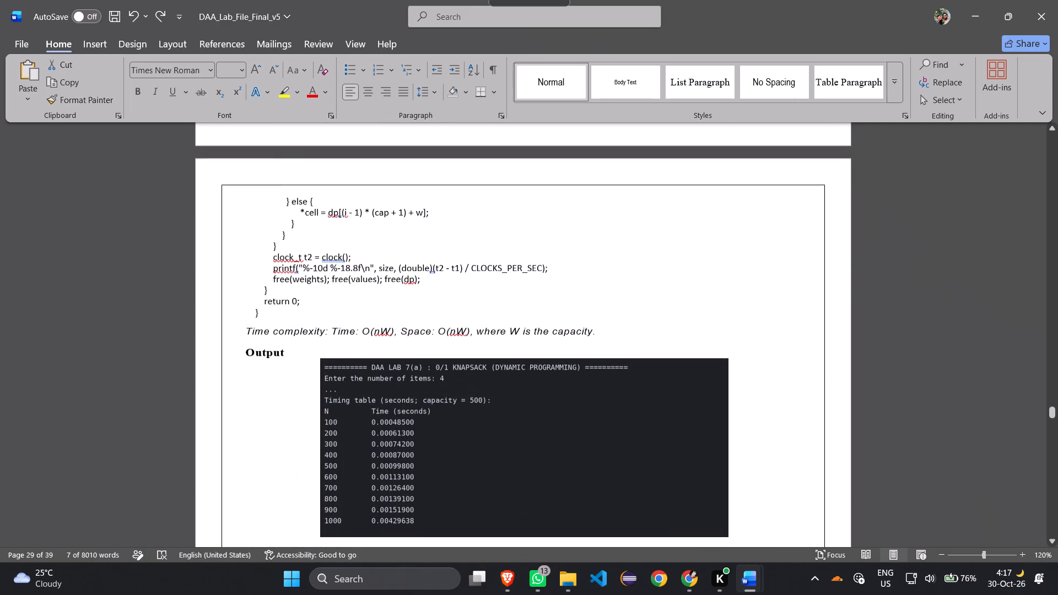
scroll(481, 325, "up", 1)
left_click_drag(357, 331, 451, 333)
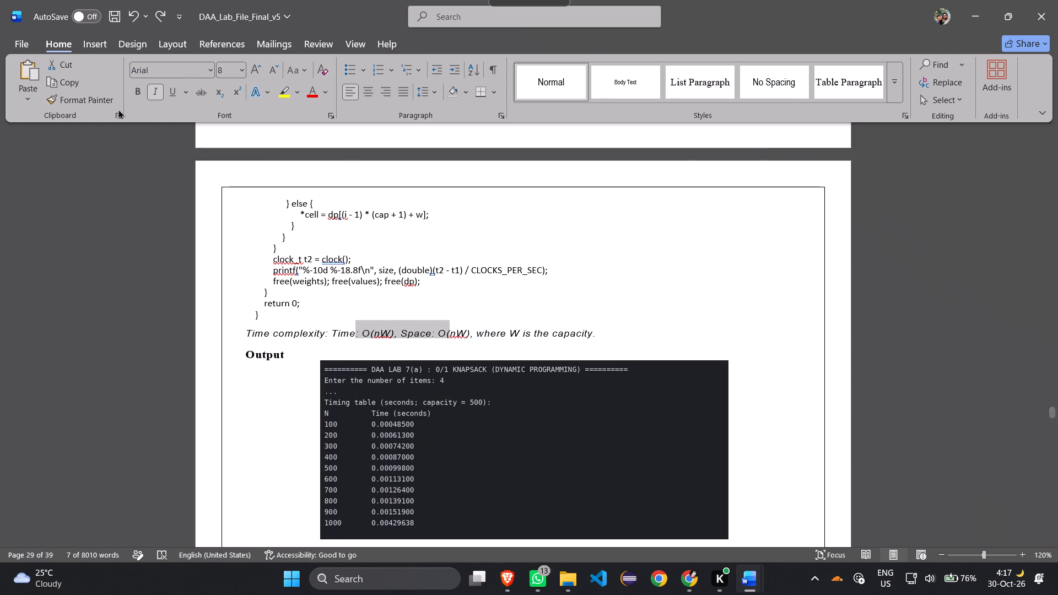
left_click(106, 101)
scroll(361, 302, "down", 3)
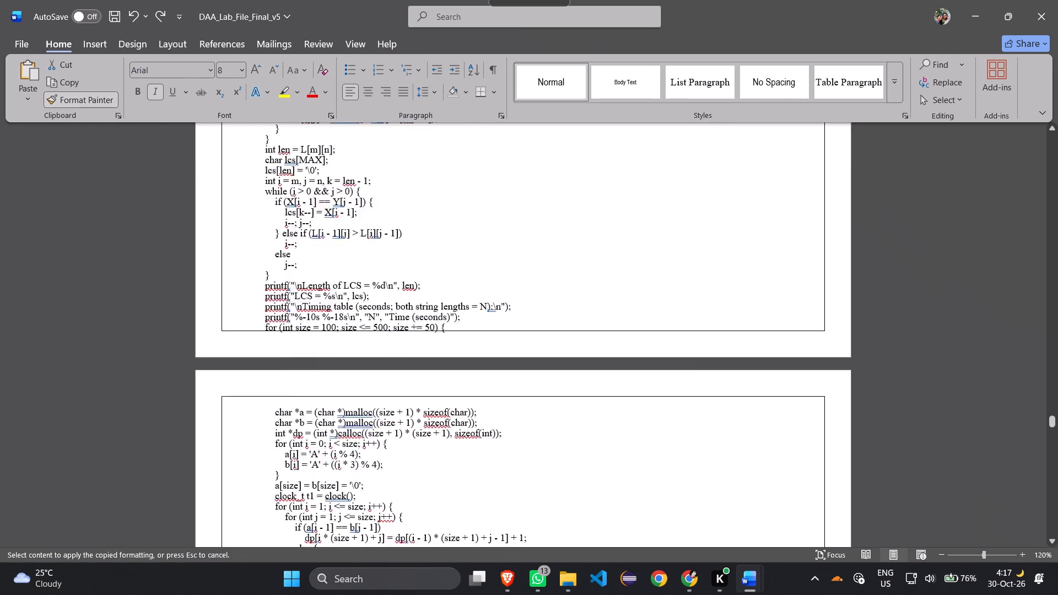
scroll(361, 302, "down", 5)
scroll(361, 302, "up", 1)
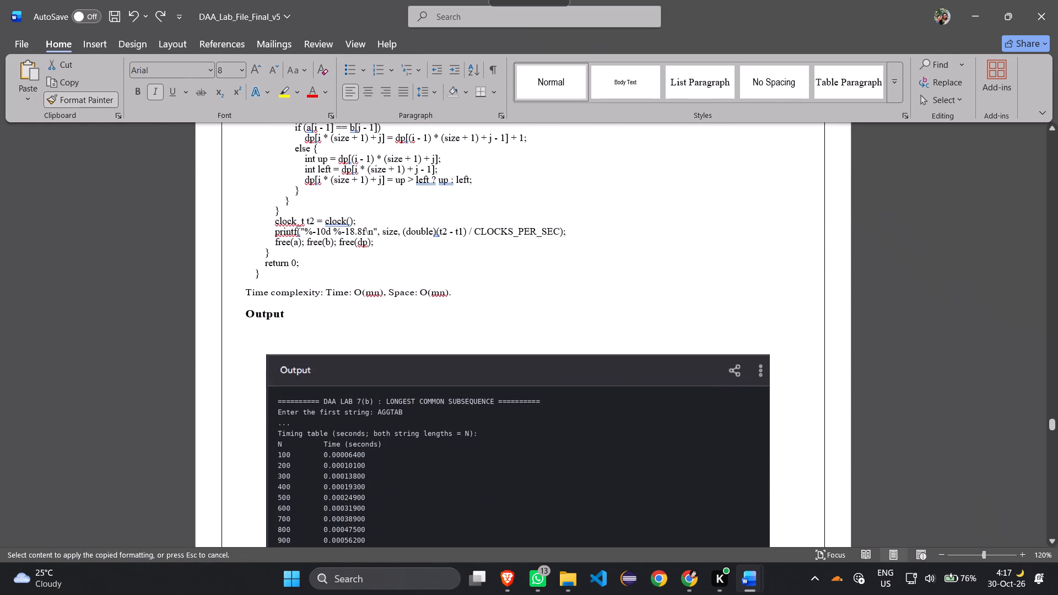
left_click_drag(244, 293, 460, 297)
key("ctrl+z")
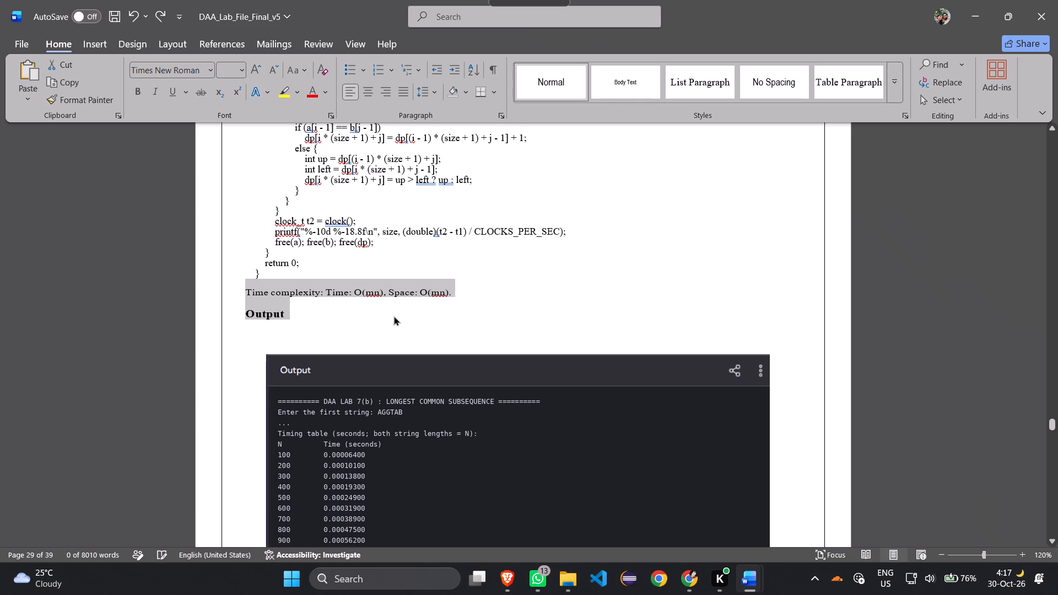
Copy the 0/1 Knapsack complexity note's Arial italic size 8 formatting onto only the LCS time complexity line.
scroll(393, 316, "up", 9)
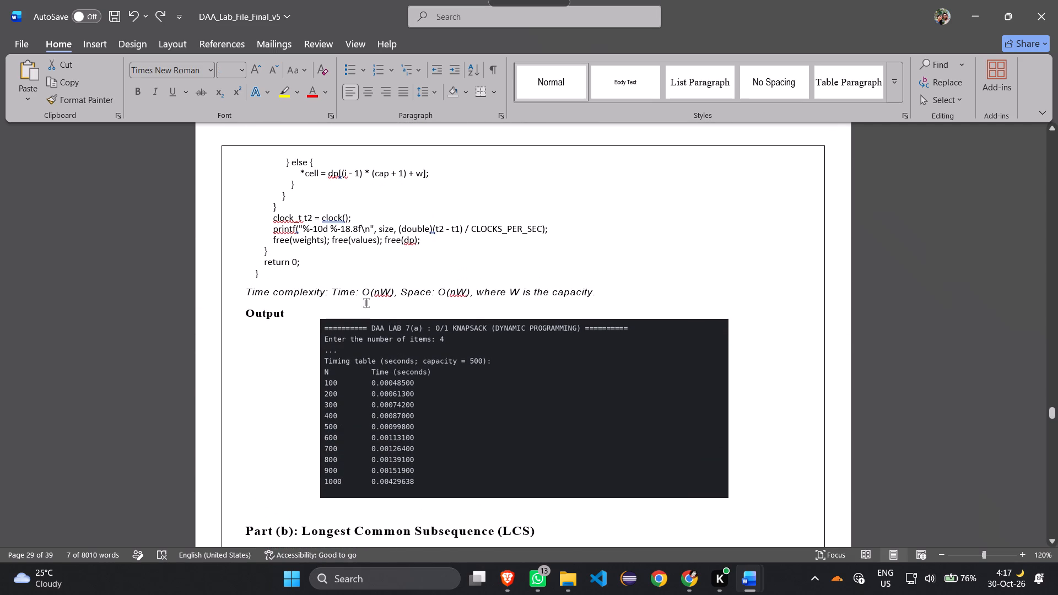
left_click_drag(366, 288, 450, 303)
left_click(369, 284)
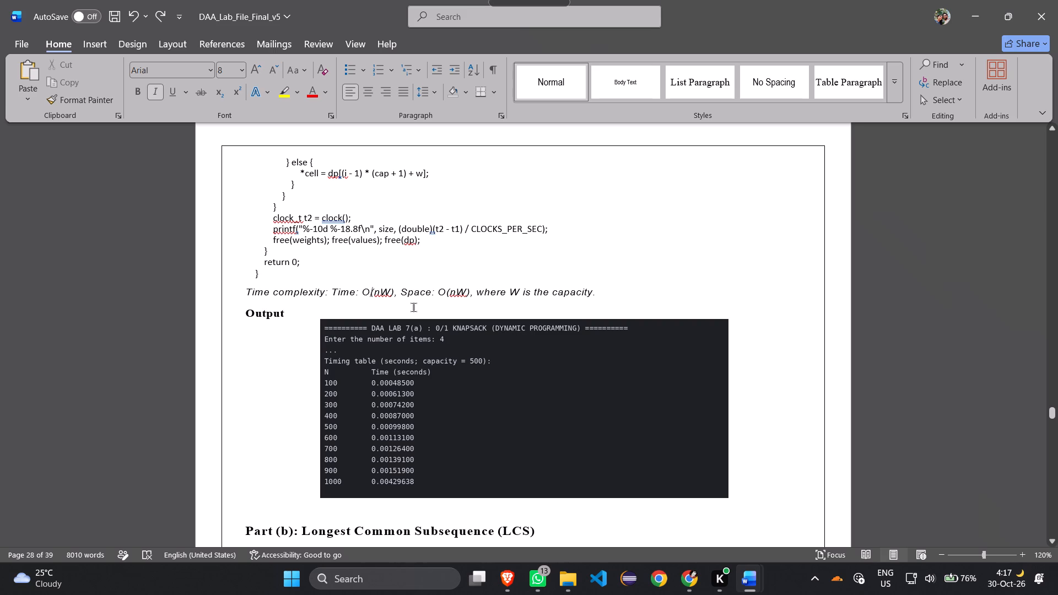
left_click_drag(407, 290, 479, 300)
left_click(379, 286)
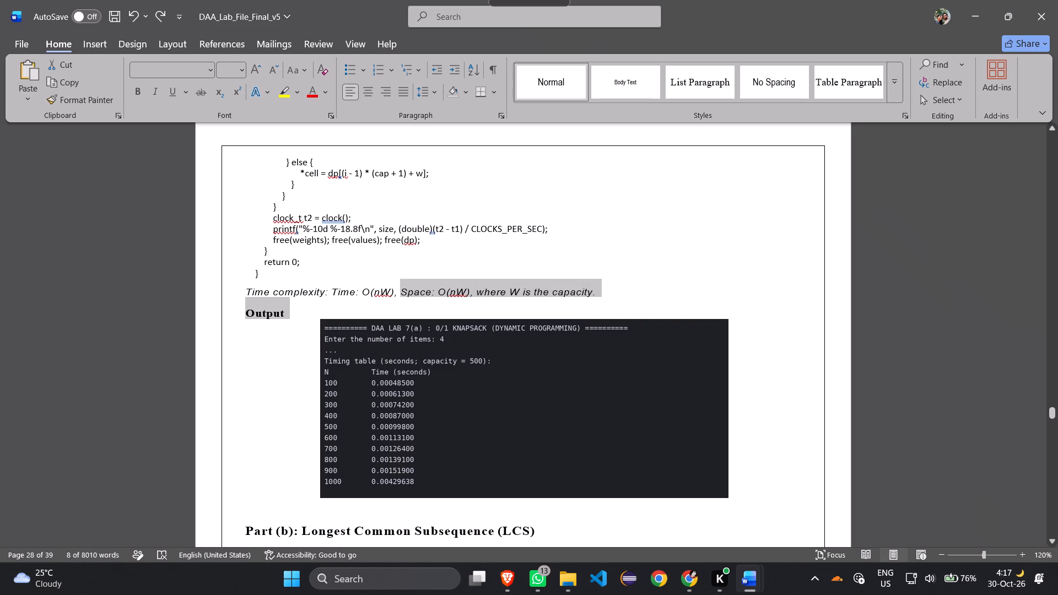
left_click_drag(379, 286, 452, 290)
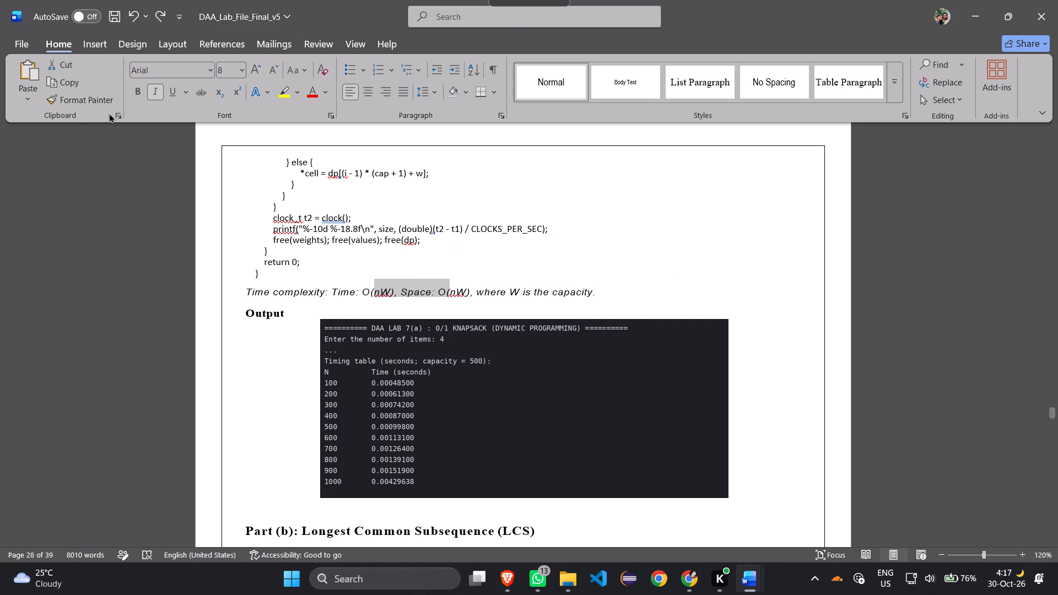
left_click(56, 91)
scroll(261, 262, "down", 3)
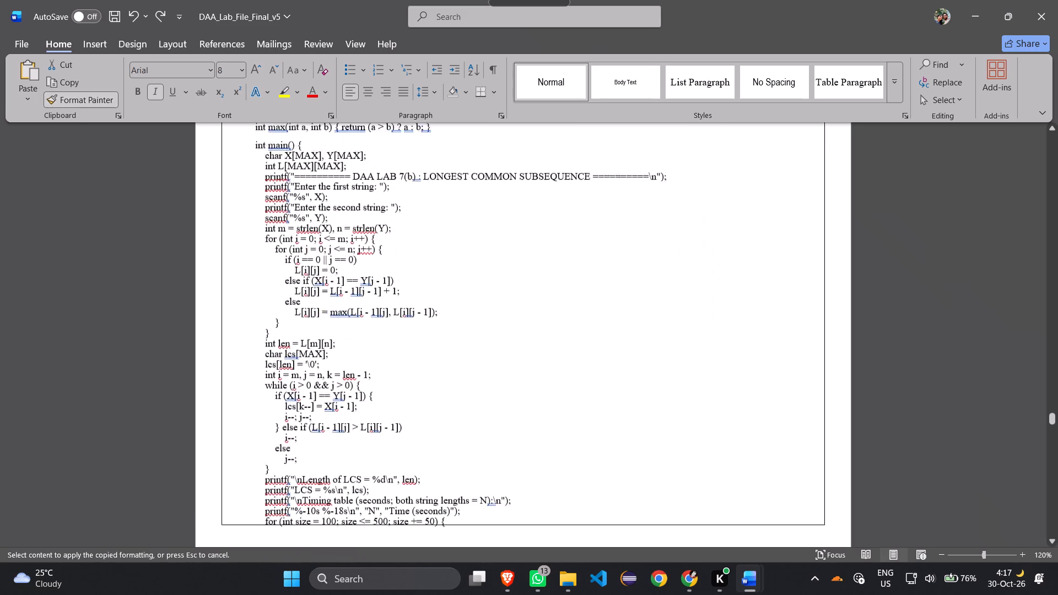
scroll(261, 262, "down", 4)
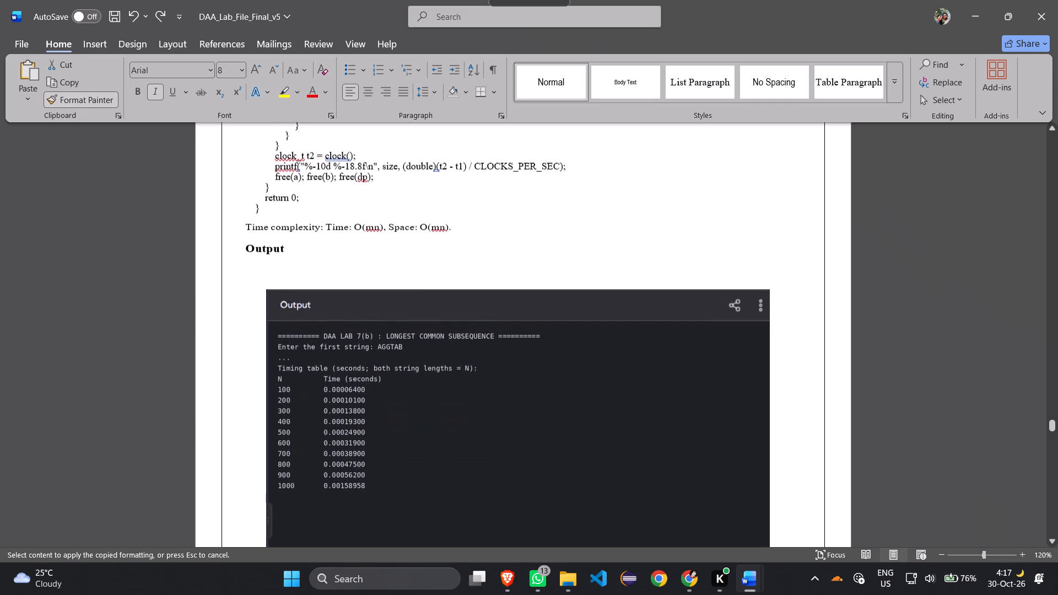
left_click_drag(244, 229, 446, 235)
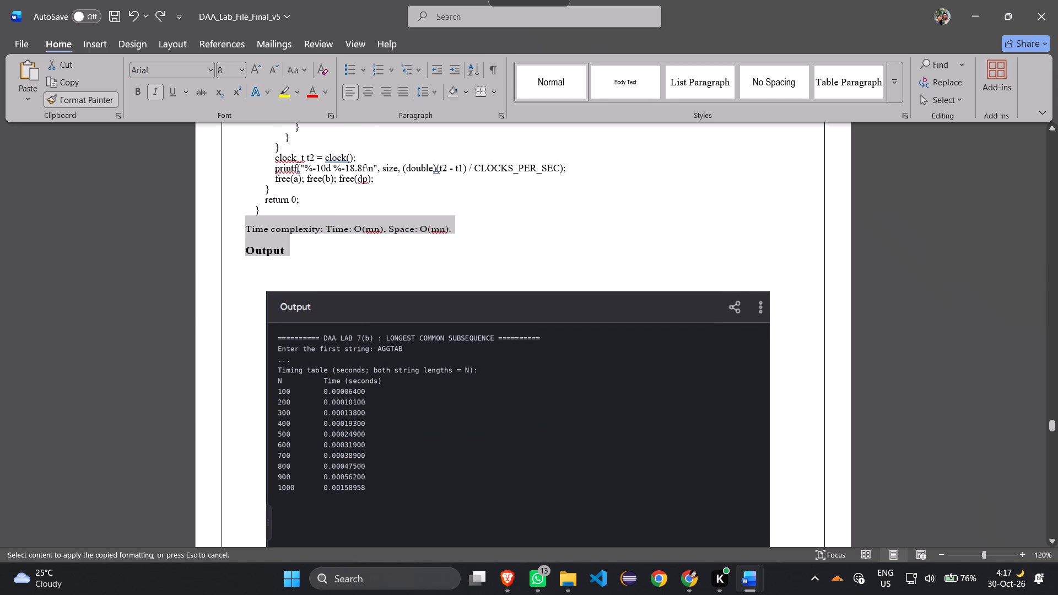
left_click_drag(446, 235, 452, 226)
left_click(354, 236)
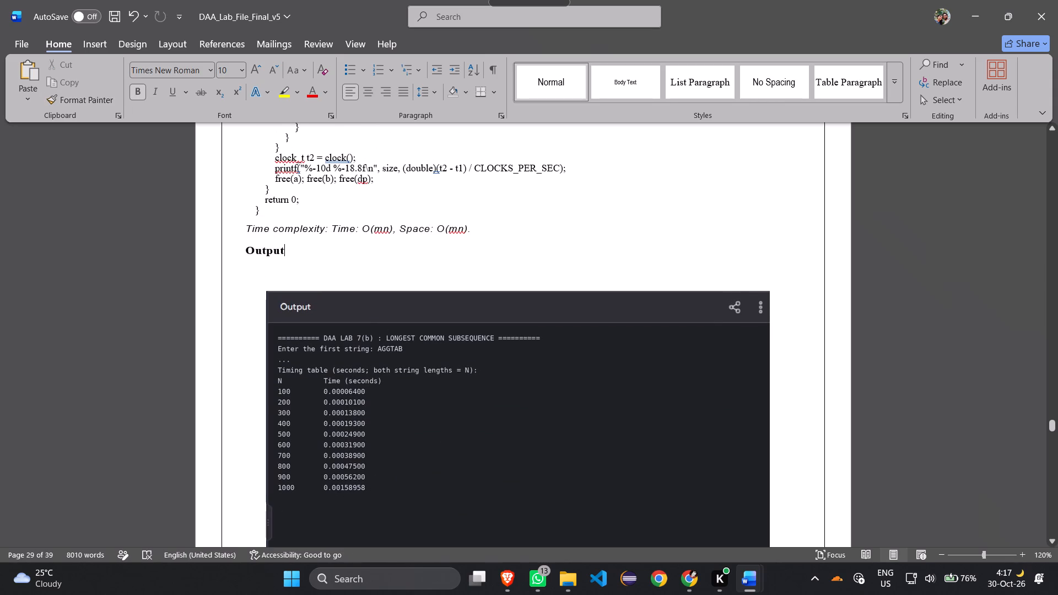
Crop the LCS output screenshot to about 2.2" high, removing its Output title bar and the empty area below the 1000 row.
scroll(407, 220, "up", 1)
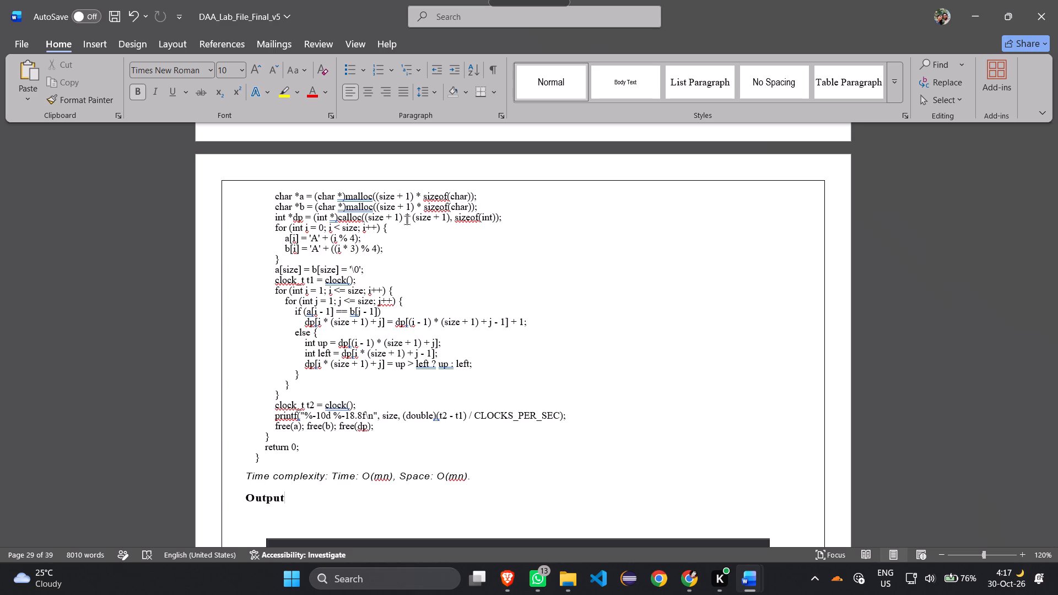
scroll(407, 220, "down", 3)
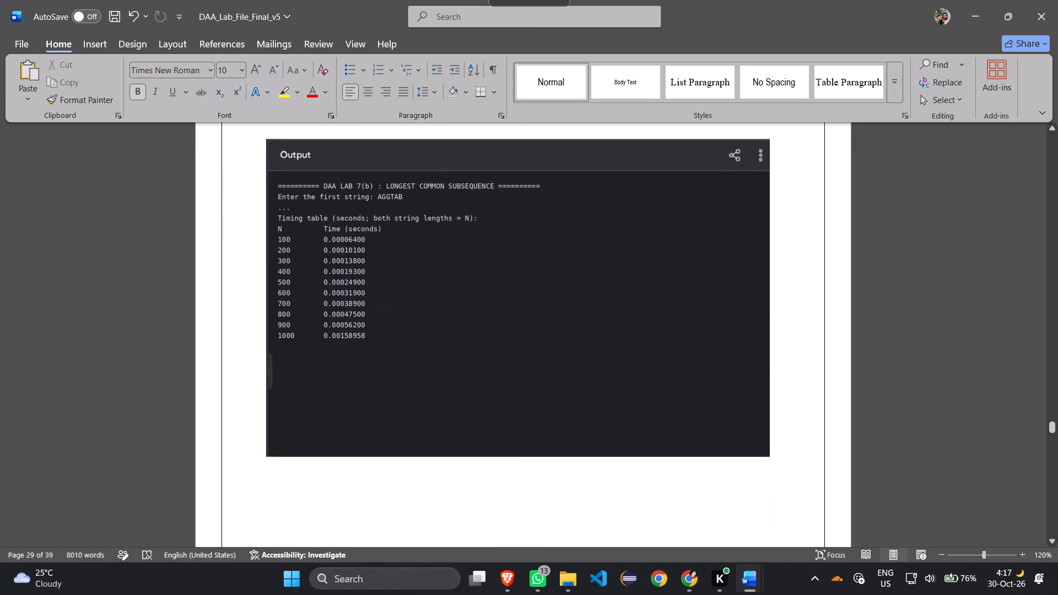
left_click(437, 261)
left_click(447, 45)
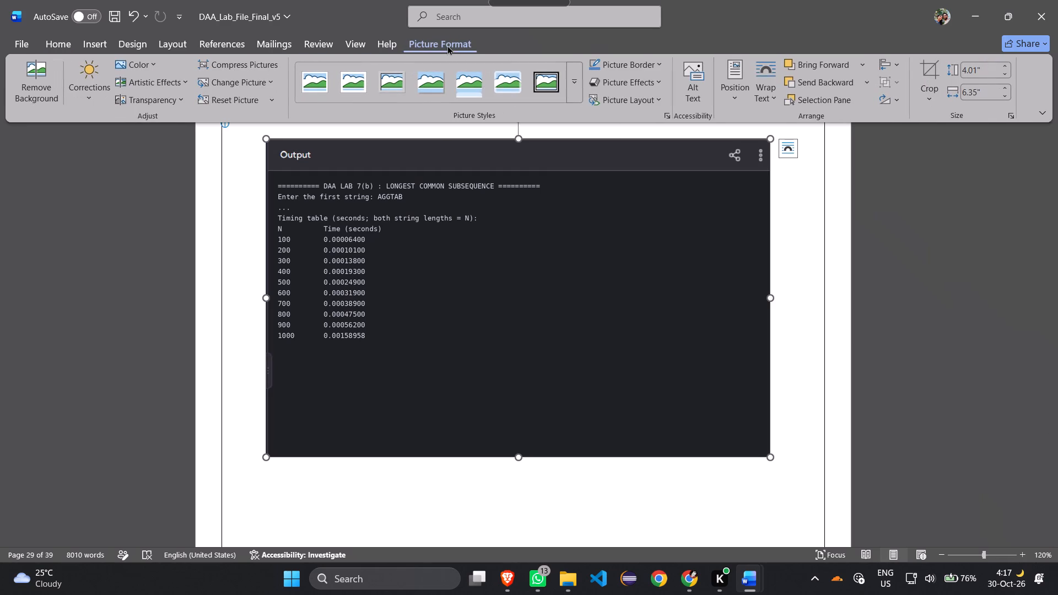
left_click(937, 62)
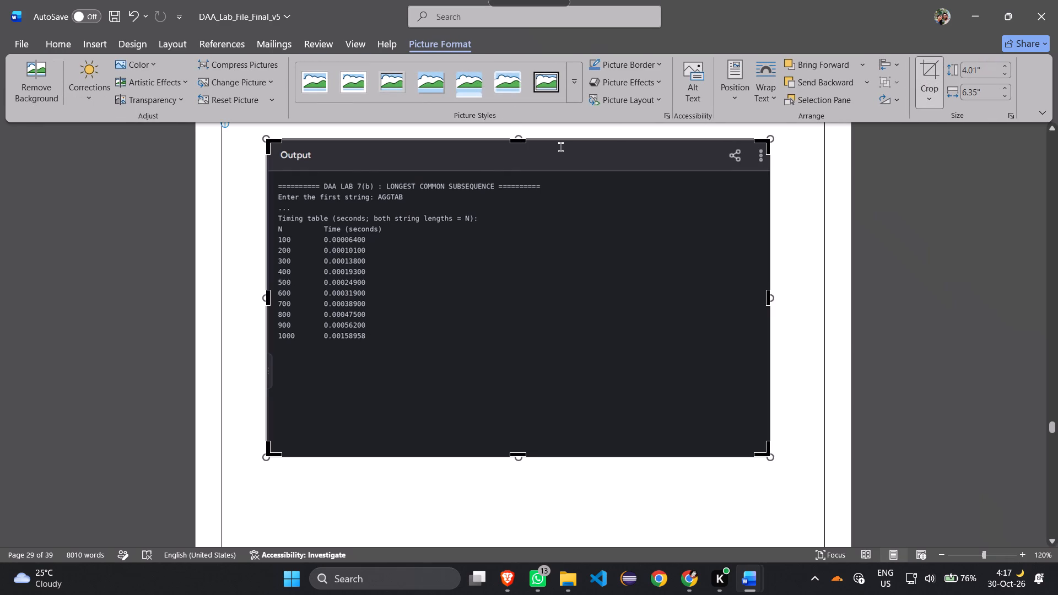
left_click_drag(521, 142, 516, 175)
left_click_drag(523, 454, 512, 350)
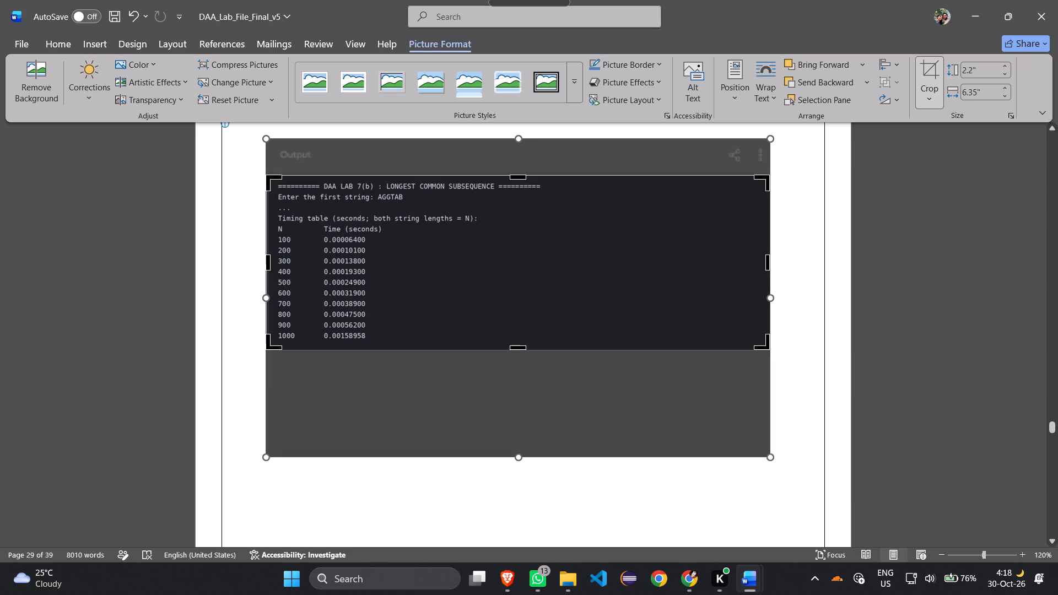
left_click(471, 492)
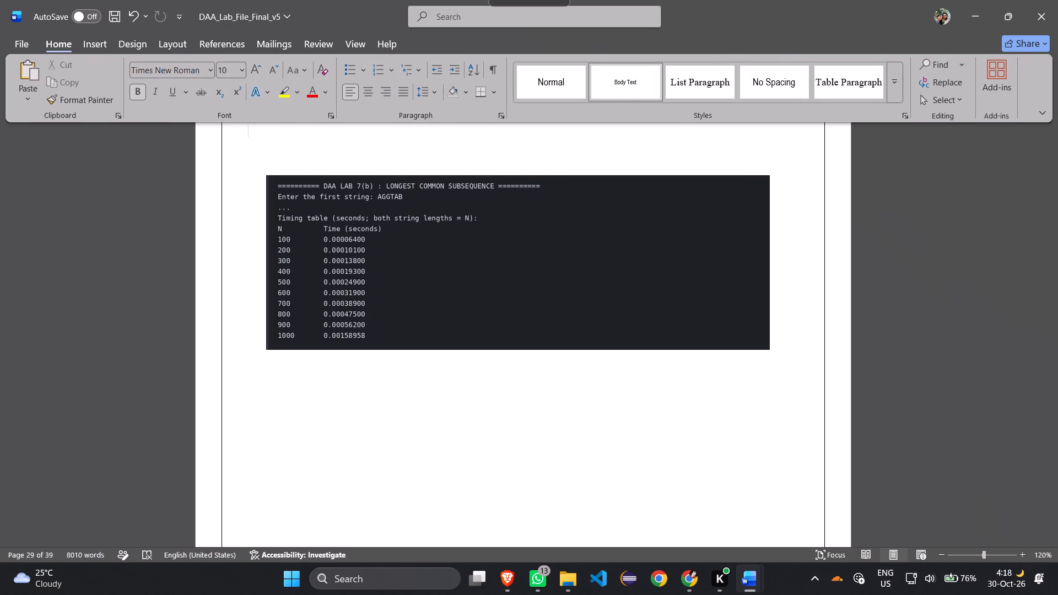
Insert a blank line between the LCS time complexity note and its Output heading.
scroll(471, 492, "up", 1)
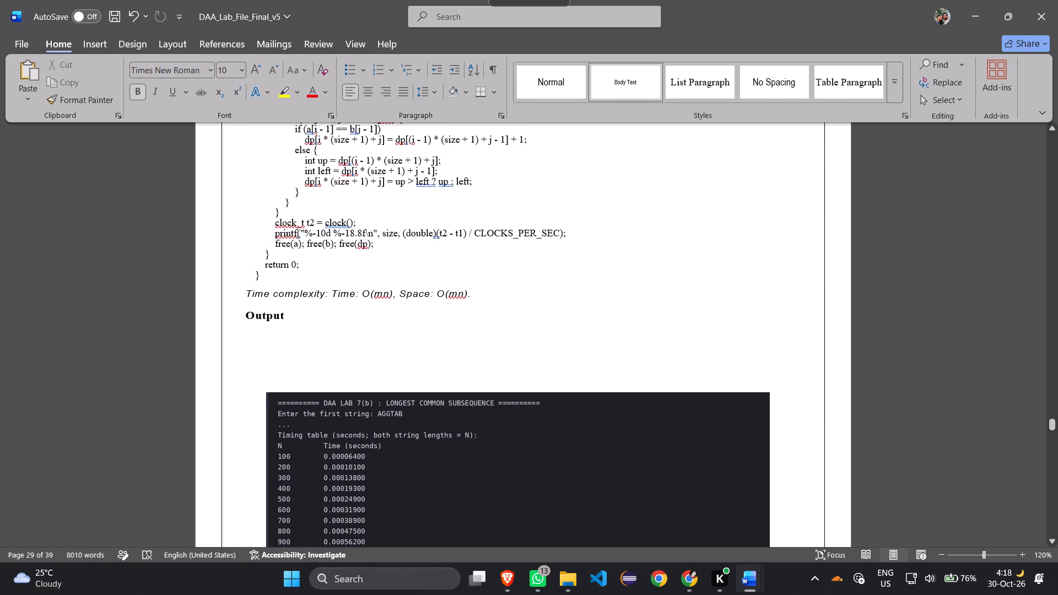
key("BackSpace")
left_click(246, 319)
key("Return")
Replace the break before the Experiment 8 heading with blank lines so that the heading starts on the page after the LCS output.
left_click(281, 383)
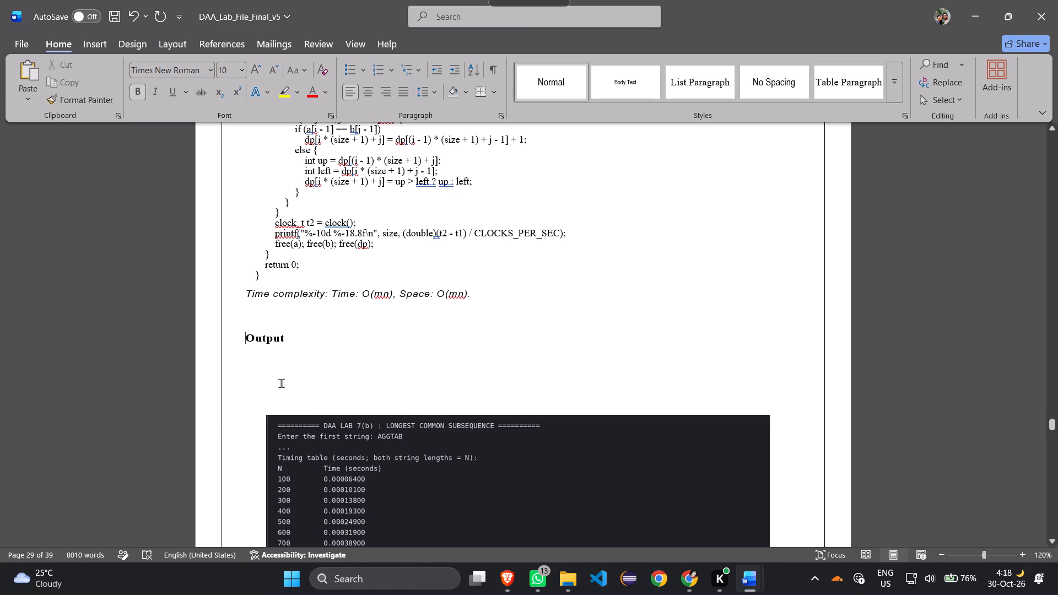
key("Delete")
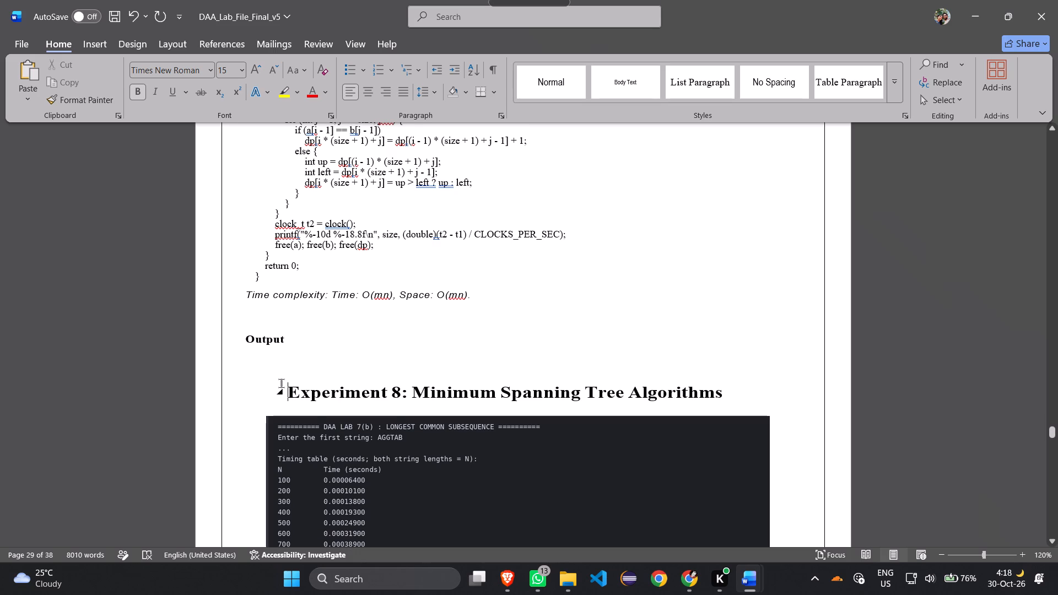
key("Return")
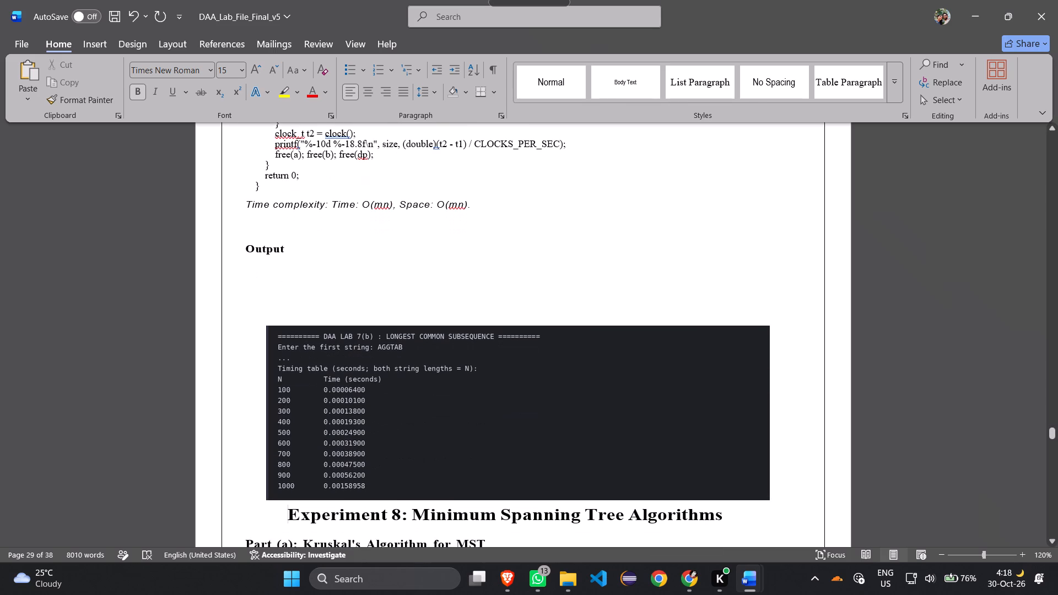
key("Return")
key("Return")
key("Return")
key("Return")
key("Return")
key("Return")
key("Return")
key("Return")
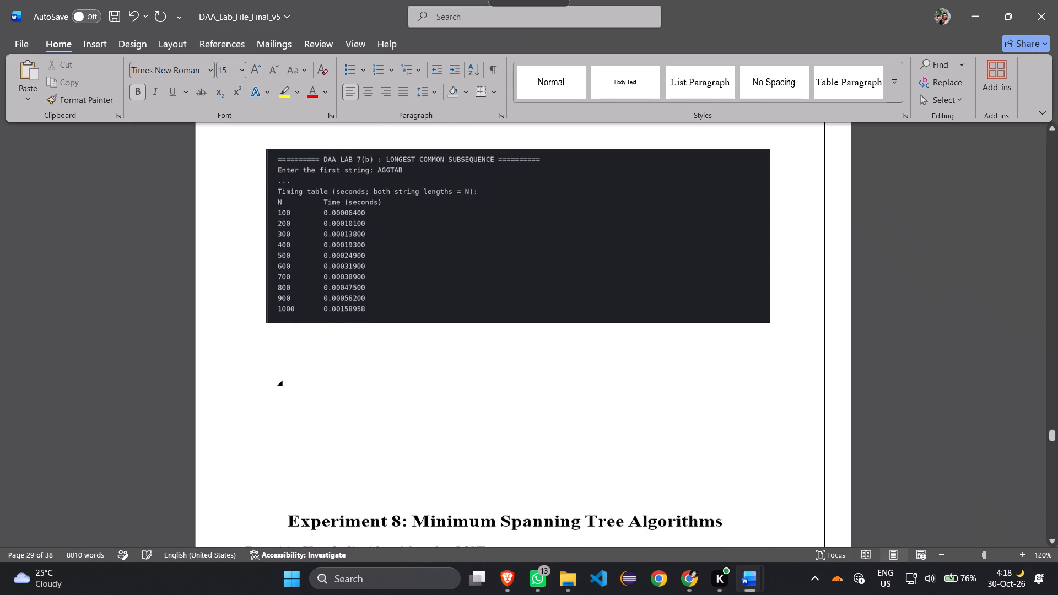
key("Return")
key("Return")
key("Return")
key("Return")
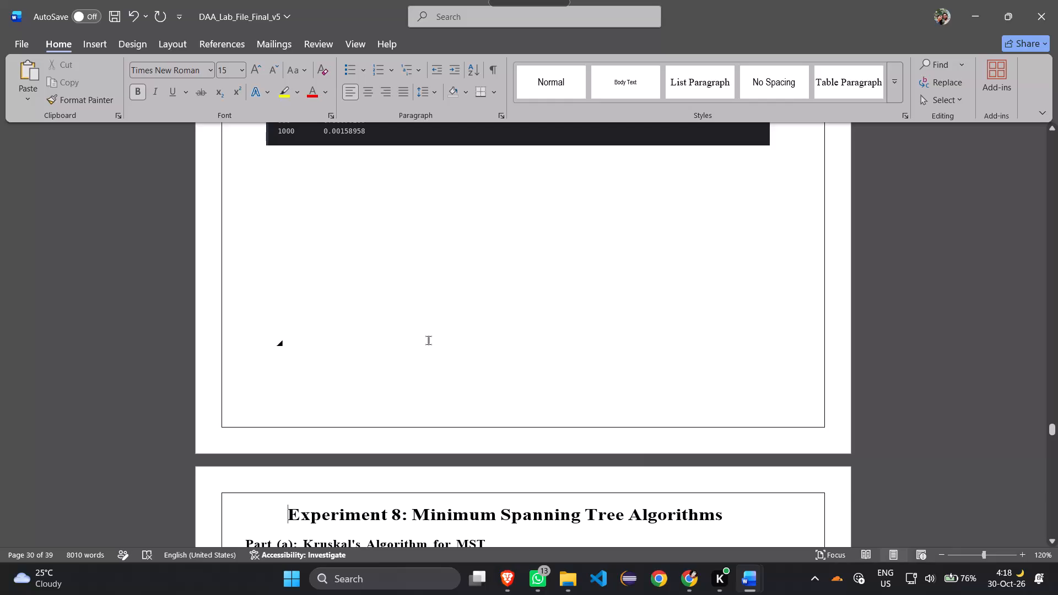
Copy the 0/1 Knapsack aim's Times New Roman size 14 formatting onto the Part (b) LCS aim.
scroll(428, 340, "up", 2)
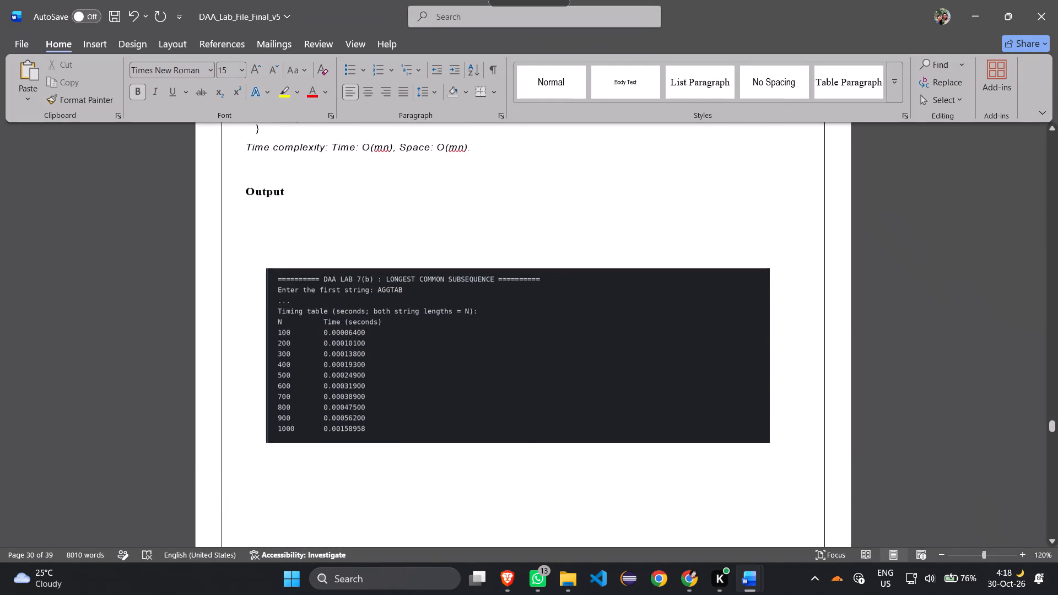
scroll(428, 340, "up", 1)
scroll(388, 293, "up", 1)
scroll(388, 293, "down", 1)
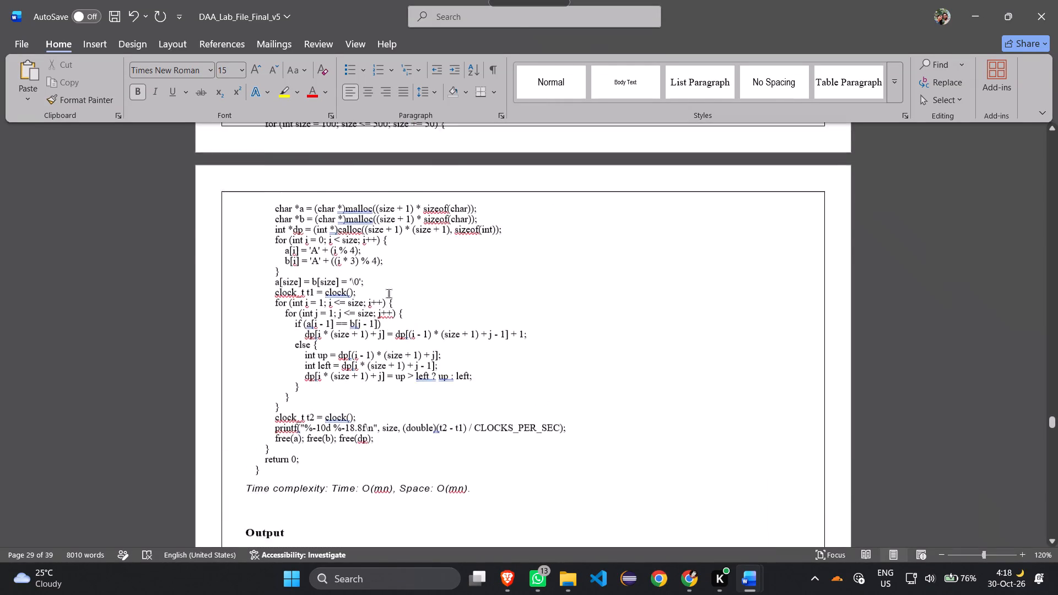
scroll(388, 293, "down", 1)
scroll(495, 295, "up", 2)
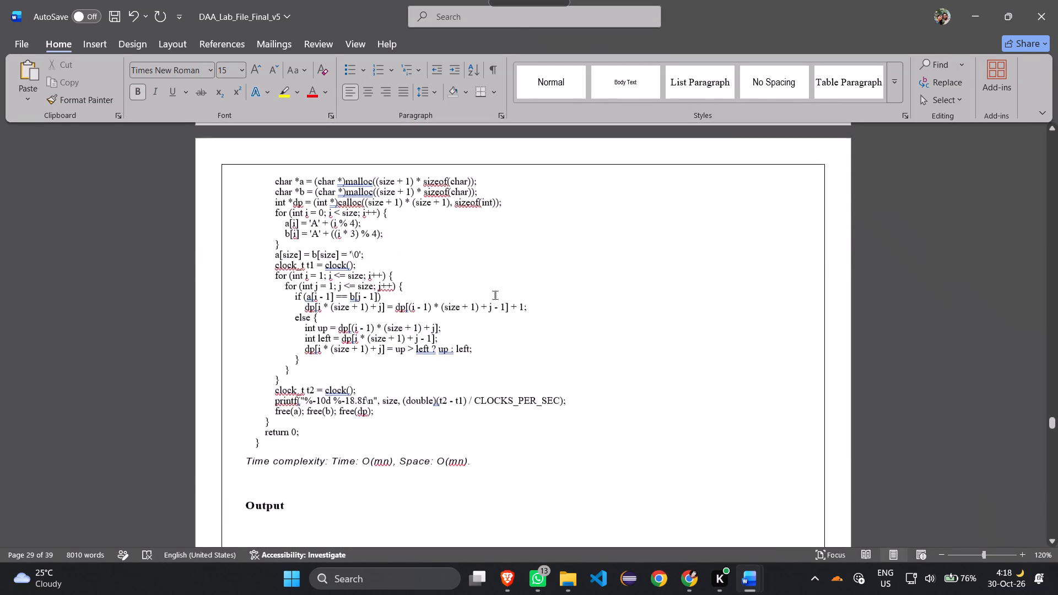
scroll(495, 295, "up", 4)
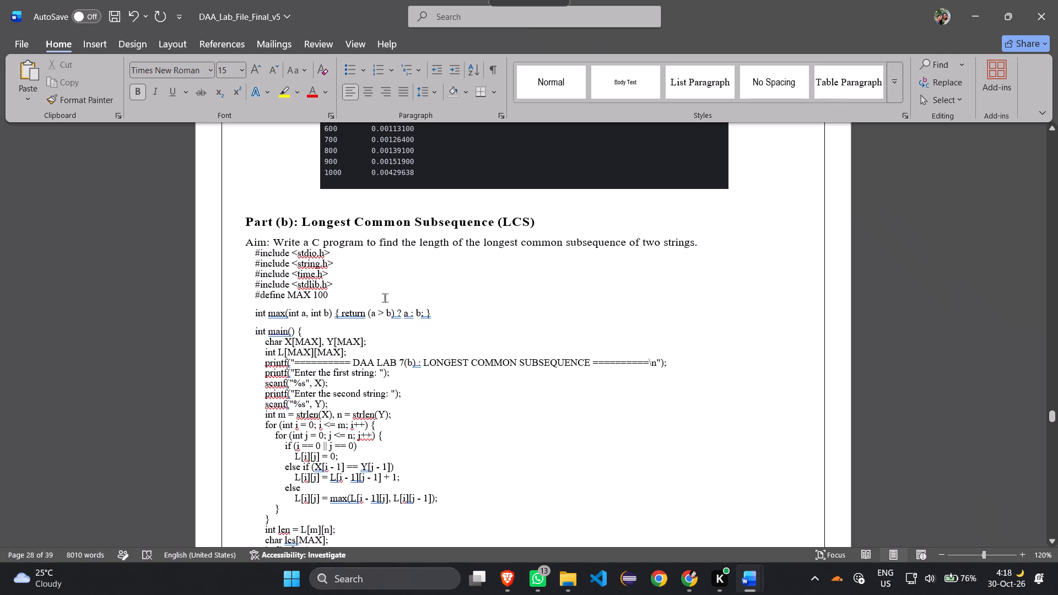
scroll(385, 297, "up", 5)
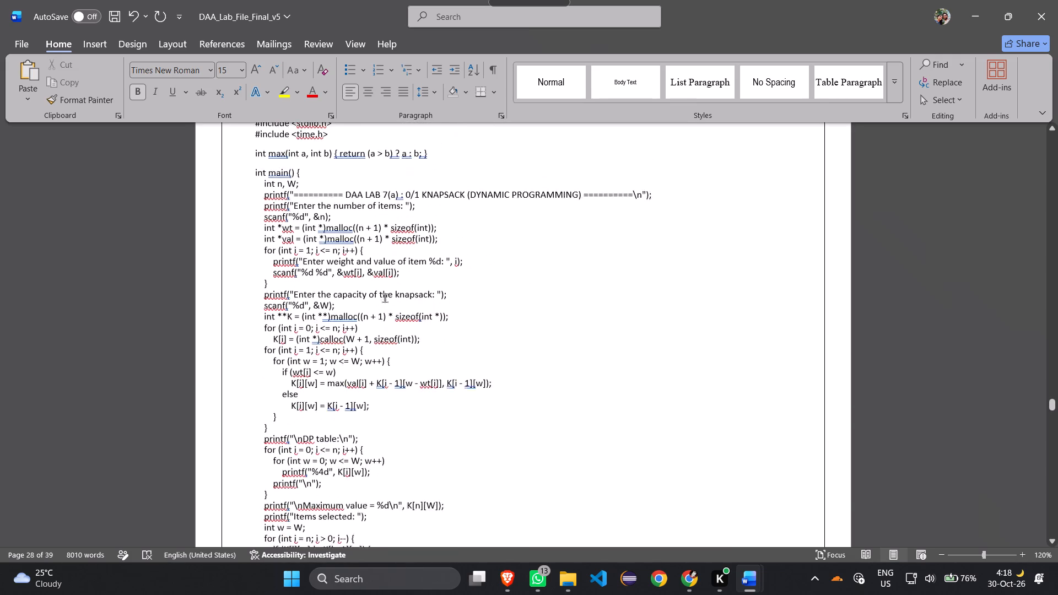
scroll(385, 297, "up", 2)
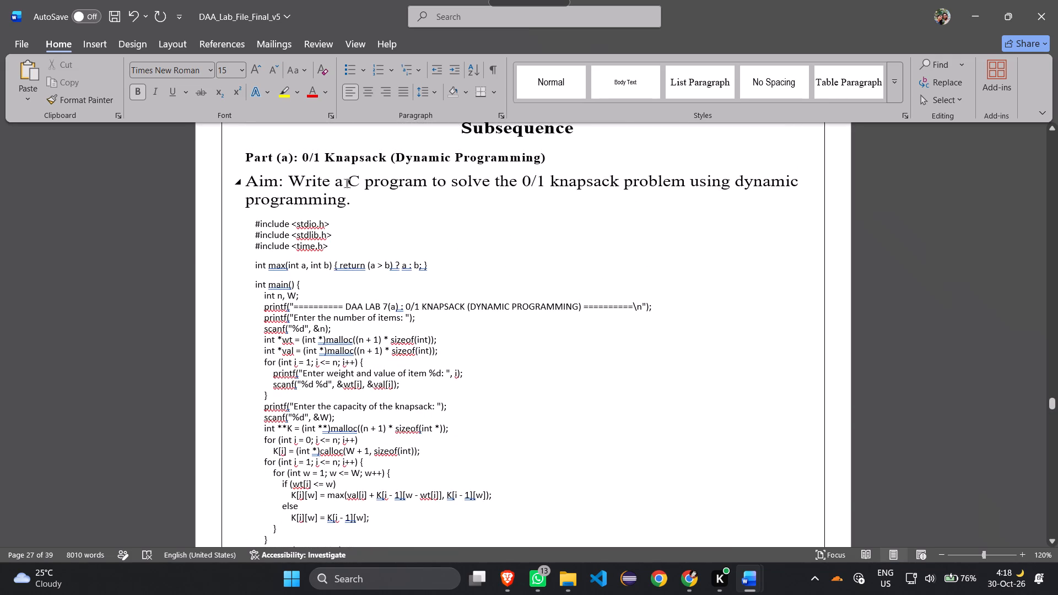
left_click_drag(347, 183, 441, 184)
left_click(54, 99)
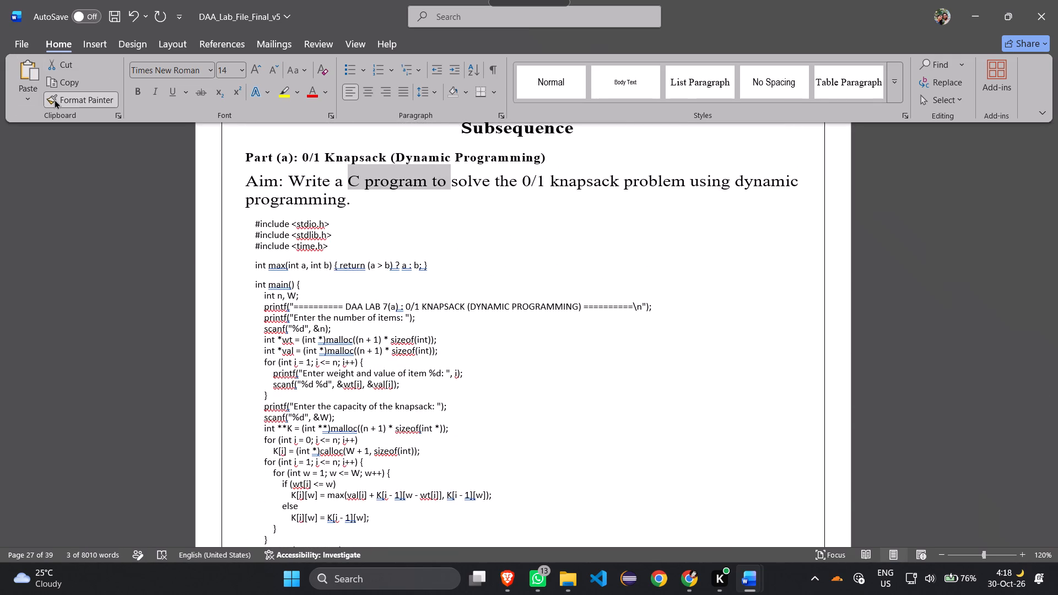
scroll(355, 262, "down", 6)
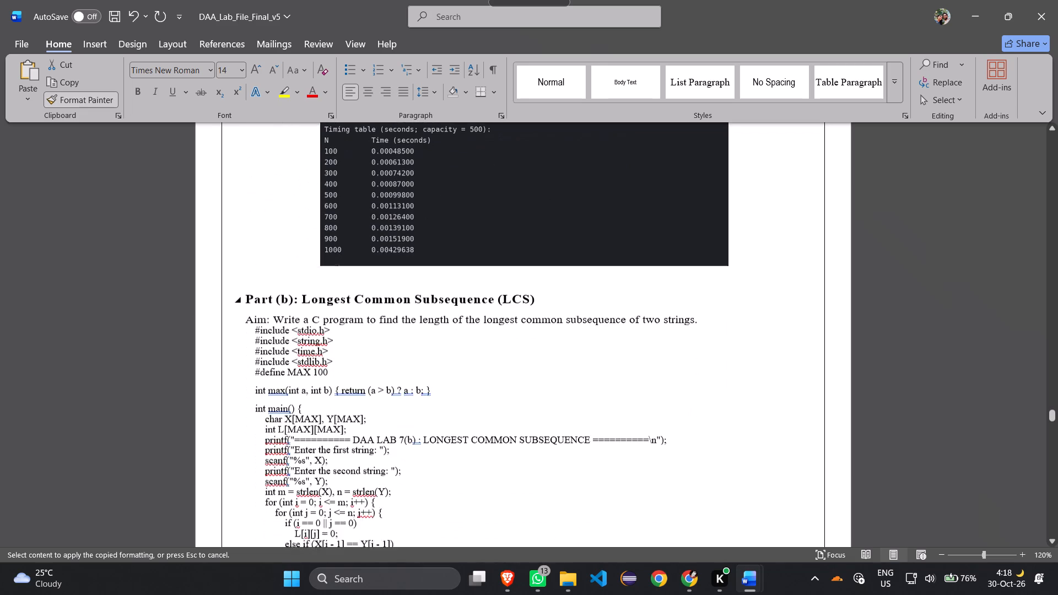
scroll(355, 262, "down", 2)
scroll(355, 262, "up", 4)
scroll(355, 262, "down", 1)
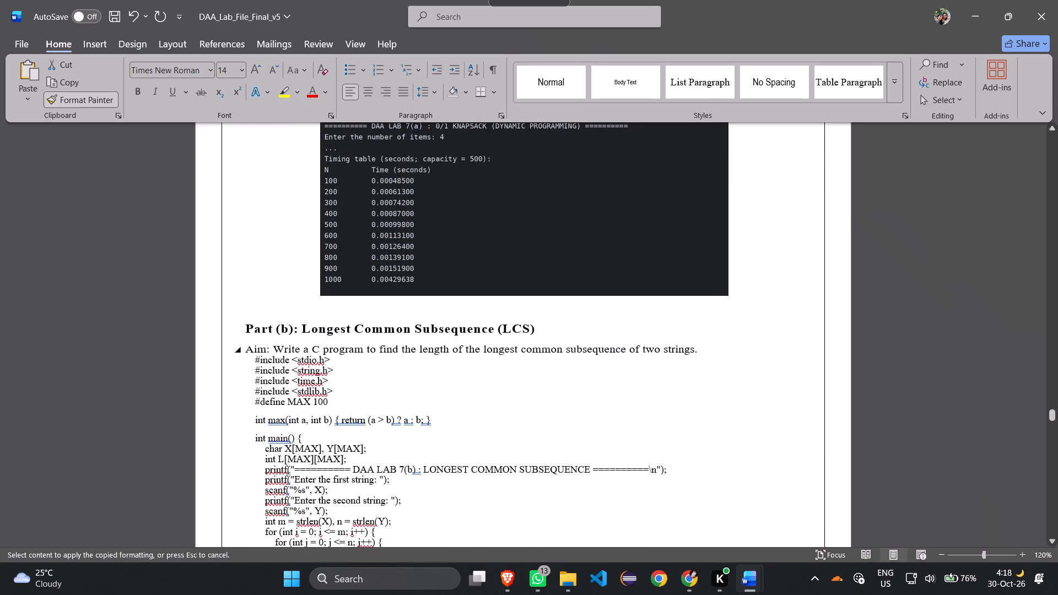
left_click_drag(247, 351, 259, 350)
left_click_drag(259, 350, 701, 345)
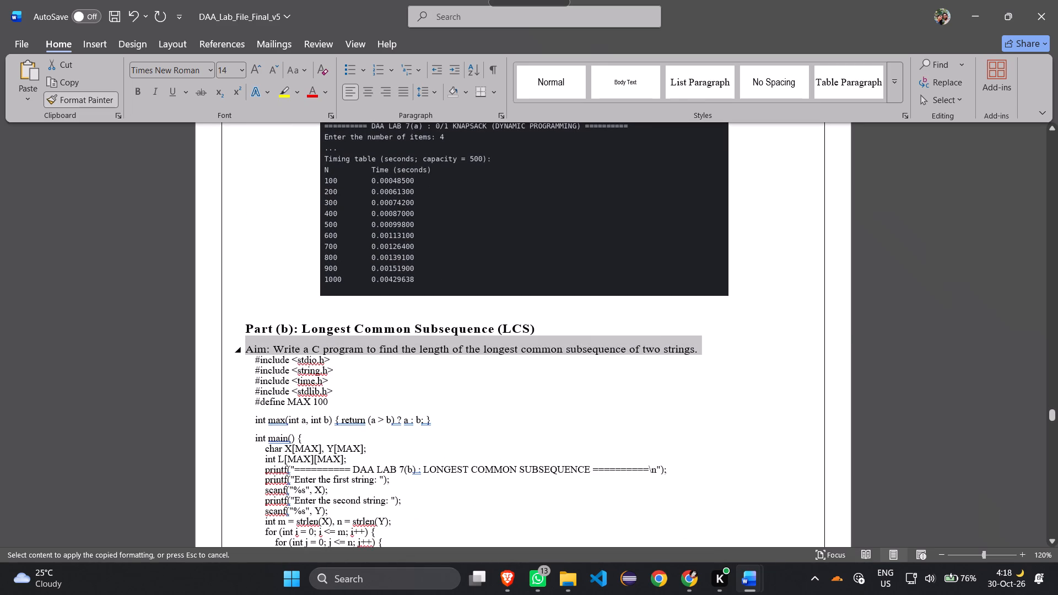
left_click_drag(701, 345, 701, 347)
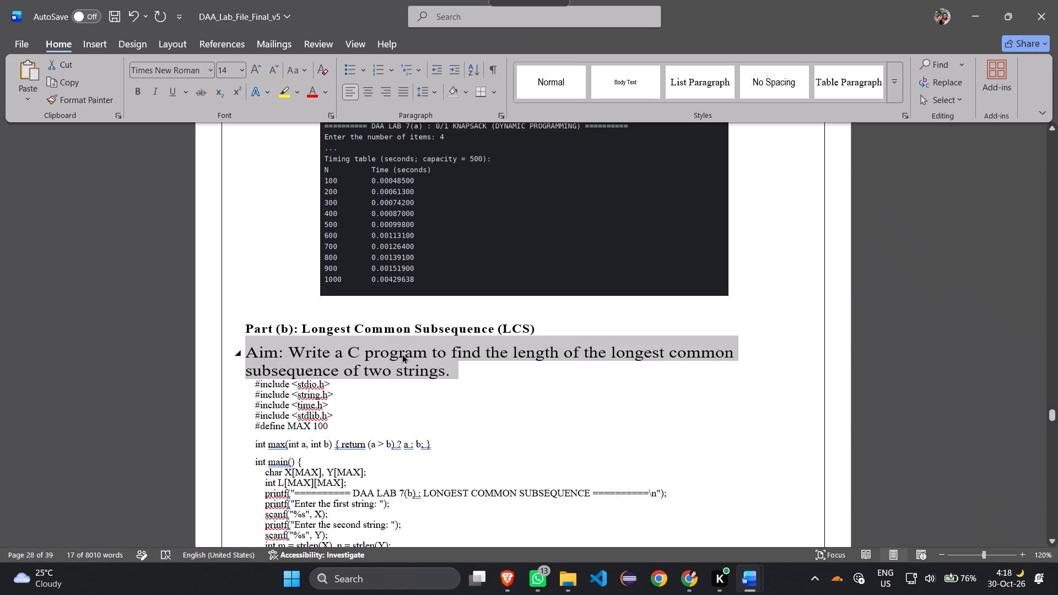
left_click(474, 358)
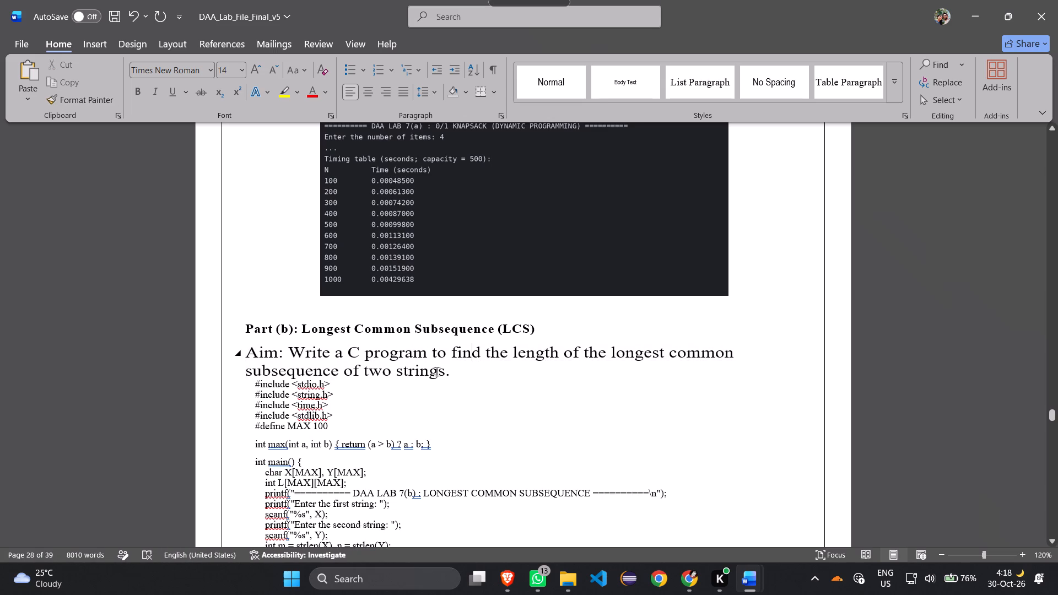
Insert a blank line between the Part (b) LCS aim and its first #include line.
left_click(252, 387)
key("Return")
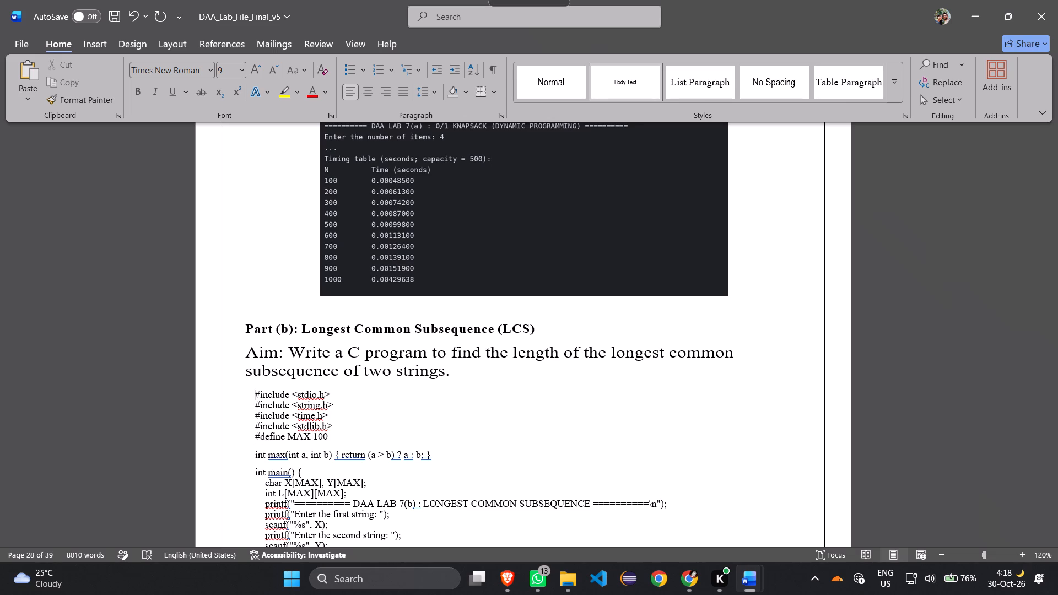
Insert two line breaks before the "Length of LCS" printf line so the printf lines crossing the page border start on the following page.
scroll(387, 400, "down", 3)
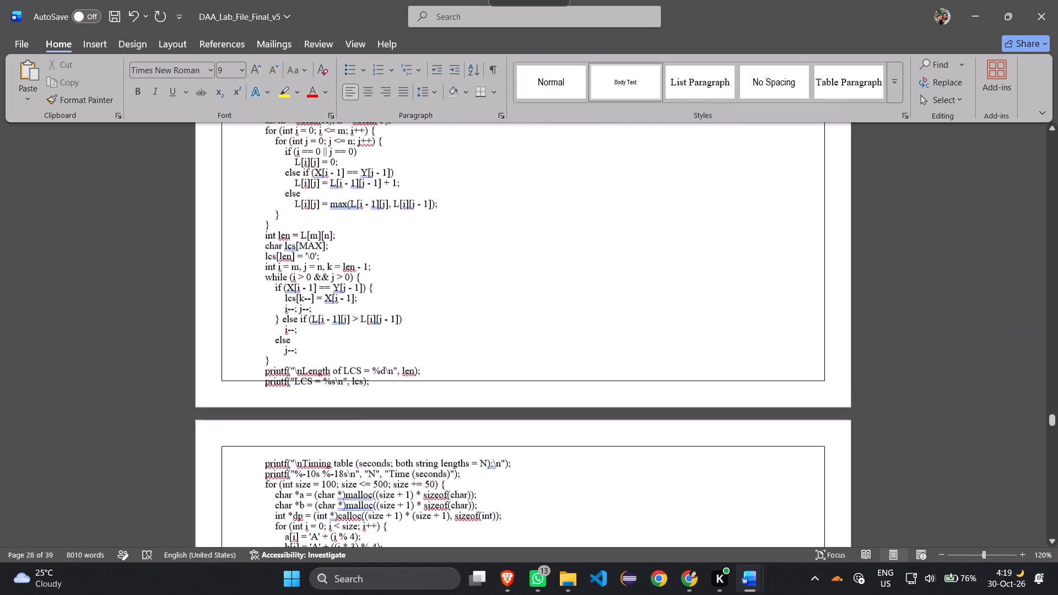
scroll(387, 400, "down", 1)
scroll(387, 400, "up", 1)
left_click(292, 271)
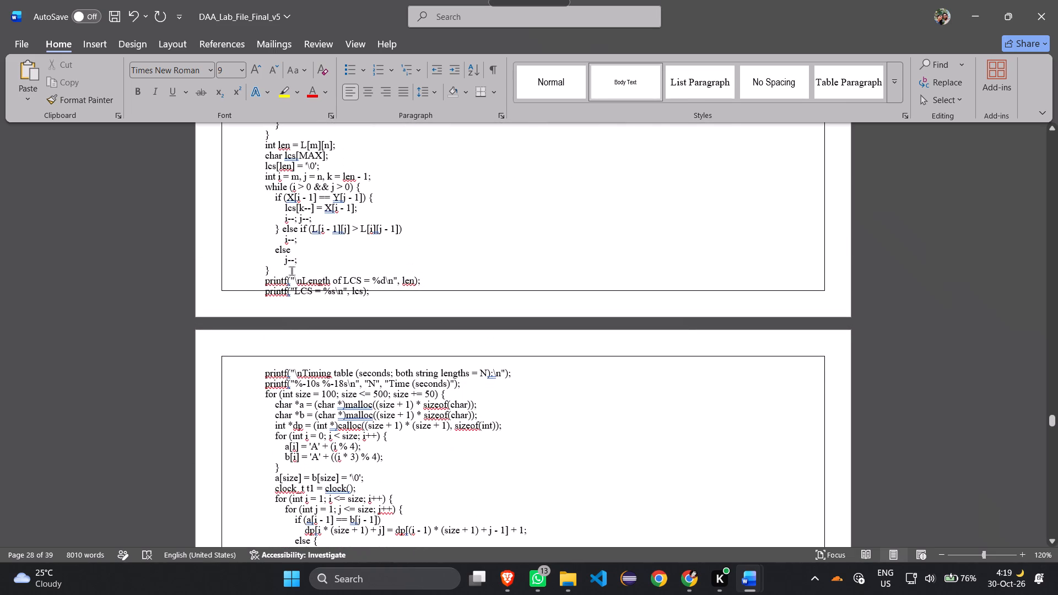
key("Return")
key("Return")
Delete the blank lines above the Experiment 8 heading so that it sits at the top of its page.
scroll(449, 360, "down", 2)
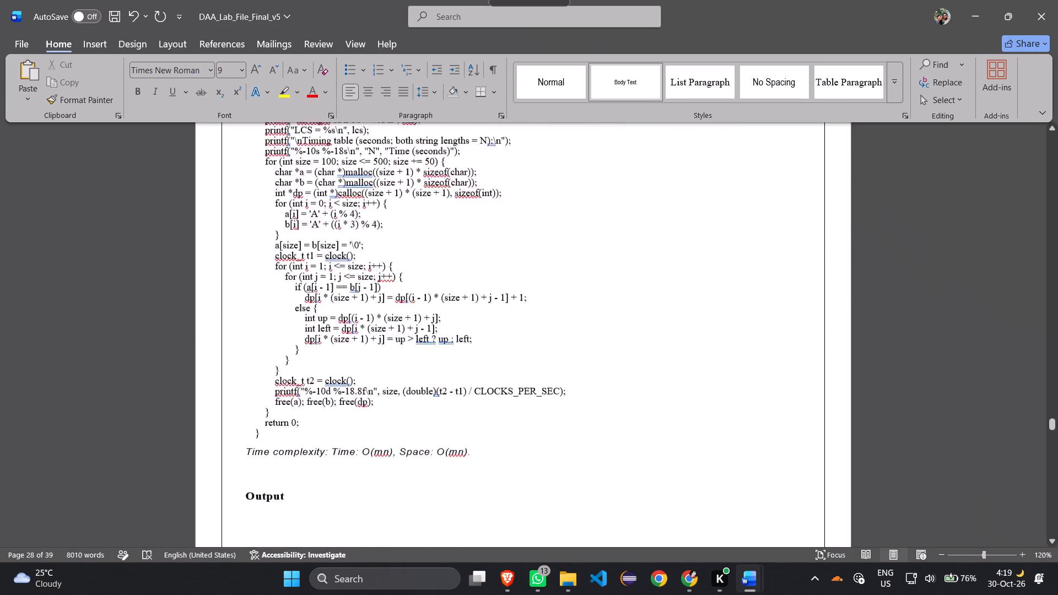
scroll(449, 360, "down", 5)
scroll(449, 360, "up", 1)
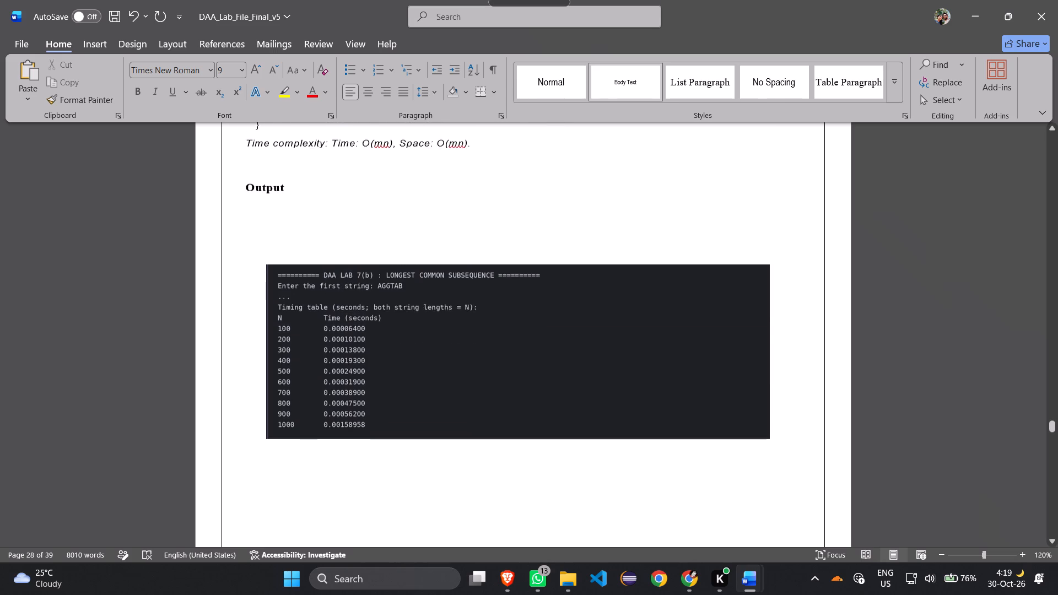
scroll(449, 360, "up", 1)
scroll(446, 279, "up", 9)
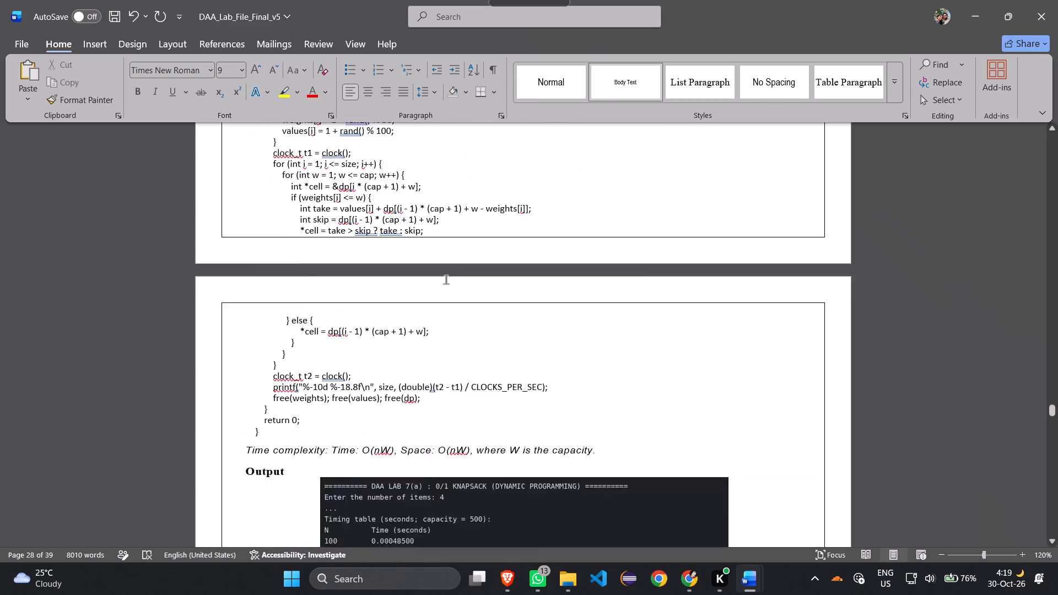
scroll(446, 279, "down", 5)
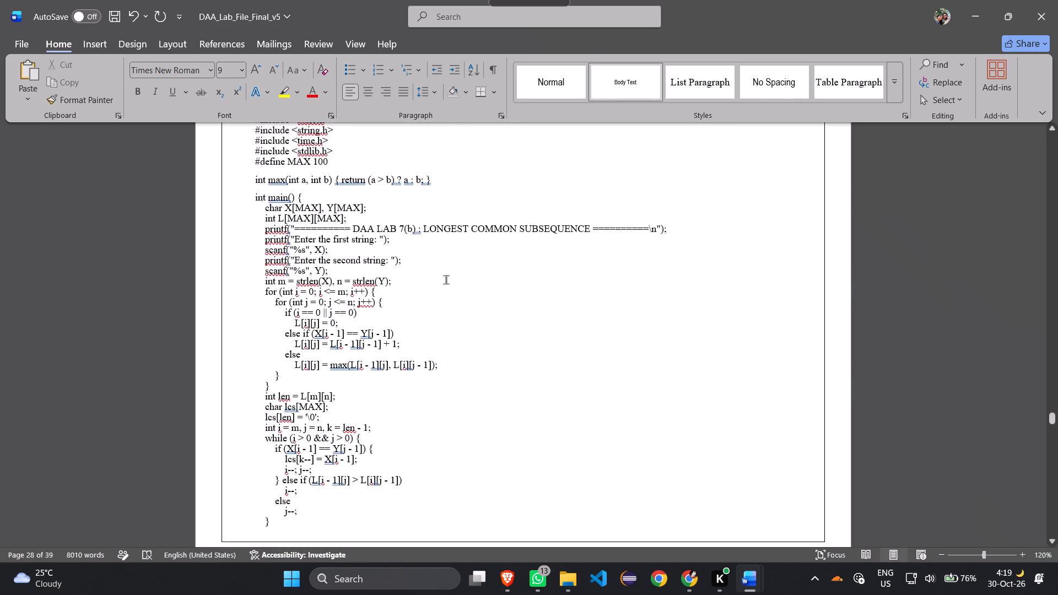
scroll(446, 279, "down", 6)
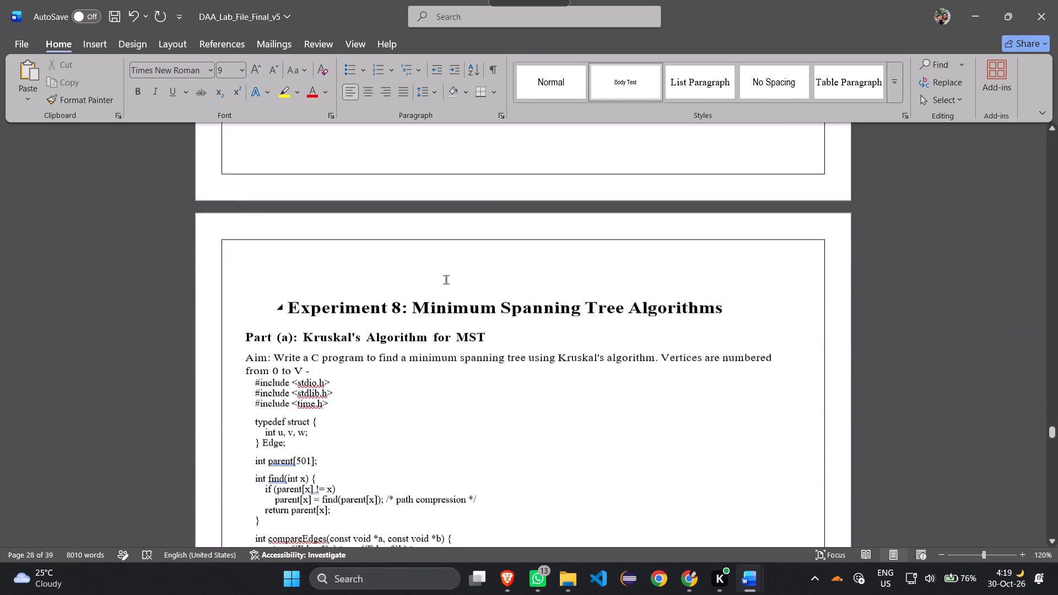
scroll(446, 279, "down", 2)
left_click(305, 201)
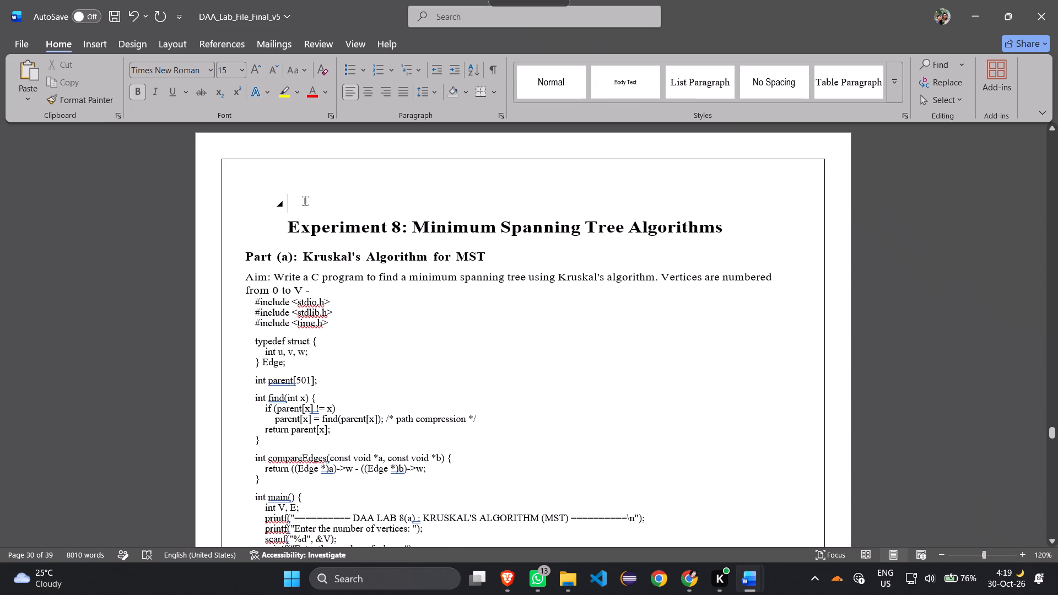
key("BackSpace")
key("BackSpace")
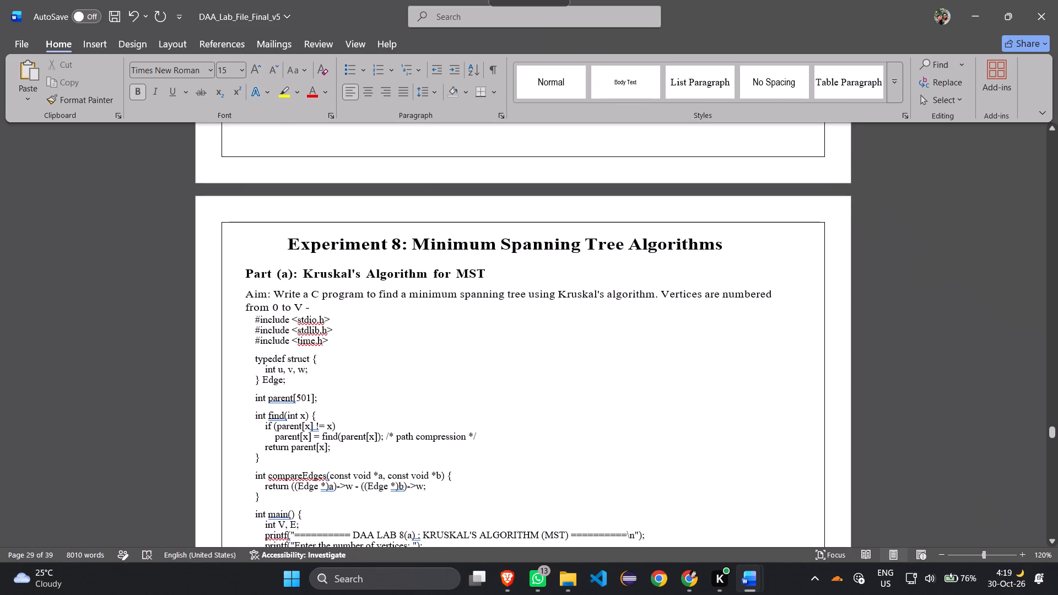
Copy the LCS aim's Times New Roman size 14 formatting onto the Part (a) Kruskal's algorithm aim.
scroll(344, 246, "up", 6)
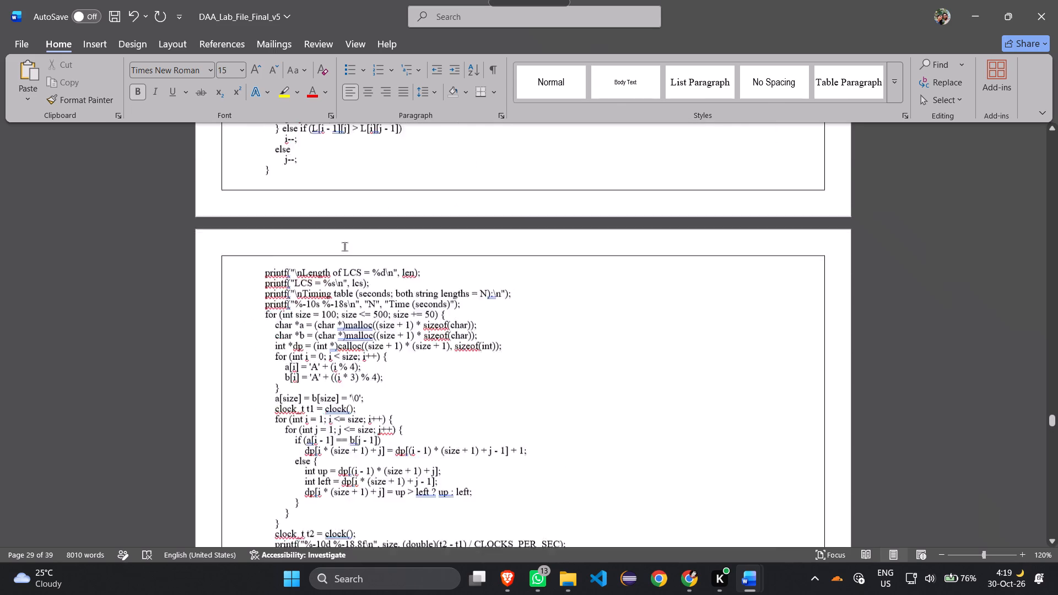
scroll(344, 246, "up", 3)
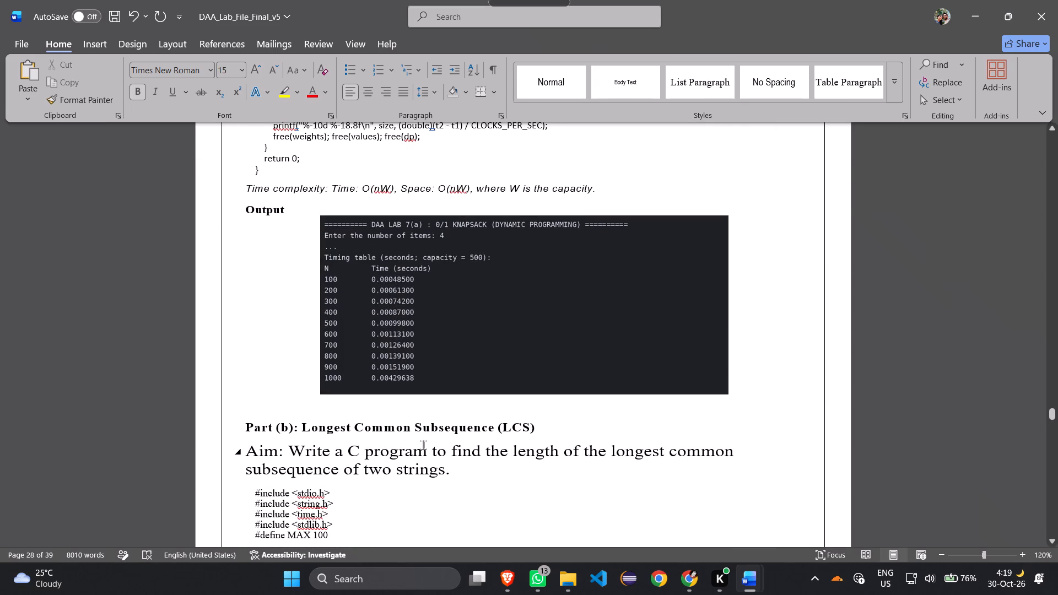
left_click_drag(429, 448, 481, 488)
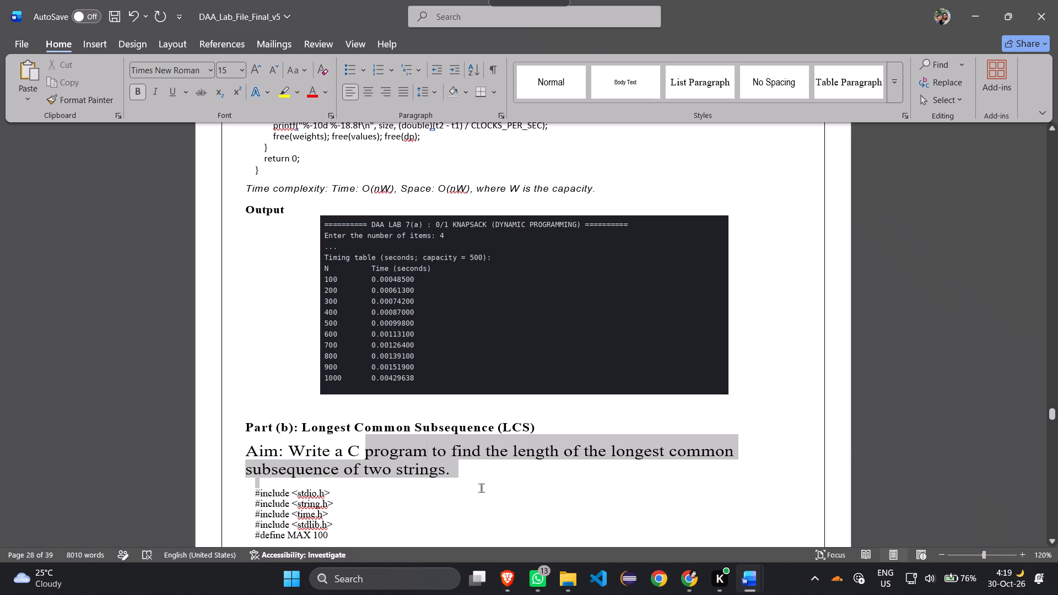
left_click_drag(481, 488, 472, 466)
left_click(75, 98)
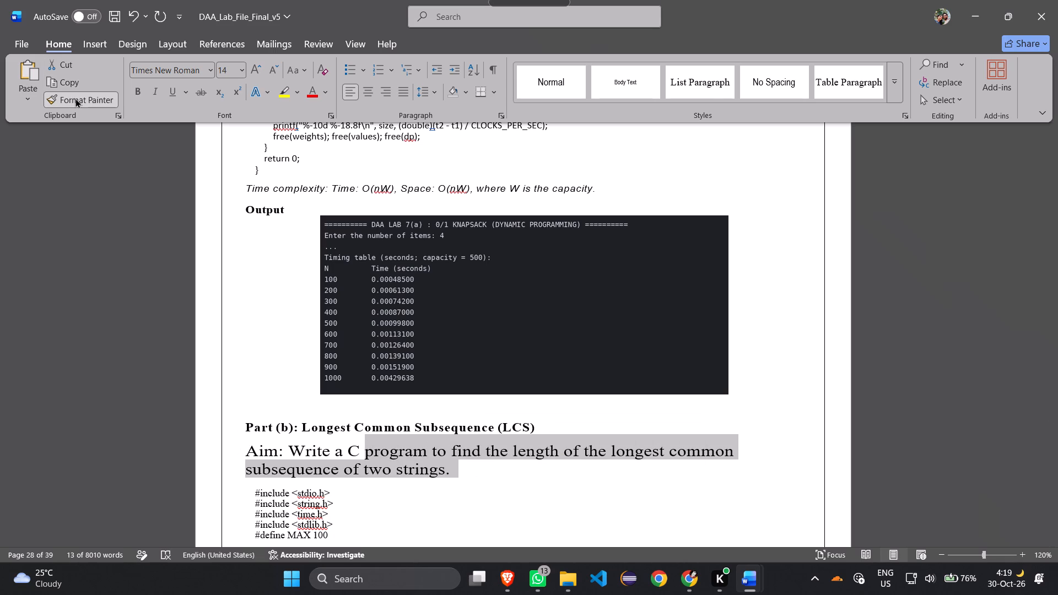
scroll(369, 372, "down", 9)
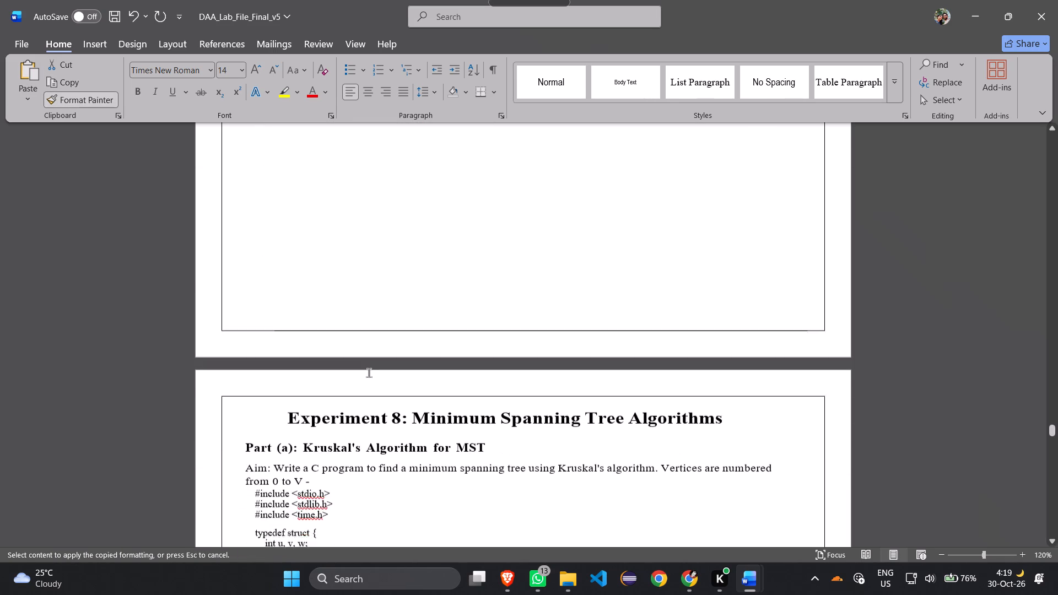
scroll(369, 372, "down", 1)
left_click_drag(247, 448, 315, 462)
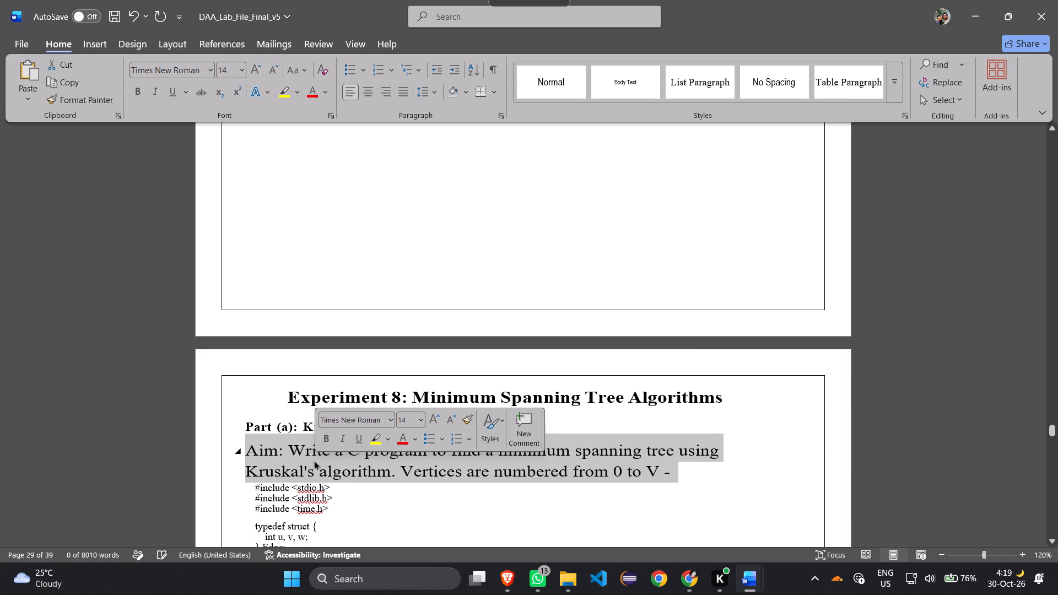
left_click(657, 426)
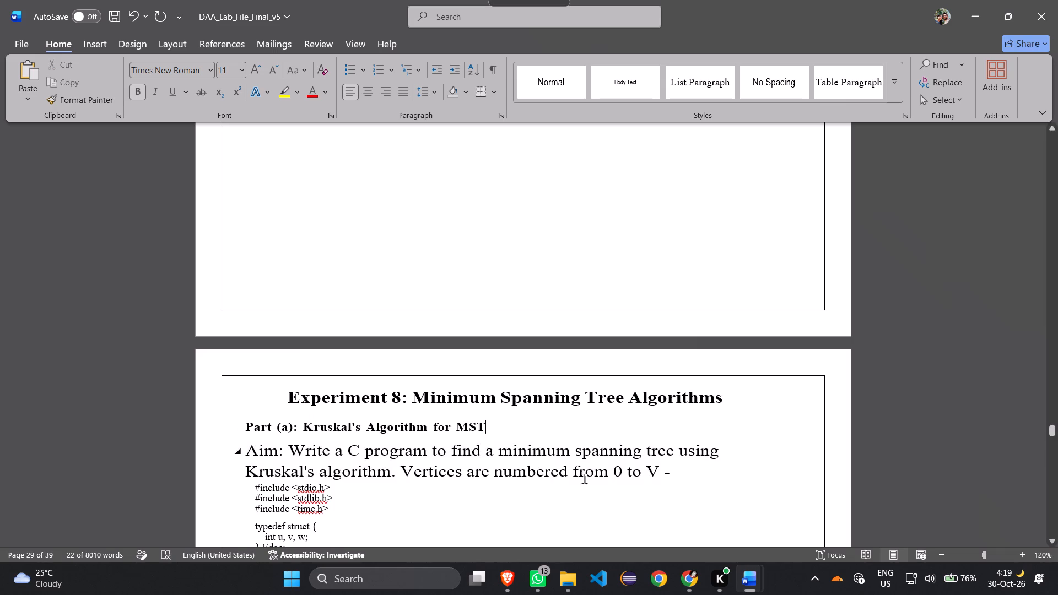
Examine the aims, code and output layout of Experiments 6 and 7 against the Experiment 8 page.
scroll(542, 516, "up", 8)
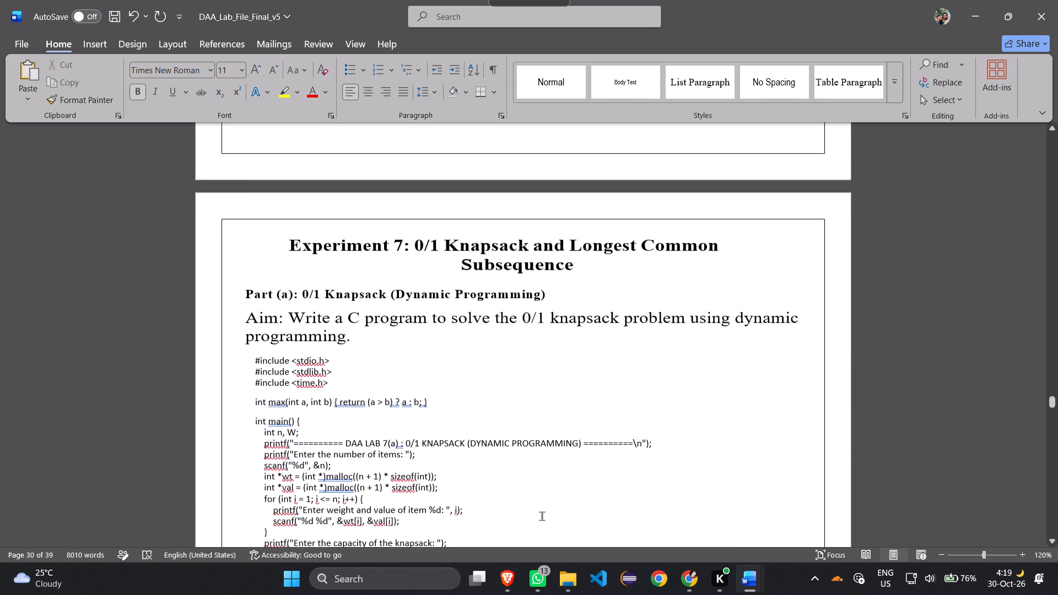
scroll(542, 516, "up", 4)
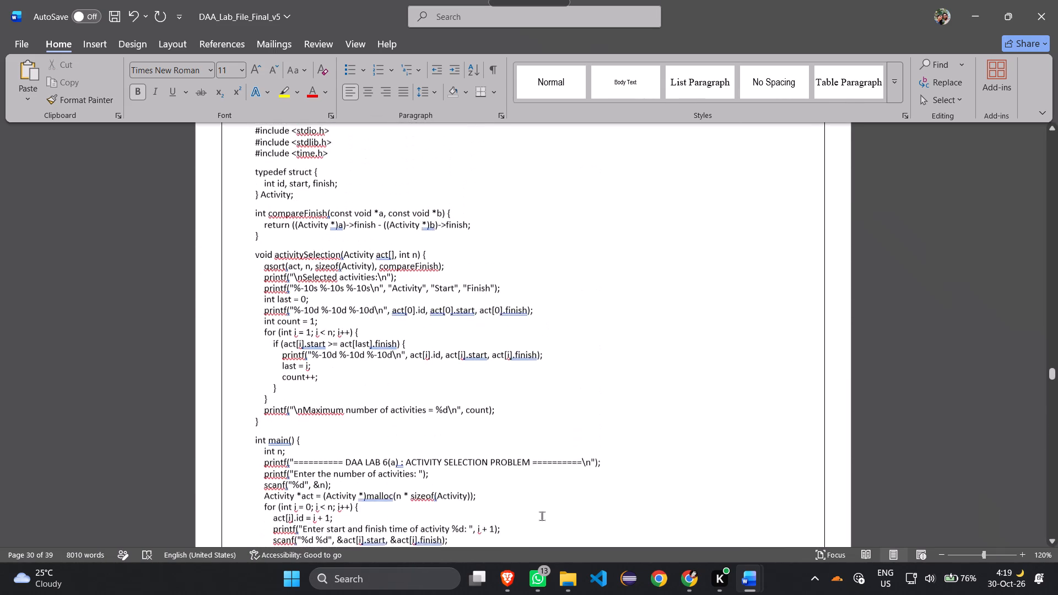
scroll(542, 516, "down", 6)
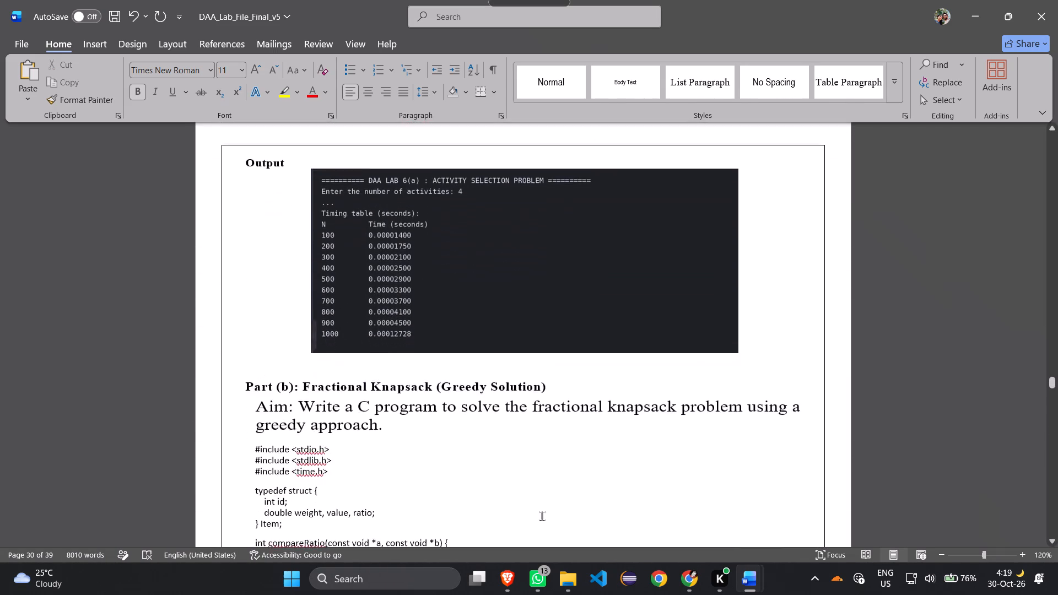
scroll(542, 516, "down", 15)
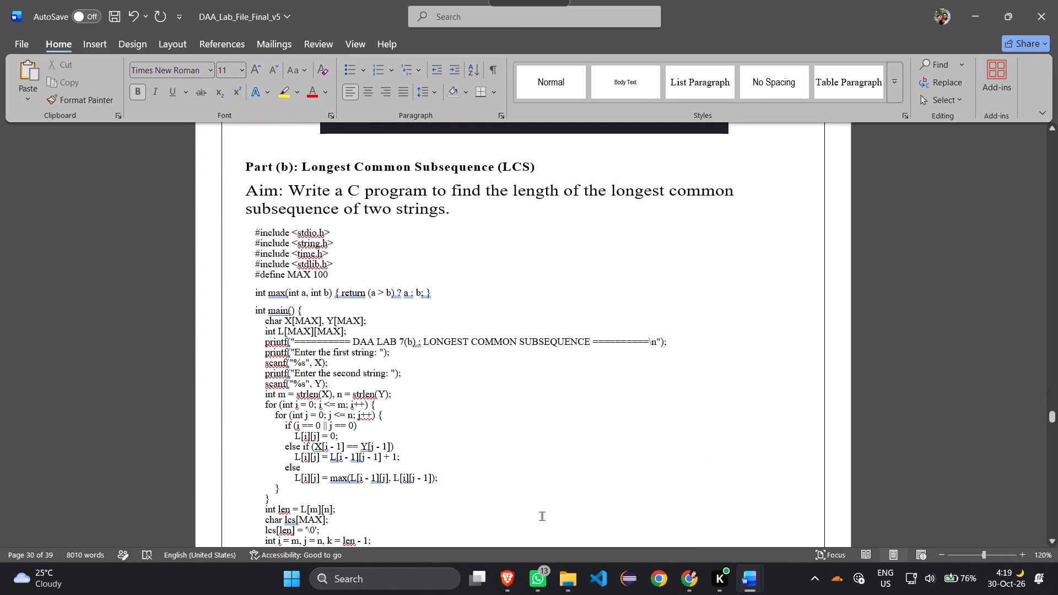
scroll(542, 516, "down", 7)
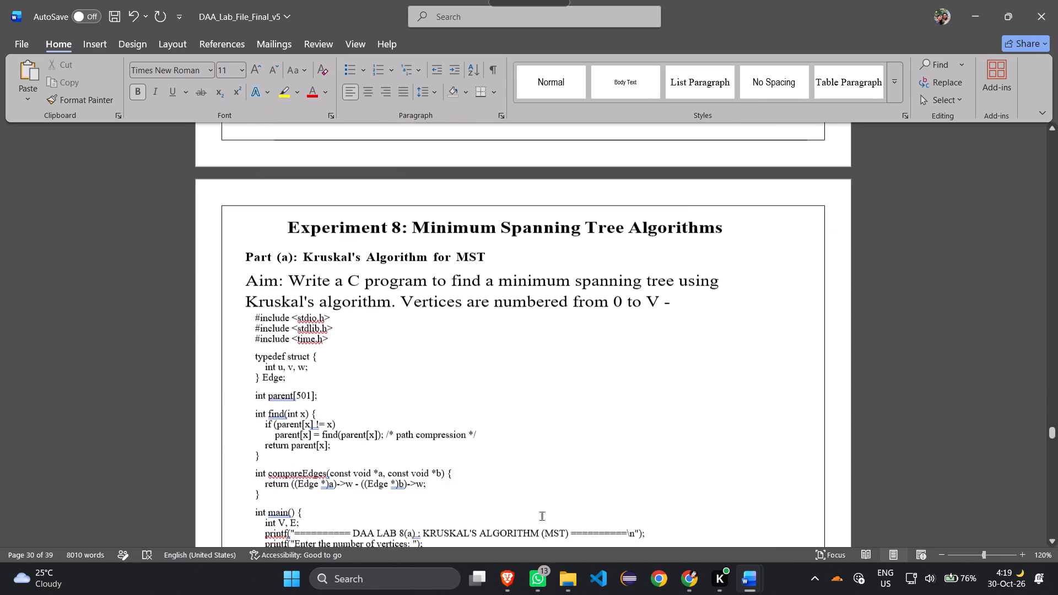
Insert a blank line between the Kruskal's algorithm aim and its first #include line.
scroll(542, 516, "down", 1)
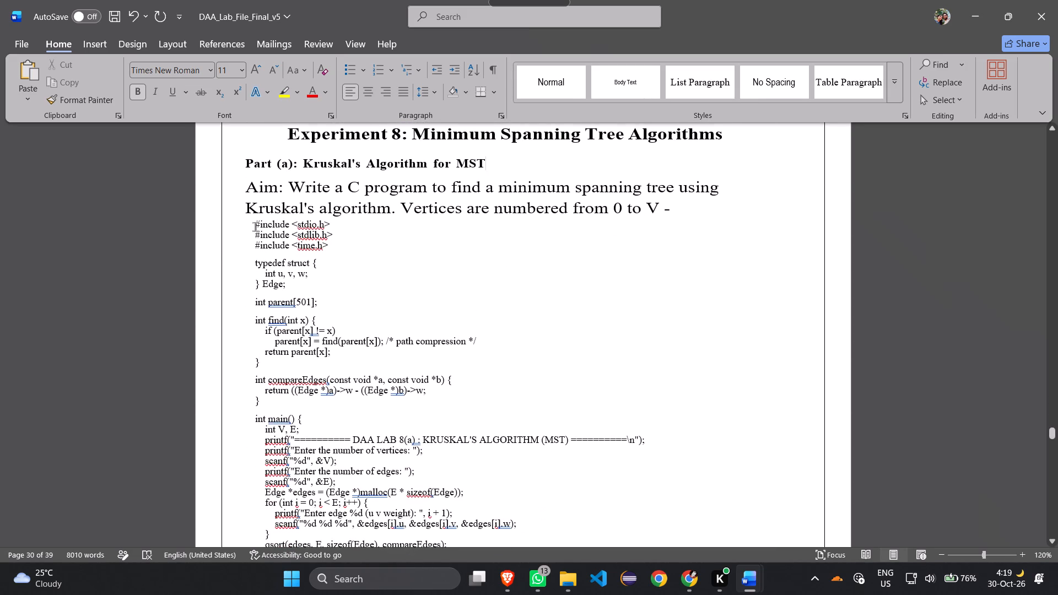
left_click(255, 226)
key("Return")
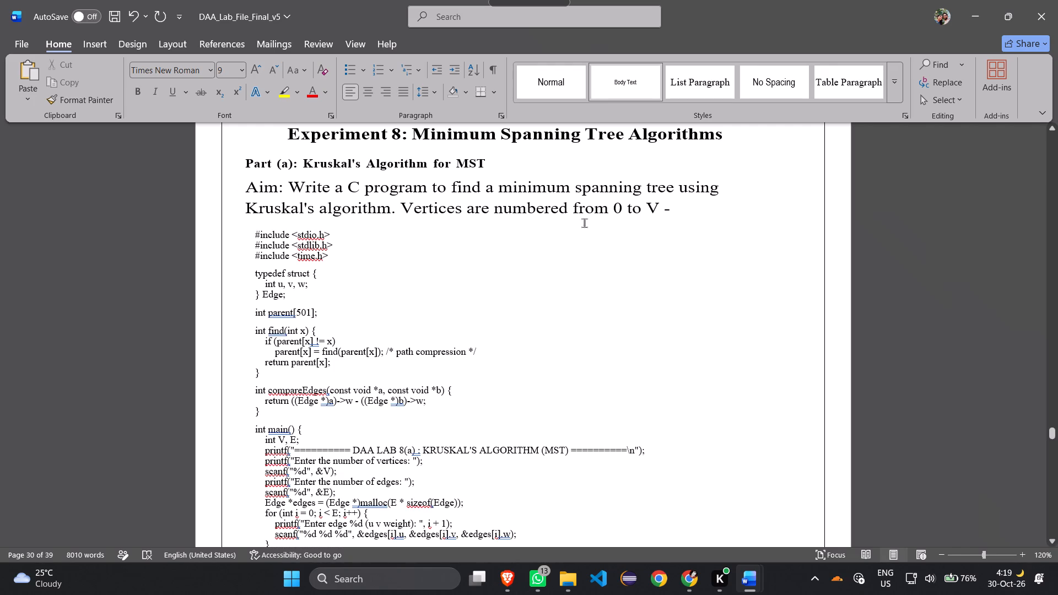
Set the whole Kruskal's algorithm code listing, from the first #include to the final closing brace, in Calibri.
scroll(584, 223, "down", 3)
scroll(584, 223, "up", 1)
scroll(584, 223, "down", 1, "ctrl")
scroll(584, 223, "up", 1, "ctrl")
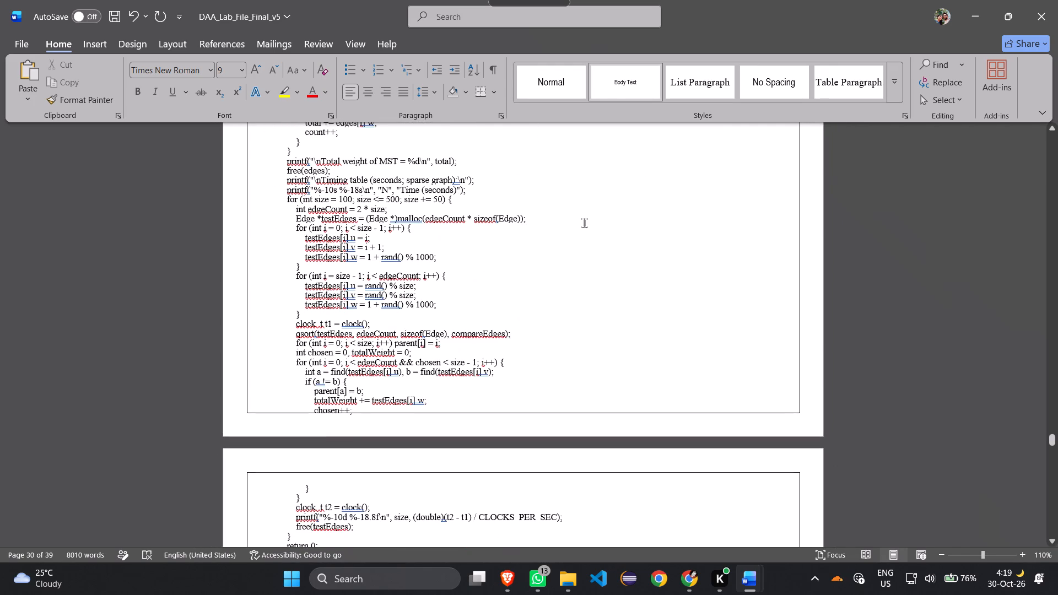
scroll(510, 239, "up", 2)
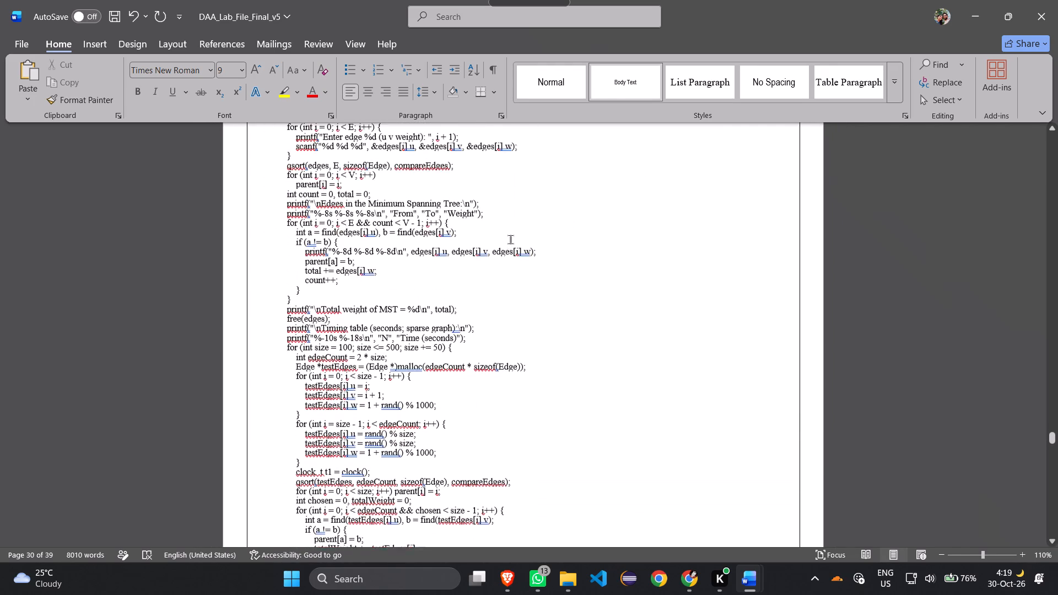
scroll(510, 239, "up", 2)
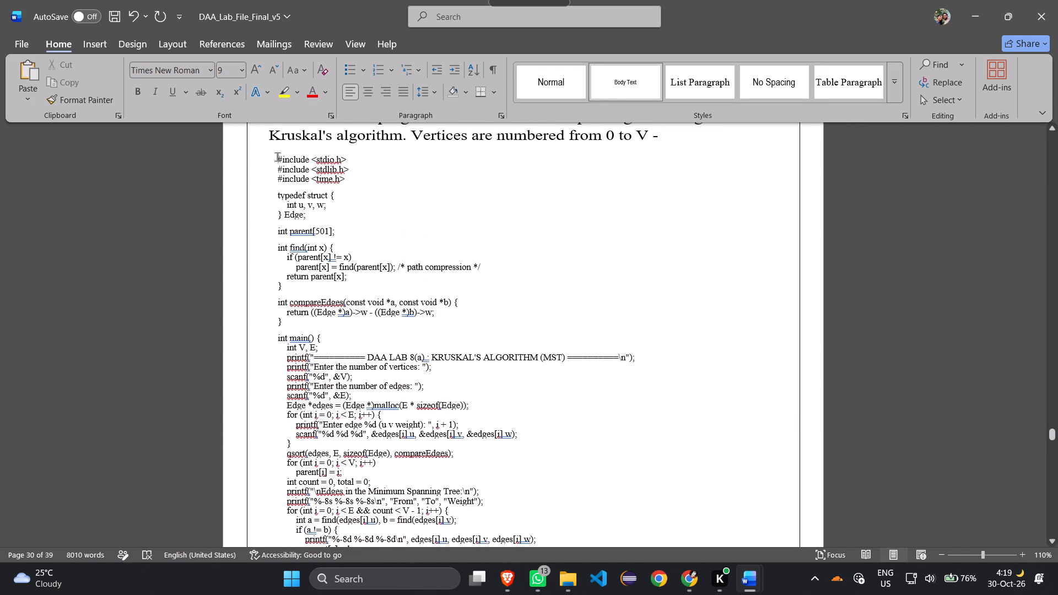
left_click_drag(277, 156, 462, 474)
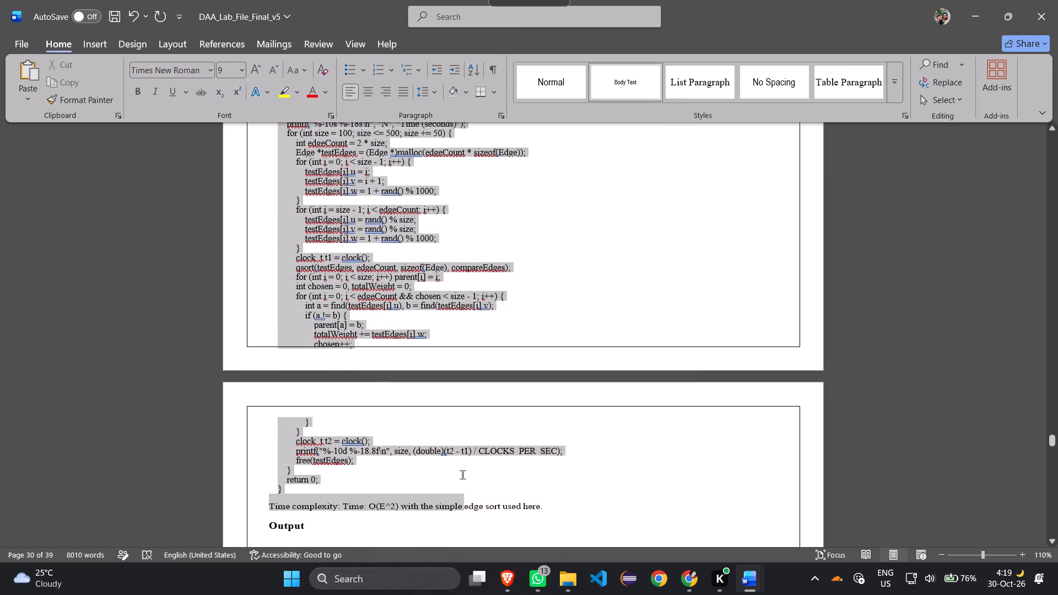
left_click_drag(462, 474, 374, 486)
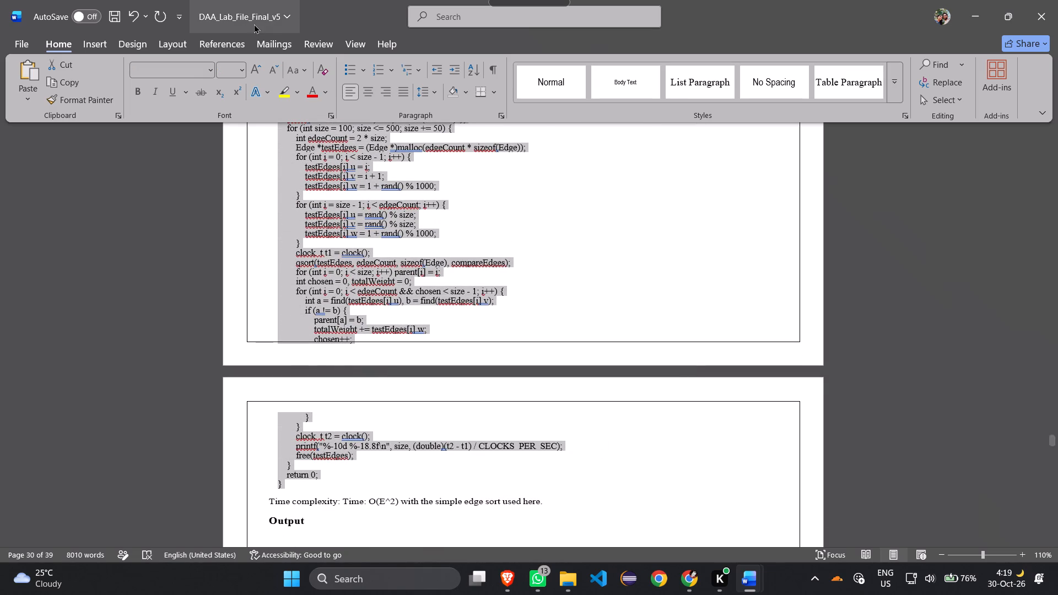
left_click(212, 67)
left_click(179, 122)
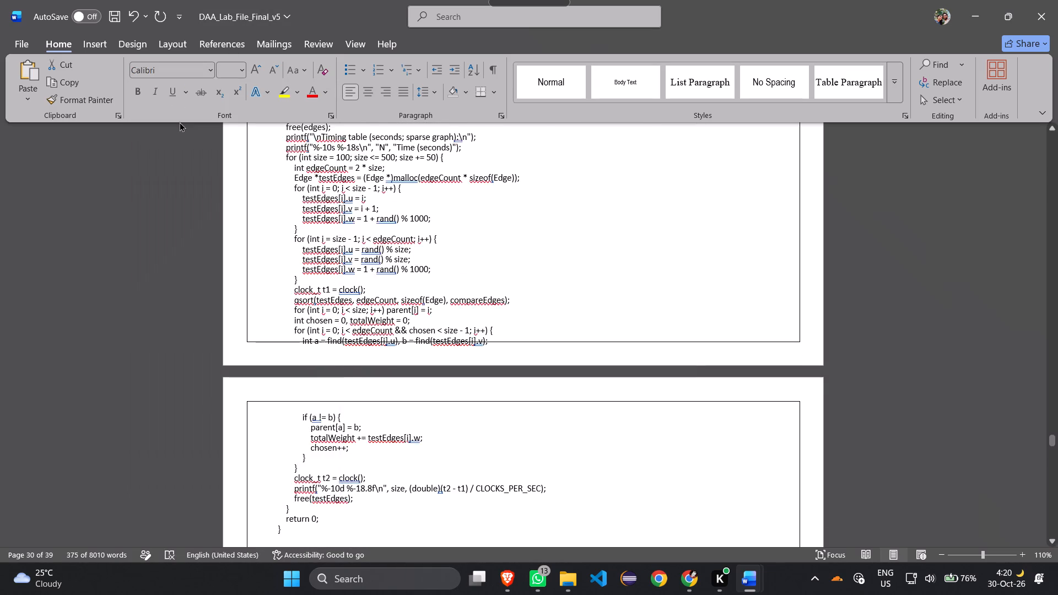
Insert line breaks before the edgeCount and chosen for loop in the Kruskal timing code so that it starts on the following page.
left_click(567, 336)
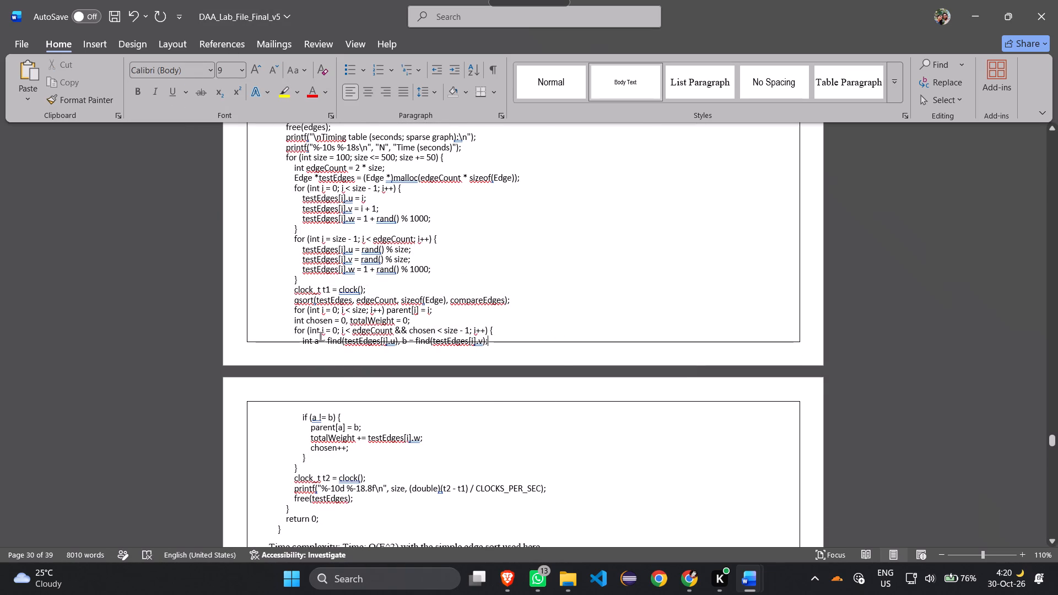
left_click(295, 330)
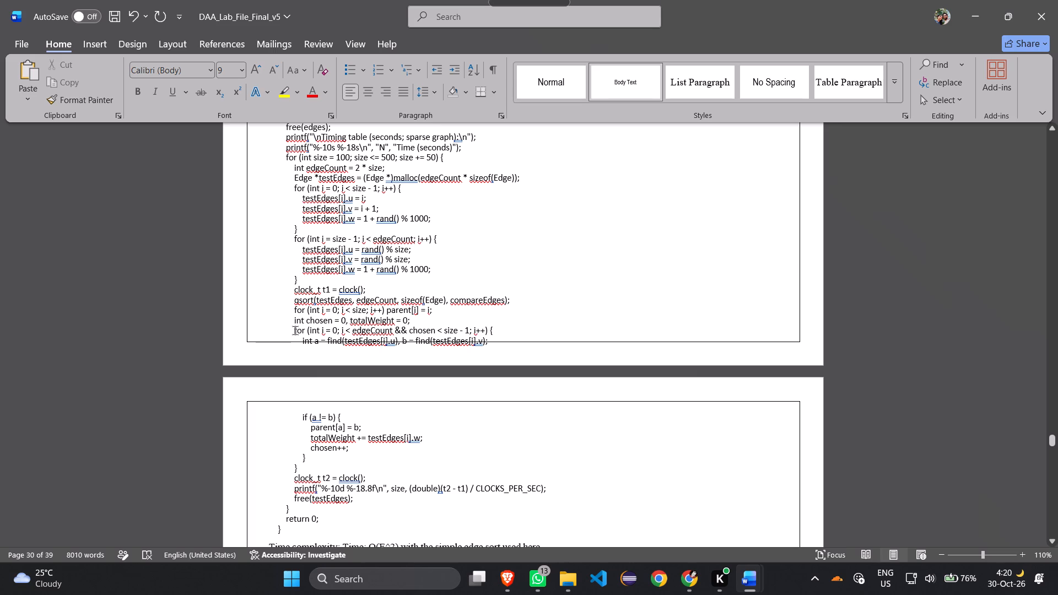
left_click(295, 330)
key("Return")
key("shift+Return")
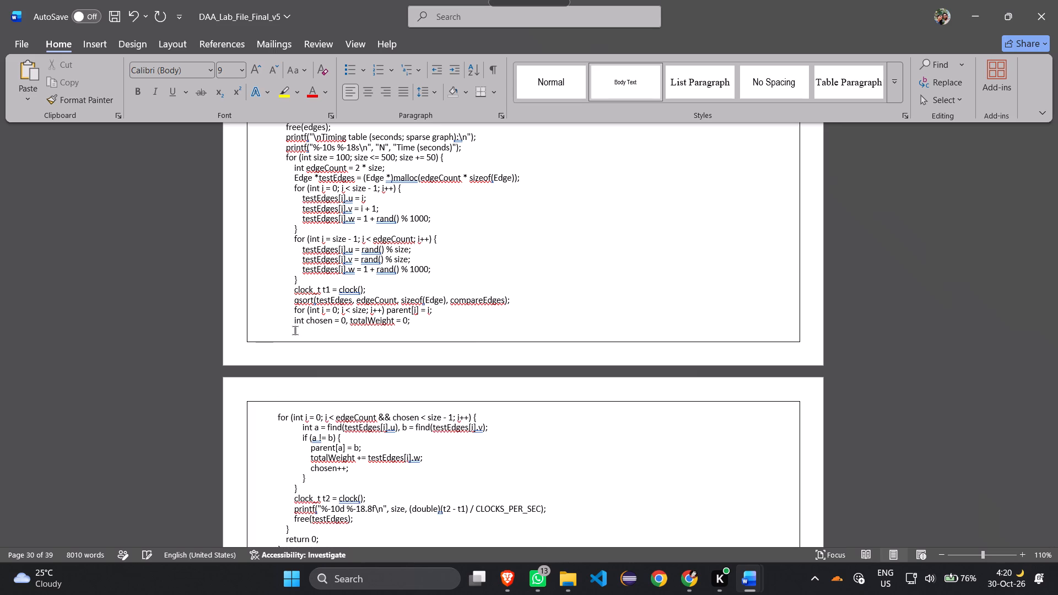
scroll(585, 348, "up", 7)
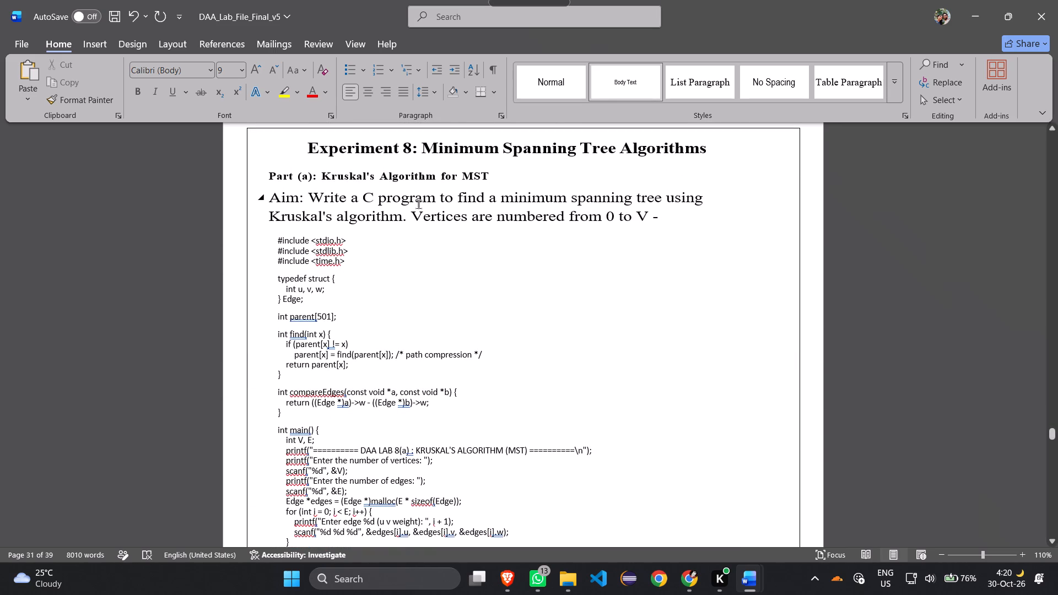
Copy the Arial italic formatting of Experiment 7's longest common subsequence time complexity line onto the Kruskal's algorithm time complexity line.
scroll(418, 204, "up", 3)
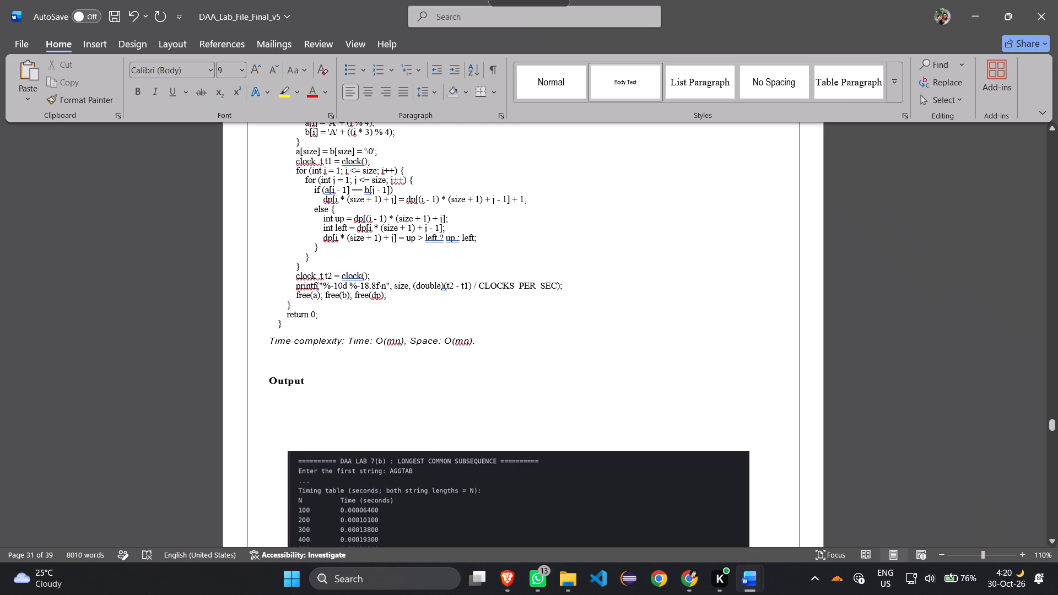
left_click_drag(483, 337, 260, 340)
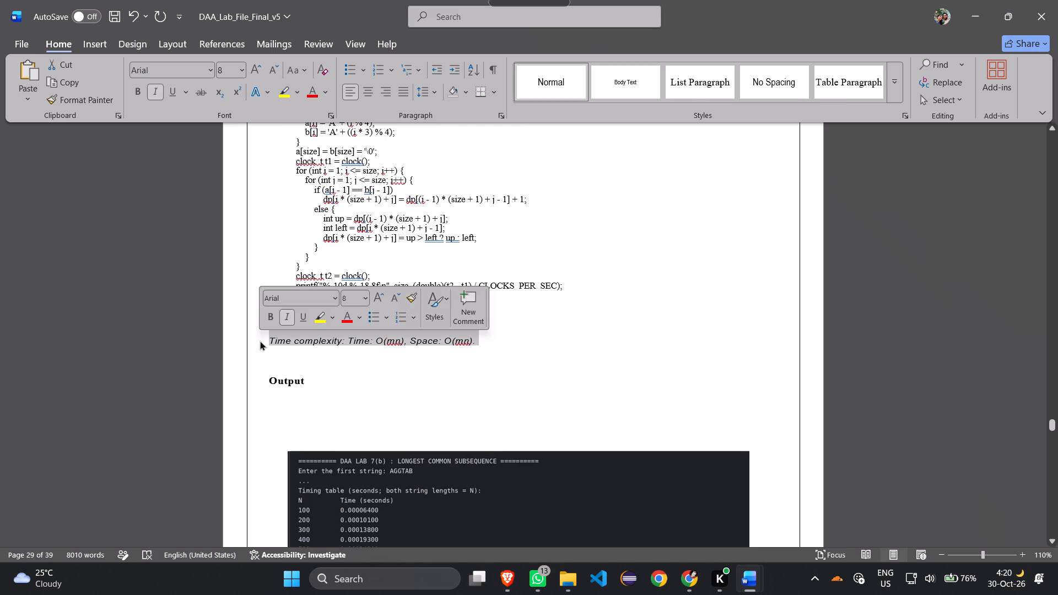
left_click(95, 97)
scroll(378, 301, "down", 2)
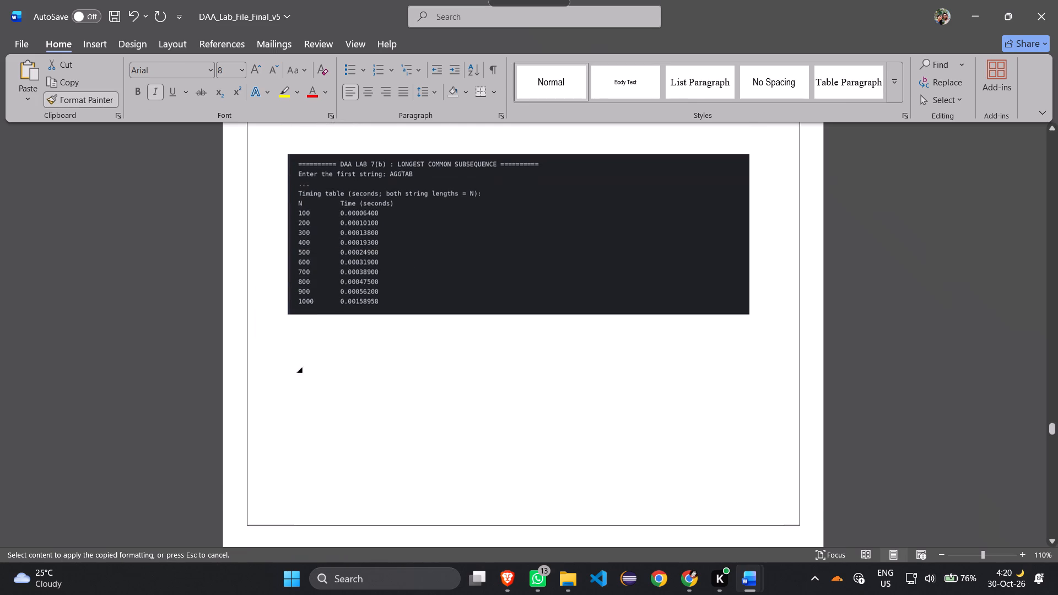
scroll(378, 301, "down", 6)
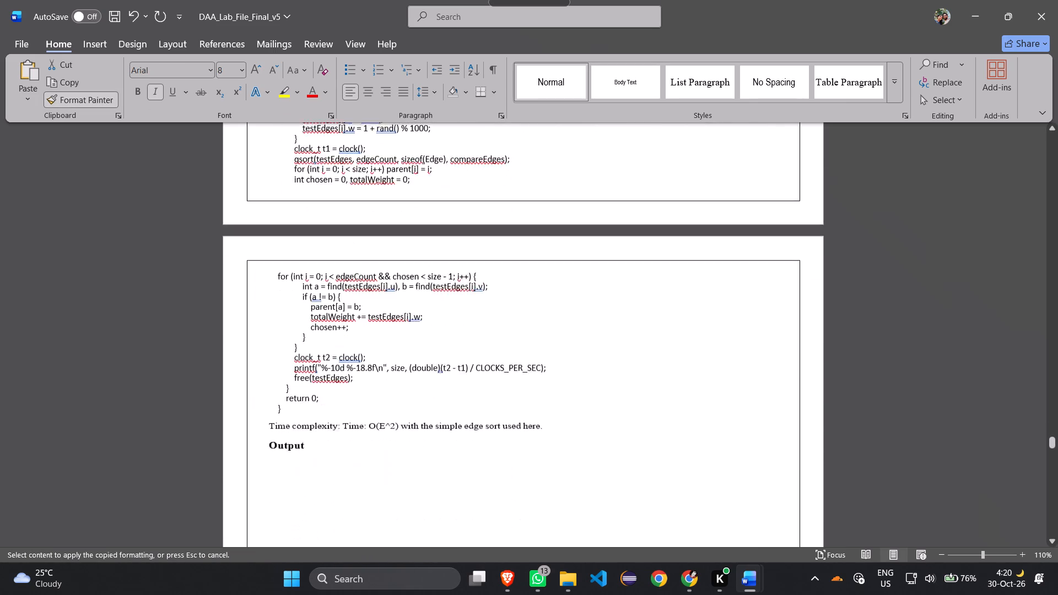
scroll(378, 301, "down", 2)
left_click_drag(266, 301, 546, 300)
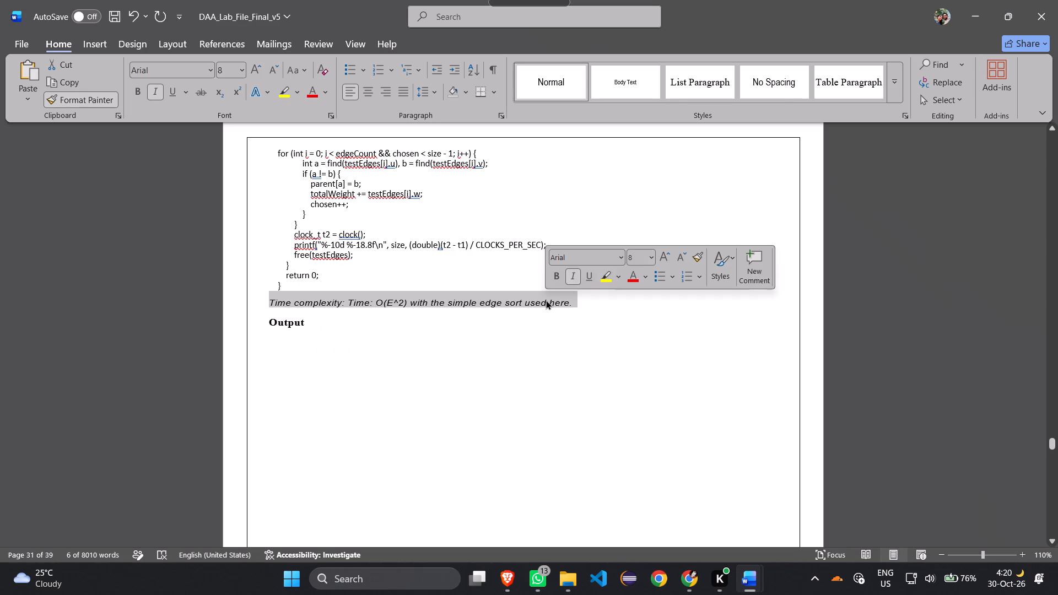
Delete the blank line under Kruskal's Output heading so that its screenshot sits directly below the heading.
left_click(448, 342)
scroll(448, 342, "down", 3)
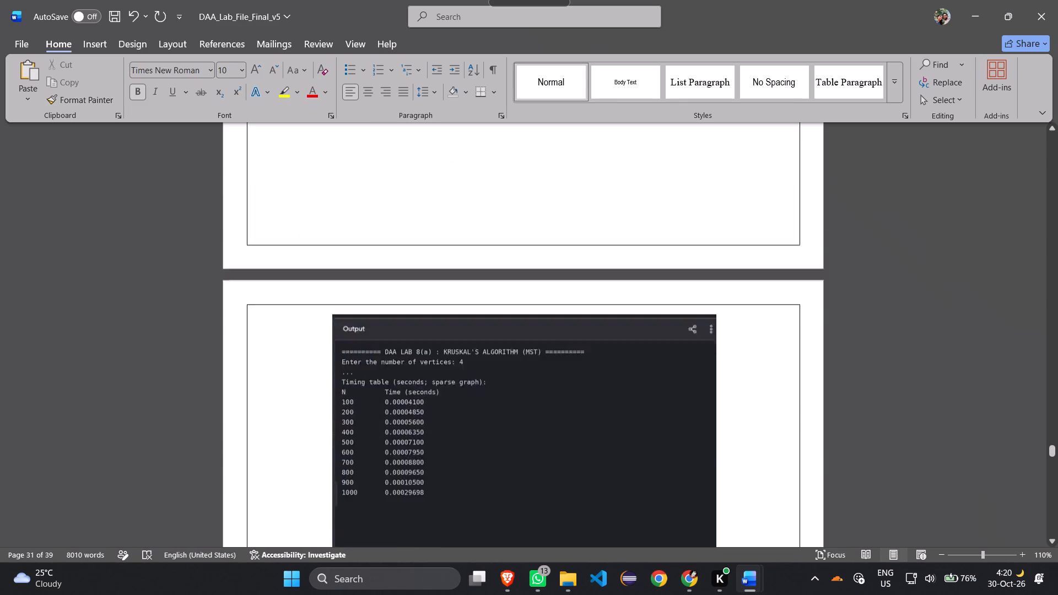
scroll(448, 342, "down", 1)
key("Delete")
scroll(448, 342, "up", 1)
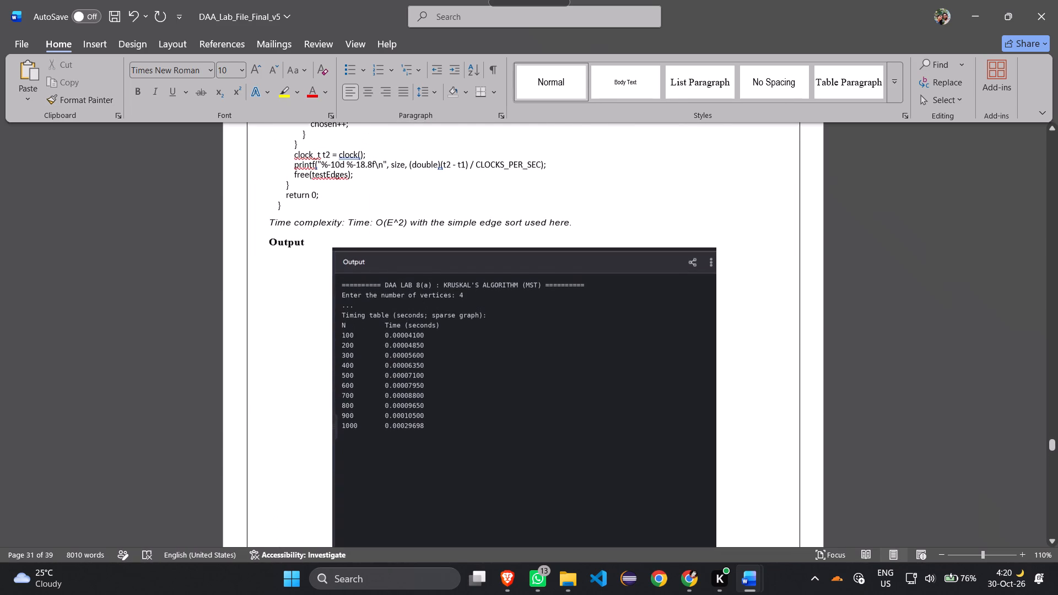
Crop the Kruskal output screenshot to about 2.39" high, removing the Output header bar and the empty area below the timing table.
left_click(415, 290)
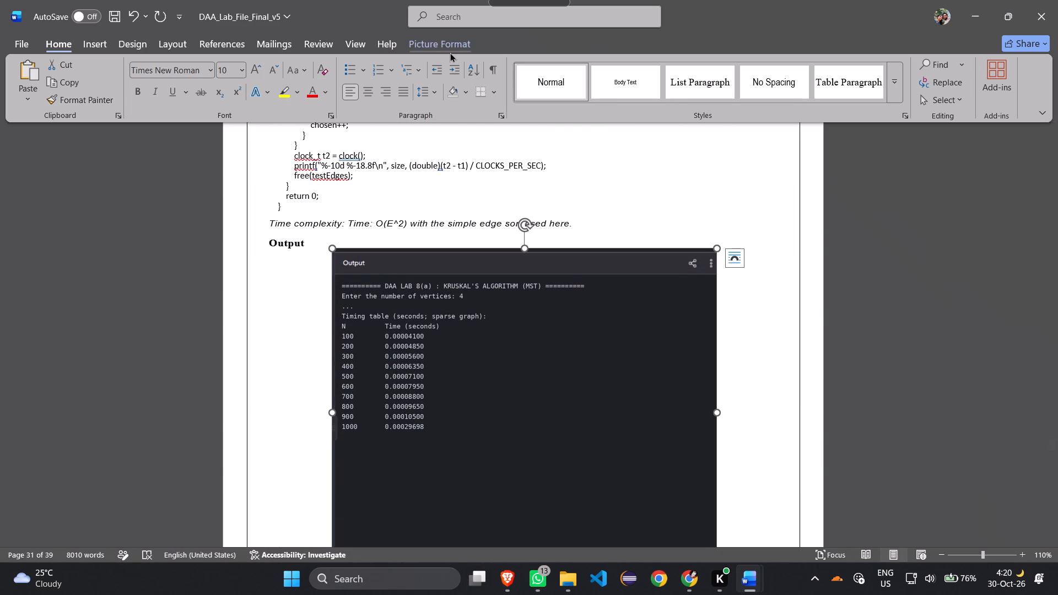
left_click(450, 52)
left_click(937, 66)
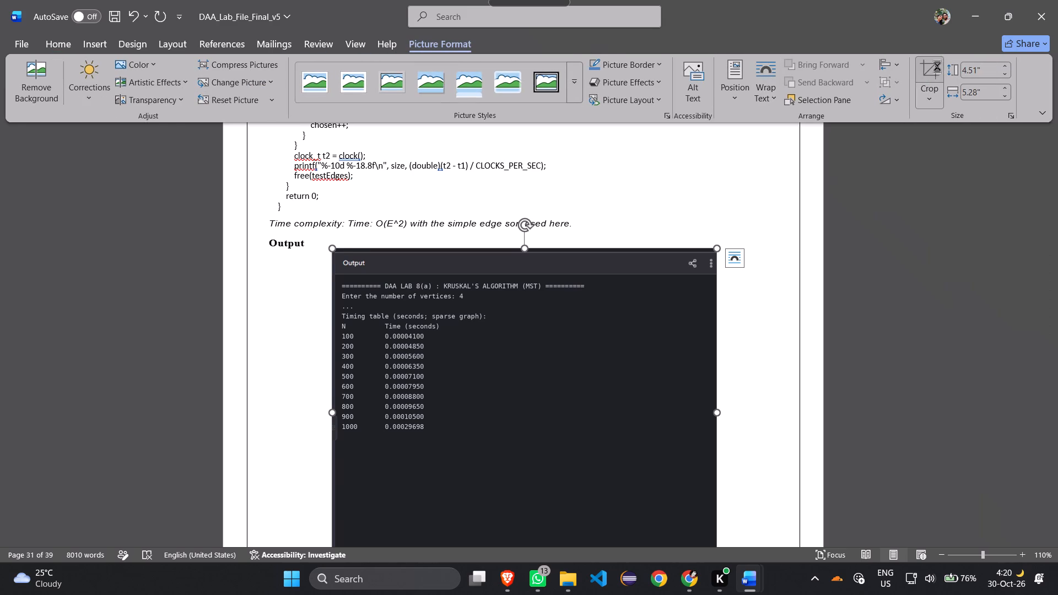
left_click_drag(525, 250, 525, 259)
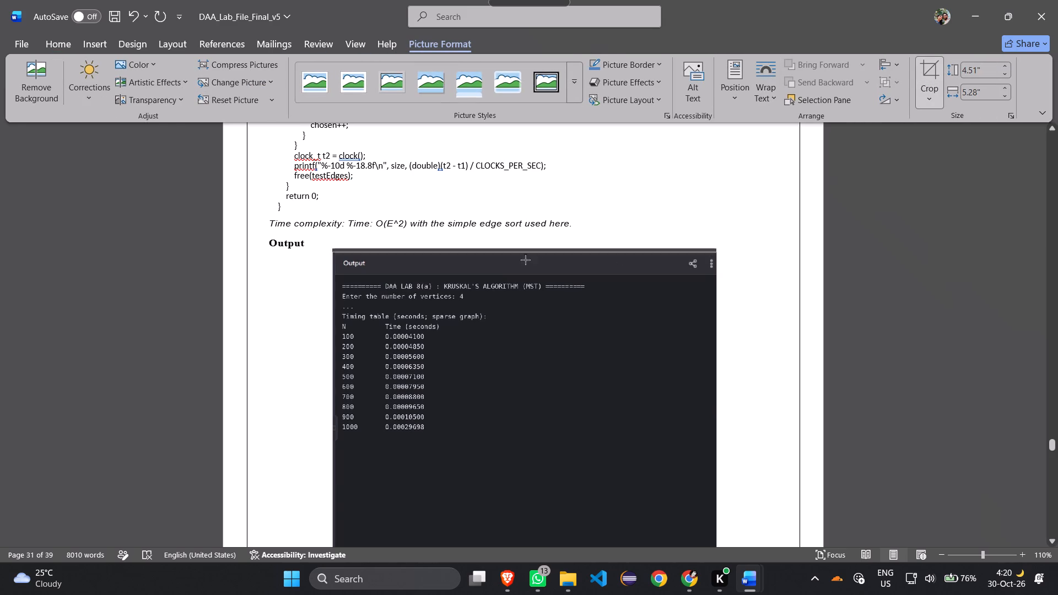
left_click_drag(525, 259, 526, 273)
scroll(632, 370, "down", 4)
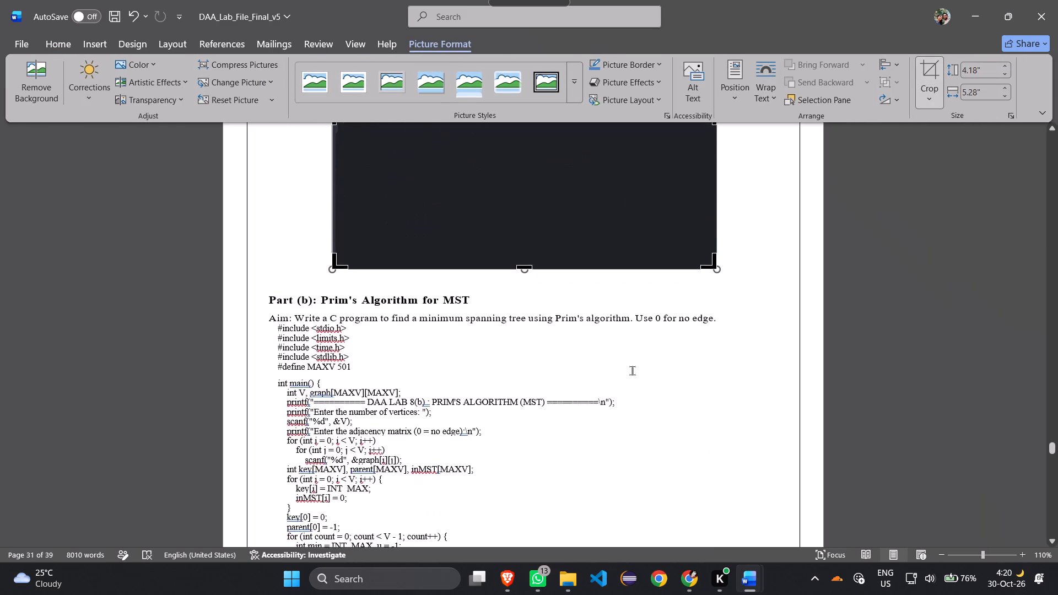
scroll(632, 370, "up", 1)
left_click_drag(526, 380, 520, 318)
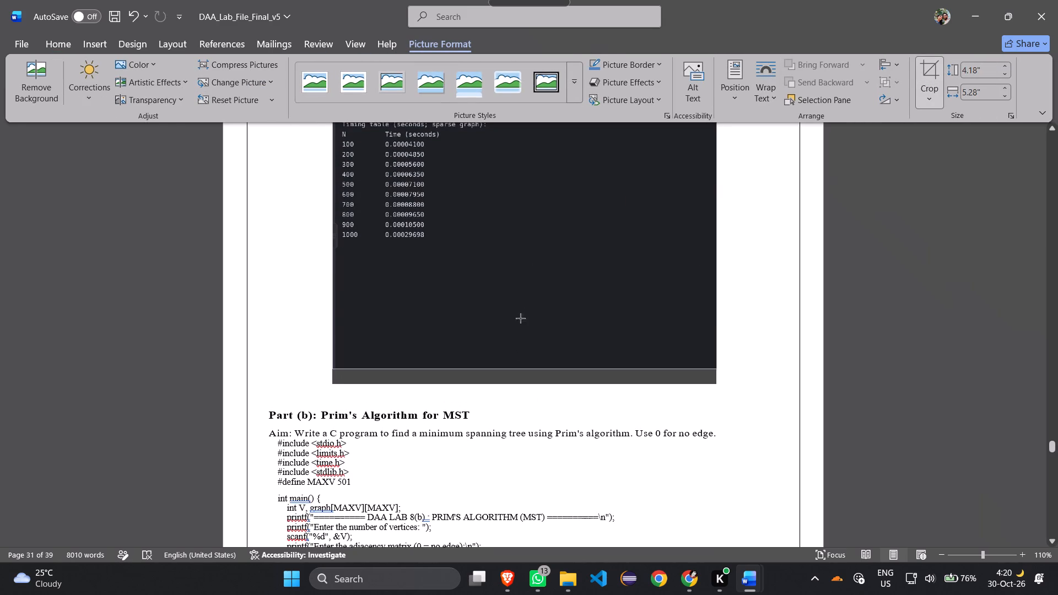
left_click_drag(520, 318, 510, 254)
left_click(294, 250)
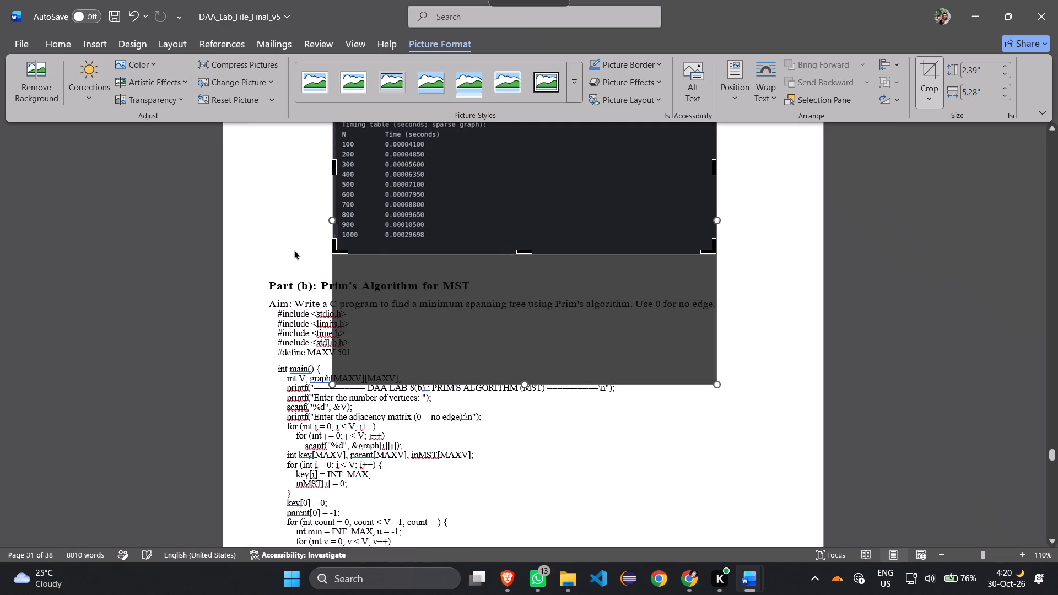
Copy the 14 pt Times New Roman formatting of the Kruskal's algorithm aim onto the whole Prim's algorithm aim.
scroll(420, 334, "up", 4)
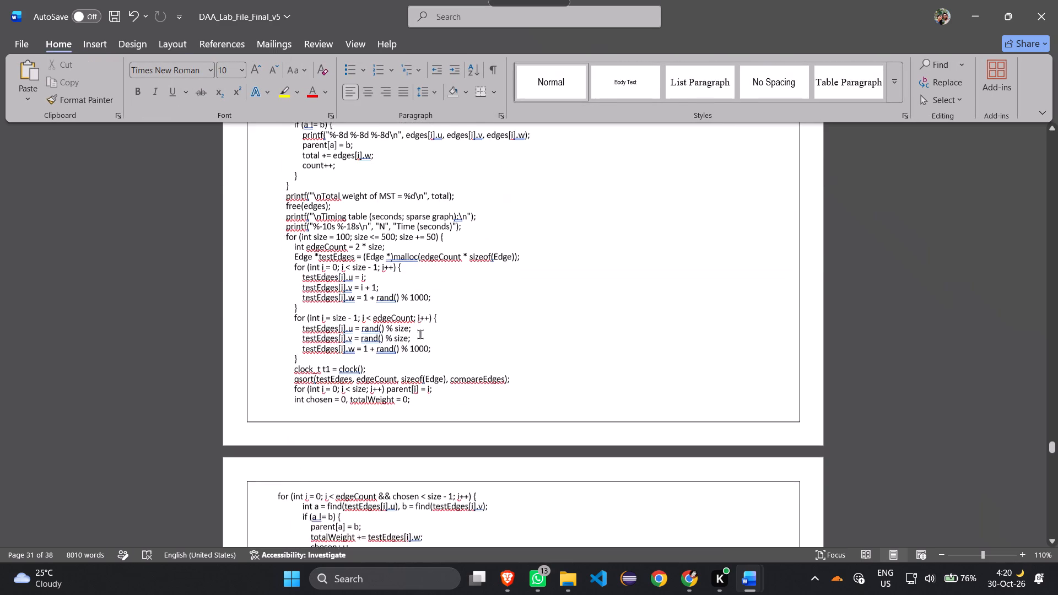
scroll(420, 334, "up", 4)
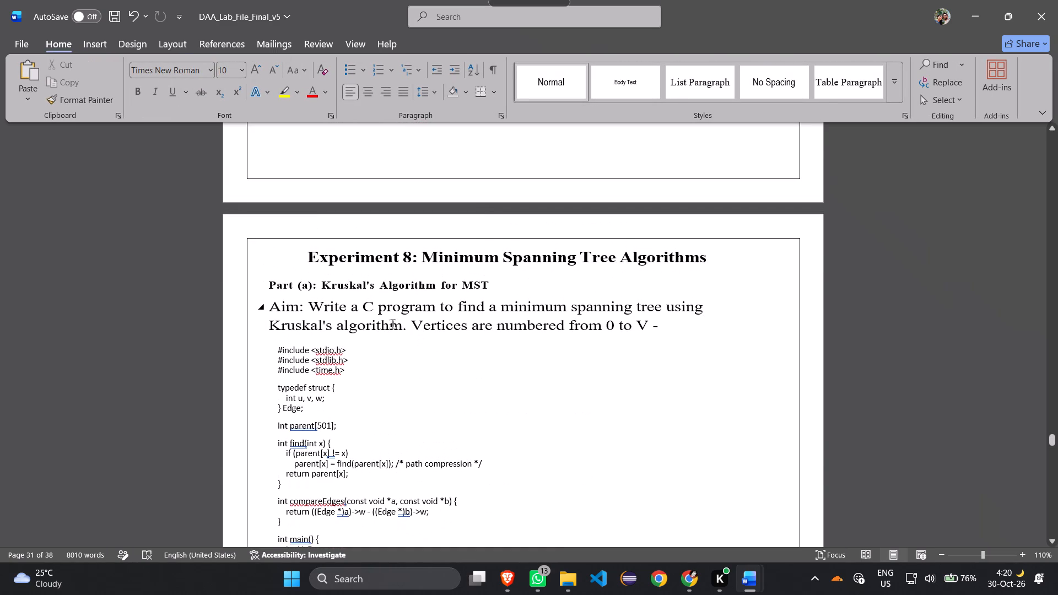
left_click_drag(393, 323, 469, 329)
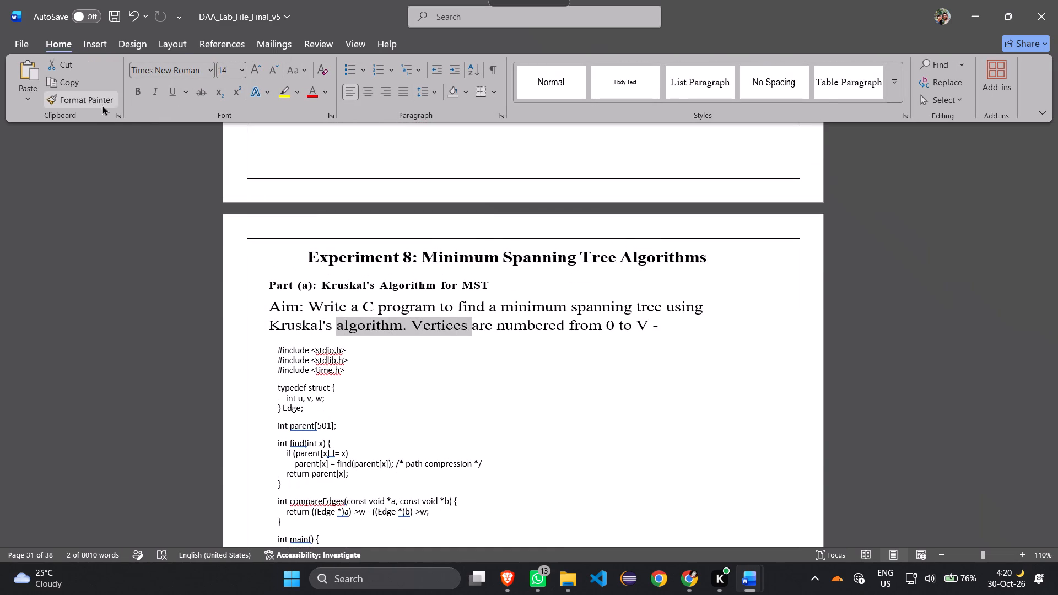
left_click(100, 104)
scroll(338, 290, "down", 3)
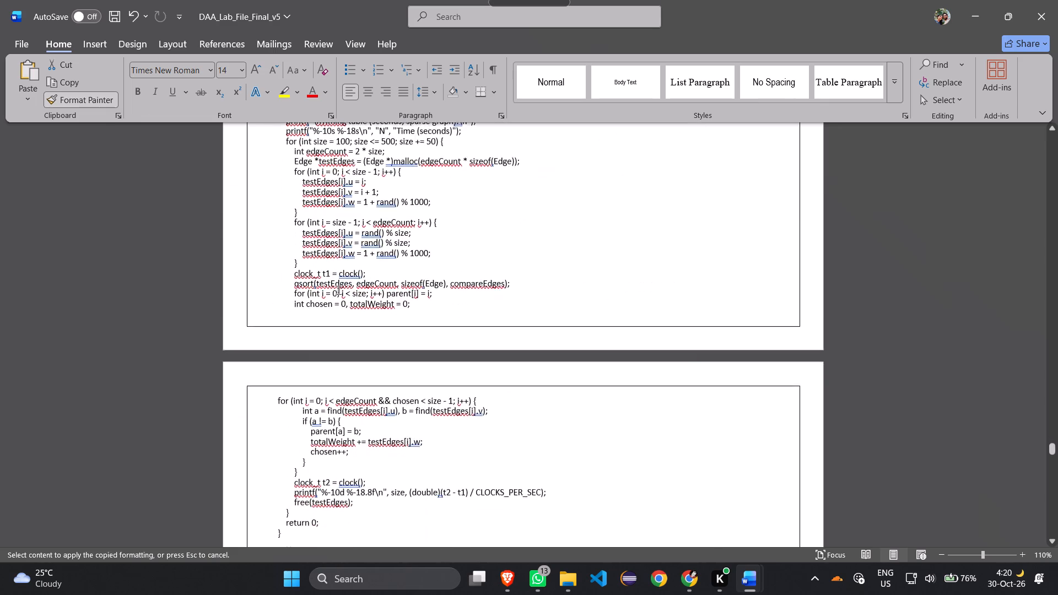
scroll(338, 290, "down", 5)
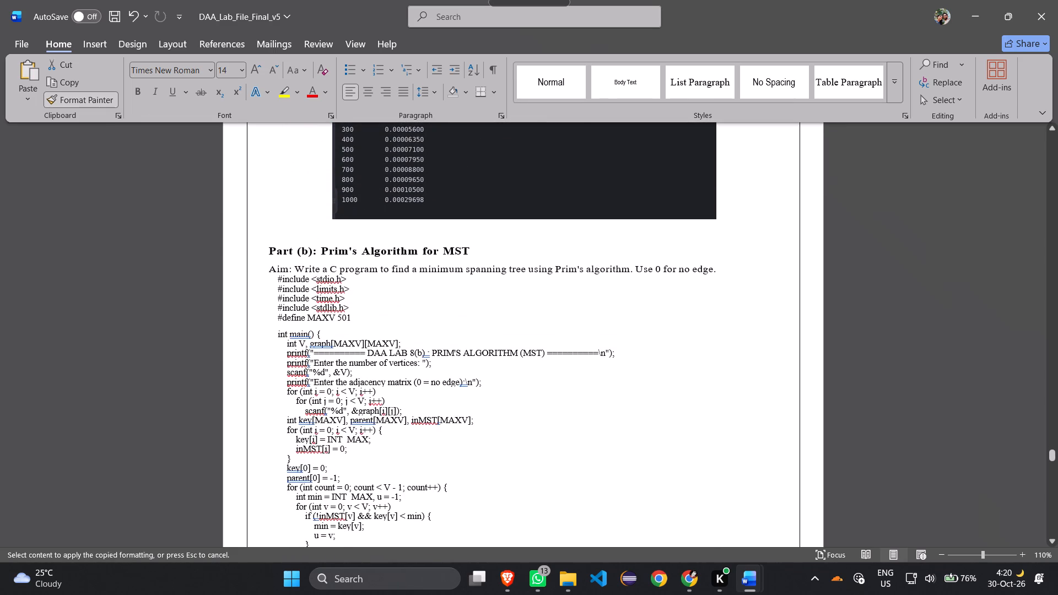
left_click_drag(269, 269, 671, 268)
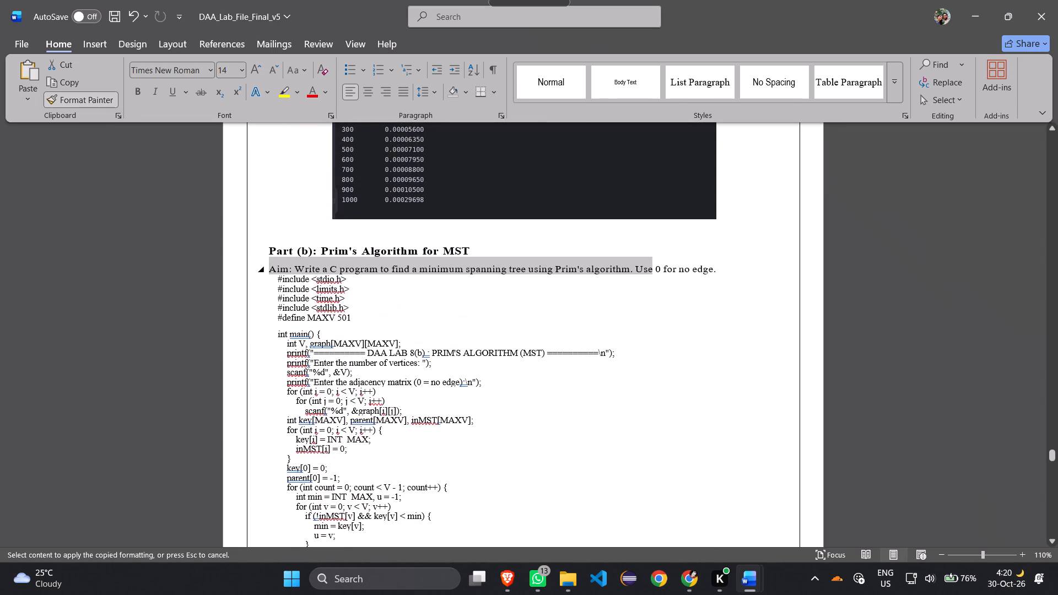
left_click_drag(671, 268, 778, 268)
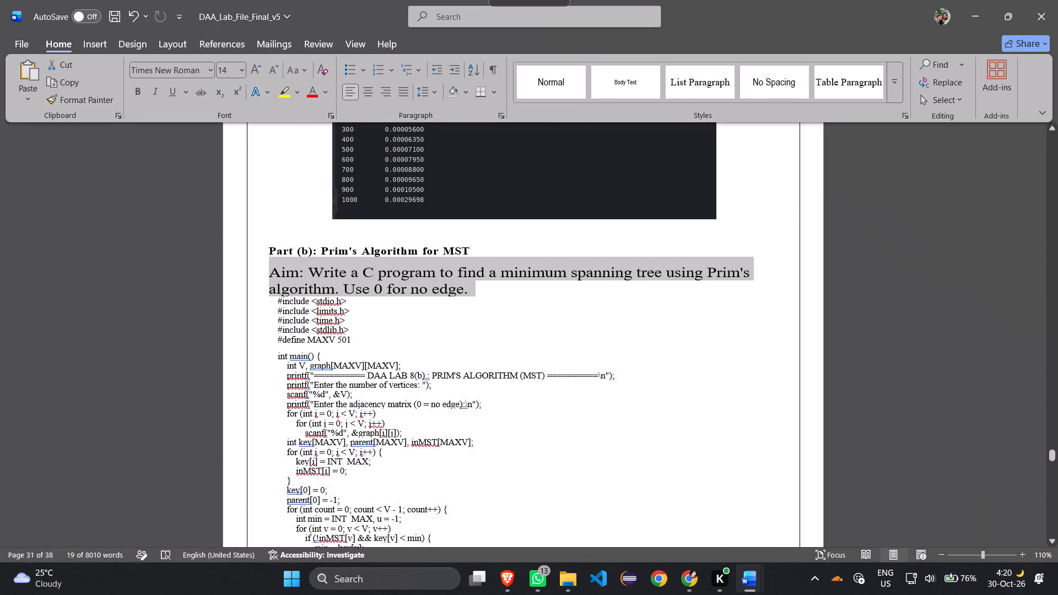
Insert a blank line between the Prim's algorithm aim and its first #include line.
left_click(276, 305)
key("Return")
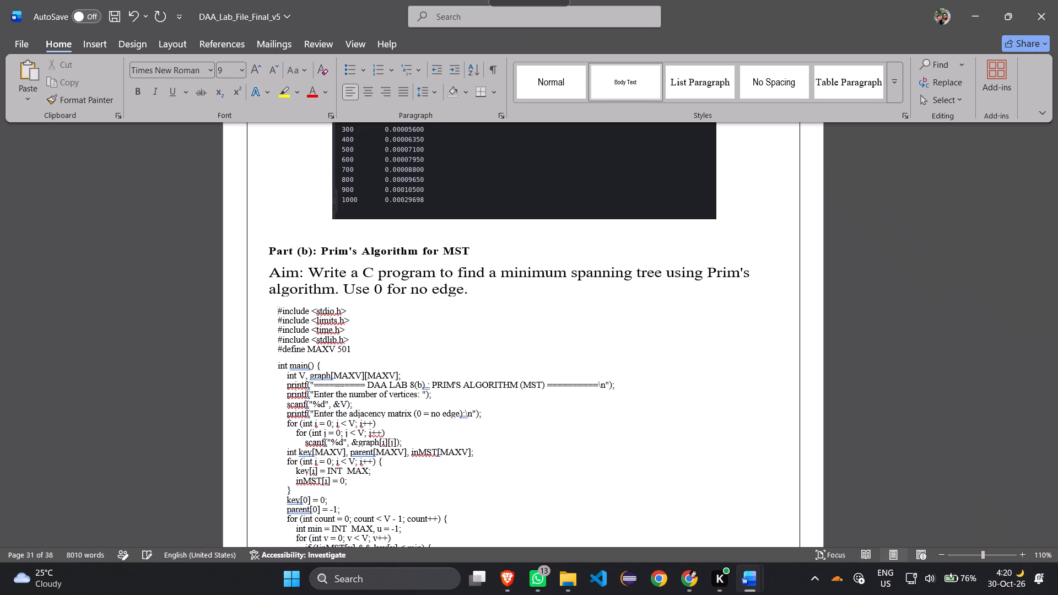
Set the whole Prim's algorithm code listing, from the first #include to the final closing brace, in Calibri.
left_click_drag(276, 305, 370, 520)
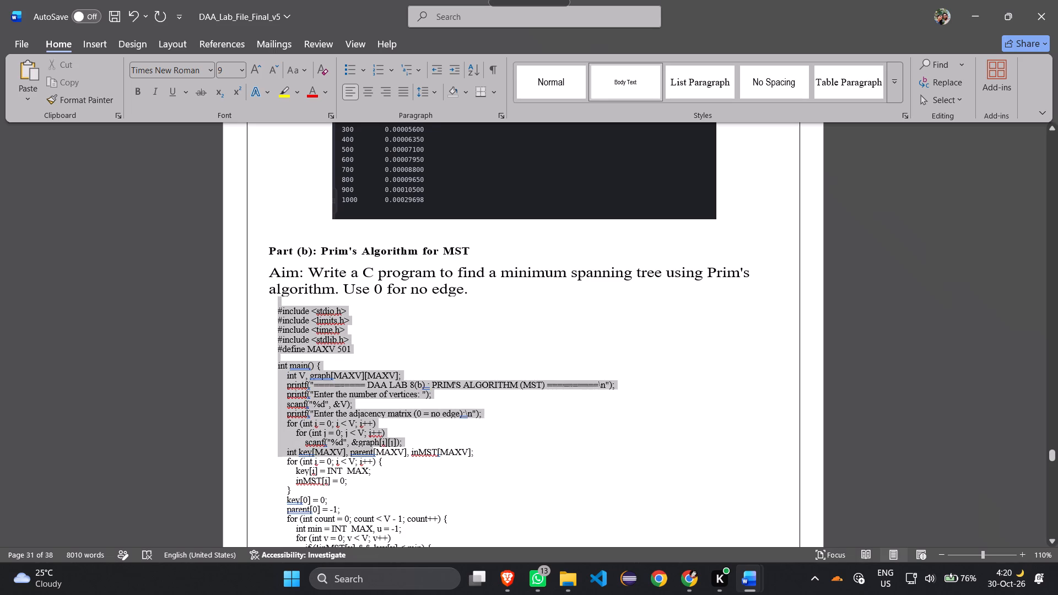
left_click_drag(370, 520, 424, 499)
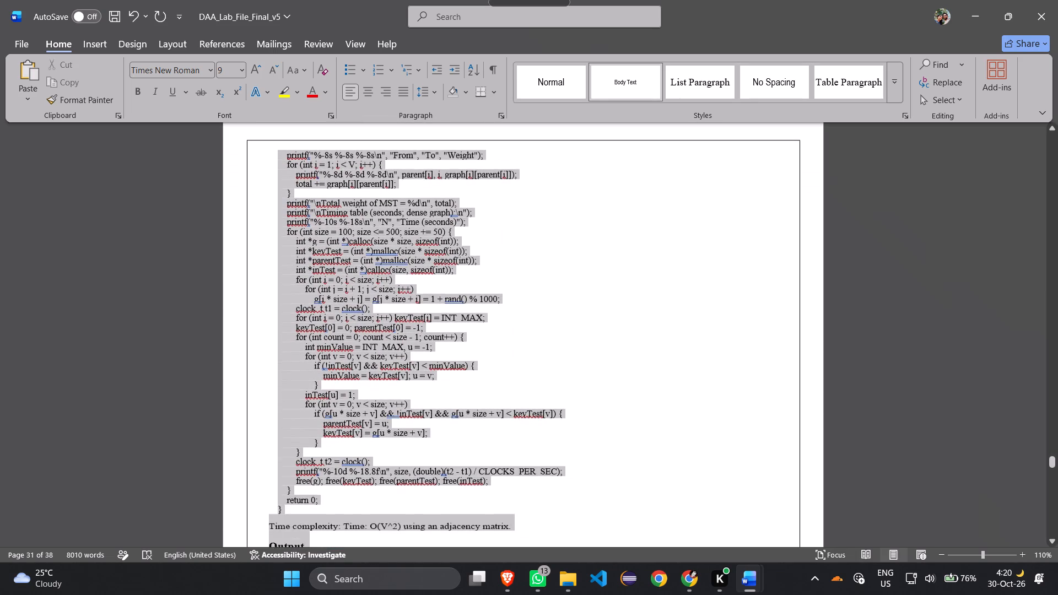
left_click_drag(424, 499, 407, 504)
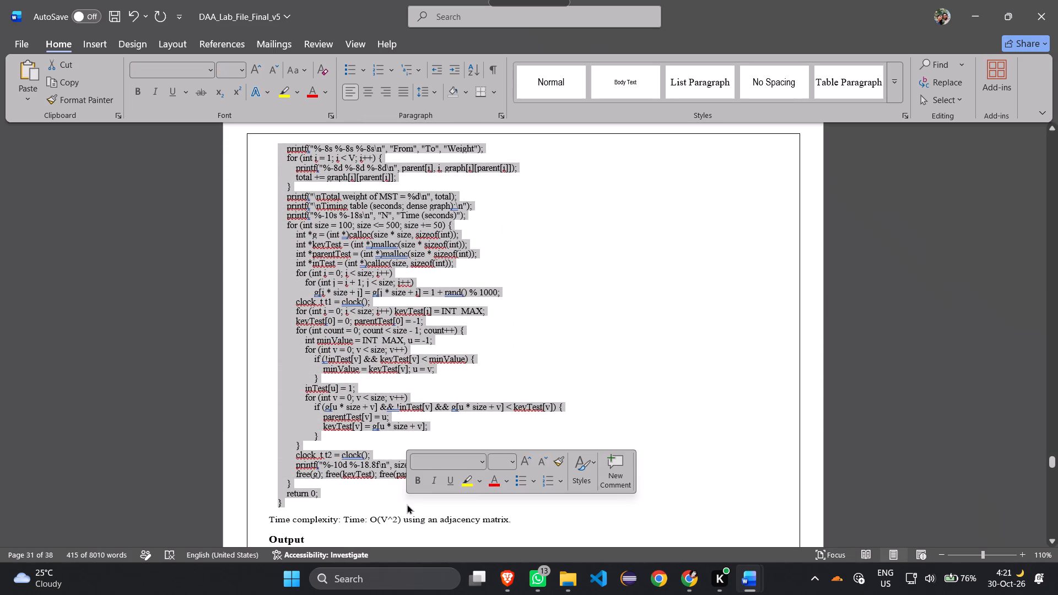
left_click(208, 72)
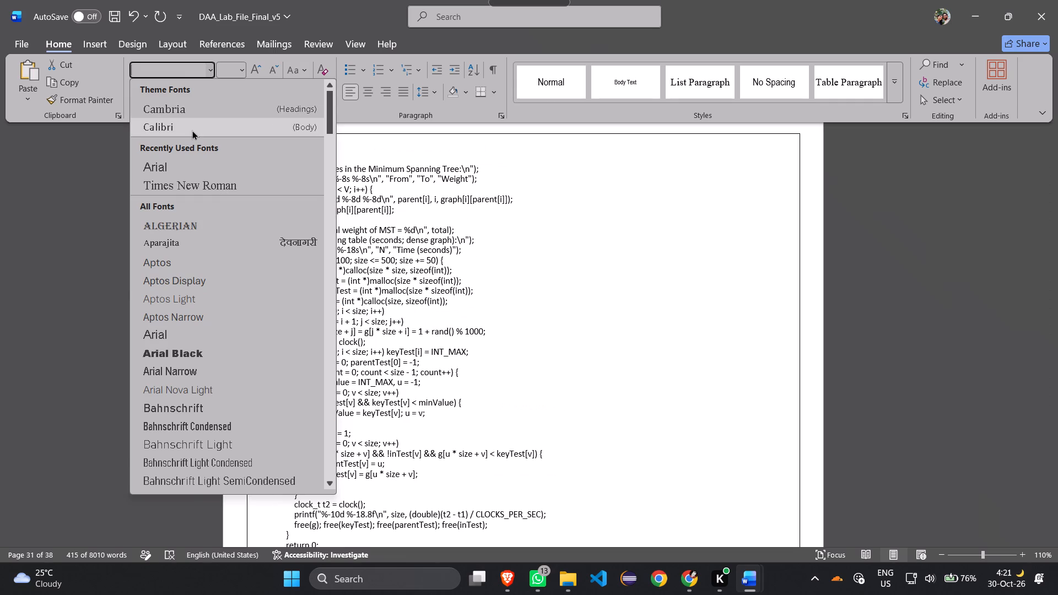
left_click(192, 131)
left_click(522, 374)
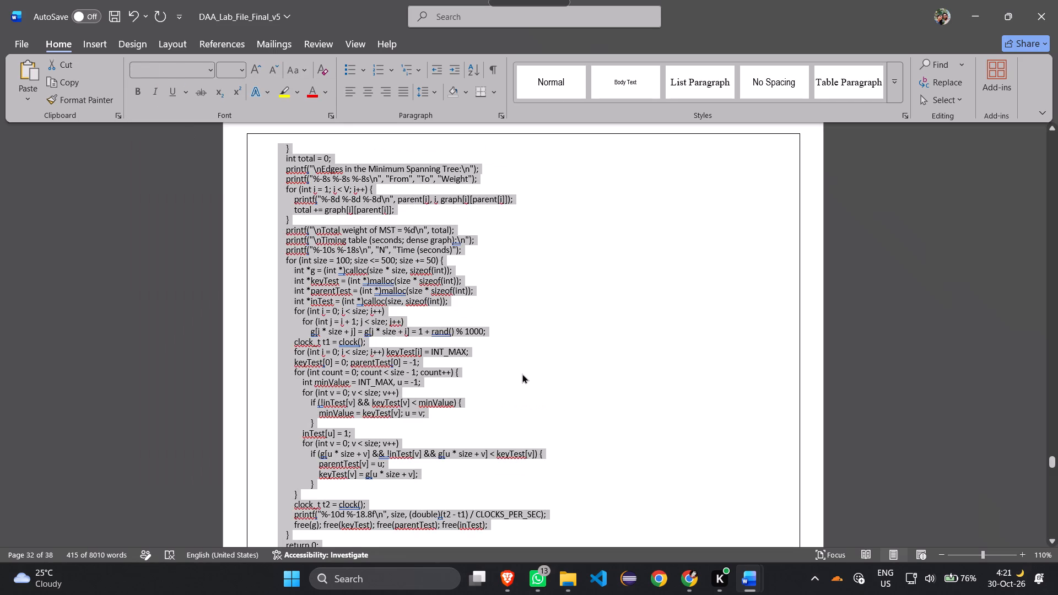
Copy the Arial italic formatting of the Kruskal time complexity line onto the Prim's algorithm time complexity line.
scroll(522, 374, "down", 2)
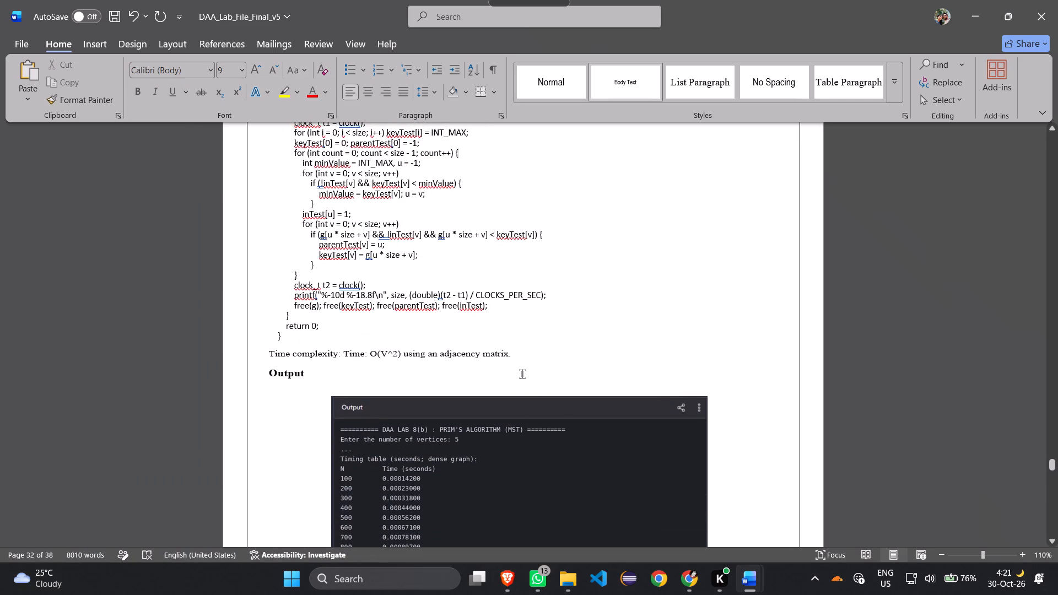
left_click_drag(515, 354, 257, 355)
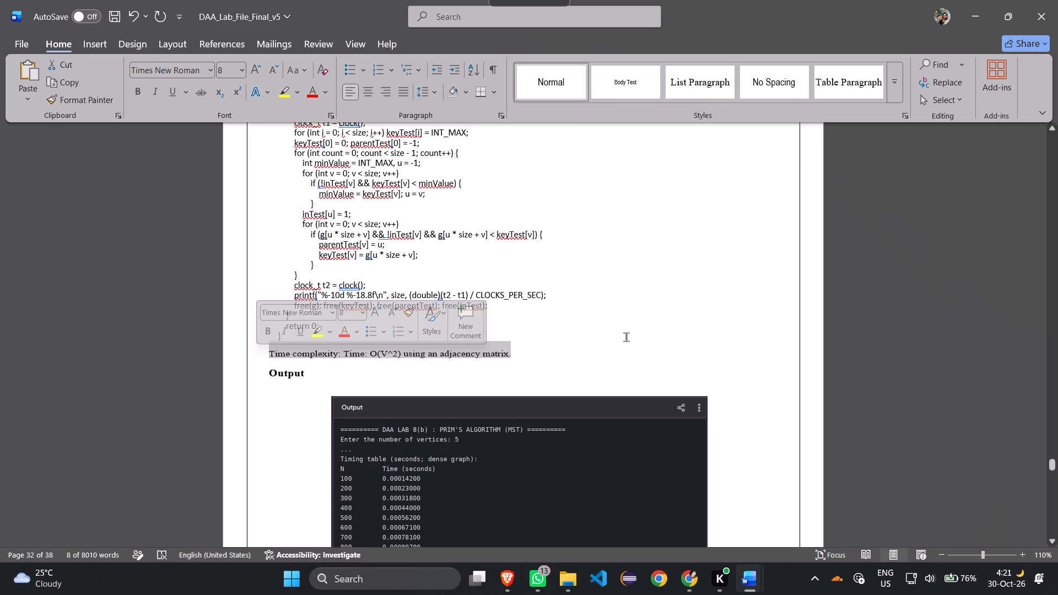
scroll(626, 337, "up", 8)
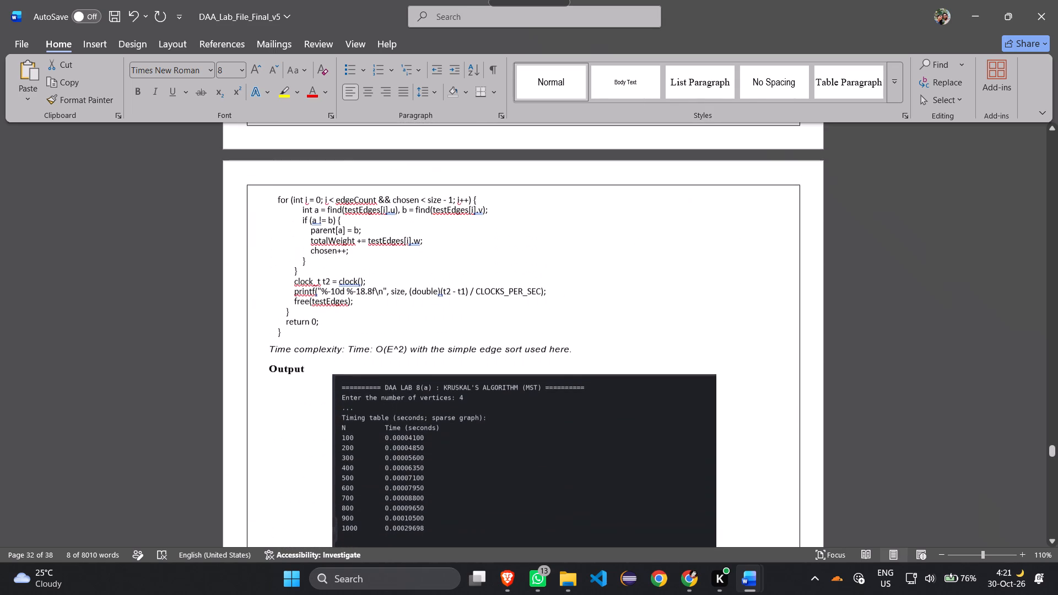
left_click_drag(582, 356, 485, 350)
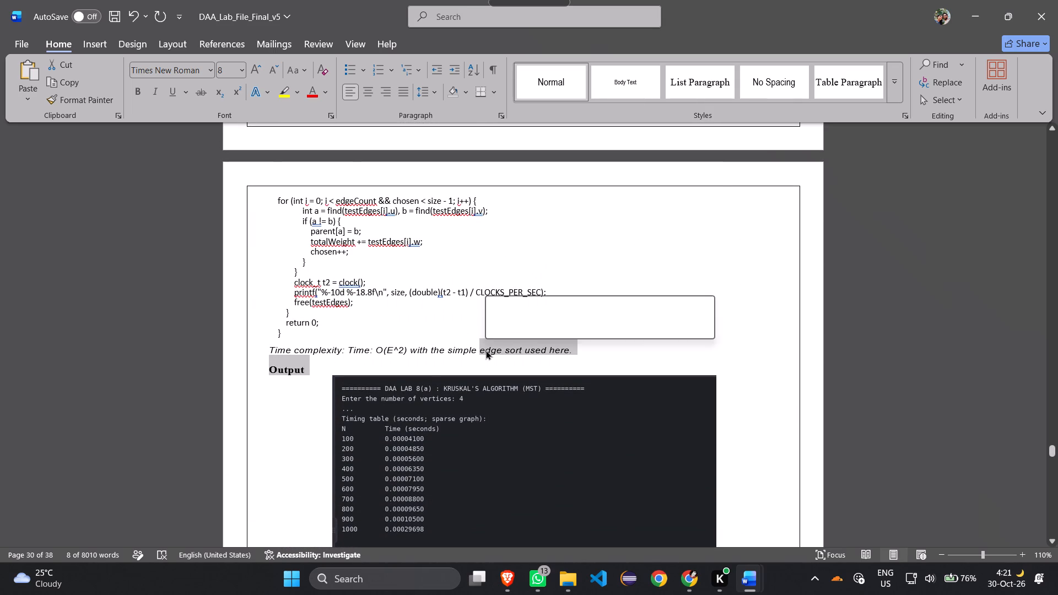
left_click(263, 347)
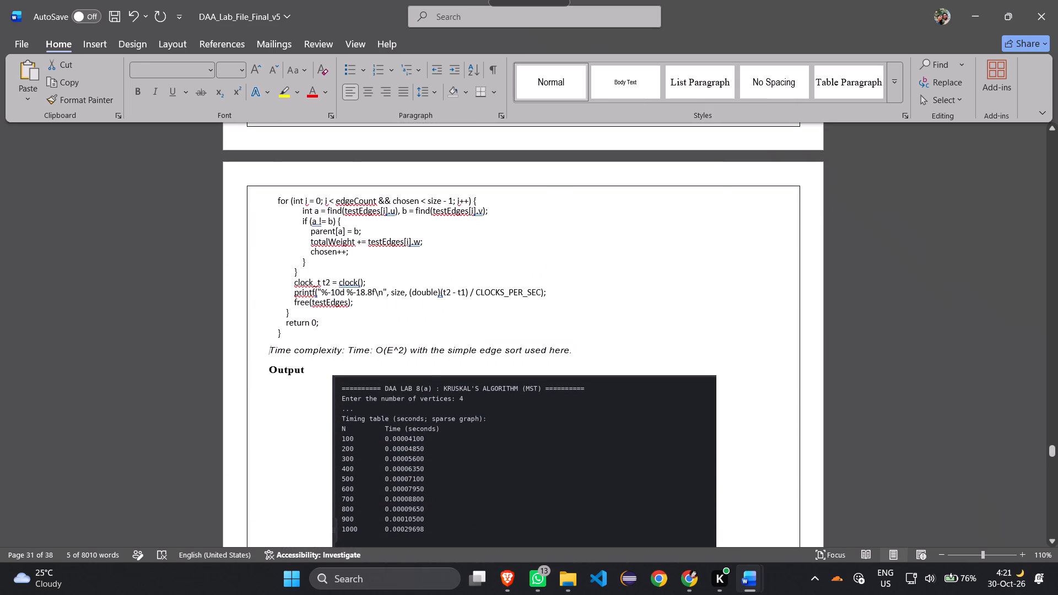
left_click_drag(263, 347, 487, 347)
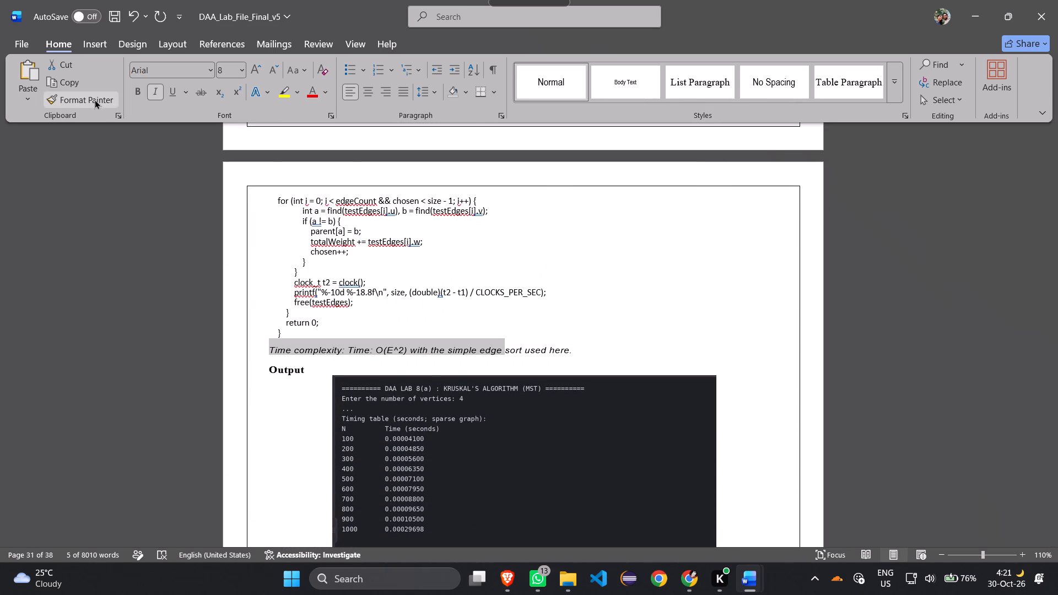
left_click(94, 99)
scroll(398, 310, "down", 4)
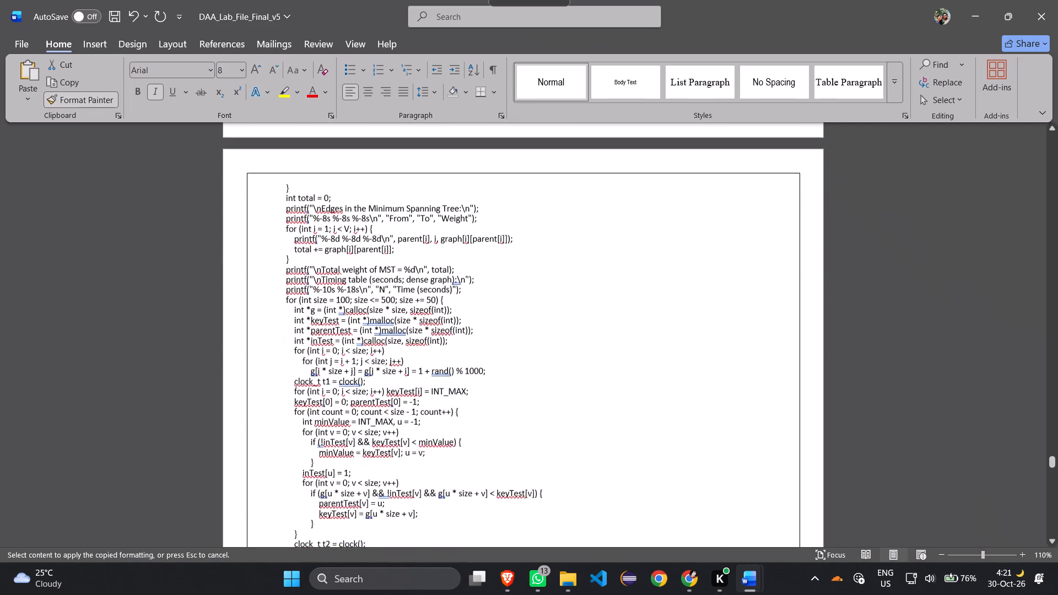
scroll(398, 310, "down", 3)
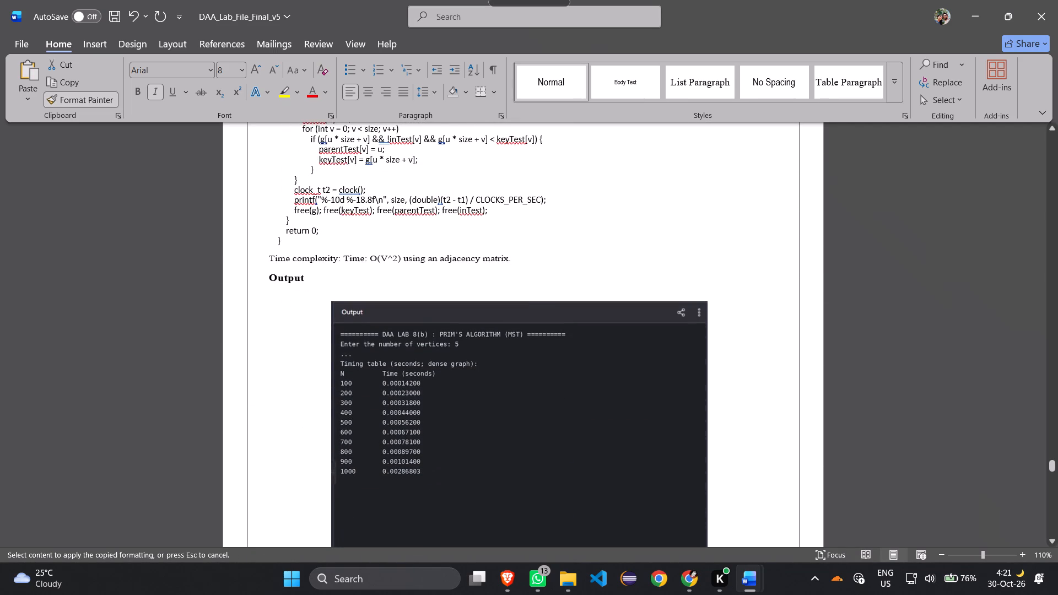
left_click_drag(269, 258, 511, 256)
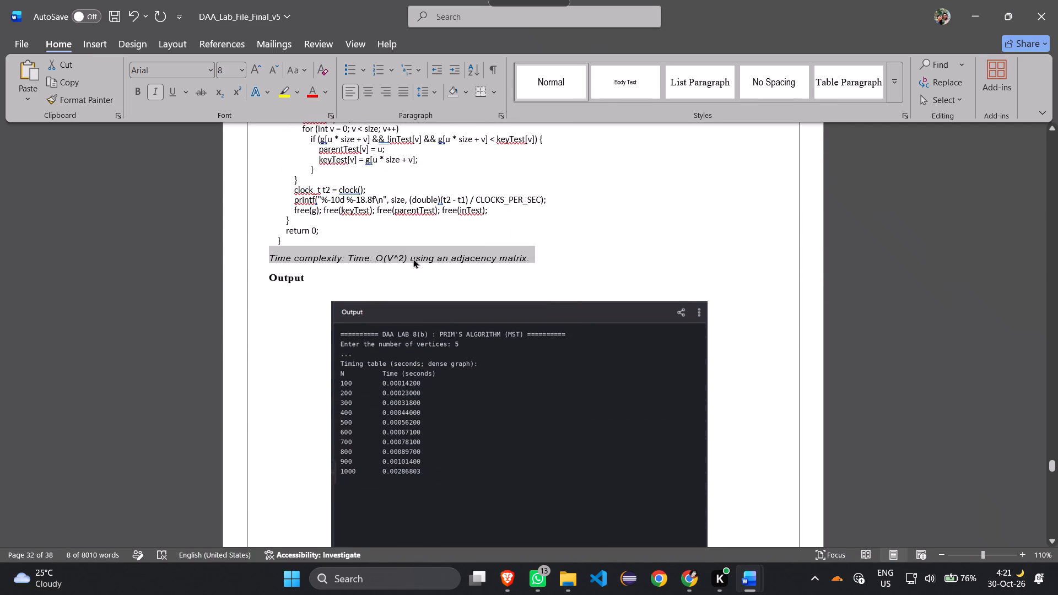
Crop the Prim's algorithm output screenshot to about 2.35" high, removing its Output header bar and the empty area below the timing table.
left_click(413, 258)
left_click(404, 354)
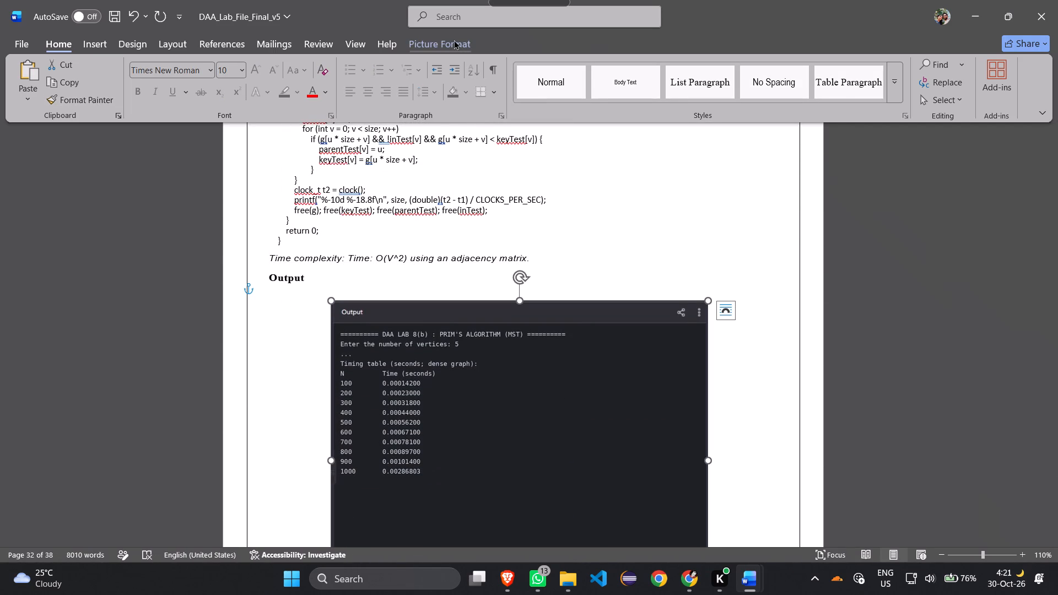
left_click(454, 40)
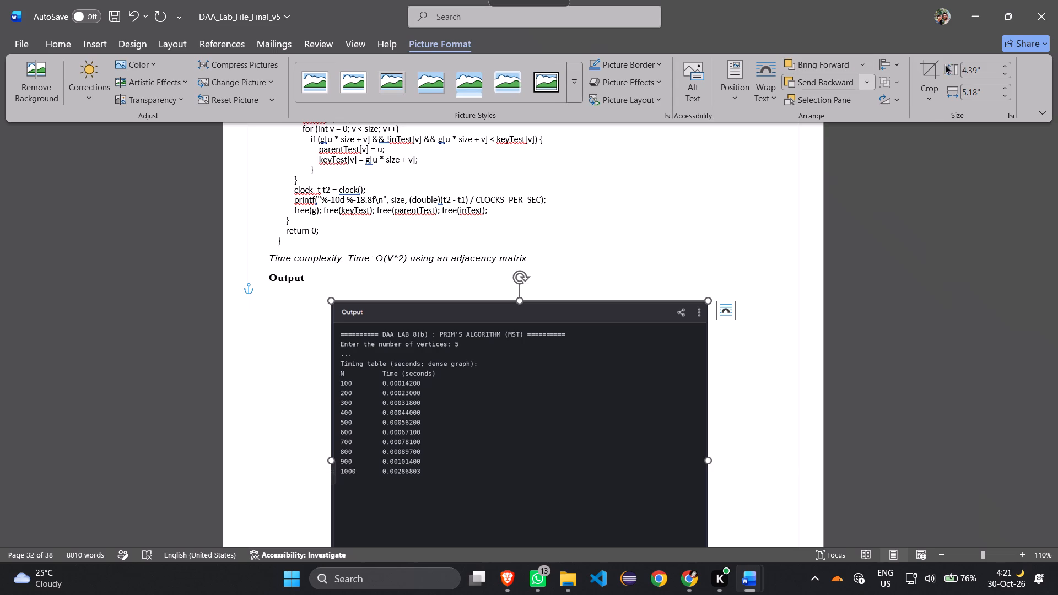
left_click(936, 67)
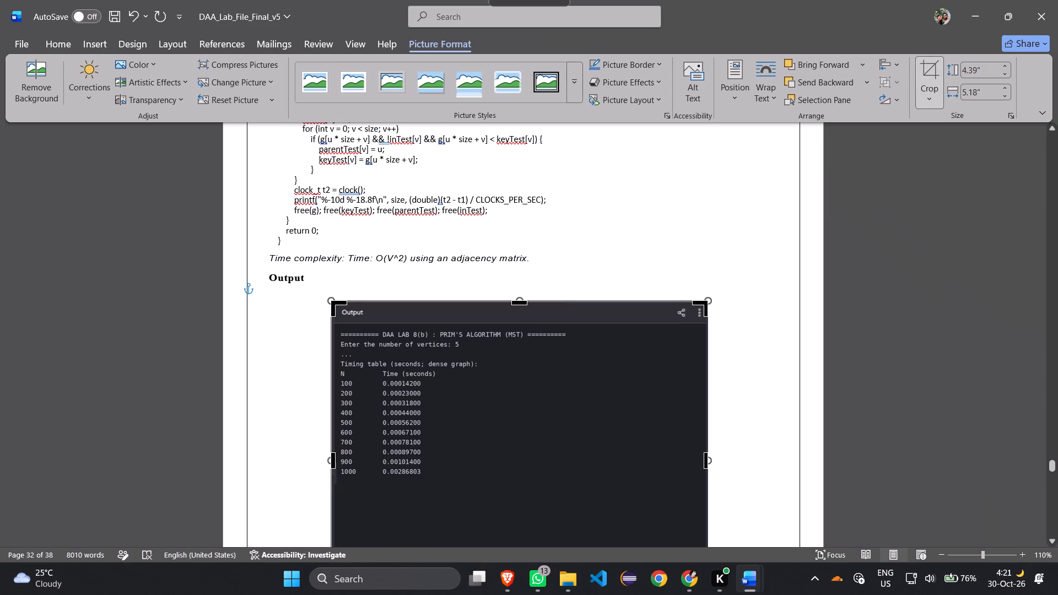
left_click_drag(526, 303, 527, 321)
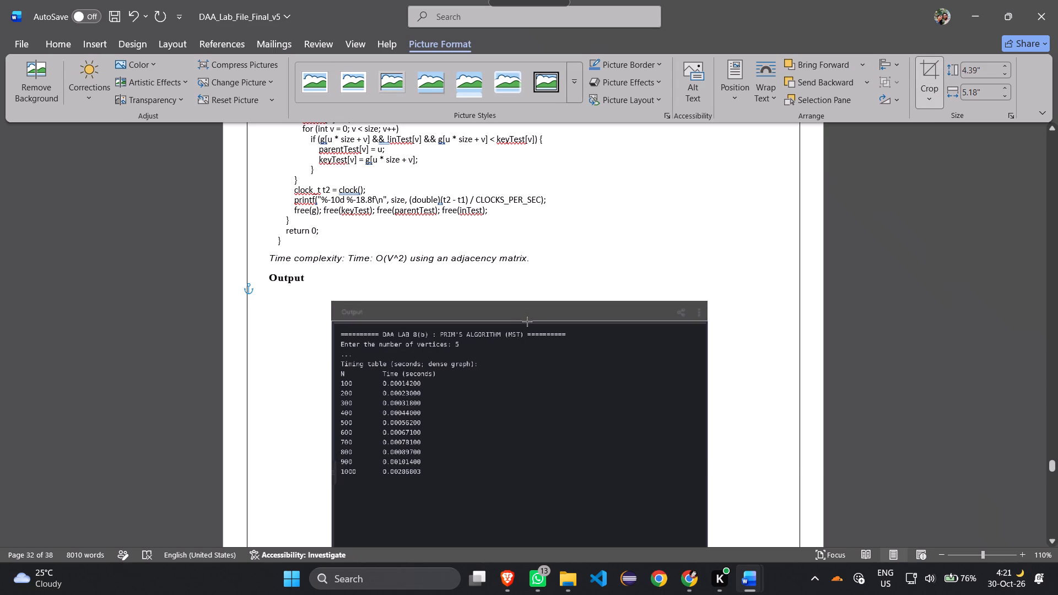
left_click_drag(527, 321, 528, 324)
scroll(569, 378, "down", 1)
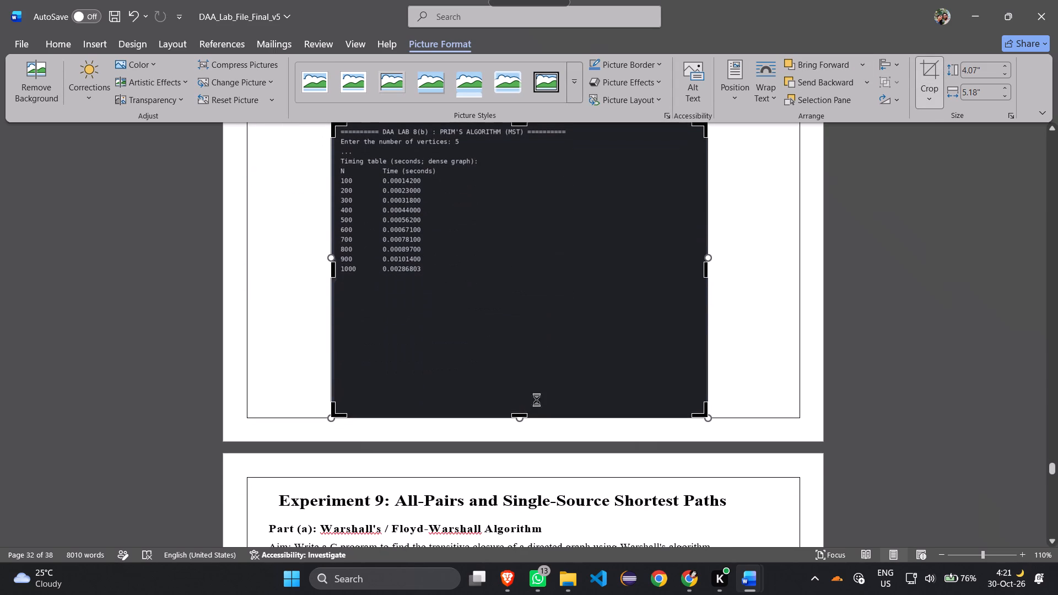
left_click_drag(521, 413, 495, 293)
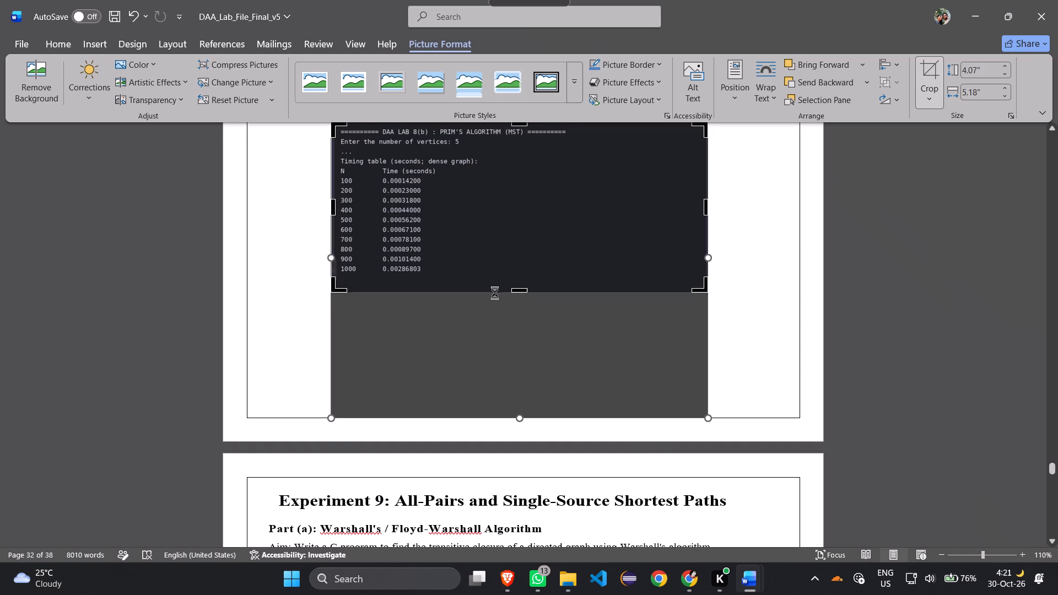
left_click(748, 268)
Insert a blank line between the Prim's algorithm time complexity line and its Output heading.
scroll(748, 268, "up", 1)
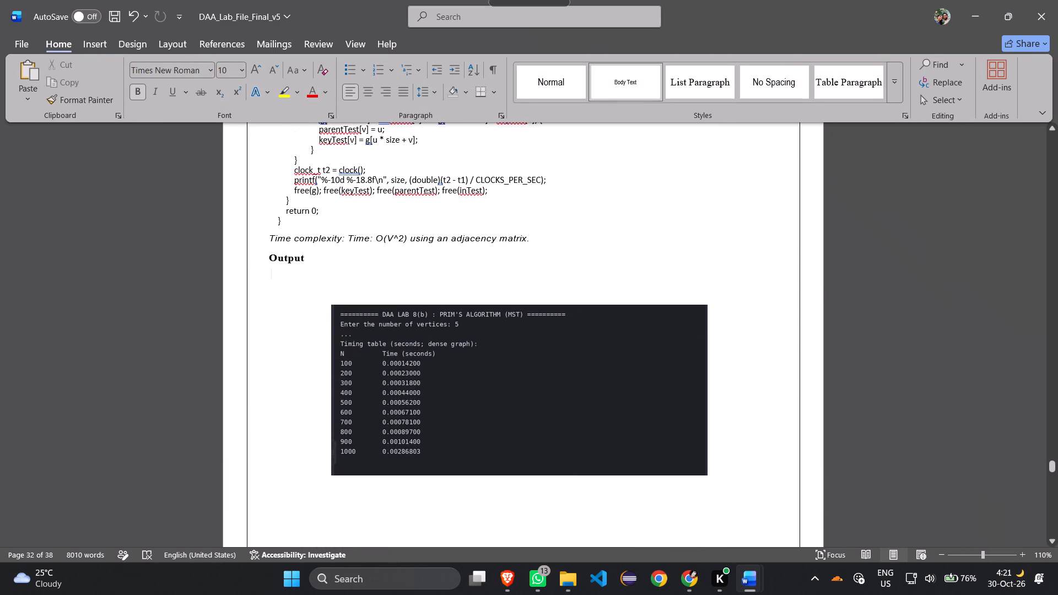
left_click(269, 255)
key("Return")
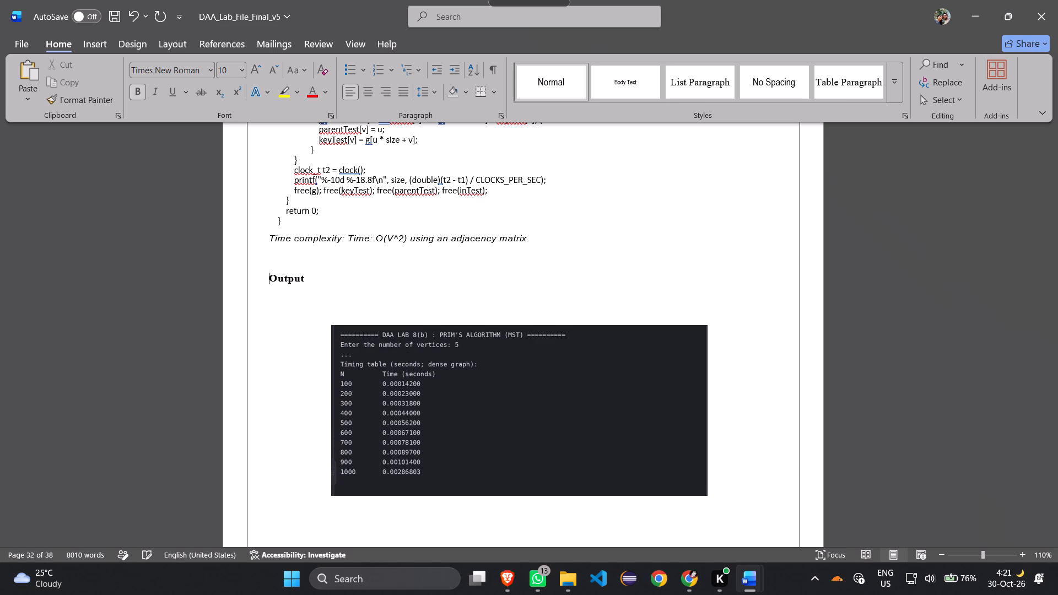
Copy the 14 pt Times New Roman formatting of the Prim's algorithm aim onto the whole Warshall's algorithm aim in Experiment 9.
scroll(309, 261, "down", 2)
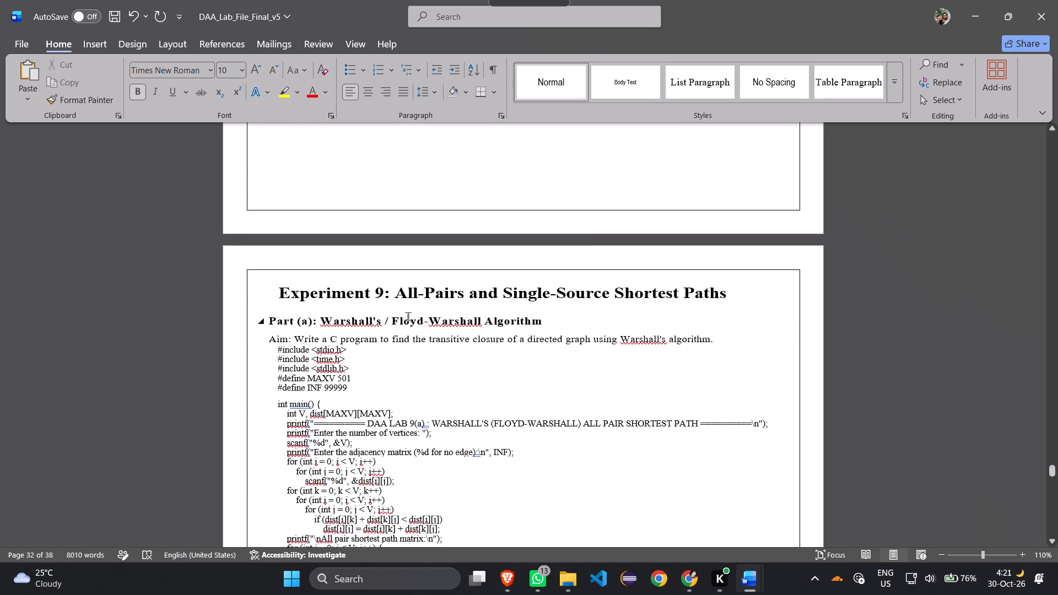
scroll(409, 312, "up", 2)
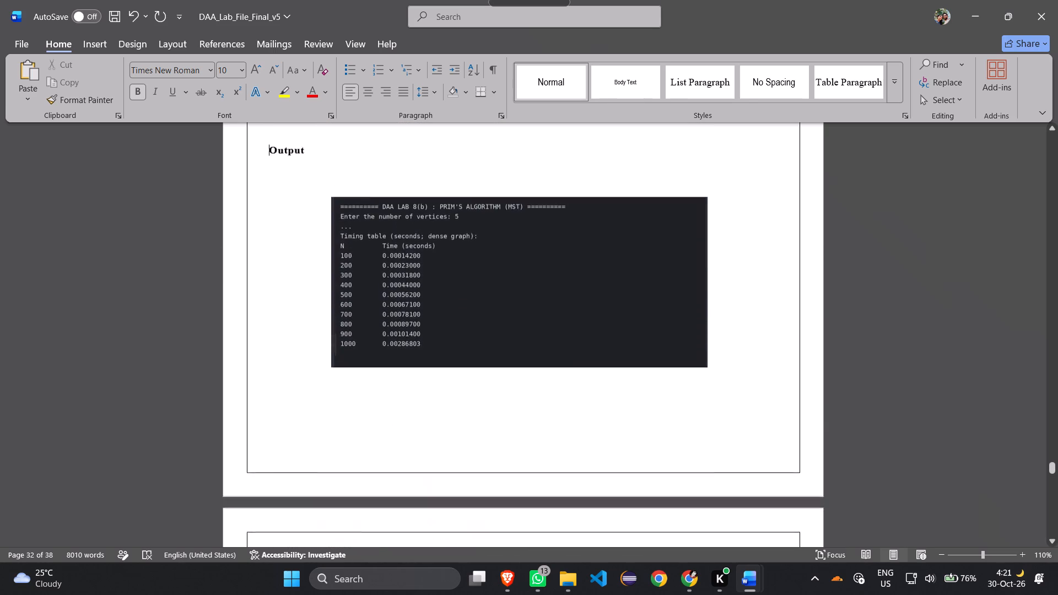
scroll(409, 312, "up", 3)
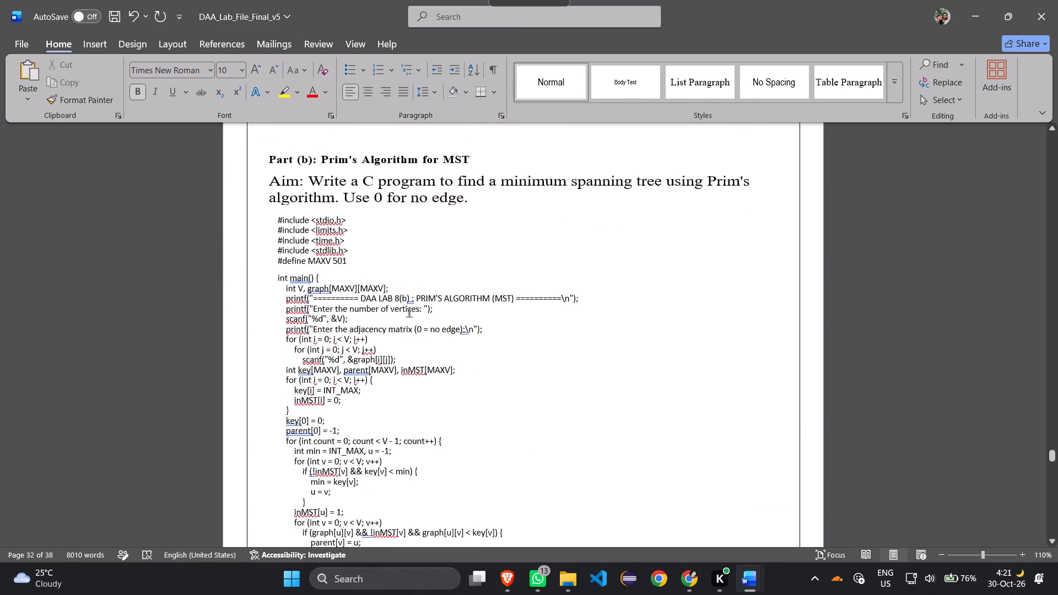
scroll(409, 312, "up", 1)
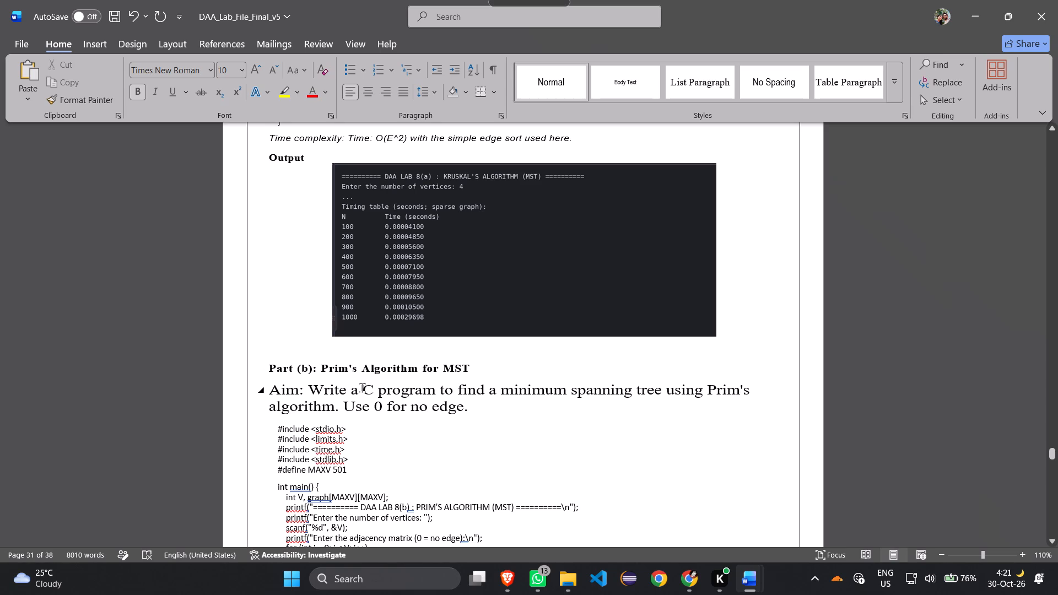
left_click_drag(362, 387, 459, 404)
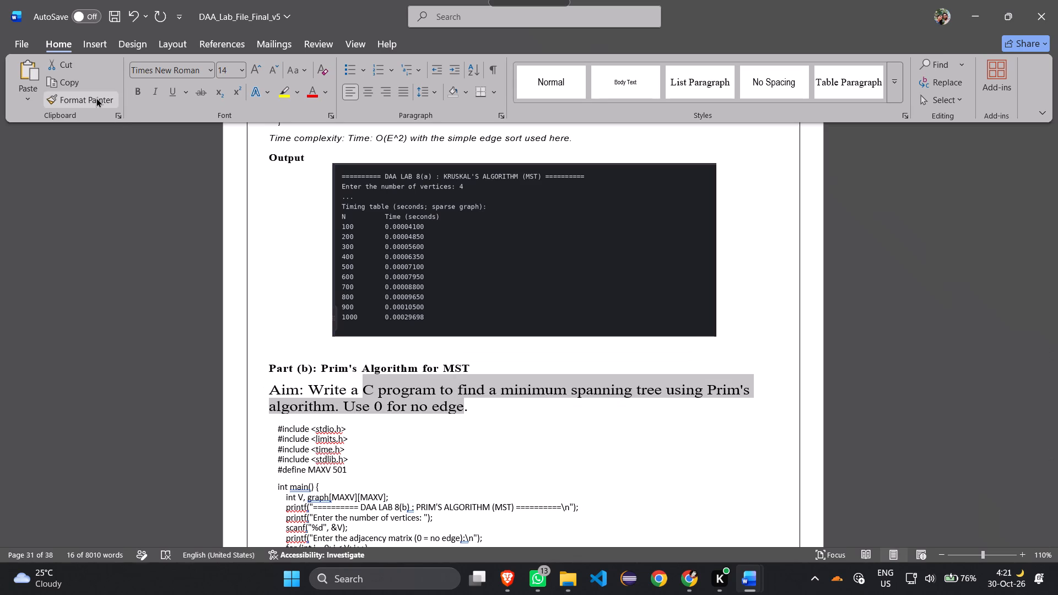
left_click(96, 98)
scroll(347, 347, "down", 5)
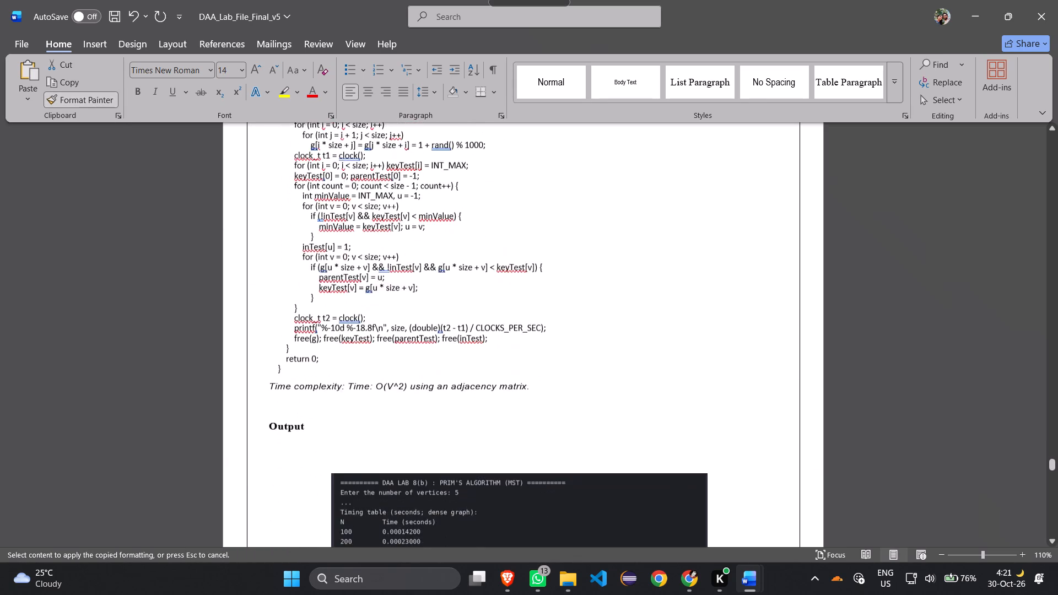
scroll(347, 347, "down", 5)
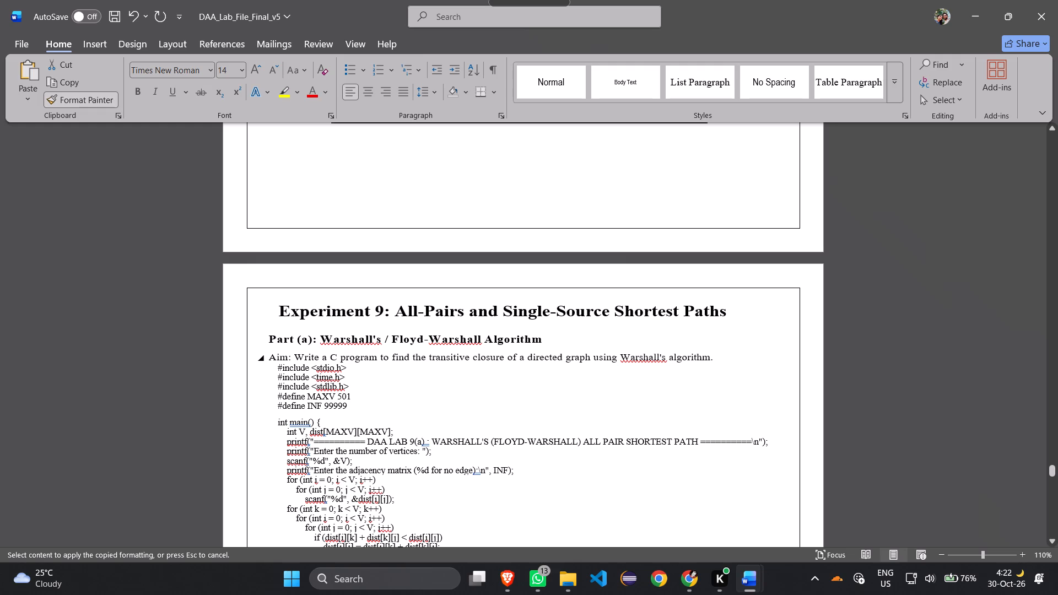
left_click_drag(269, 357, 698, 358)
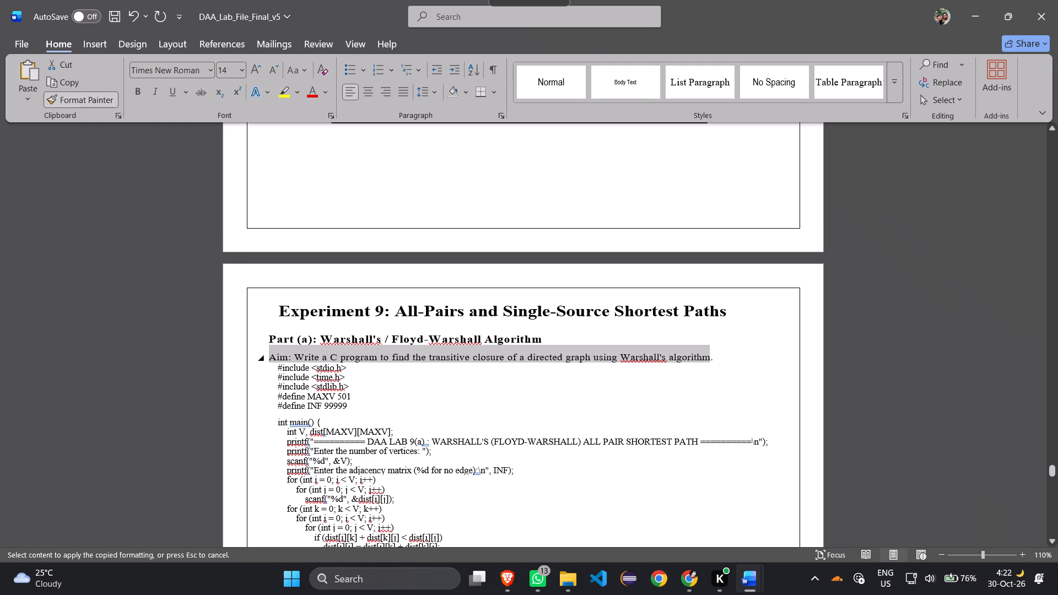
left_click_drag(698, 358, 768, 352)
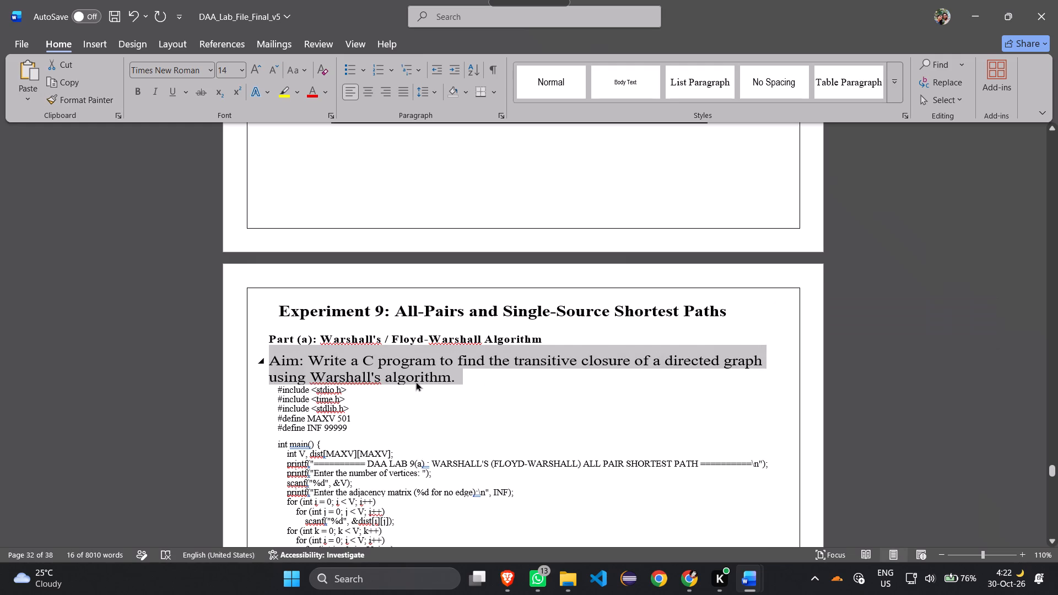
Insert a blank line between the Warshall's algorithm aim and its first #include line.
left_click(274, 388)
key("Return")
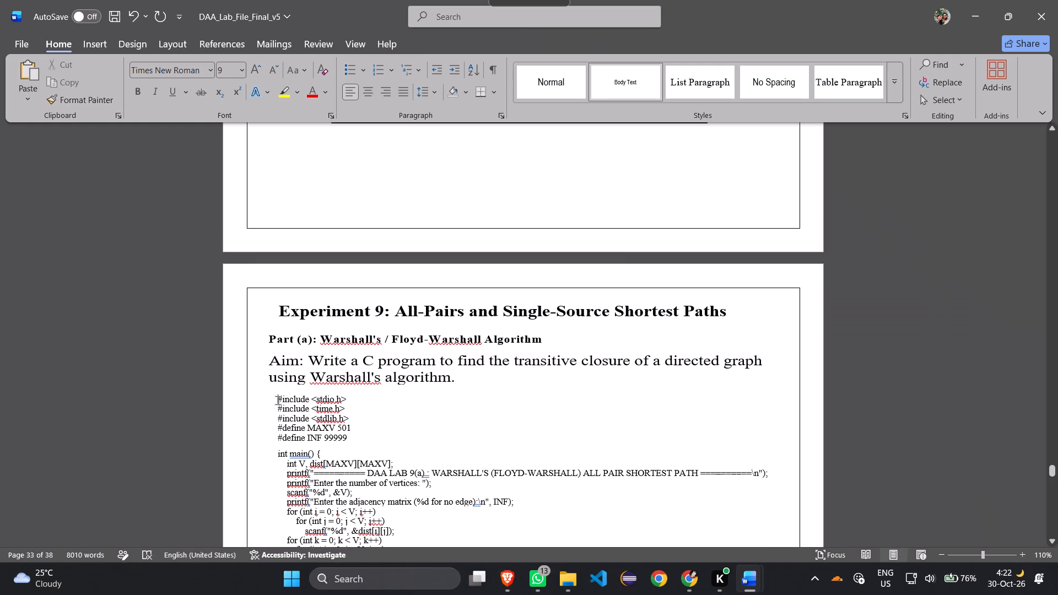
Set the whole Warshall's algorithm code listing, from the first #include to the final closing brace, in Calibri.
left_click_drag(278, 400, 348, 405)
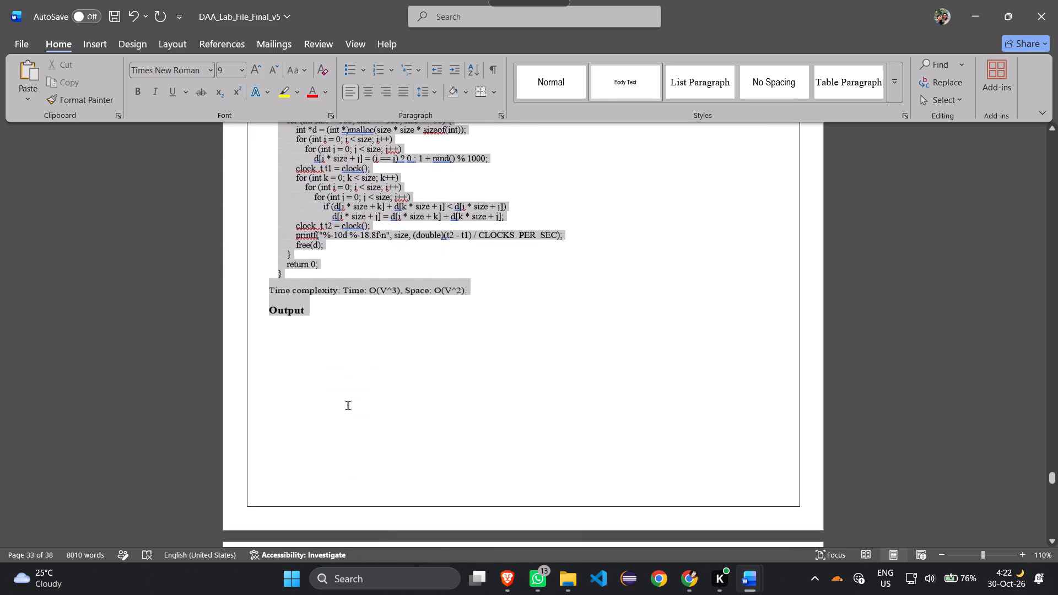
left_click_drag(348, 405, 292, 274)
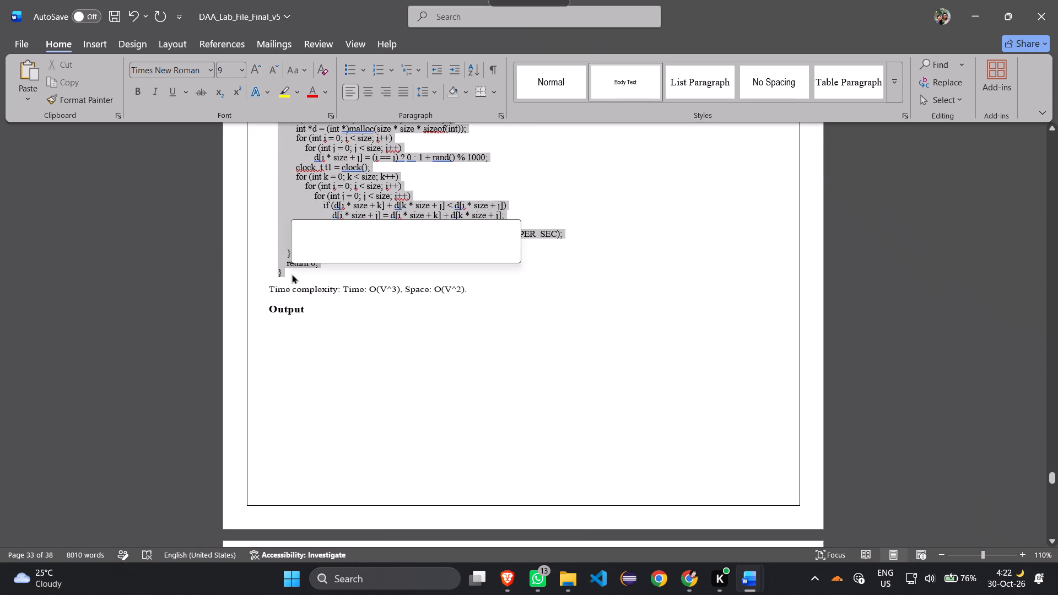
left_click(213, 71)
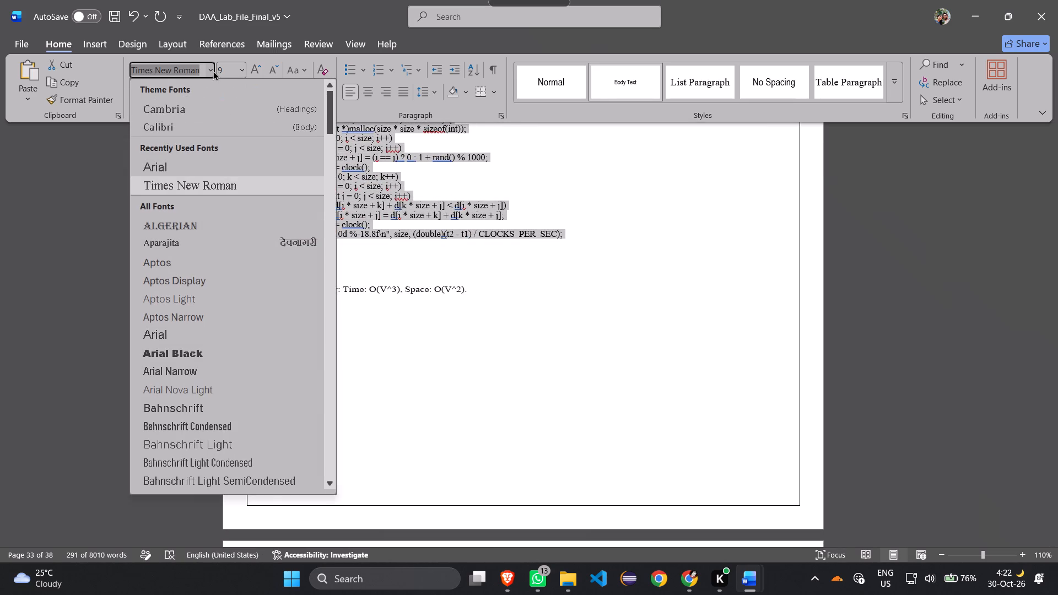
left_click(187, 132)
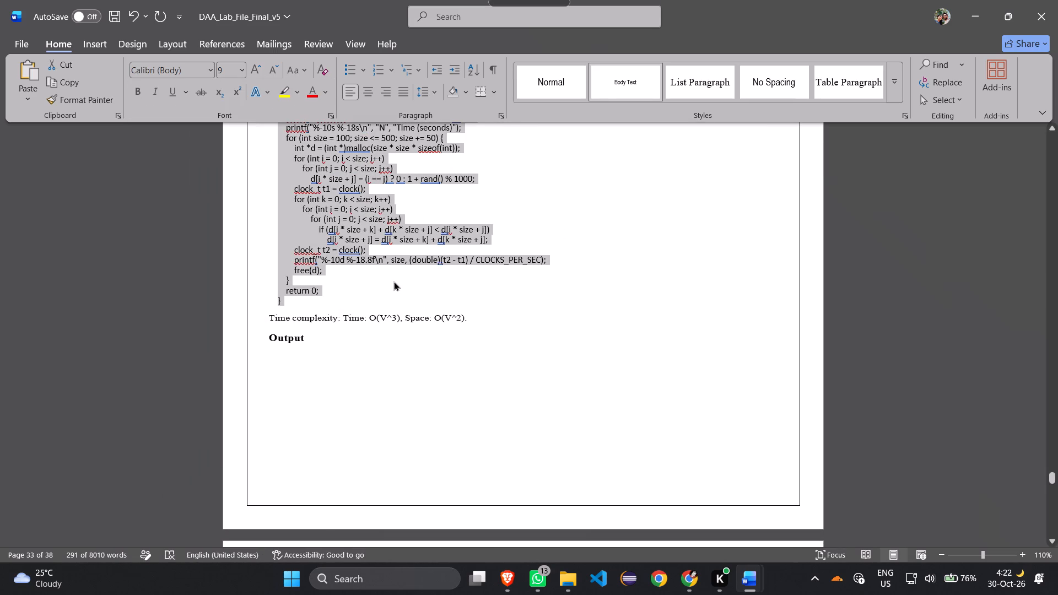
left_click(393, 281)
Copy the Arial italic formatting of the Prim's time complexity line onto the whole Warshall's algorithm time complexity line.
scroll(527, 312, "up", 2)
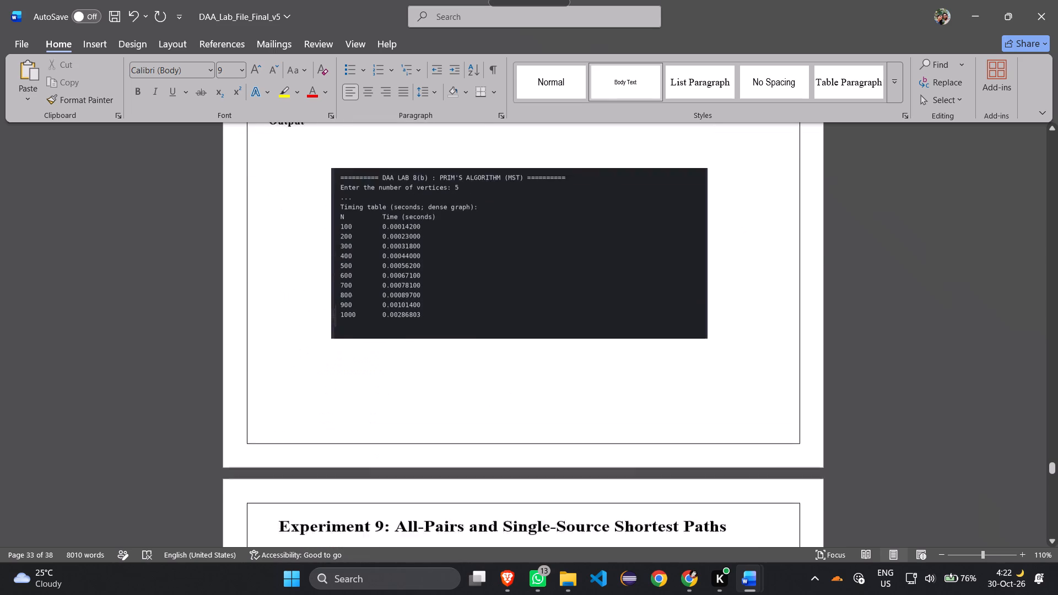
scroll(527, 312, "up", 3)
left_click_drag(535, 231, 400, 230)
left_click(88, 101)
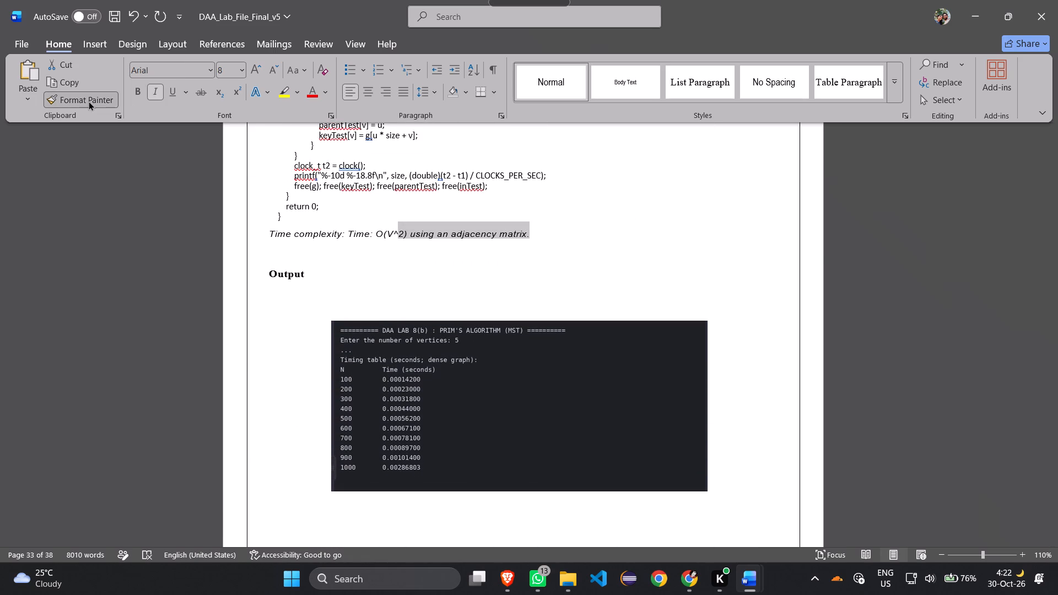
scroll(388, 303, "down", 5)
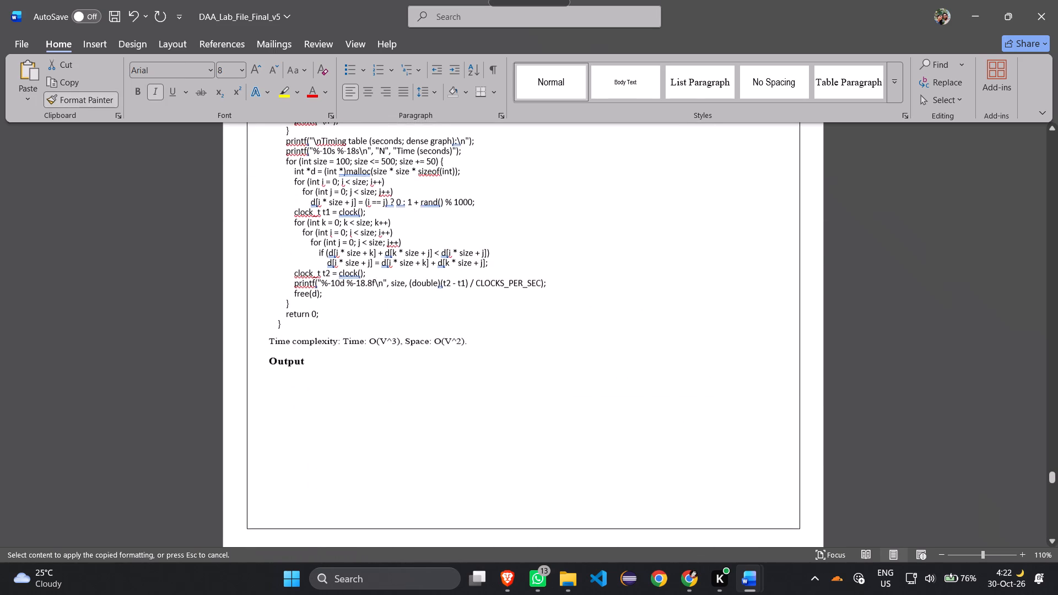
scroll(388, 303, "down", 1)
left_click_drag(268, 340, 440, 344)
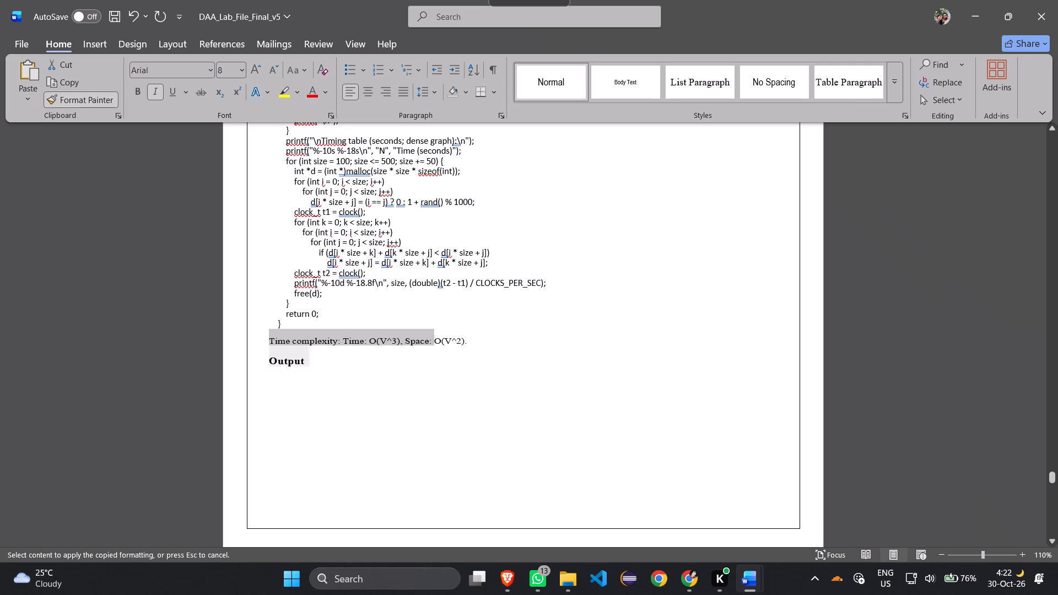
left_click_drag(440, 344, 473, 344)
left_click(324, 359)
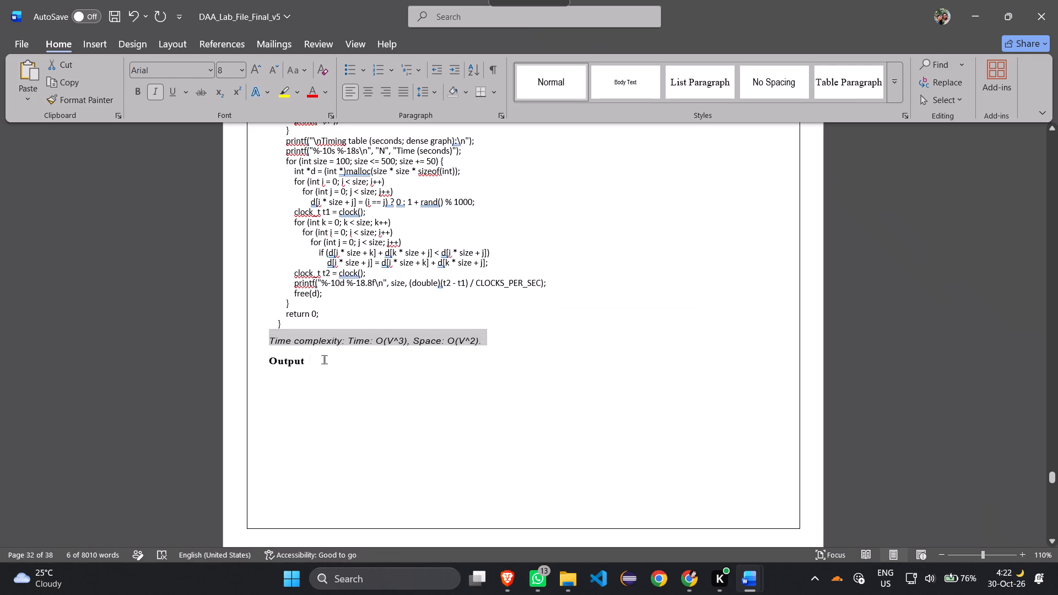
Crop the Warshall's algorithm output screenshot to about 2.34 inches high, removing its Output header bar and the empty area below the timing table.
scroll(324, 359, "down", 3)
left_click(465, 331)
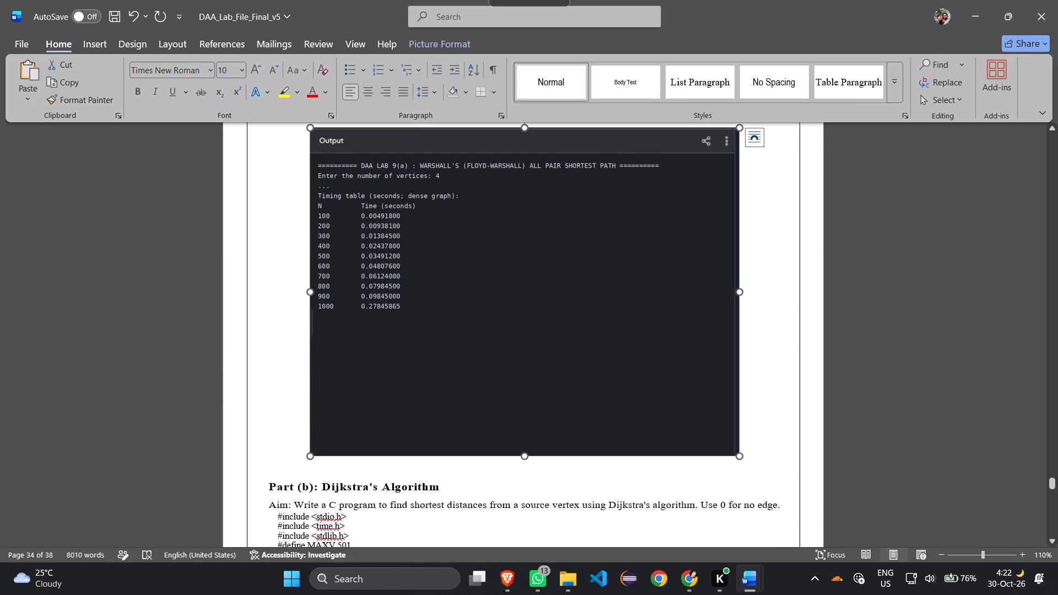
left_click(449, 47)
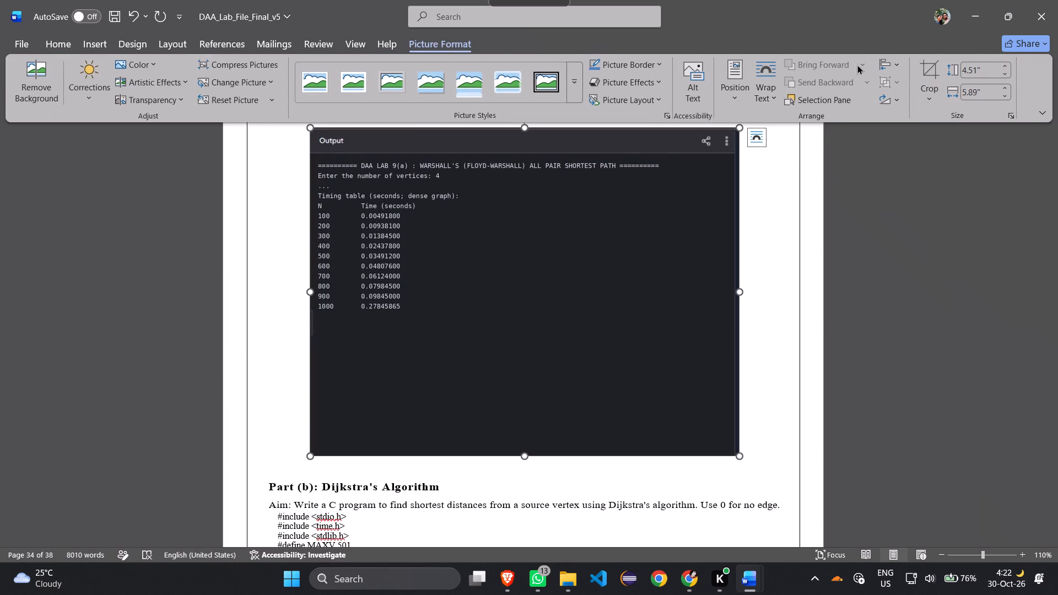
left_click(921, 69)
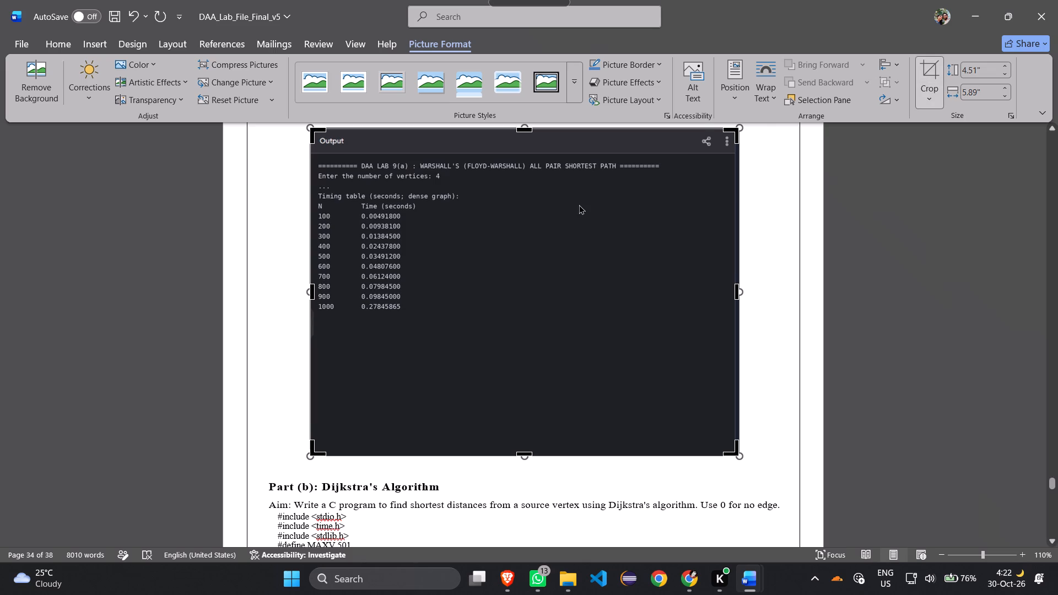
scroll(579, 204, "up", 1)
left_click_drag(524, 209, 525, 223)
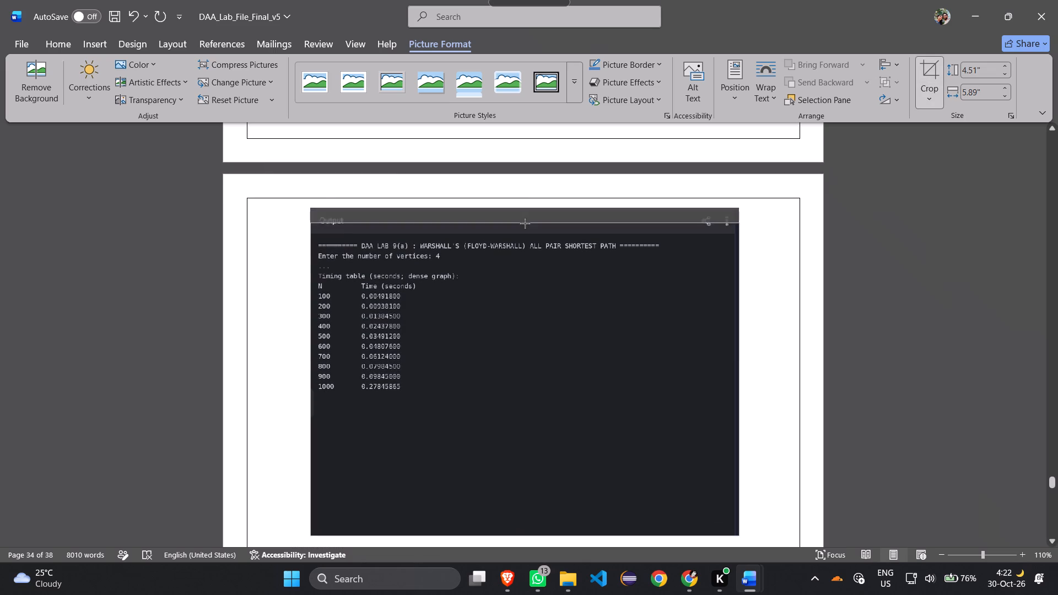
left_click_drag(525, 223, 528, 235)
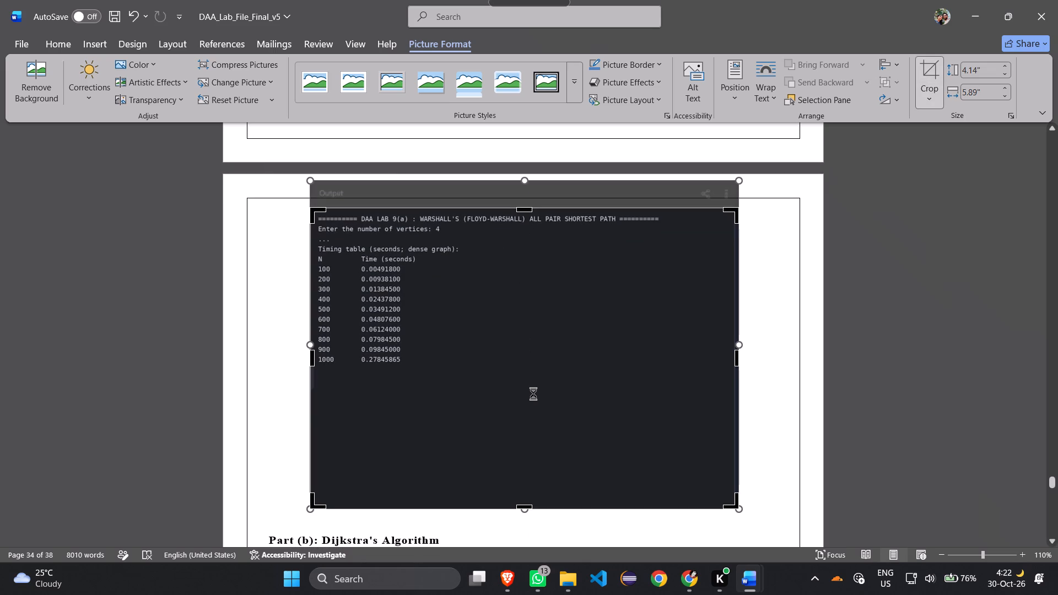
left_click(528, 506)
left_click_drag(528, 506, 519, 383)
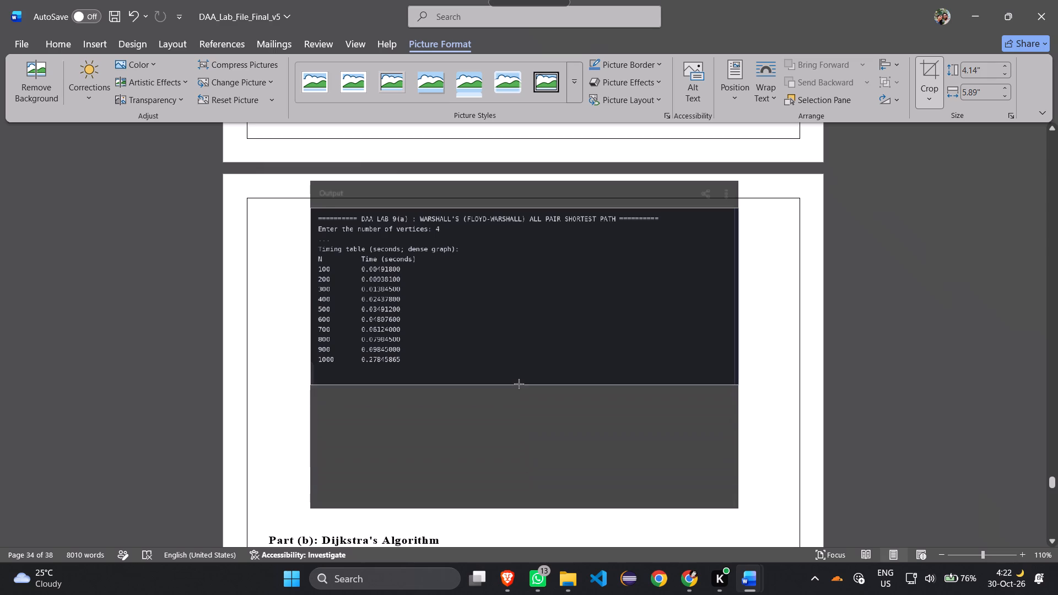
left_click_drag(519, 383, 518, 378)
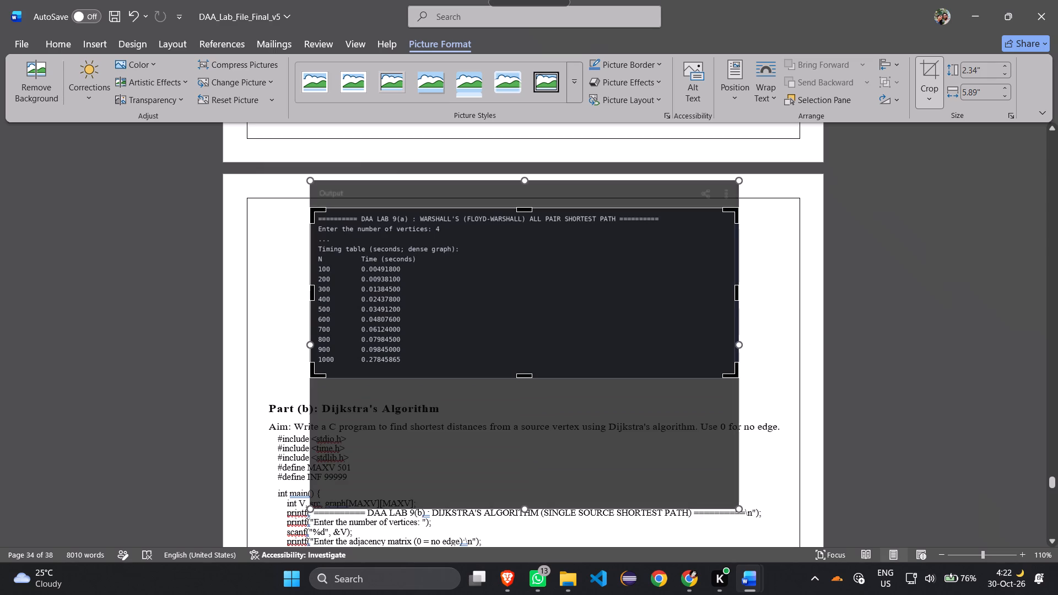
left_click(784, 336)
Copy the 14 pt Times New Roman formatting of the Warshall's algorithm aim onto the whole Dijkstra's algorithm aim in Part (b).
scroll(559, 419, "up", 5)
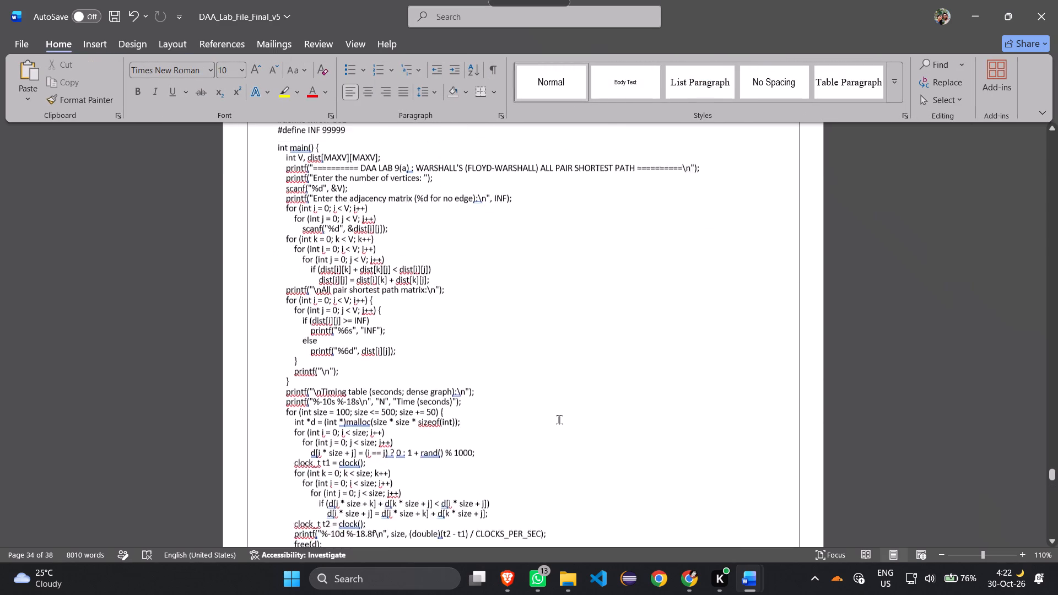
scroll(559, 419, "up", 2)
left_click_drag(462, 192, 480, 196)
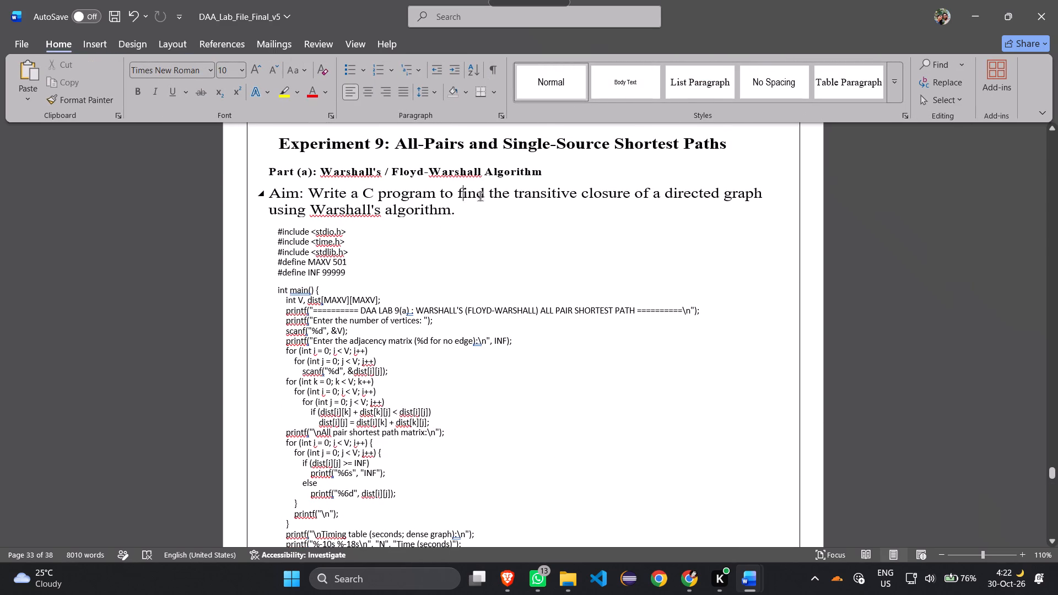
left_click_drag(480, 196, 609, 198)
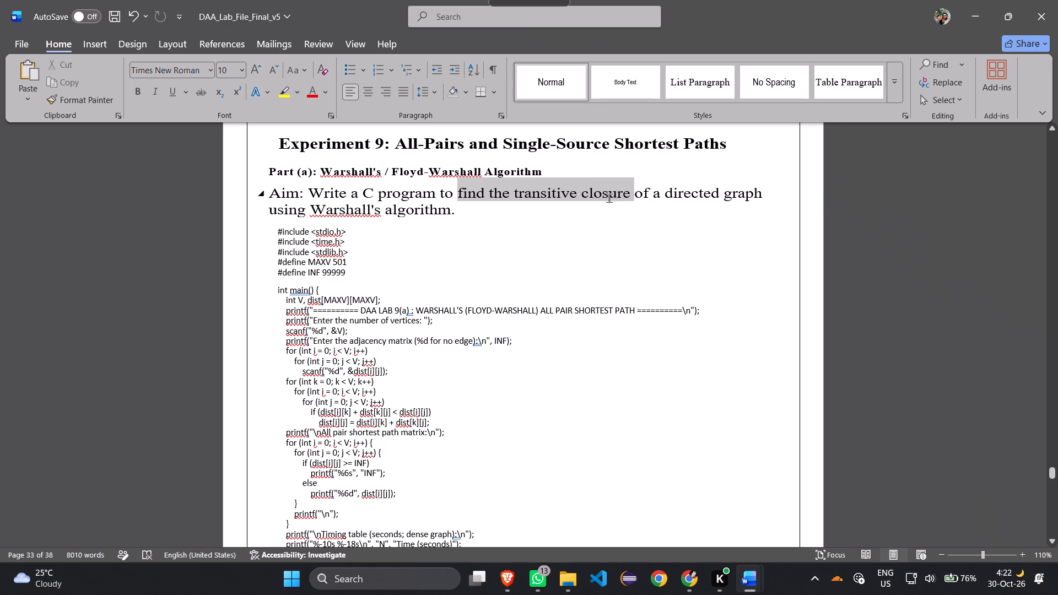
left_click_drag(609, 198, 618, 199)
left_click(101, 106)
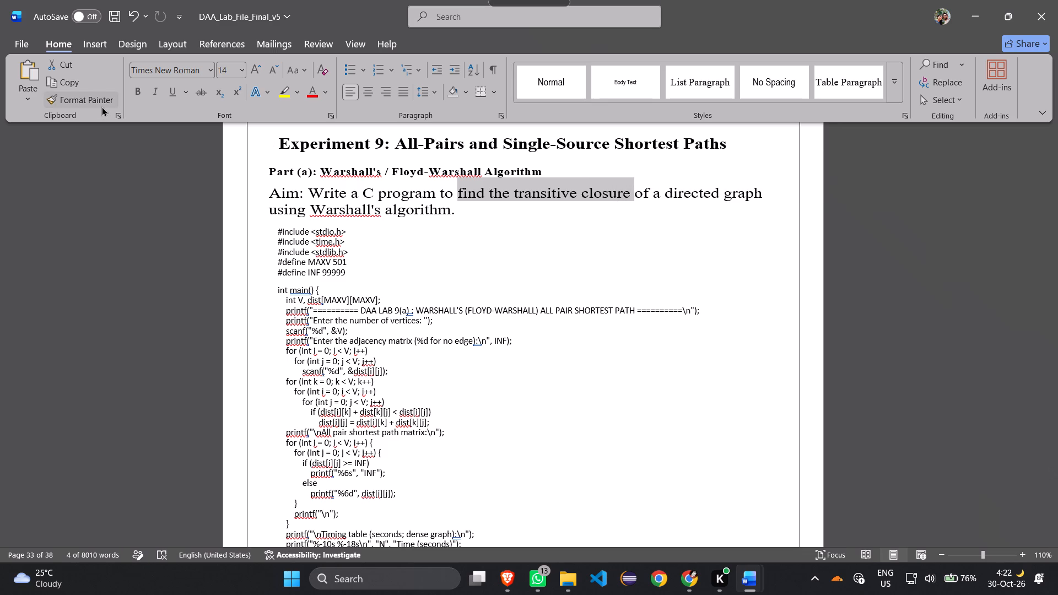
scroll(465, 334, "down", 6)
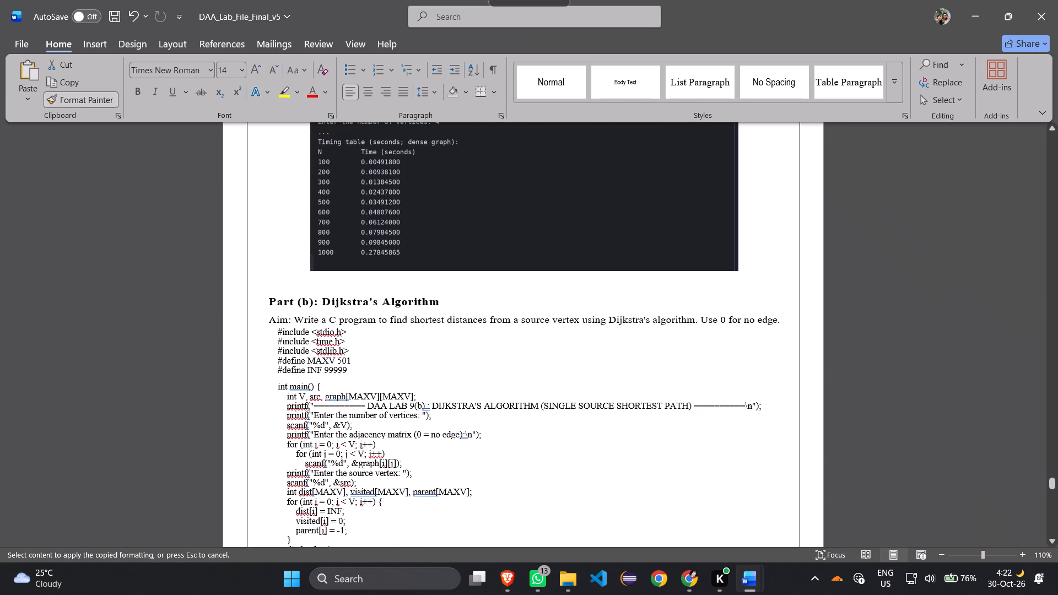
left_click_drag(269, 320, 785, 321)
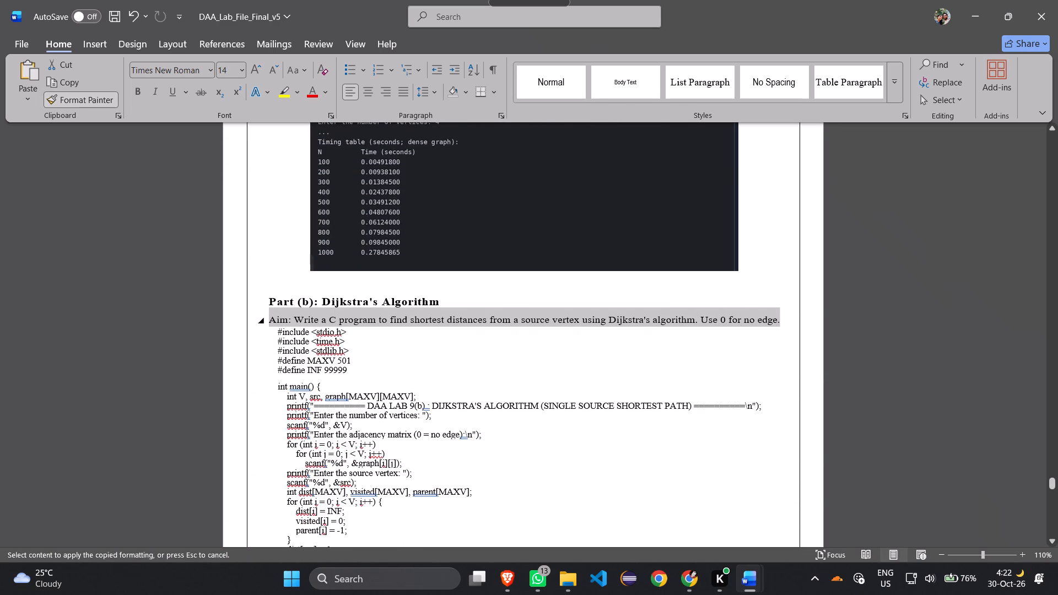
left_click_drag(785, 321, 826, 321)
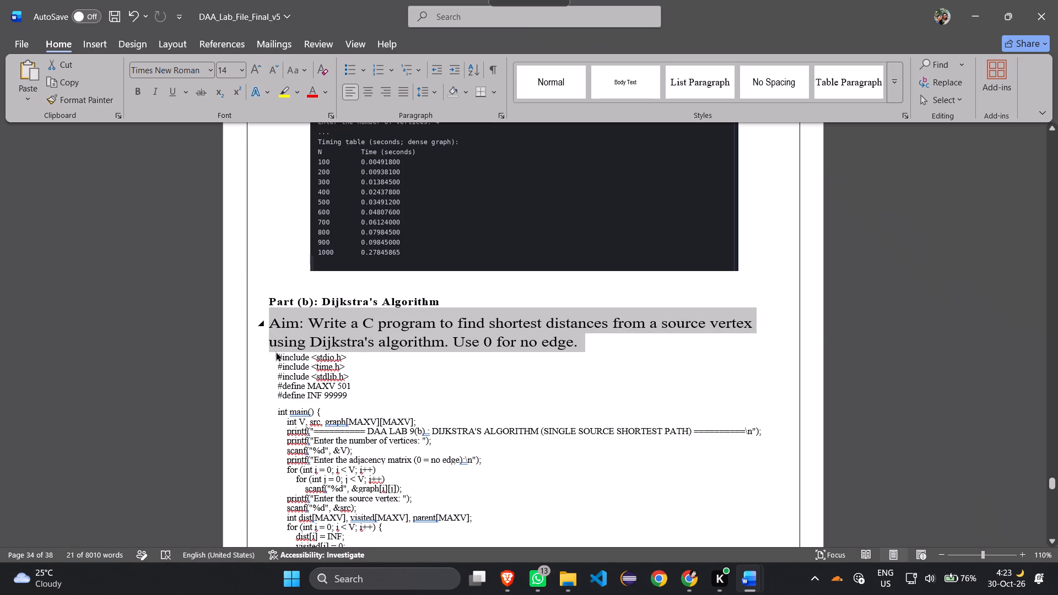
Insert a blank line between the Dijkstra's algorithm aim and its first #include line.
left_click(278, 359)
key("Return")
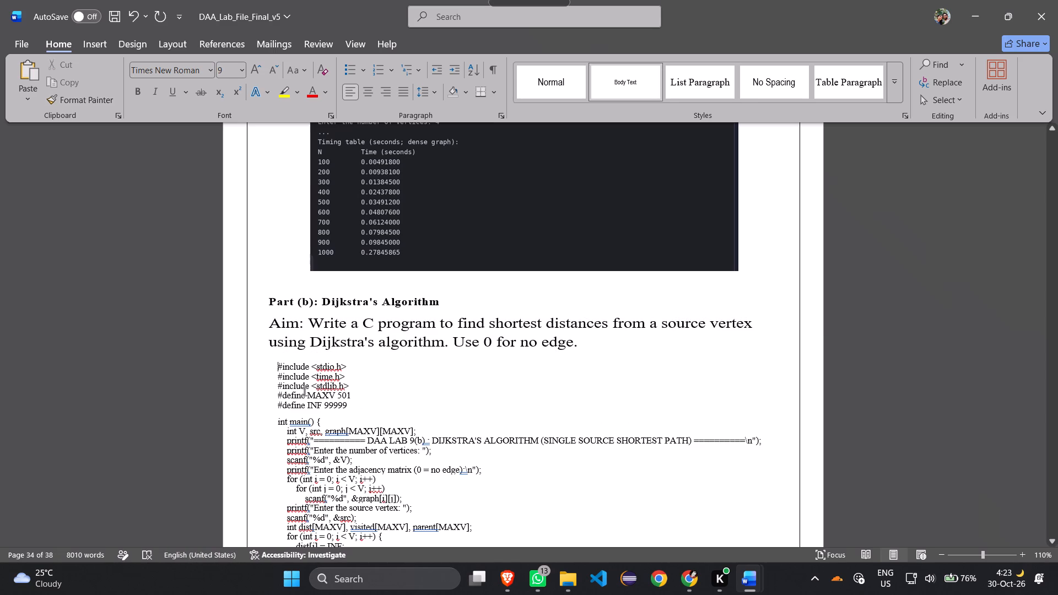
Set the whole Dijkstra's algorithm code listing, from the first #include to the final closing brace, in Calibri.
left_click_drag(277, 369, 375, 587)
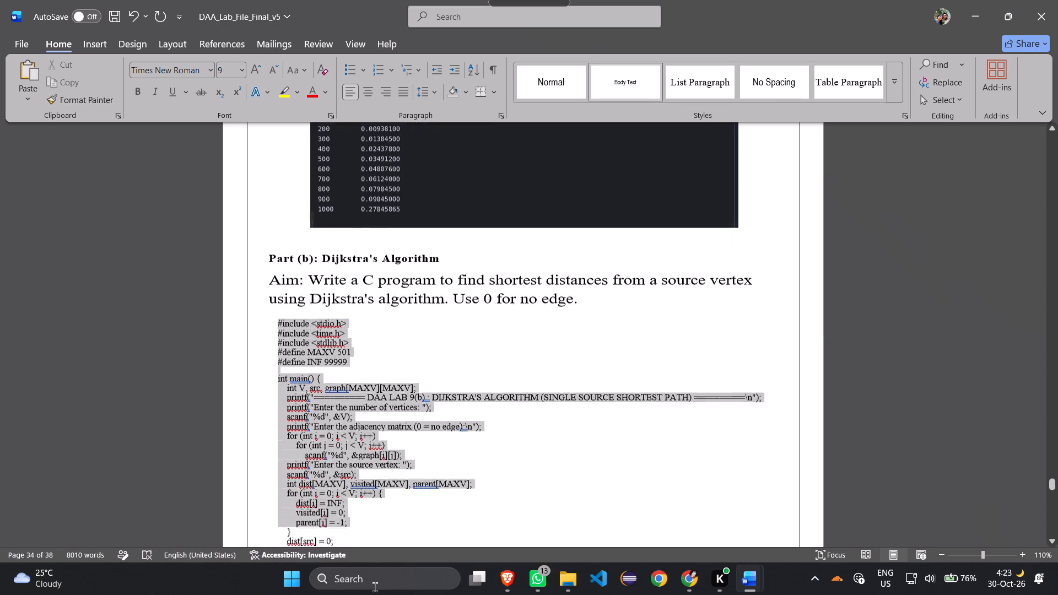
left_click_drag(375, 587, 369, 491)
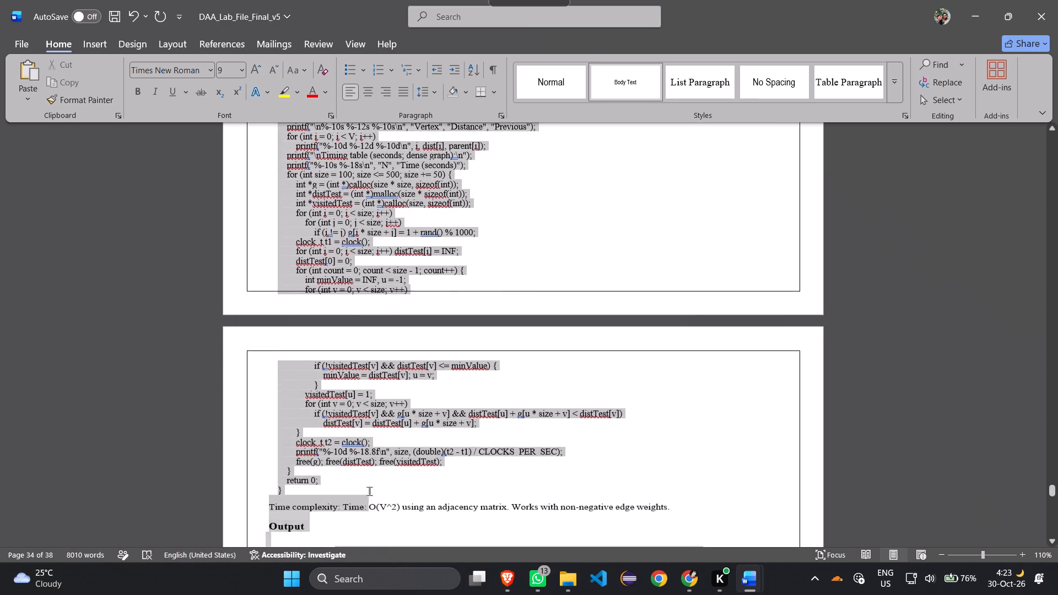
left_click_drag(369, 491, 347, 488)
left_click(214, 74)
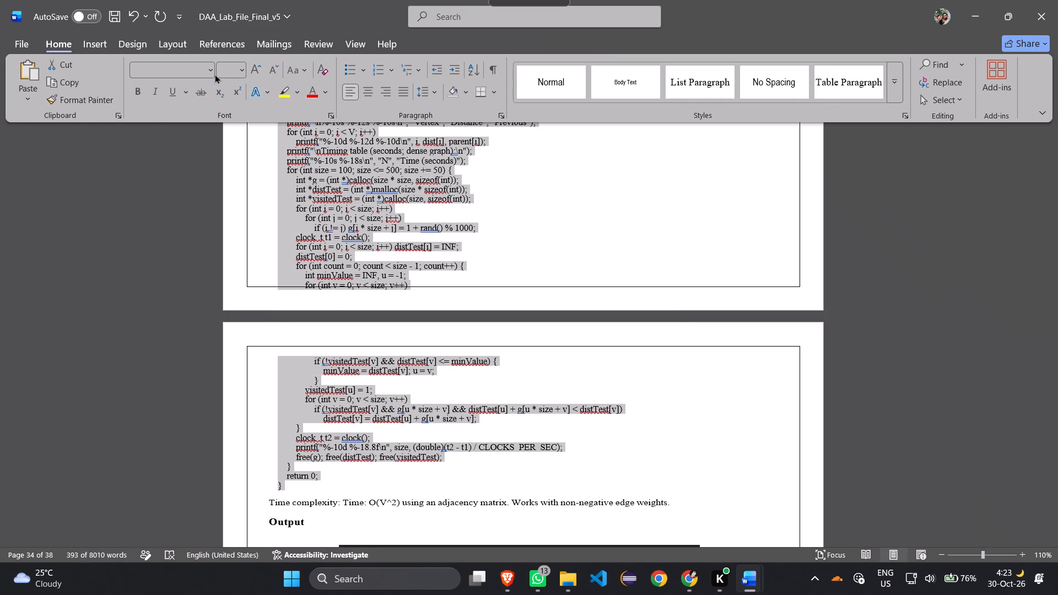
left_click(209, 64)
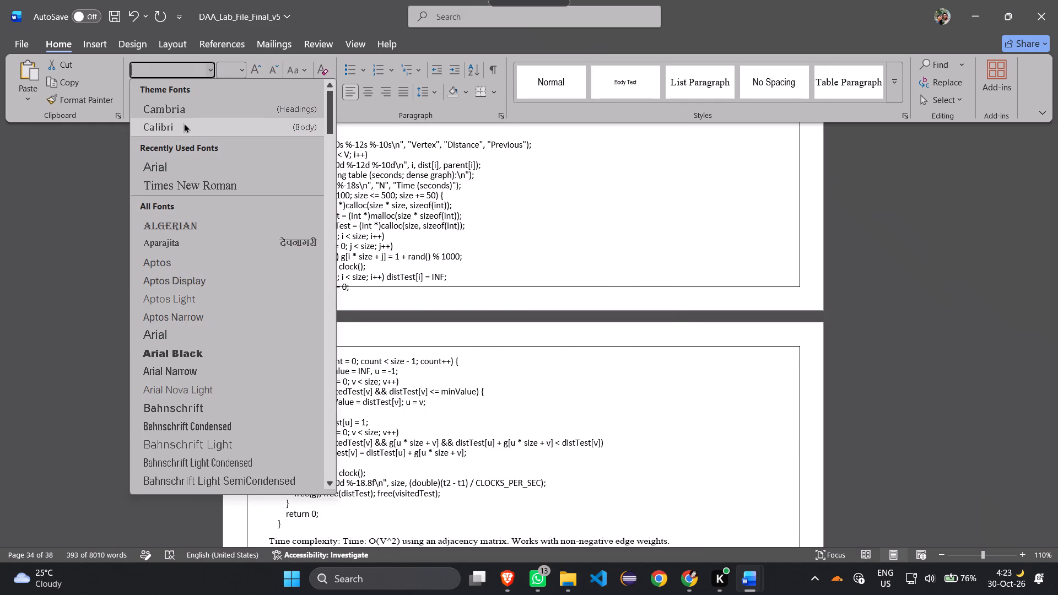
left_click(183, 123)
left_click(376, 284)
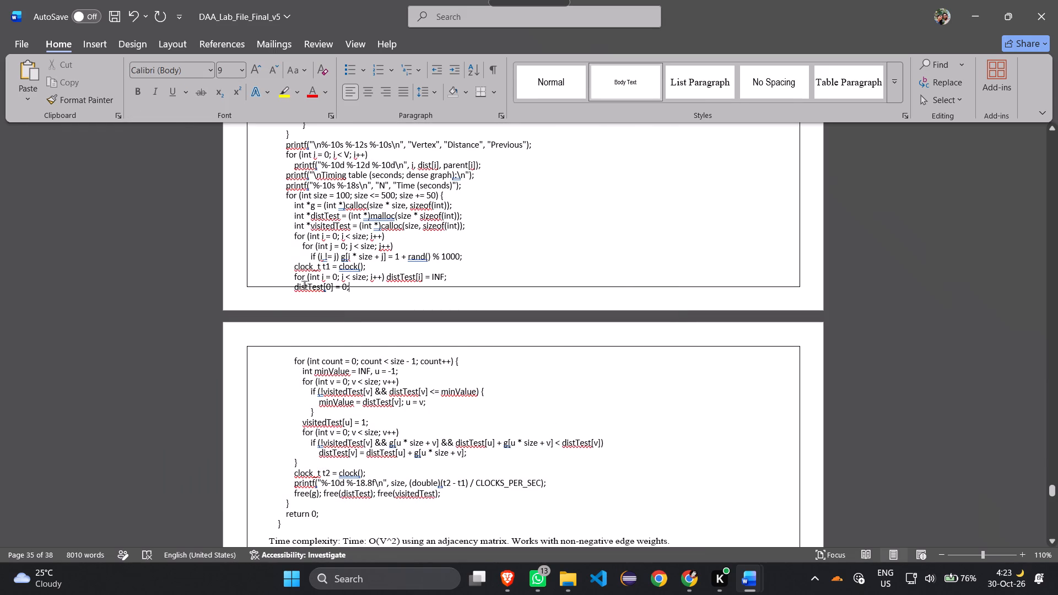
Push the Dijkstra's code line that fills distTest[i] with INF onto the next page by inserting two line breaks before it.
left_click(295, 280)
key("Return")
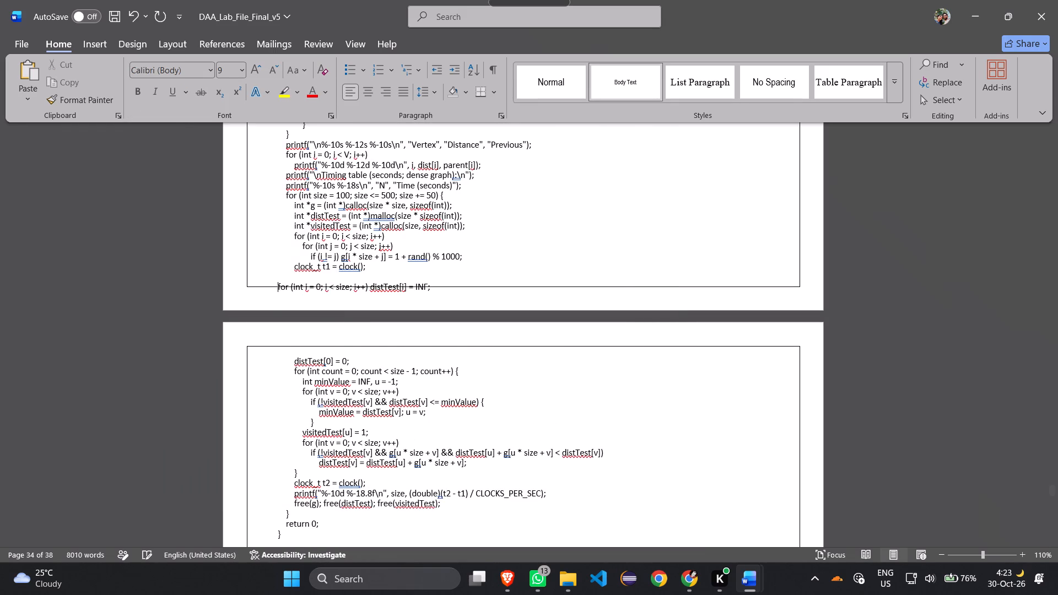
key("Return")
Copy the Arial italic formatting of the Warshall's time complexity line onto the whole Dijkstra's algorithm time complexity line.
scroll(424, 346, "down", 1)
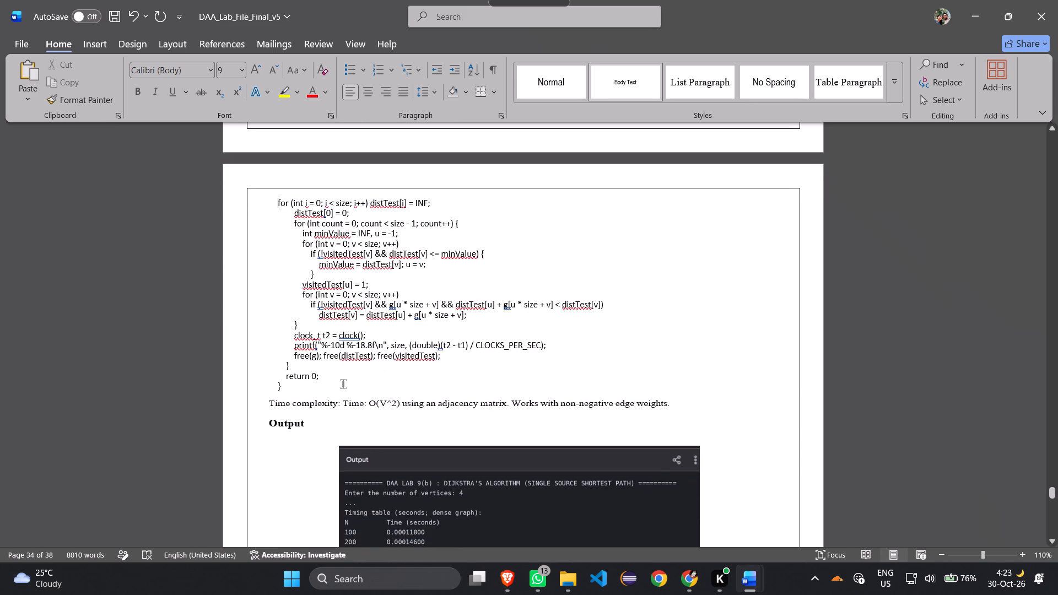
scroll(400, 340, "up", 5)
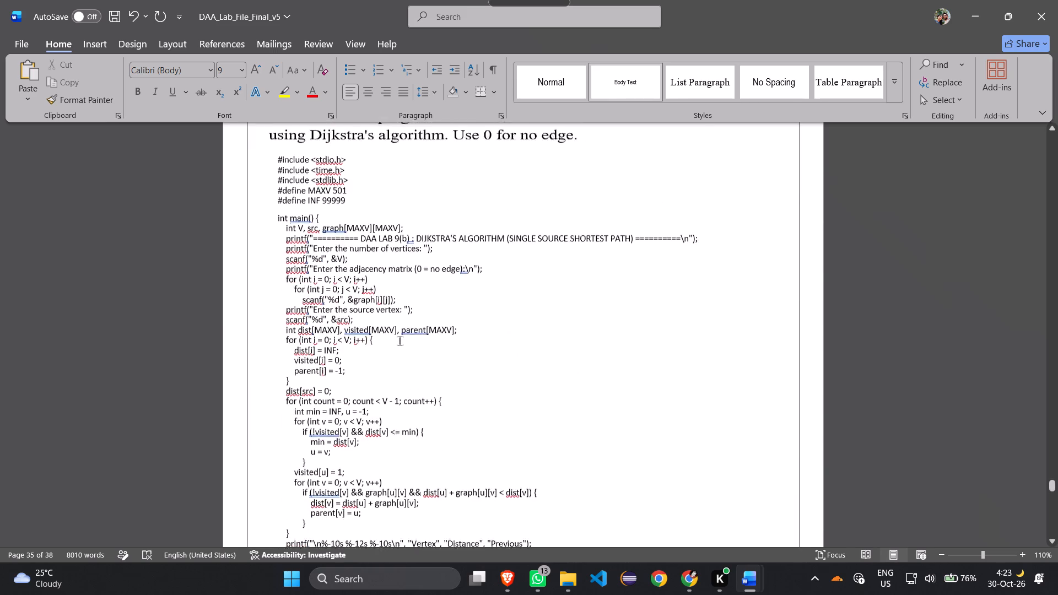
scroll(400, 340, "up", 4)
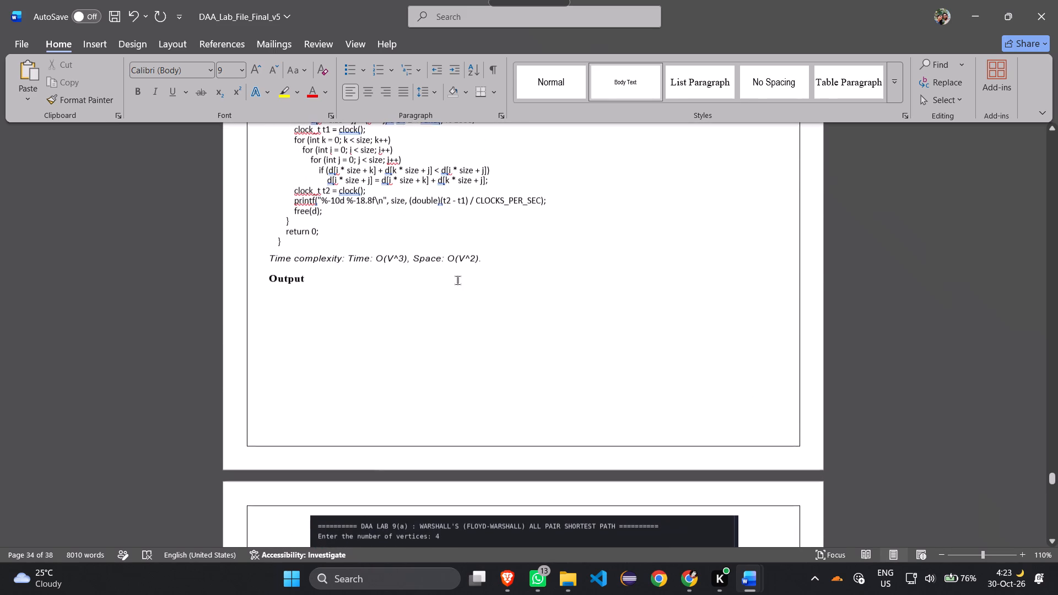
left_click_drag(498, 253, 338, 255)
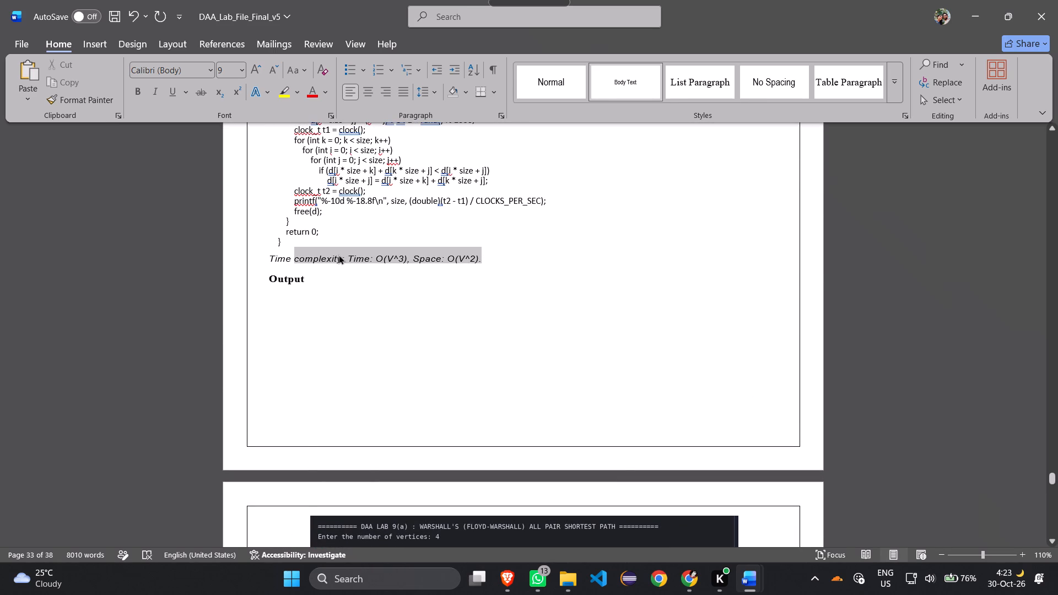
left_click(106, 97)
scroll(390, 282, "down", 1)
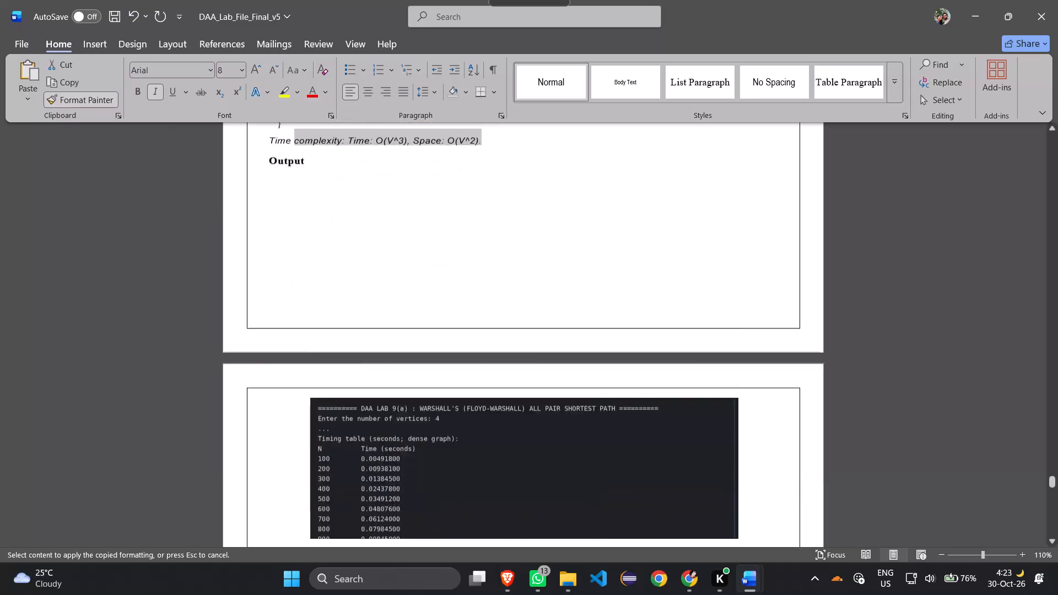
scroll(390, 282, "down", 4)
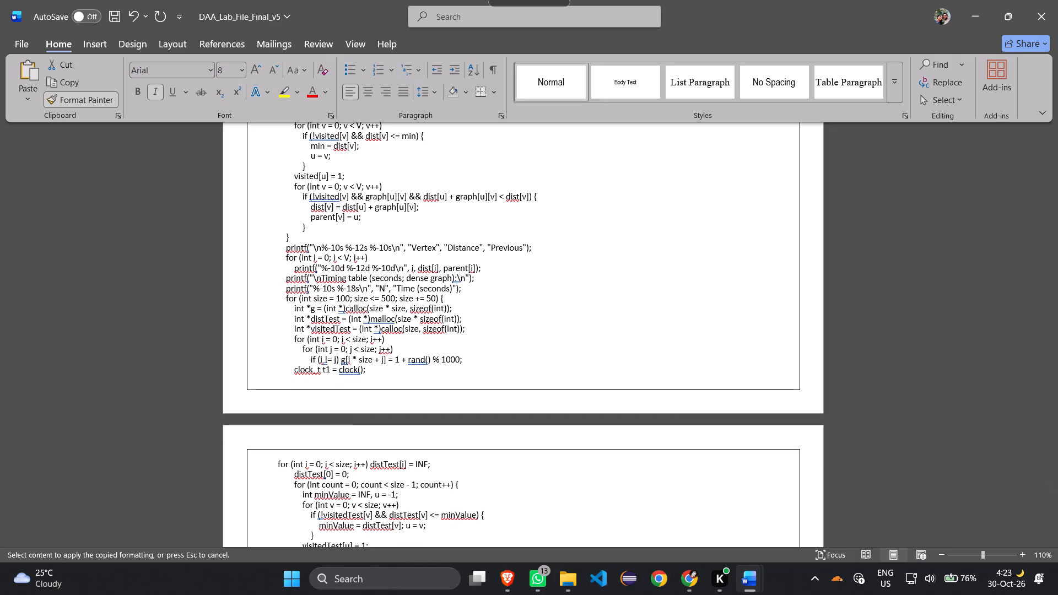
scroll(505, 378, "down", 2)
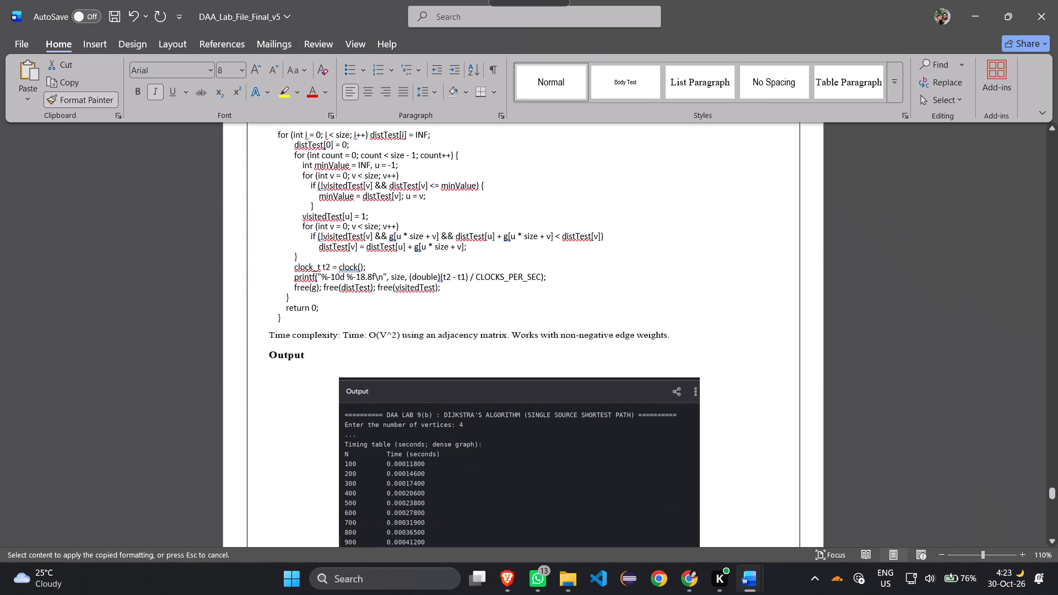
scroll(422, 293, "up", 6)
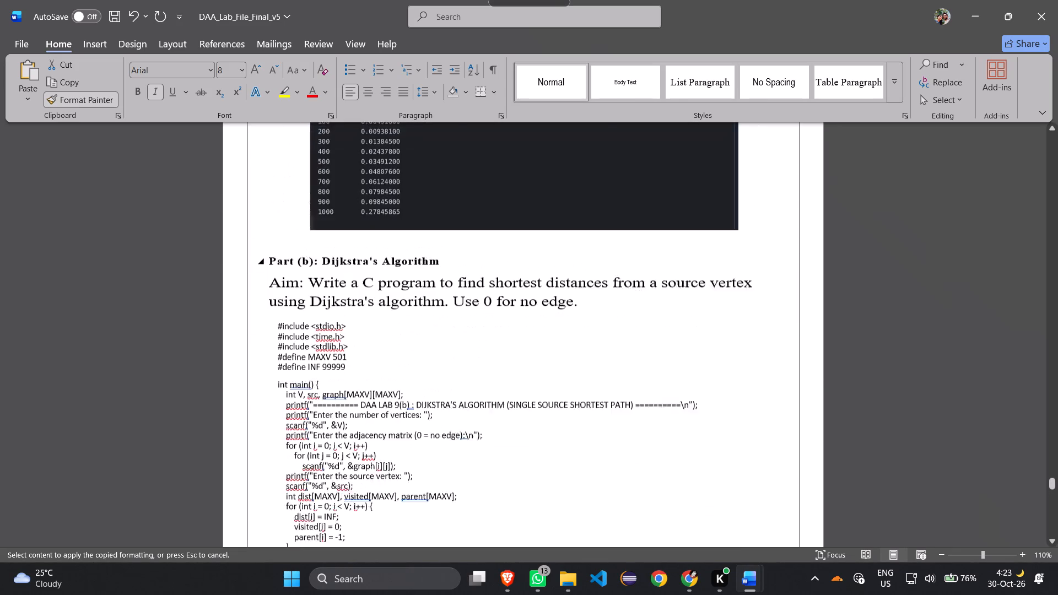
scroll(422, 293, "up", 4)
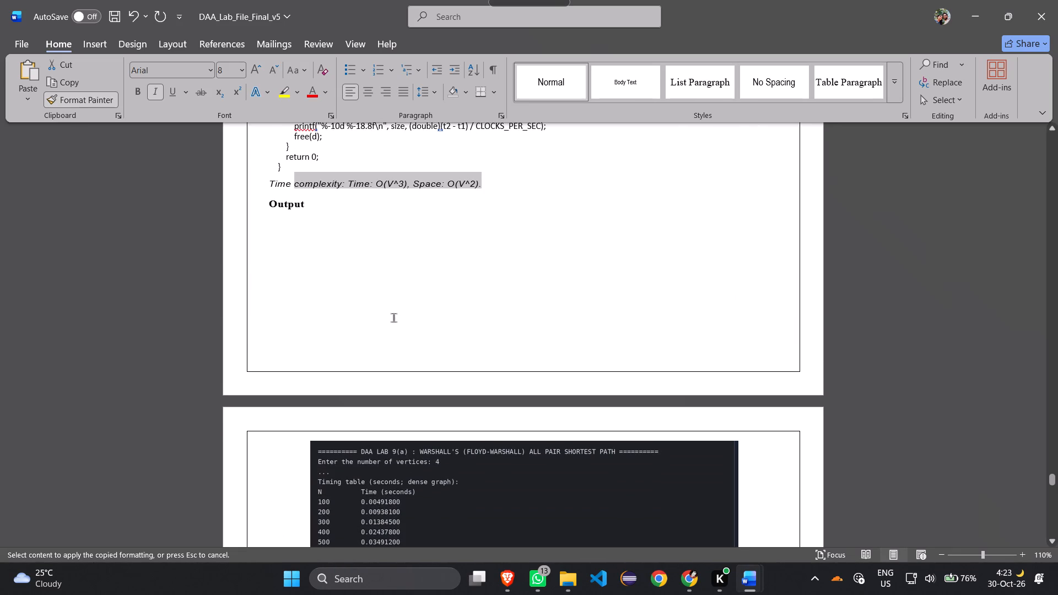
scroll(393, 317, "down", 8)
scroll(393, 317, "up", 3)
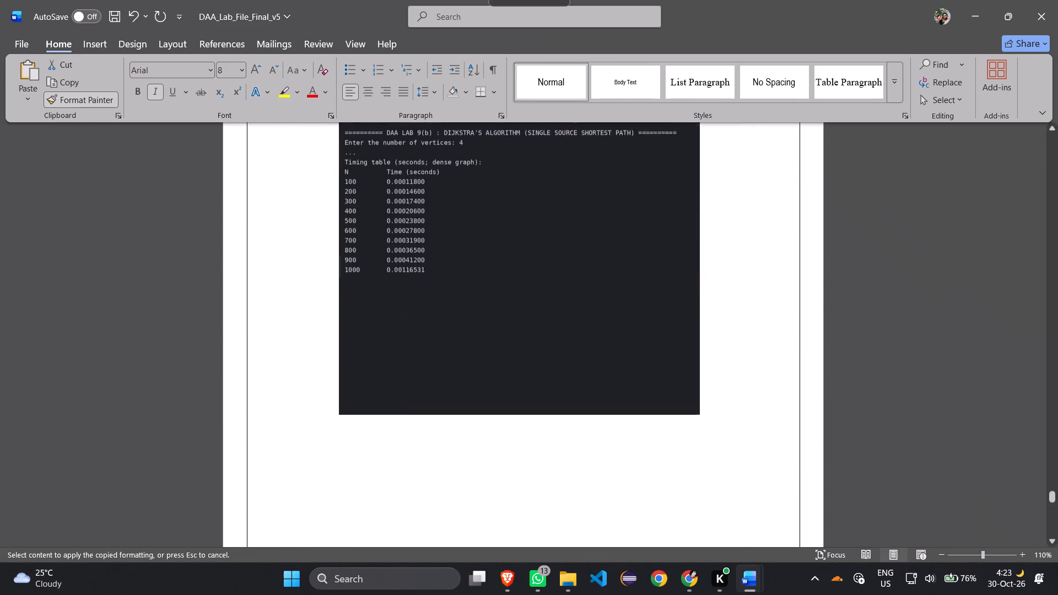
scroll(393, 317, "up", 3)
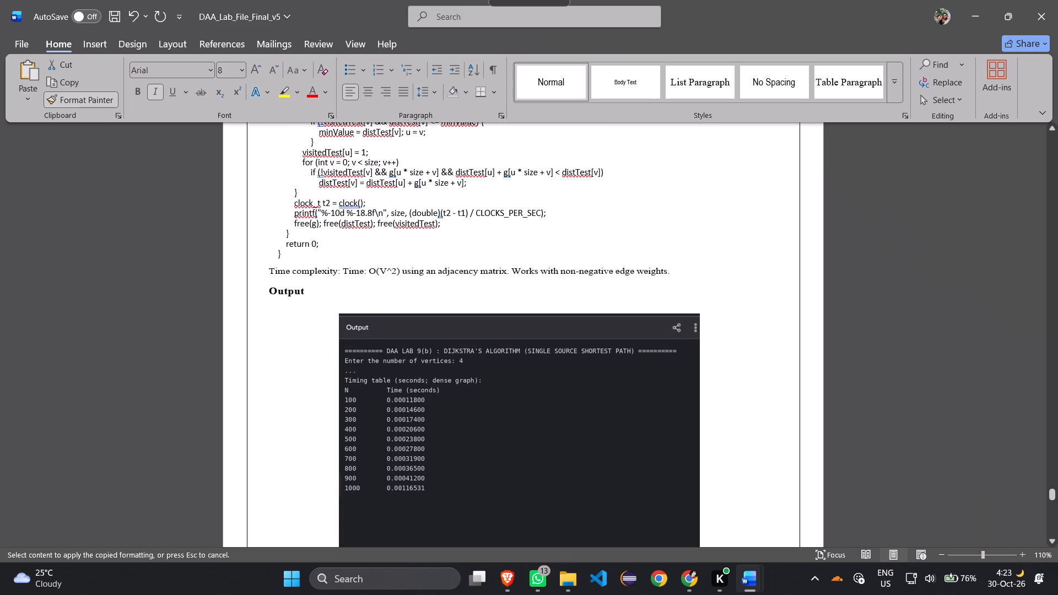
left_click_drag(267, 268, 658, 272)
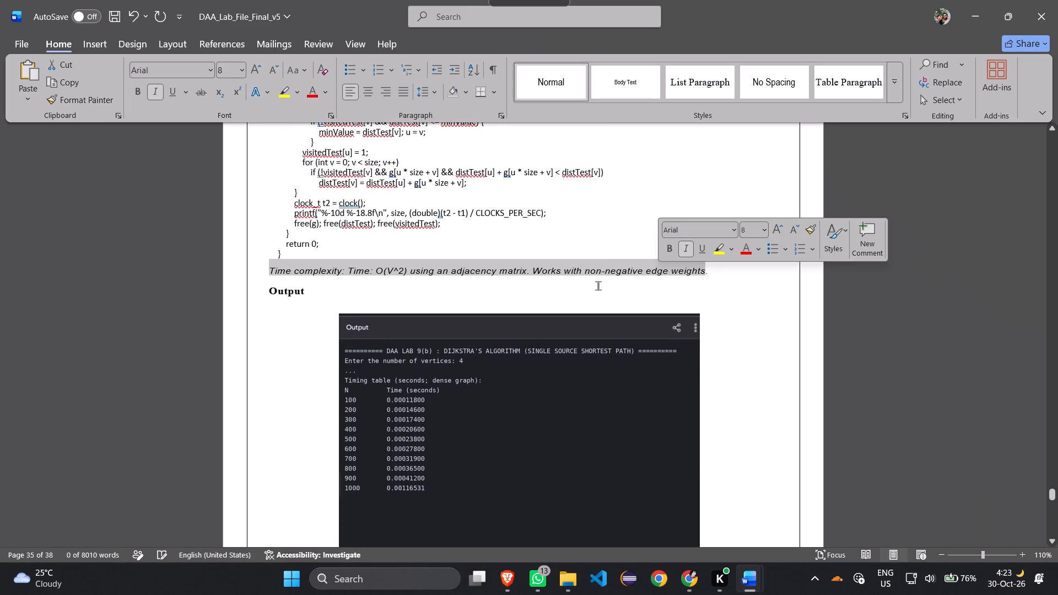
Crop the Dijkstra's output screenshot to about 2.24" high, removing its Output header bar and the empty area below the timing table.
left_click(403, 367)
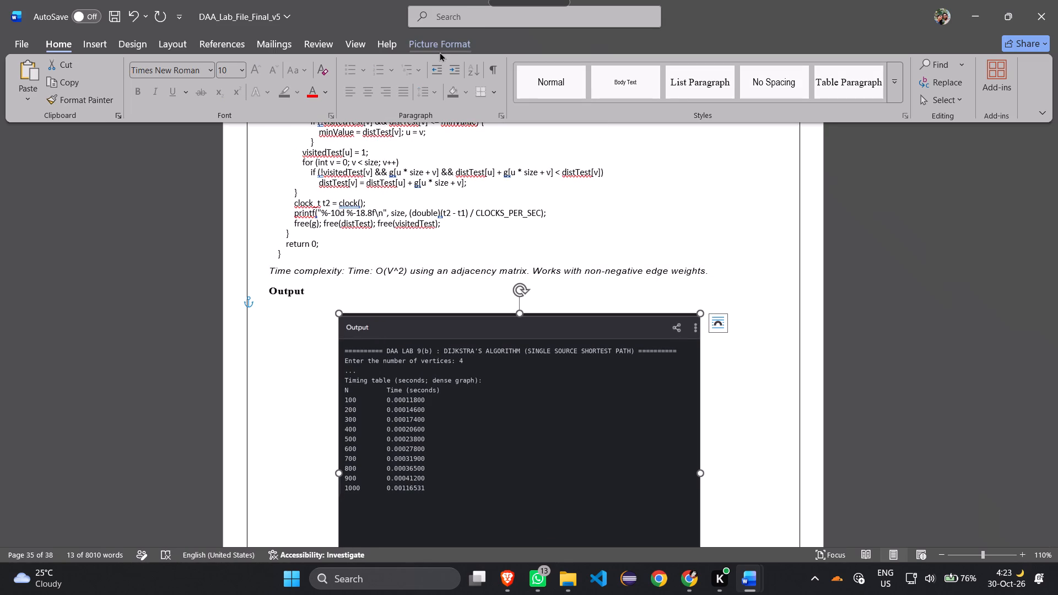
left_click(440, 49)
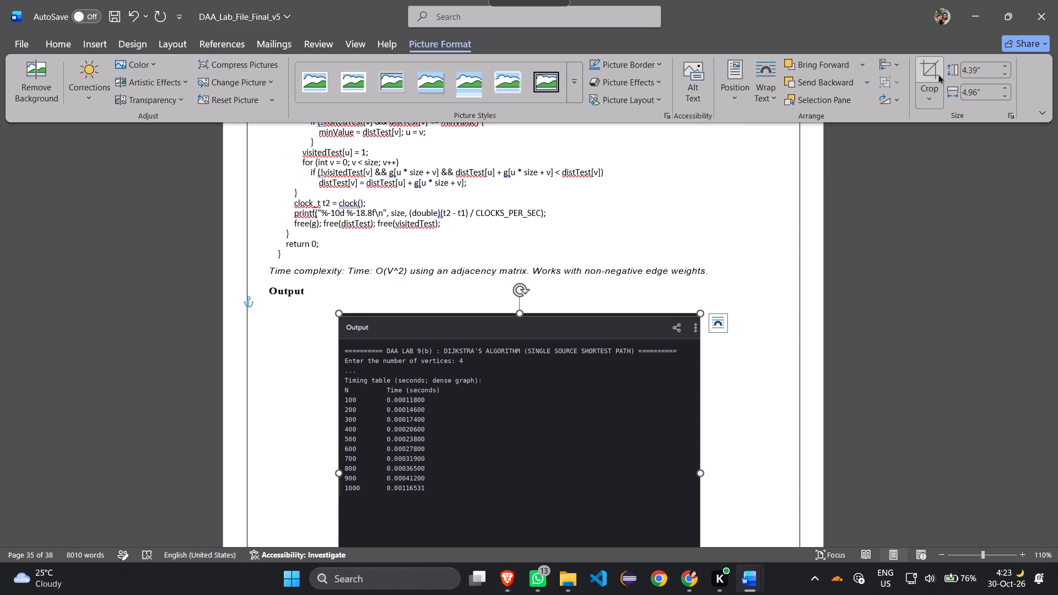
left_click(930, 66)
left_click_drag(523, 313, 522, 339)
scroll(544, 392, "down", 1)
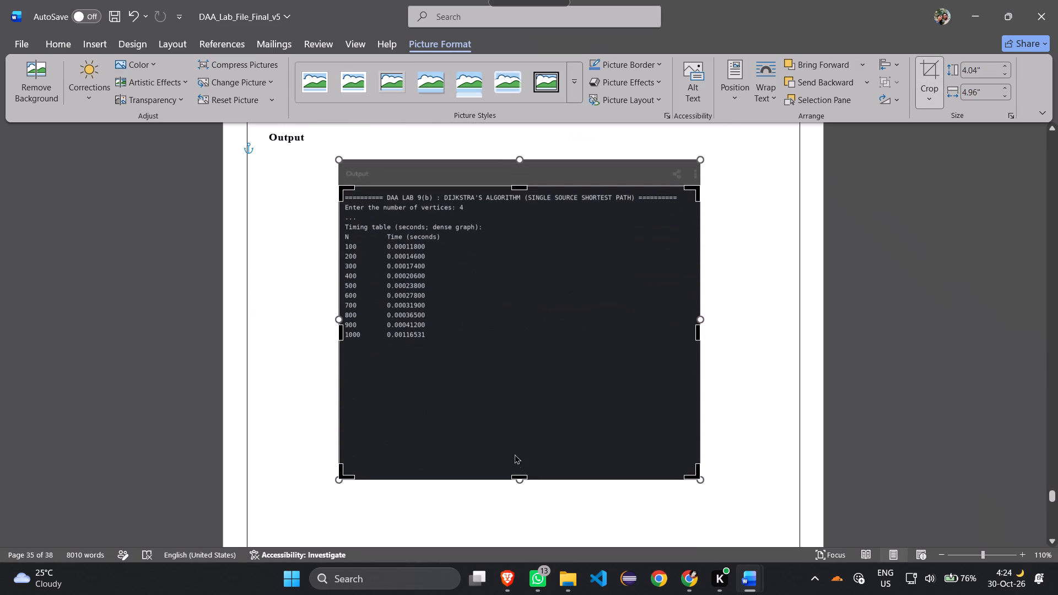
left_click_drag(519, 475, 519, 349)
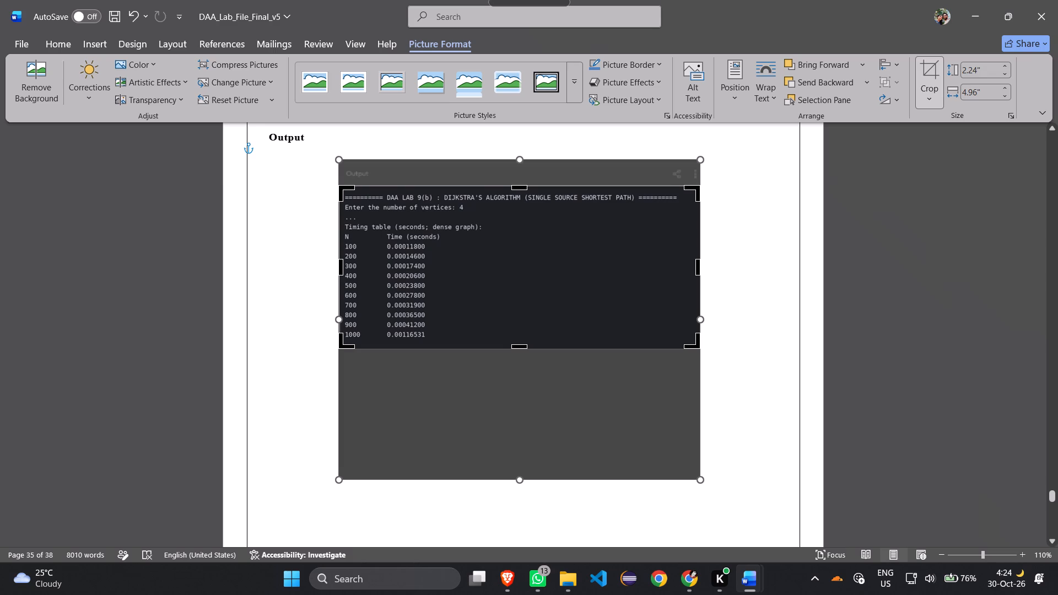
left_click(292, 328)
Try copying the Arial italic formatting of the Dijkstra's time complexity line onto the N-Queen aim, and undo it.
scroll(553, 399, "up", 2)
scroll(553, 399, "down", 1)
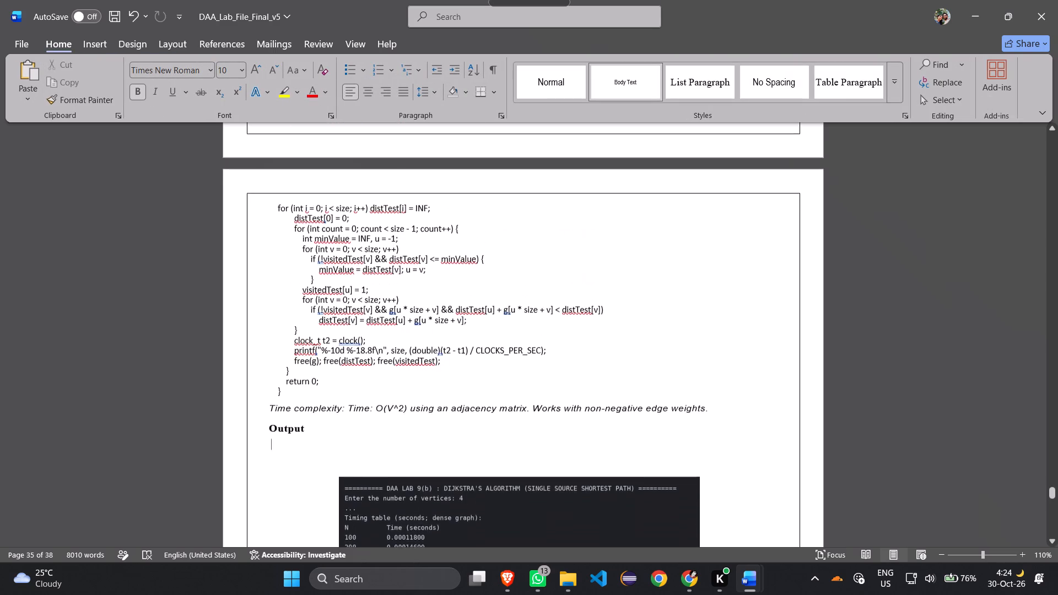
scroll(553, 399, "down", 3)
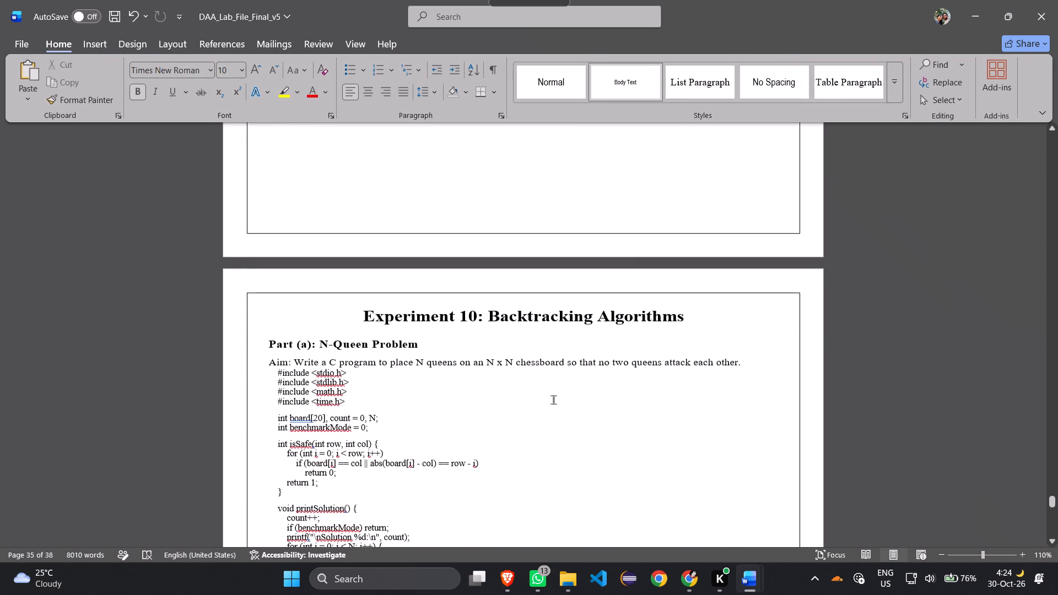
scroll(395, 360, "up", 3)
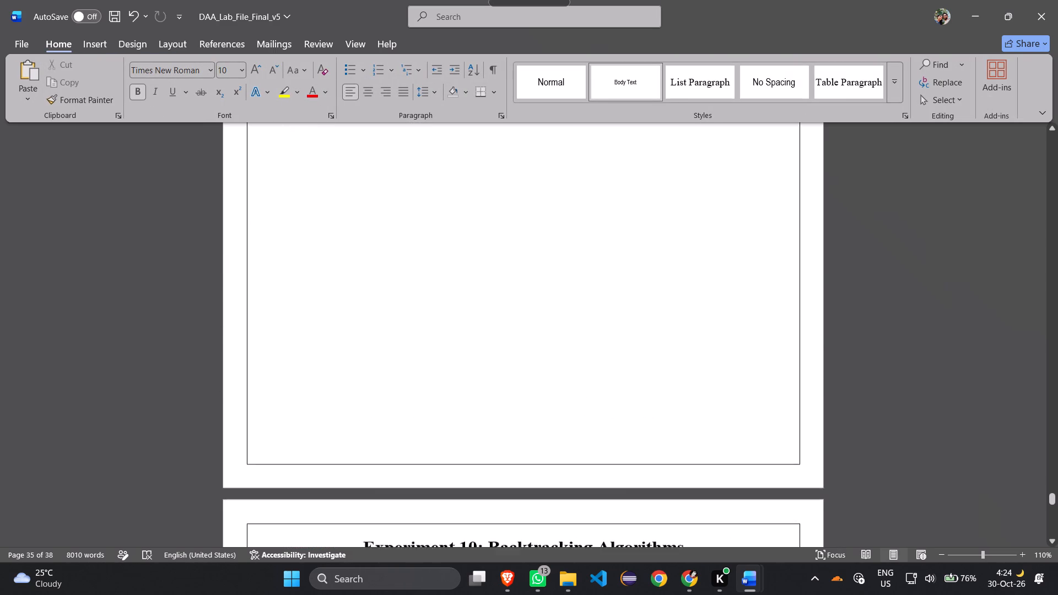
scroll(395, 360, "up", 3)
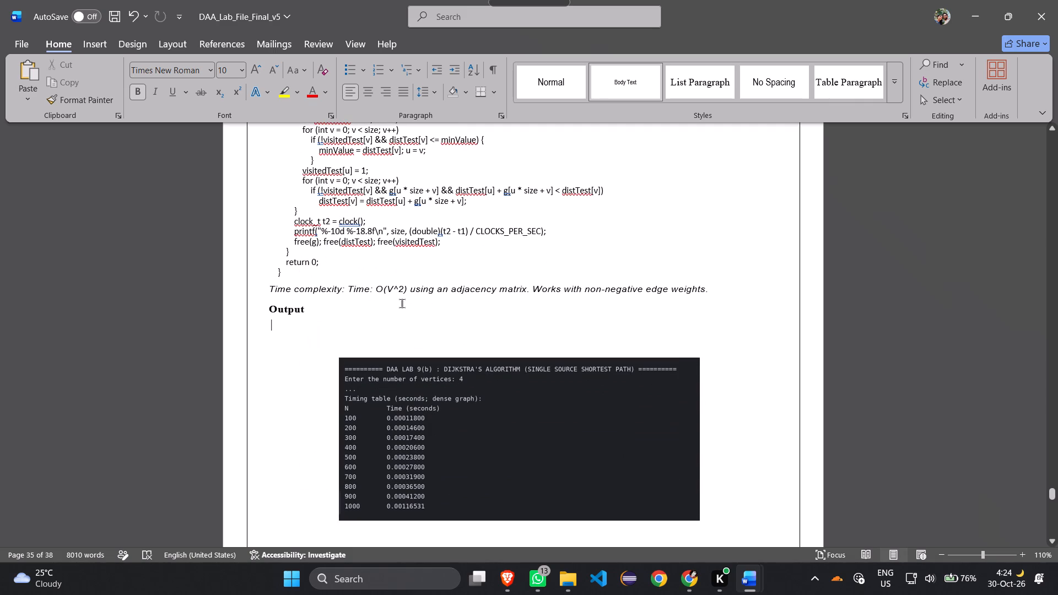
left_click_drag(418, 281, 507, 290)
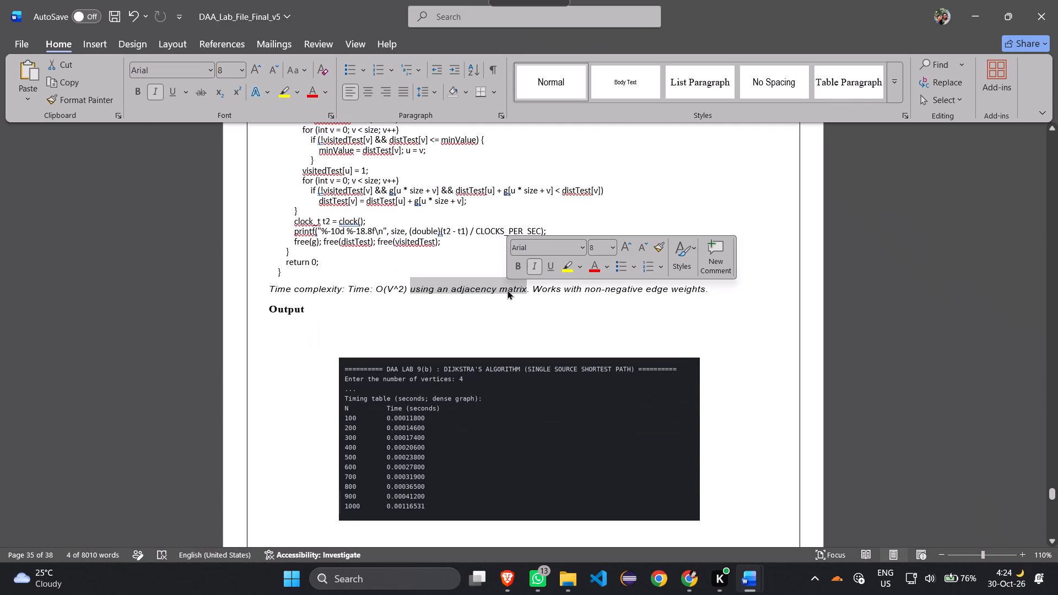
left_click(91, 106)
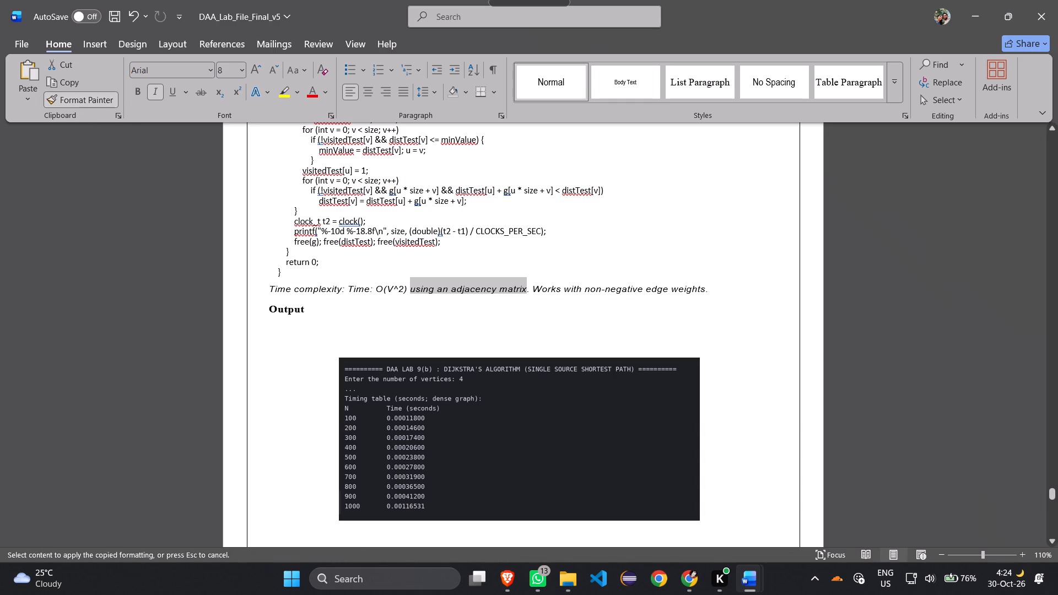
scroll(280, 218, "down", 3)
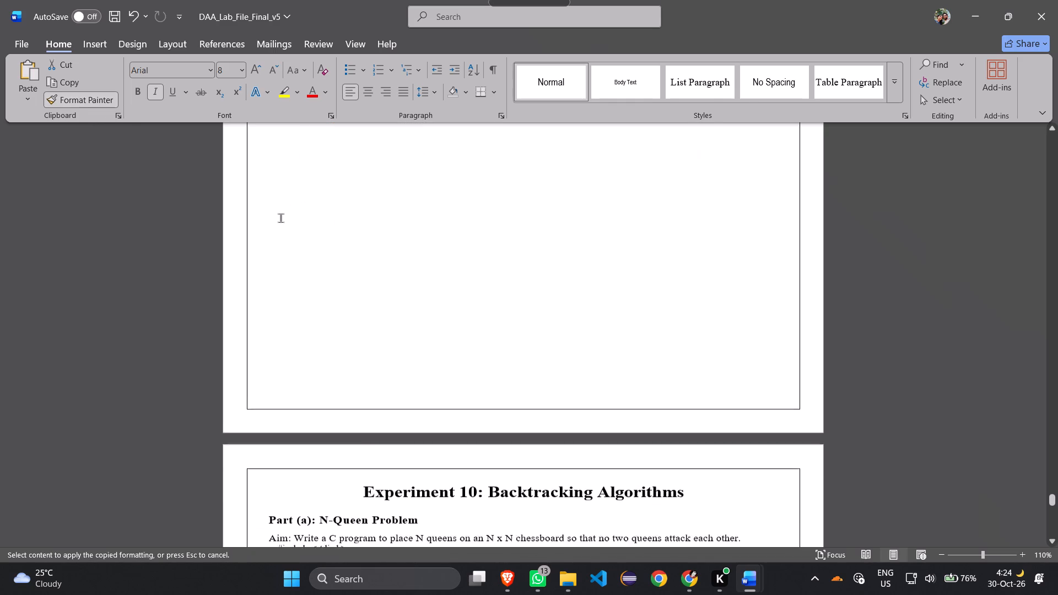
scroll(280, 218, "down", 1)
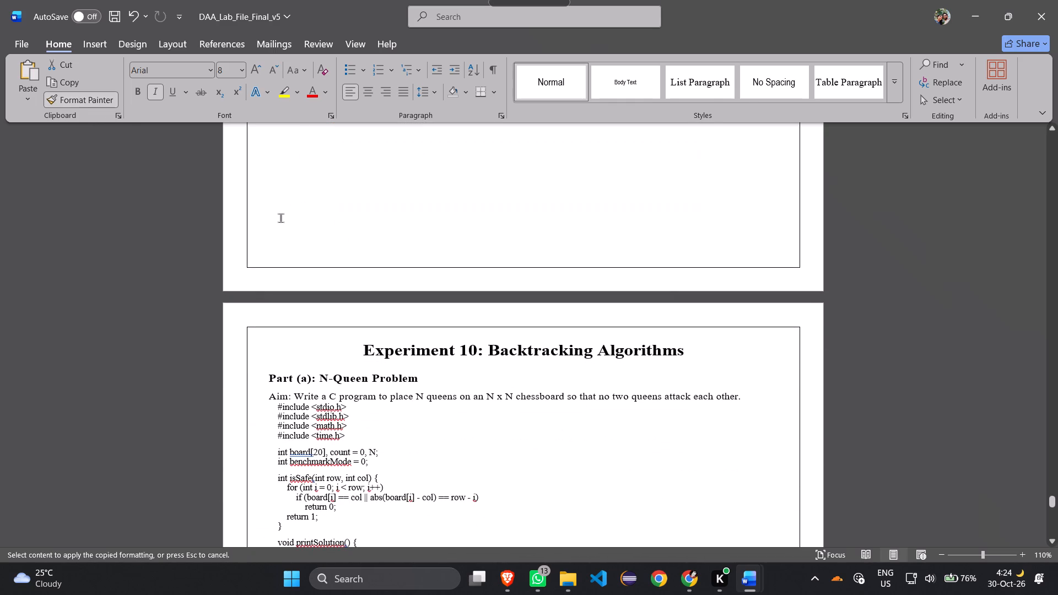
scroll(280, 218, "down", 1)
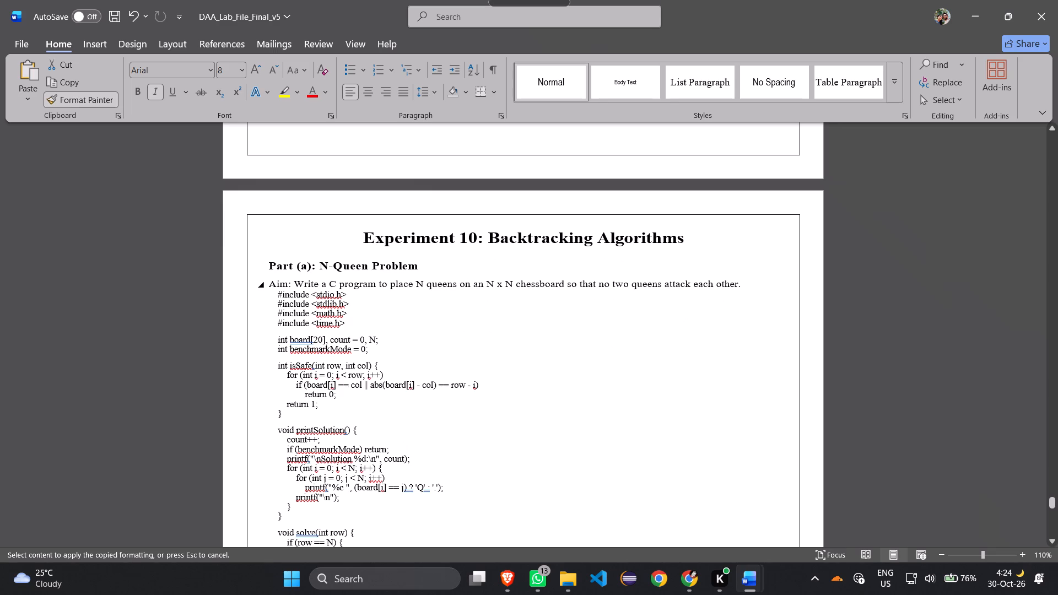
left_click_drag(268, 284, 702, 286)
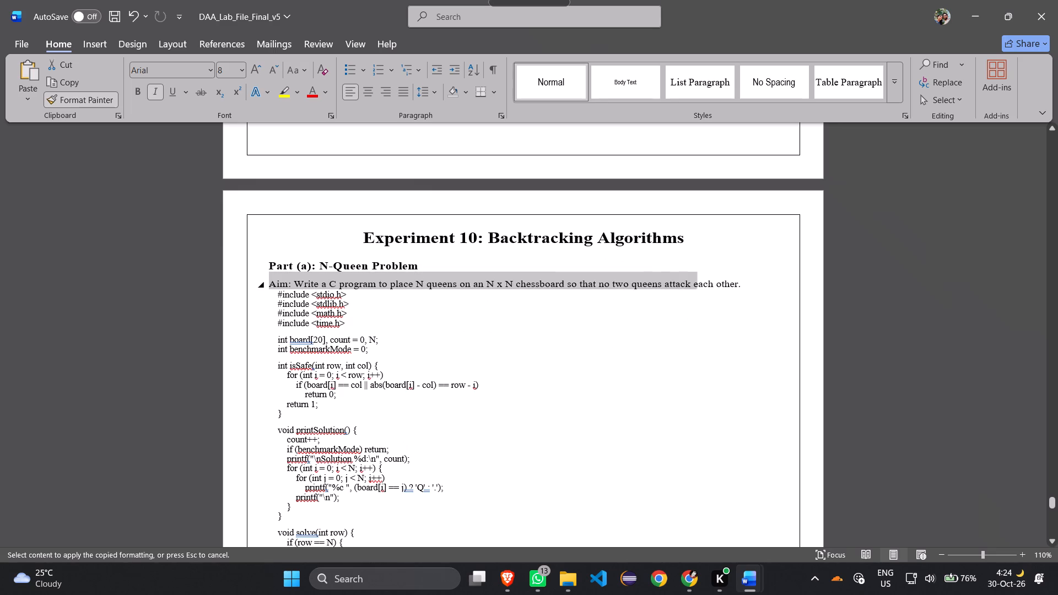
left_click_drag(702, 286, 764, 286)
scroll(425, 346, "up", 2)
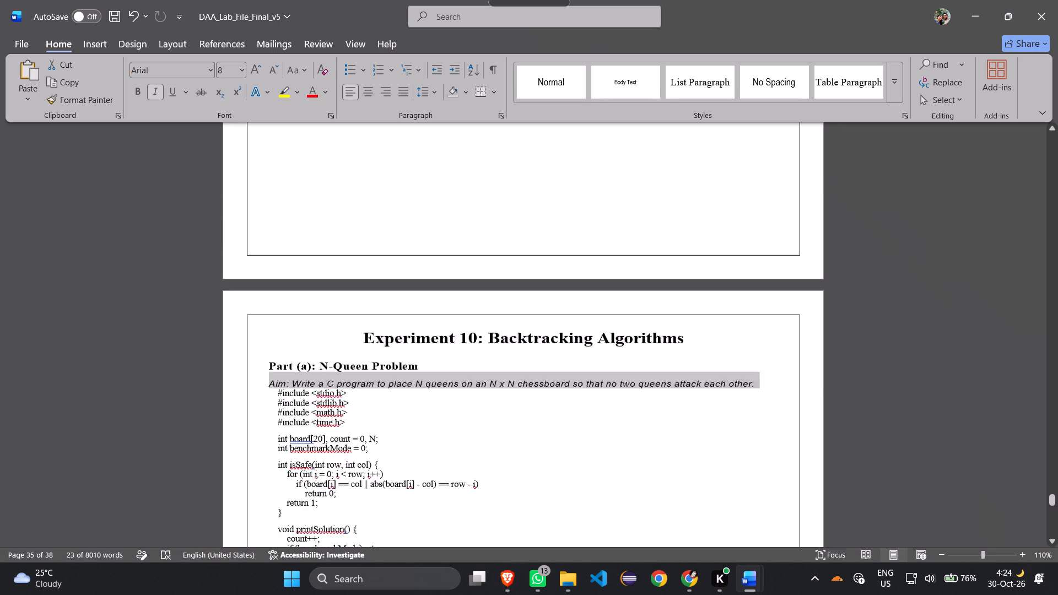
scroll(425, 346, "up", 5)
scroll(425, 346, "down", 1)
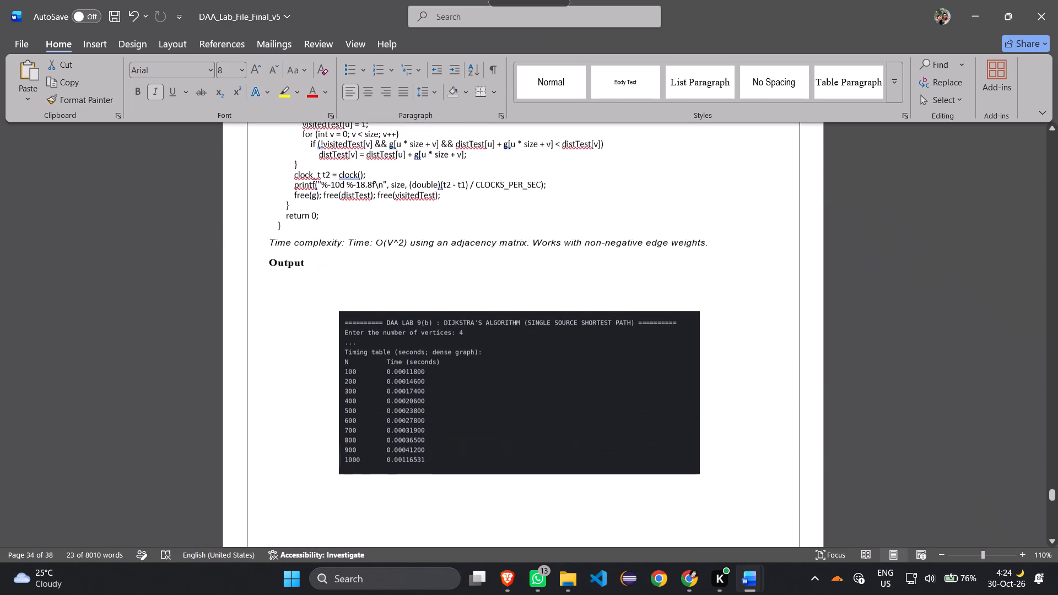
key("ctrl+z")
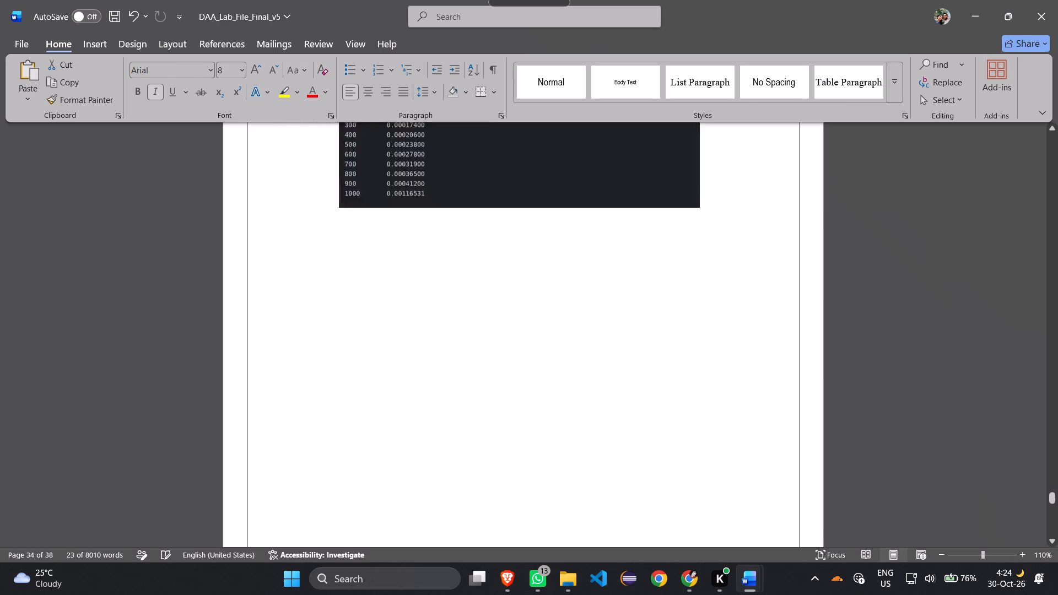
Copy the Arial italic formatting of the Dijkstra's time complexity line onto the whole N-Queen time complexity line.
scroll(425, 346, "up", 3)
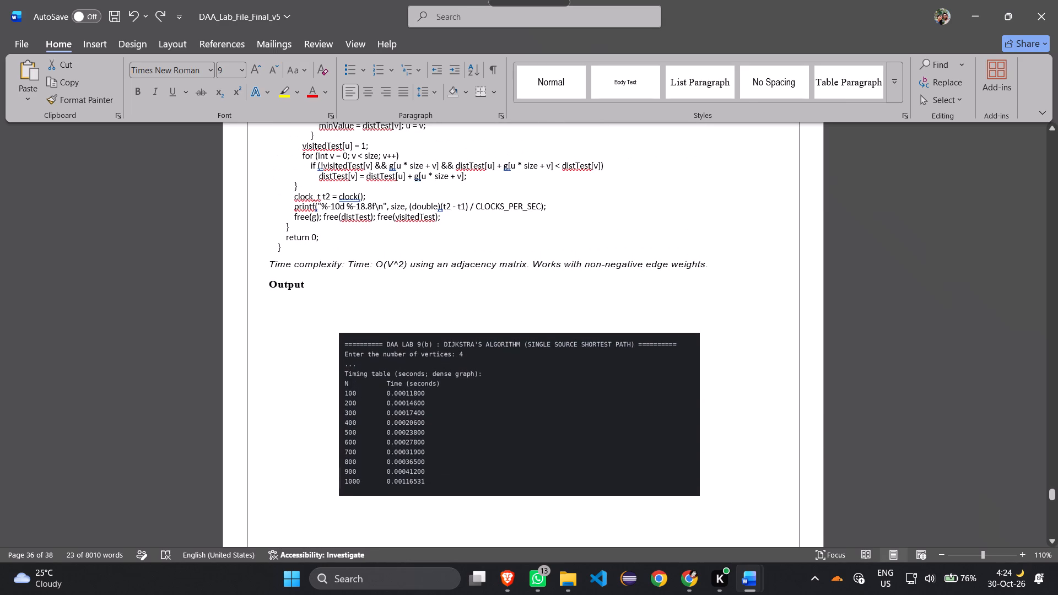
left_click_drag(393, 265, 504, 273)
triple_click(382, 261)
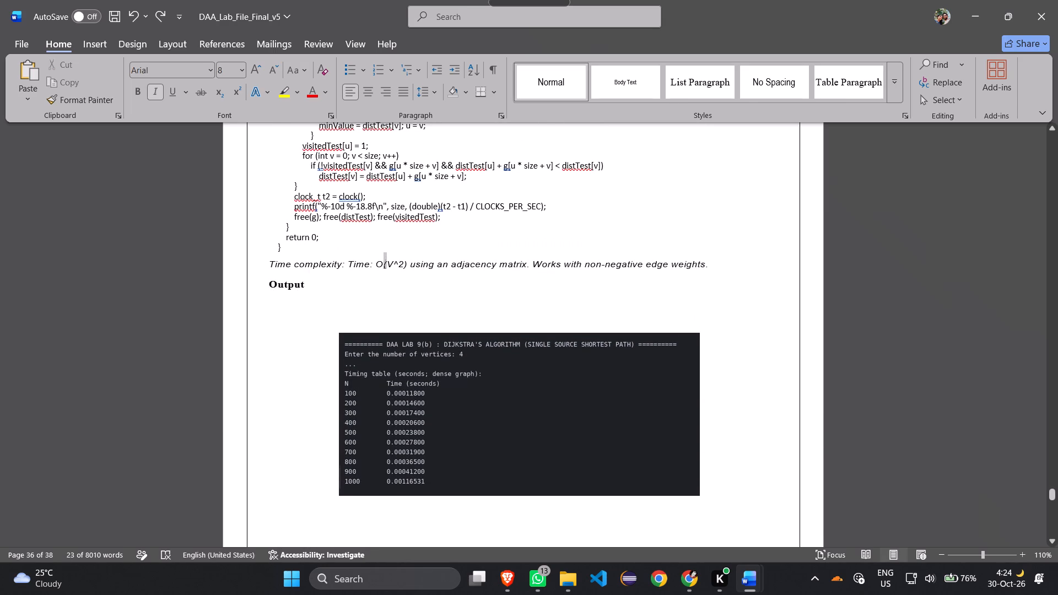
left_click(65, 91)
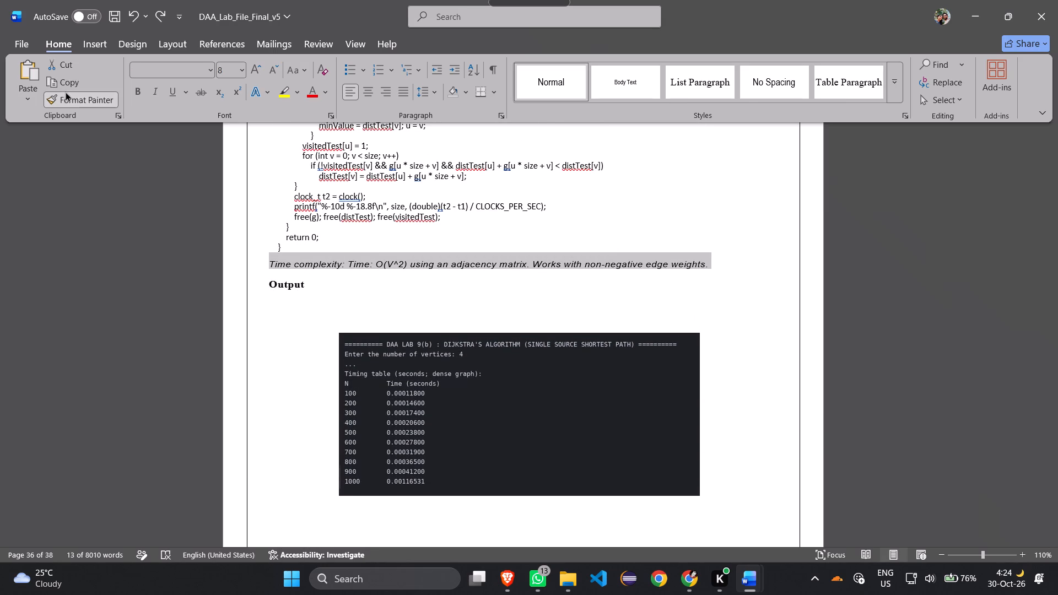
scroll(291, 319, "down", 6)
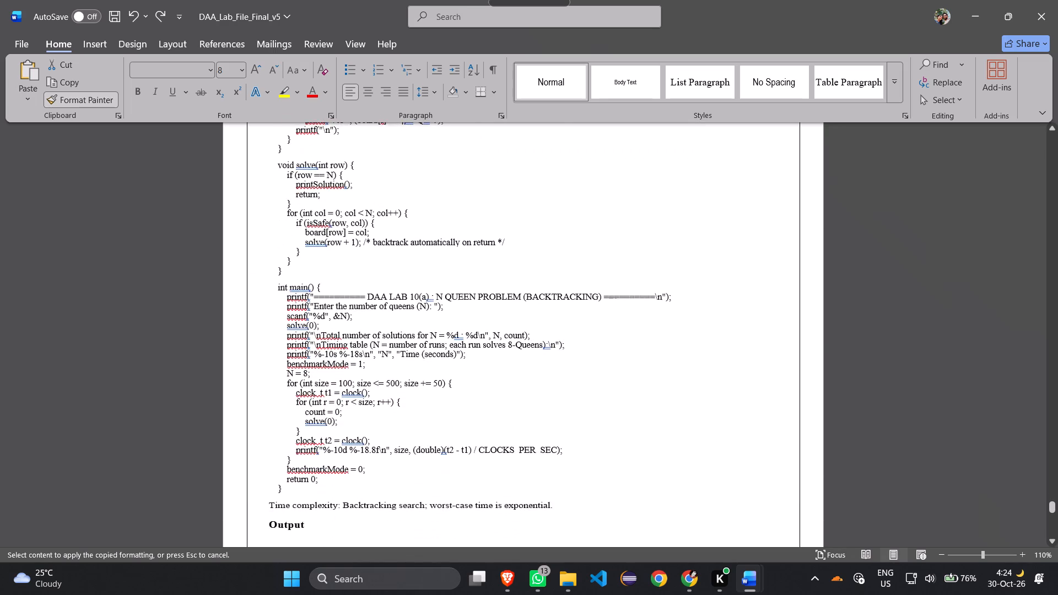
scroll(291, 319, "down", 2)
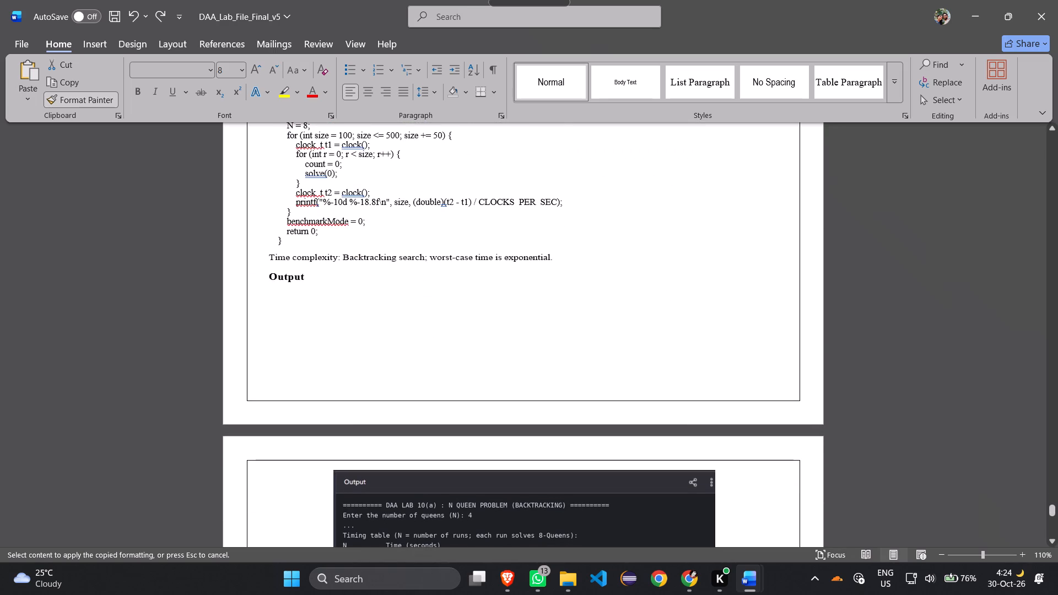
left_click_drag(268, 259, 613, 253)
left_click(482, 299)
Copy the 14 pt Times New Roman formatting of the Dijkstra's algorithm aim onto the whole N-Queen aim in Experiment 10.
scroll(482, 299, "up", 7)
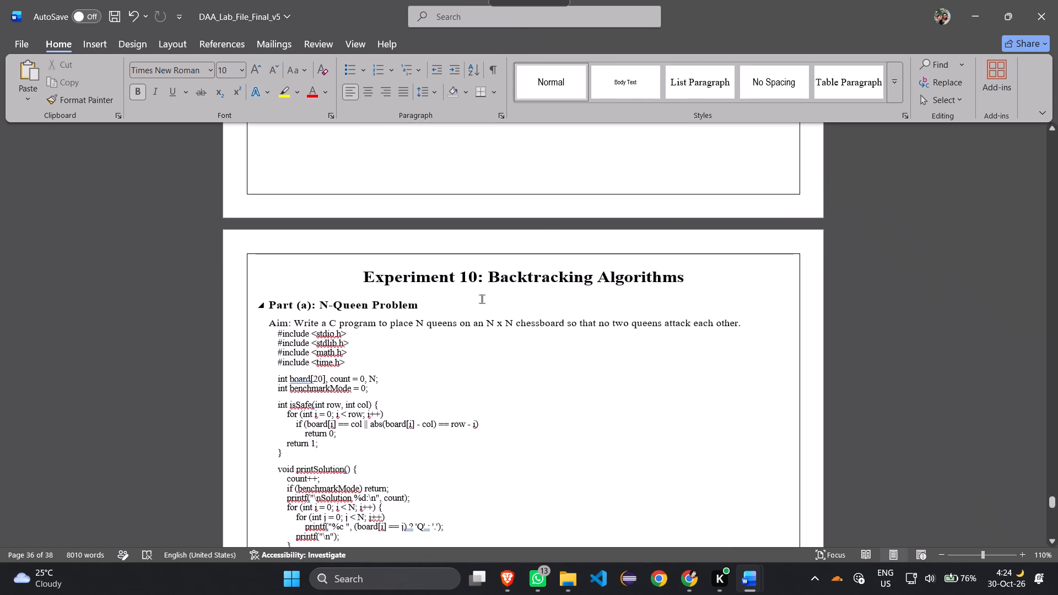
scroll(482, 299, "up", 7)
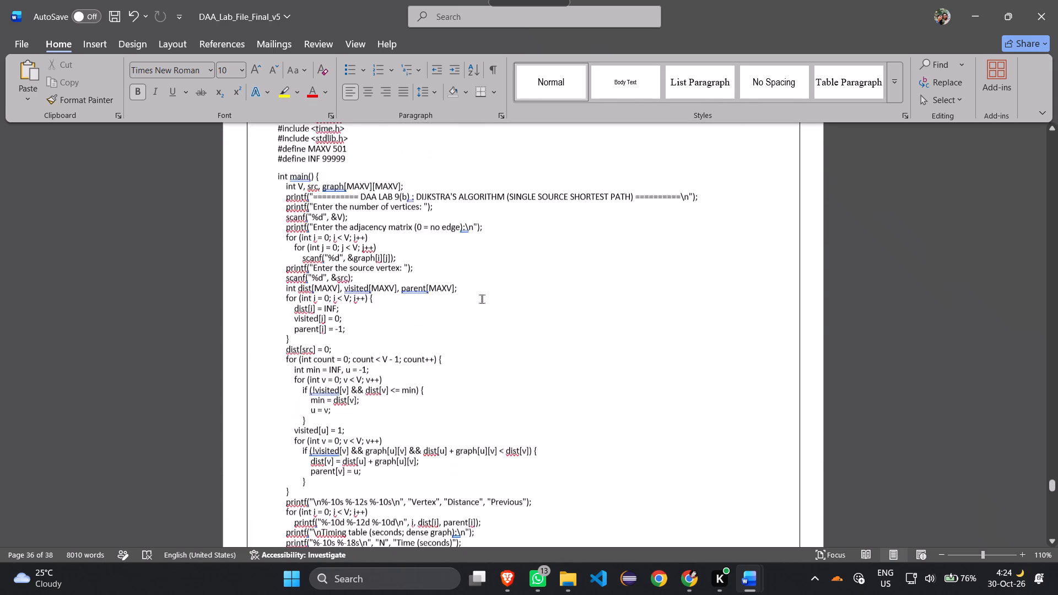
scroll(482, 299, "up", 2)
left_click_drag(466, 278, 559, 286)
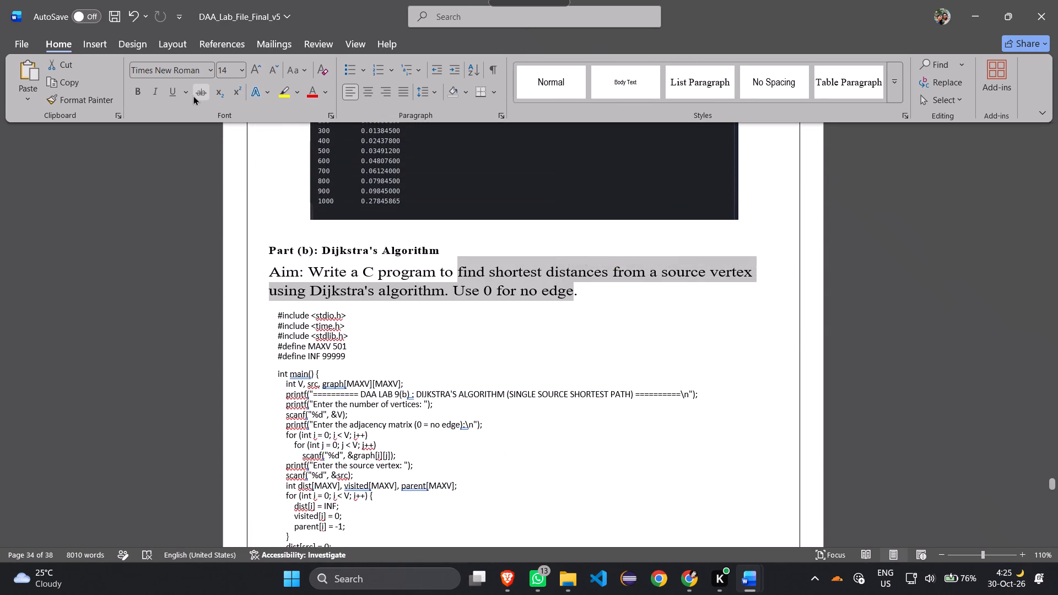
left_click(94, 106)
scroll(428, 398, "down", 3)
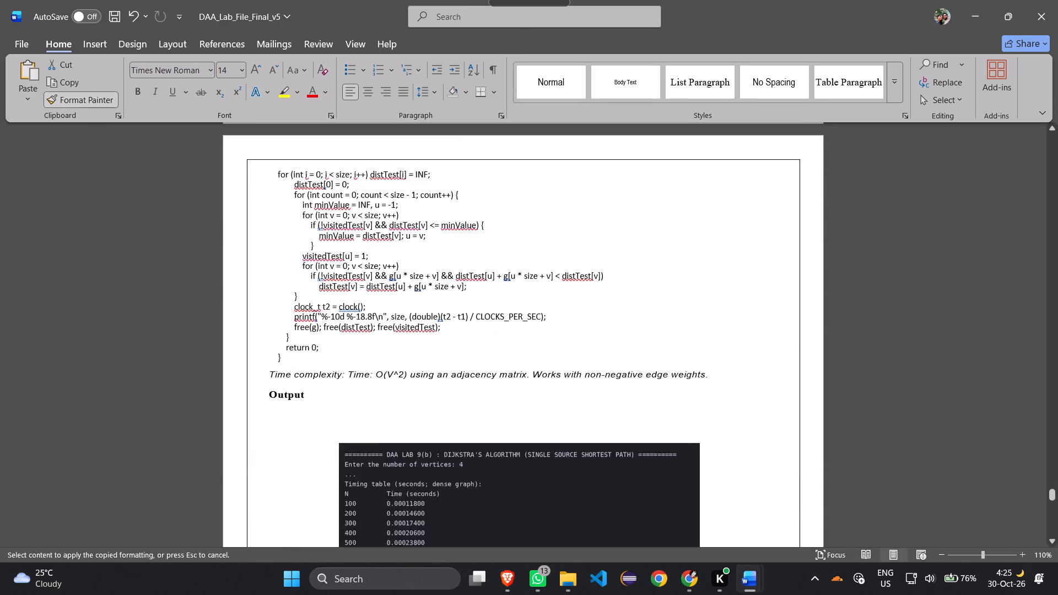
scroll(428, 398, "down", 3)
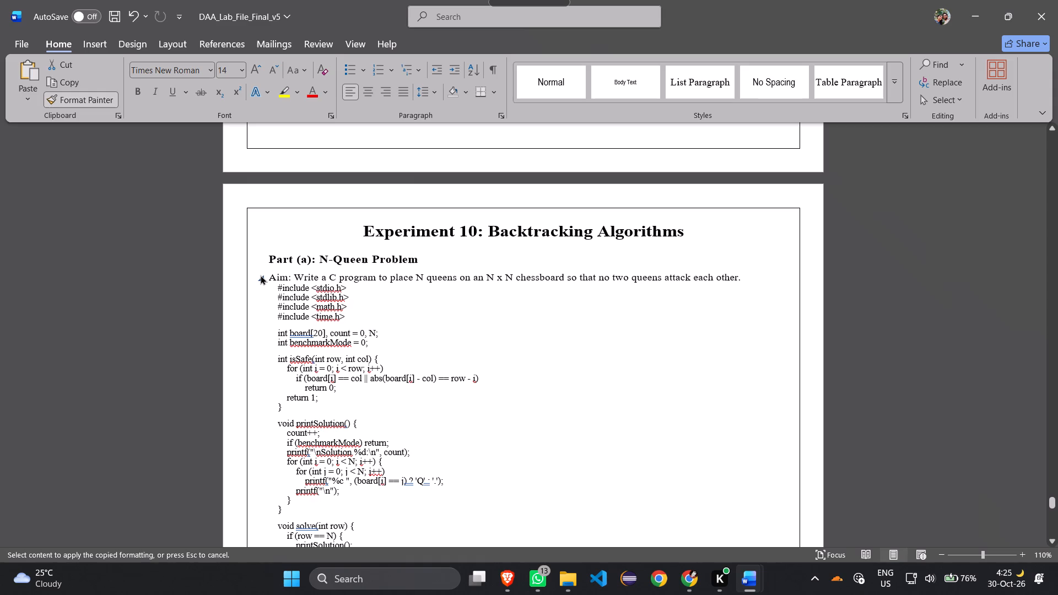
left_click_drag(270, 277, 773, 280)
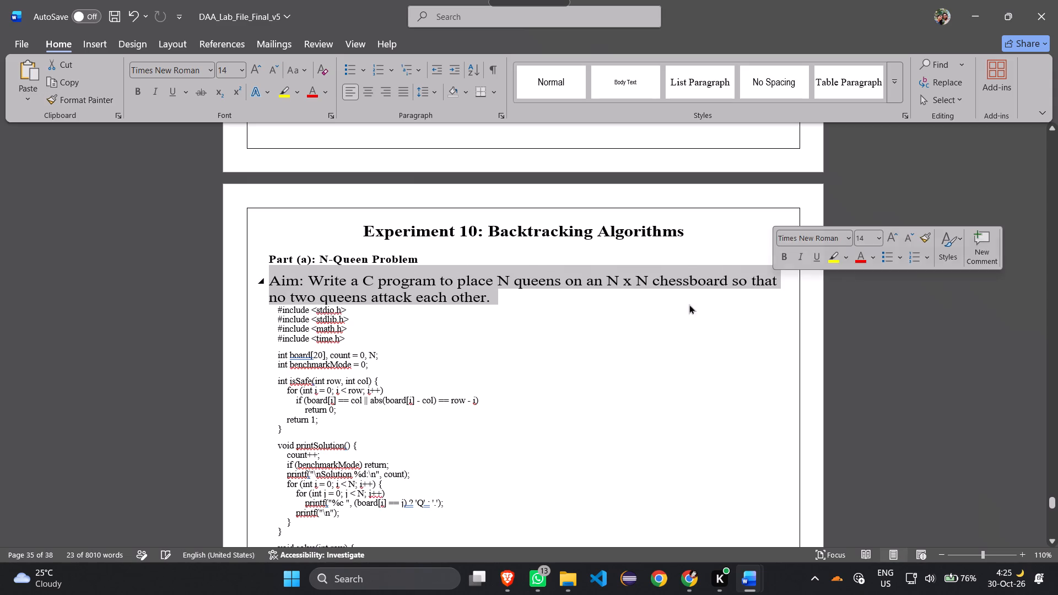
left_click(516, 339)
Insert a blank line between the N-Queen aim and its first #include line.
left_click(277, 309)
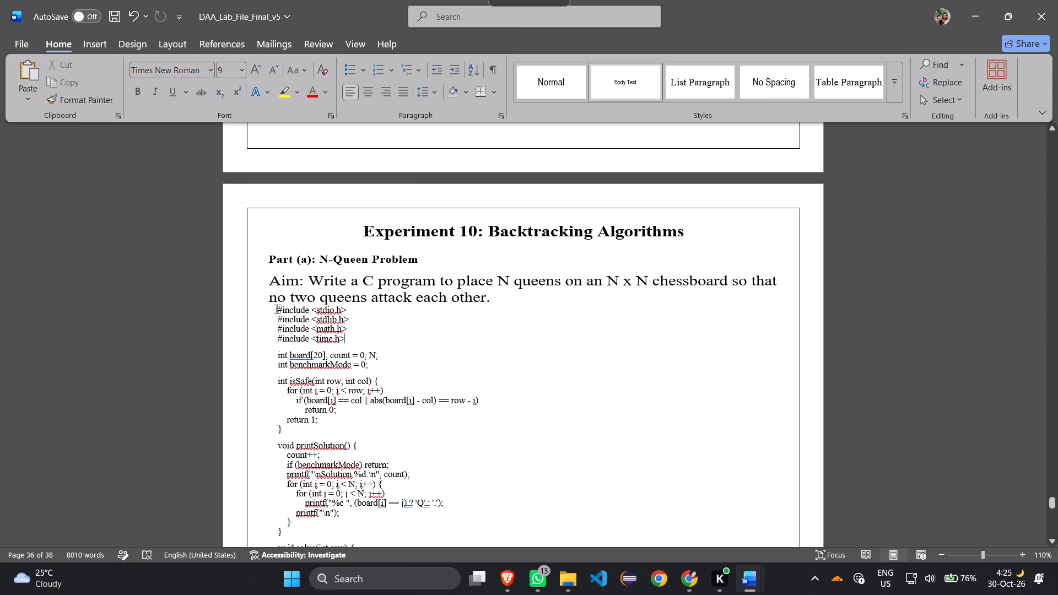
key("Return")
Copy the Arial italic formatting of the Warshall's time complexity line in Experiment 9 onto the whole N-Queen time complexity line.
scroll(519, 403, "down", 1)
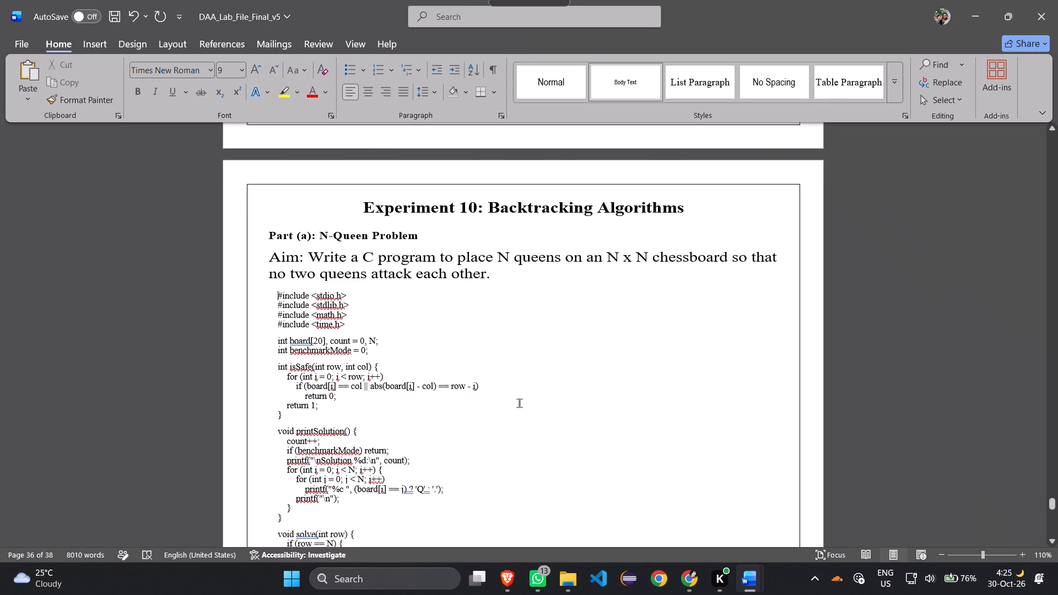
scroll(519, 403, "down", 4)
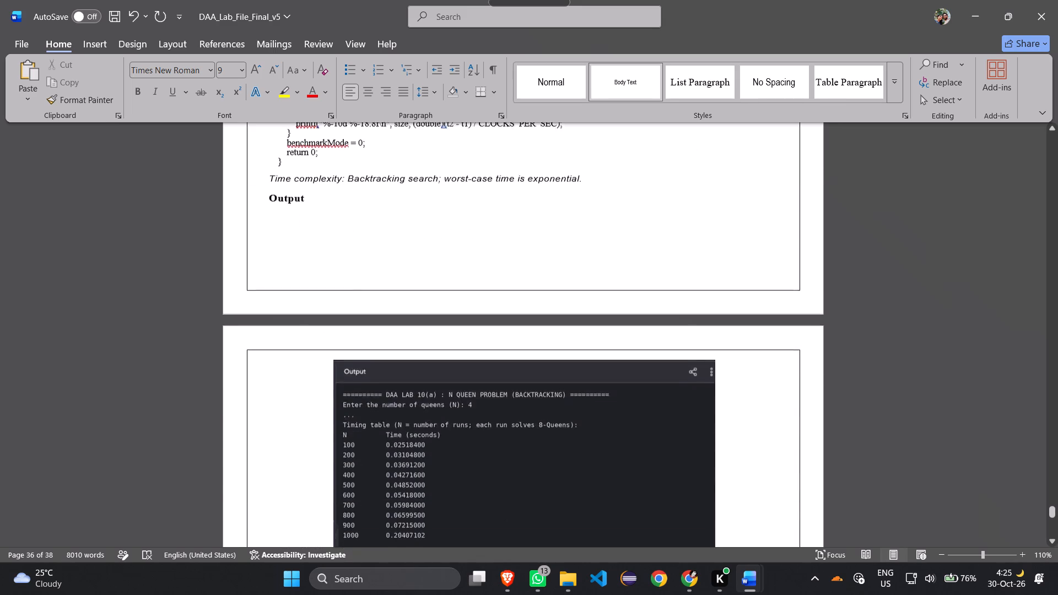
scroll(489, 393, "down", 1)
scroll(489, 393, "up", 6)
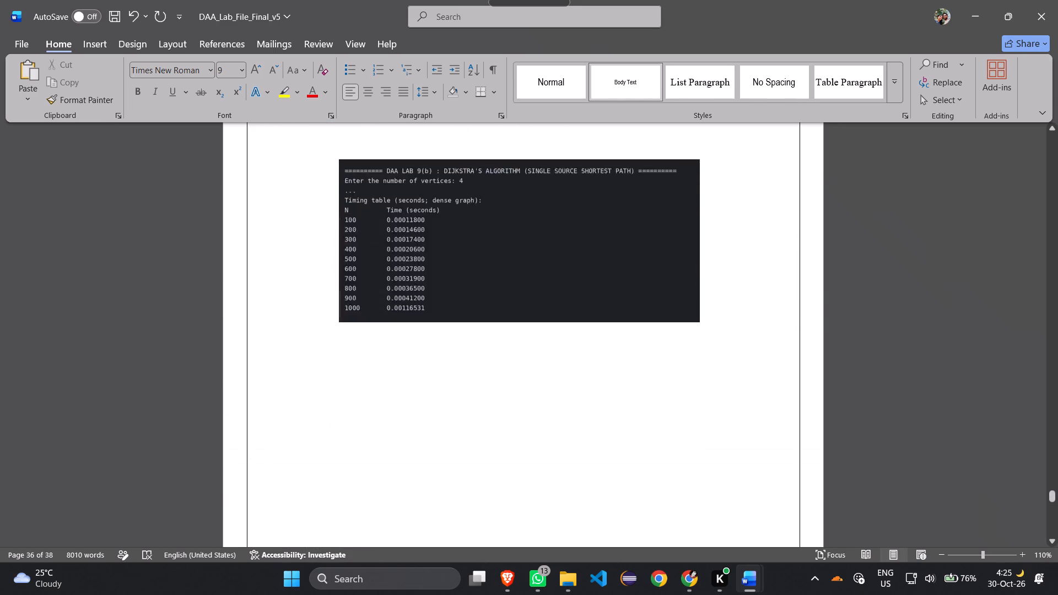
scroll(489, 393, "up", 3)
left_click_drag(440, 439, 457, 439)
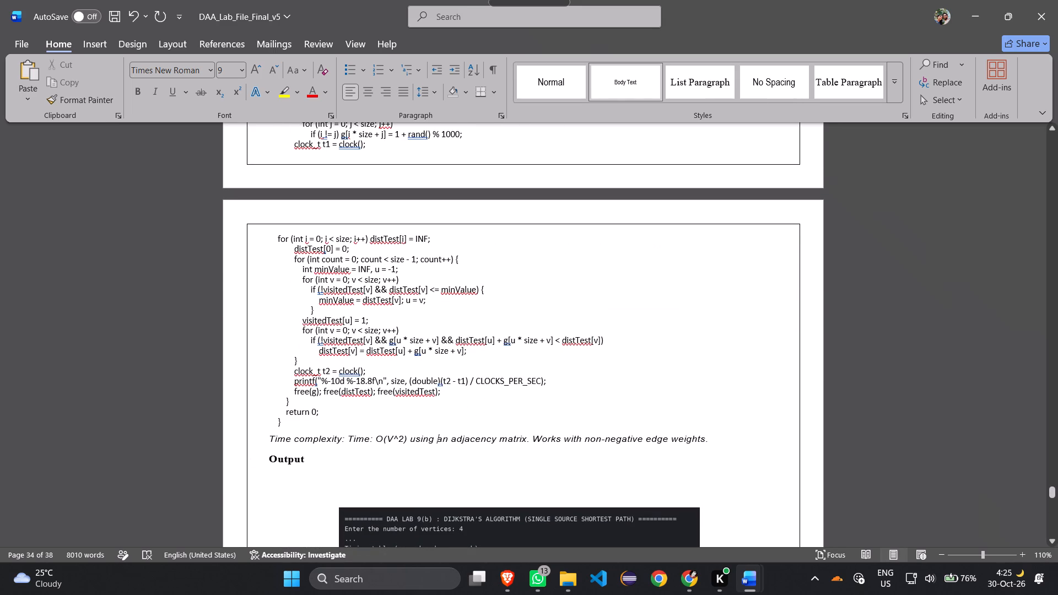
left_click_drag(457, 439, 517, 436)
scroll(476, 320, "up", 6)
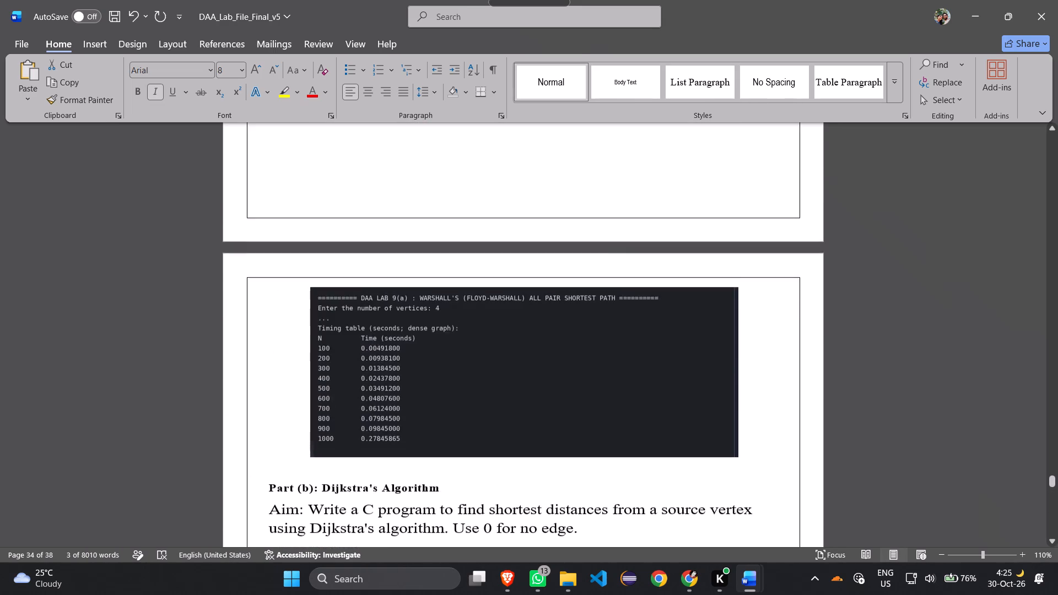
scroll(476, 320, "up", 4)
left_click_drag(486, 321, 394, 323)
left_click(75, 93)
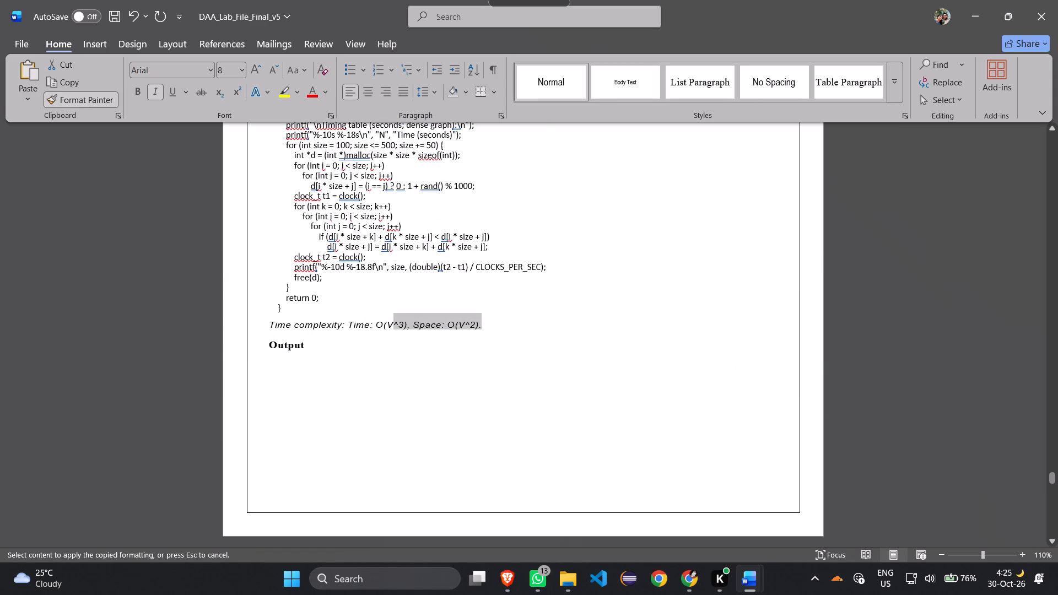
scroll(261, 241, "down", 5)
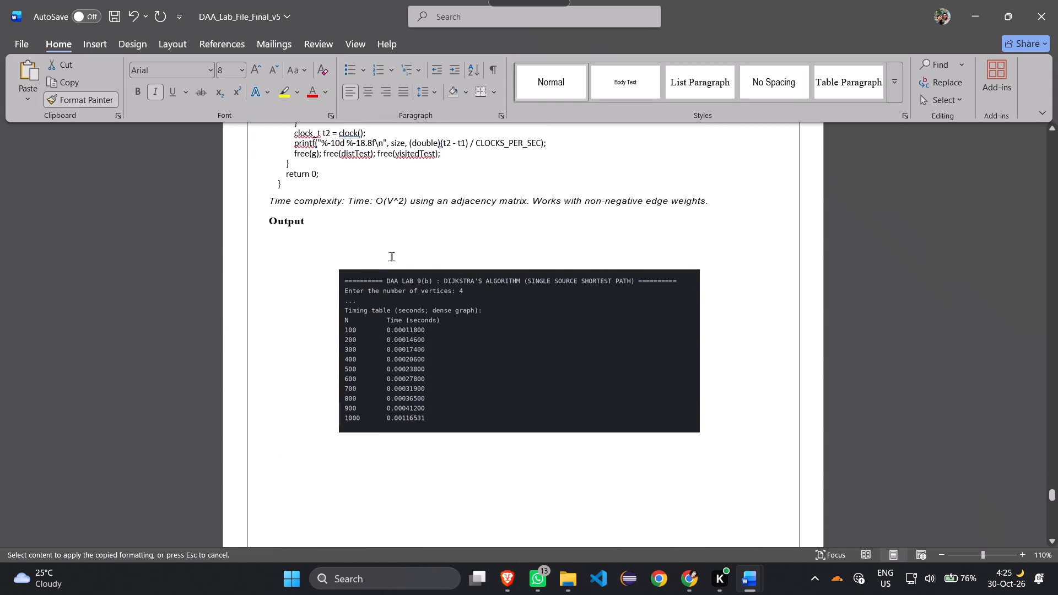
scroll(391, 256, "down", 5)
scroll(400, 338, "down", 1)
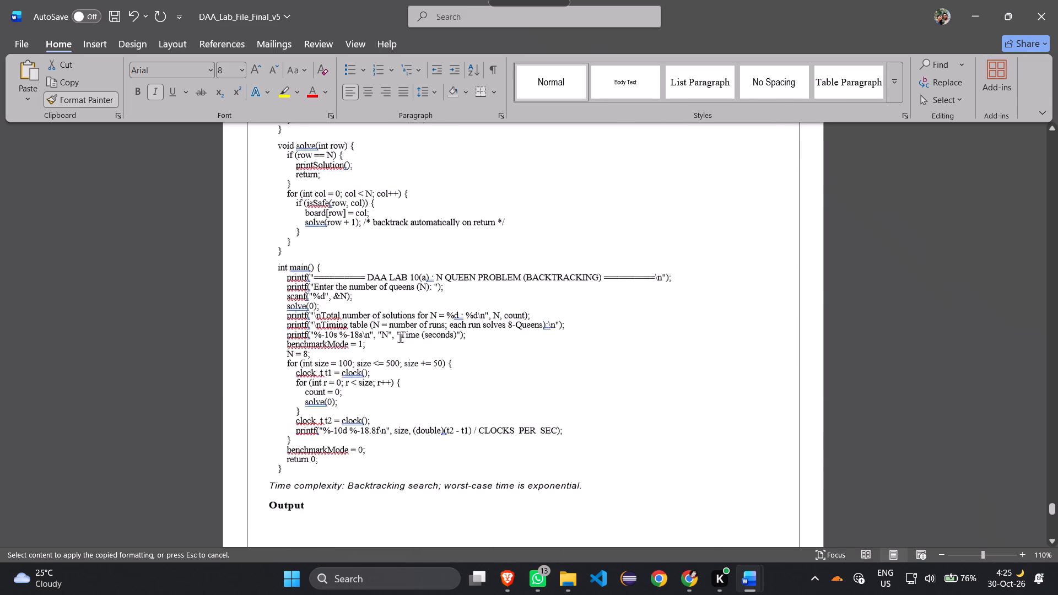
scroll(400, 338, "down", 2)
scroll(400, 338, "up", 1)
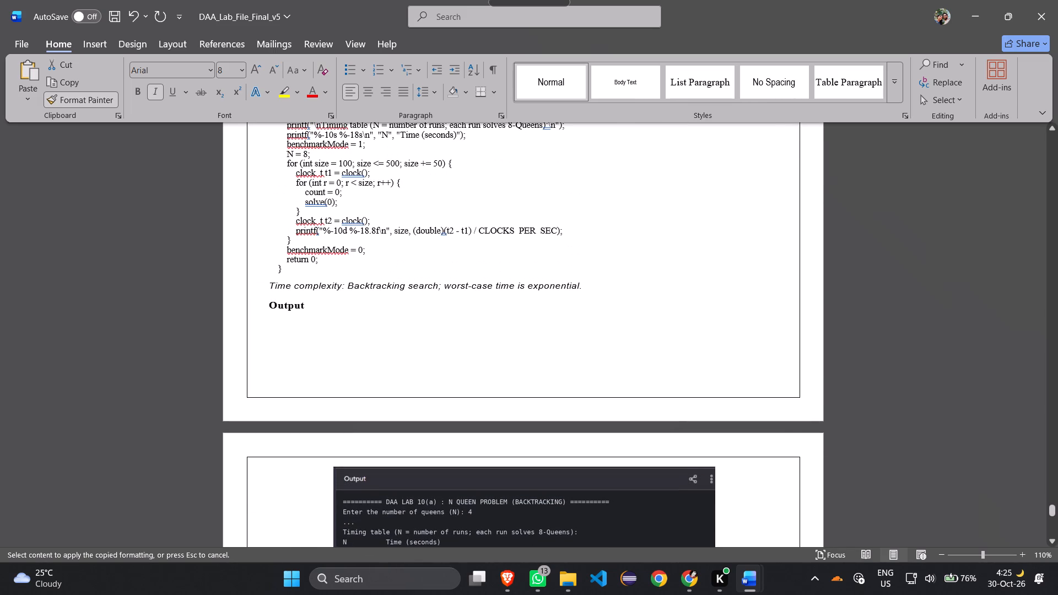
left_click_drag(270, 286, 583, 285)
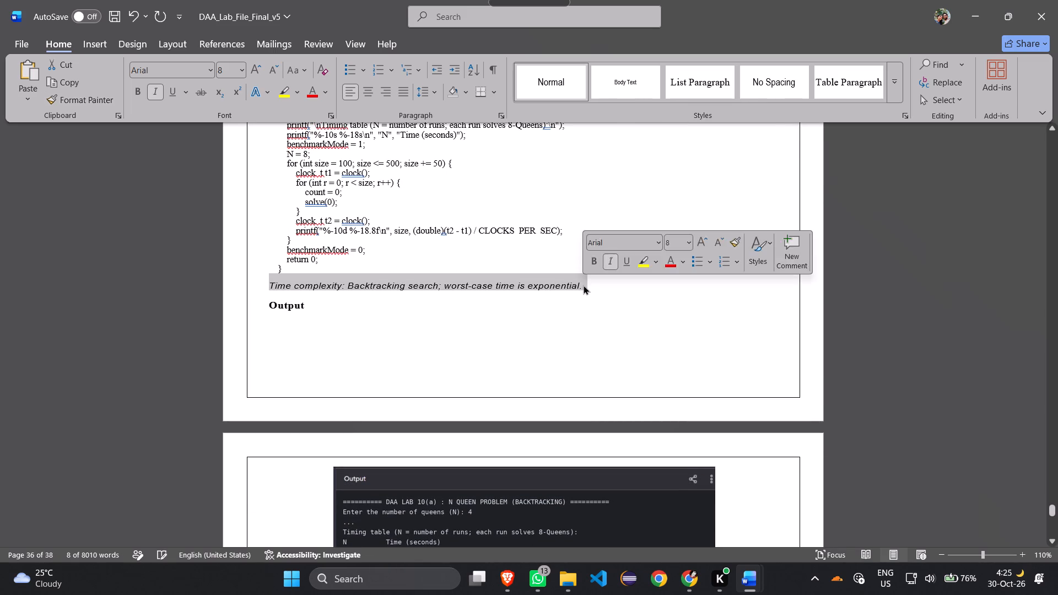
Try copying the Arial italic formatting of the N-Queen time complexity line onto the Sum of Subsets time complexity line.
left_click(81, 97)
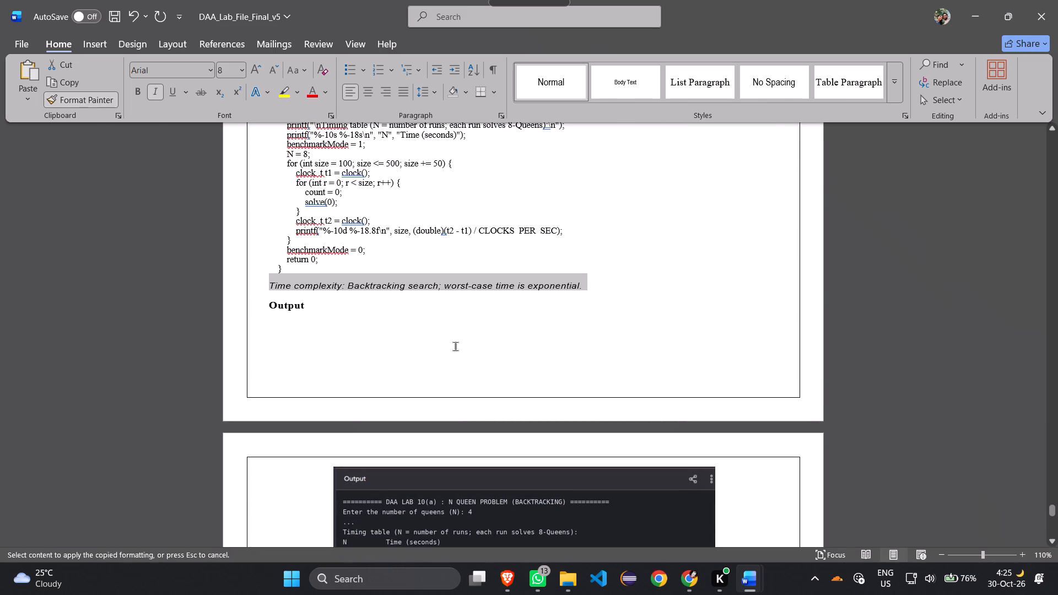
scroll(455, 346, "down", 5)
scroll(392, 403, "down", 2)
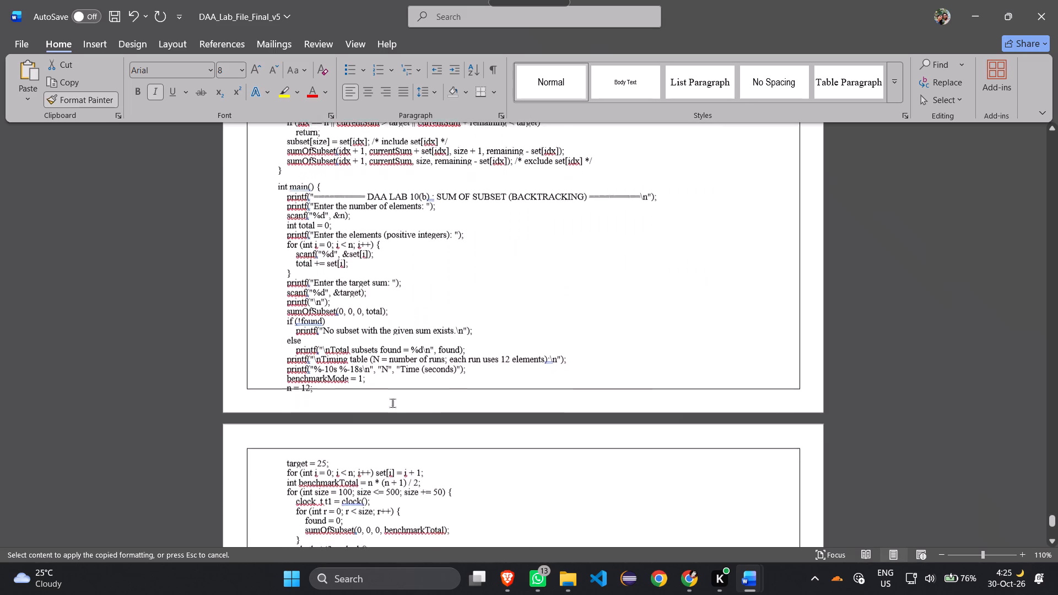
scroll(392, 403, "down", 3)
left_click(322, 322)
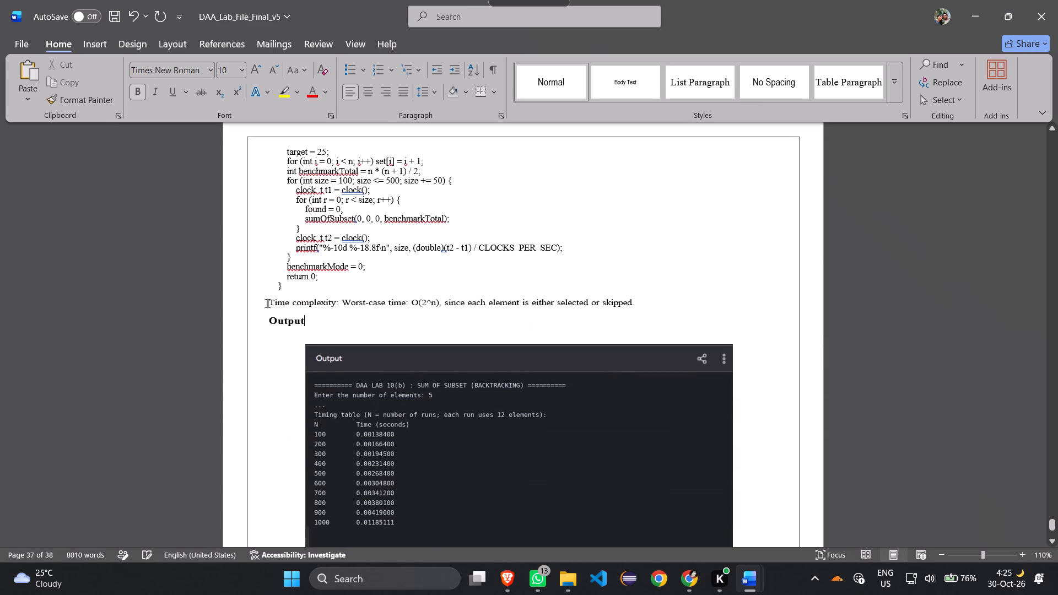
Crop the N-Queen output screenshot to about 2.33" high, cutting off its Output header bar and the empty area below the timing table.
scroll(399, 298, "up", 3)
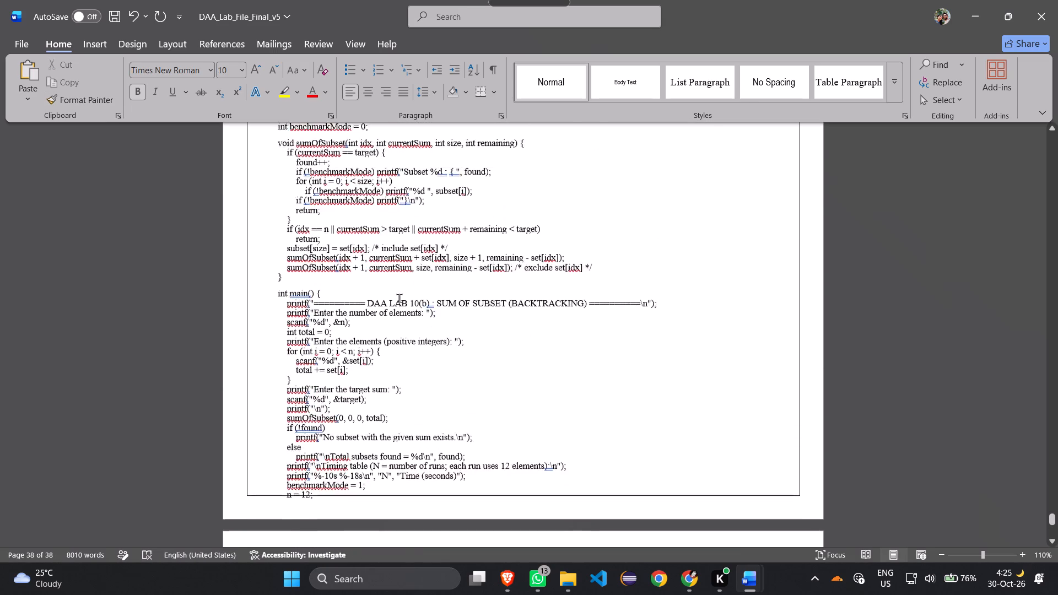
scroll(399, 298, "up", 2)
left_click(399, 298)
left_click(399, 298)
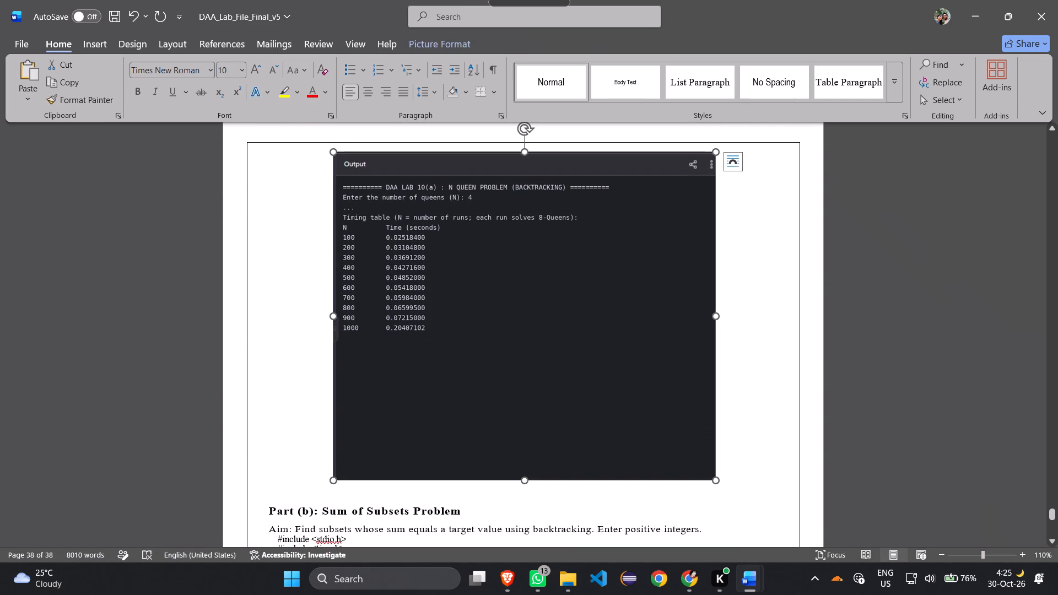
left_click(445, 50)
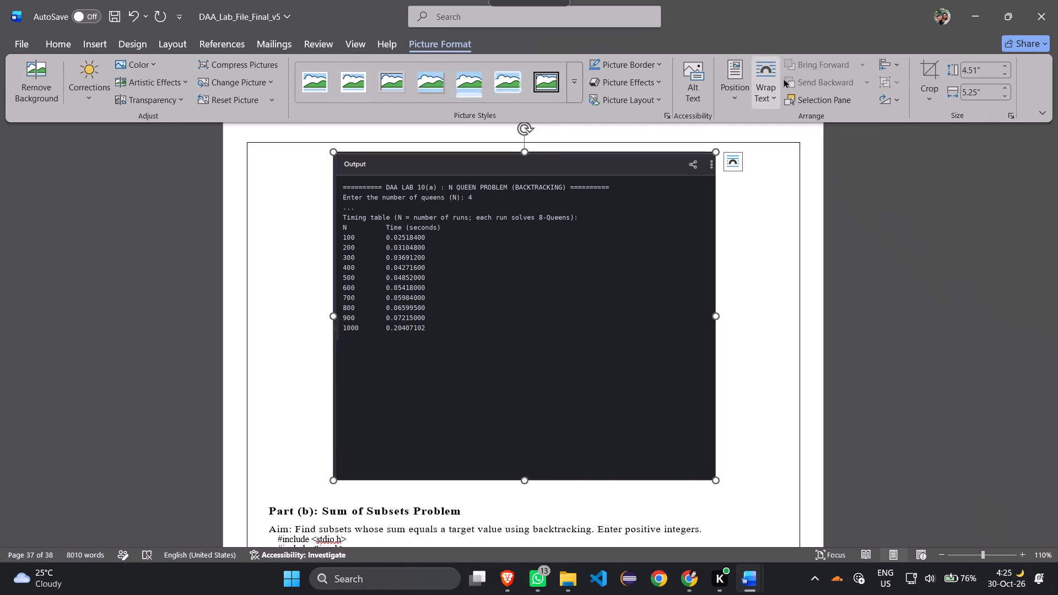
left_click(929, 71)
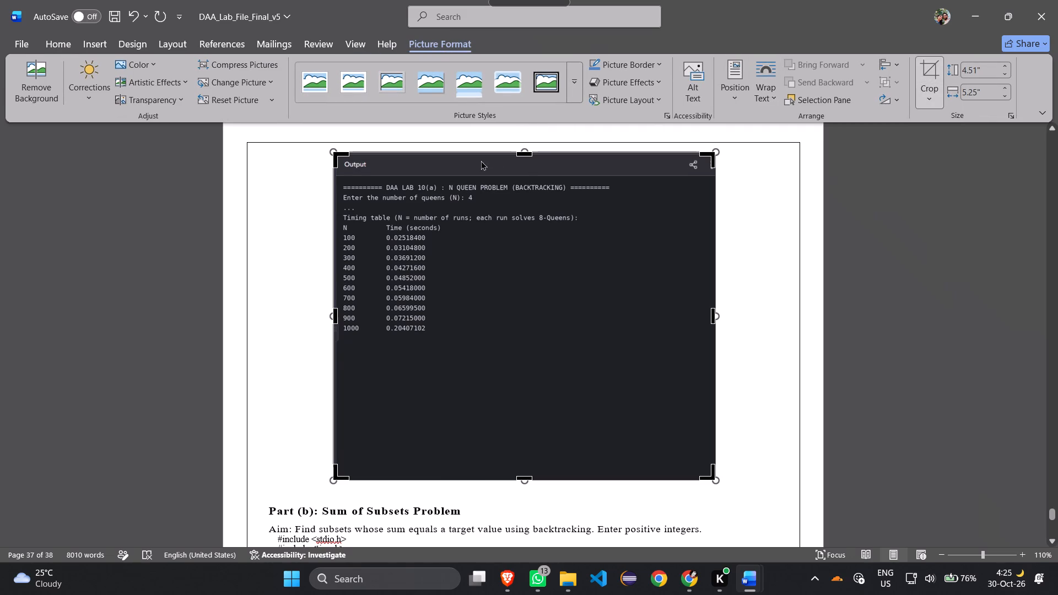
left_click_drag(521, 155, 521, 177)
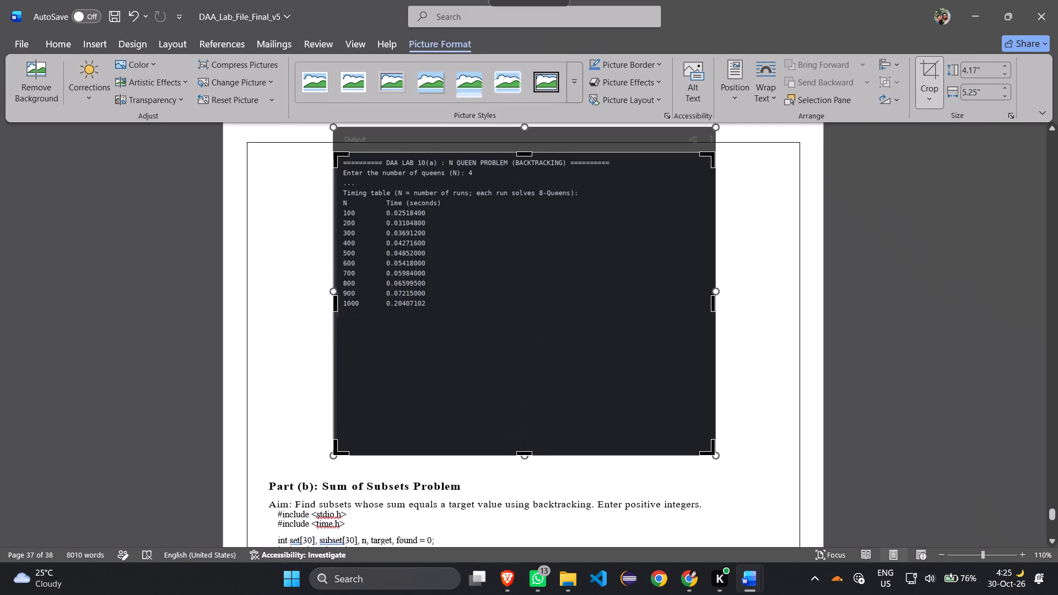
left_click_drag(527, 452, 523, 321)
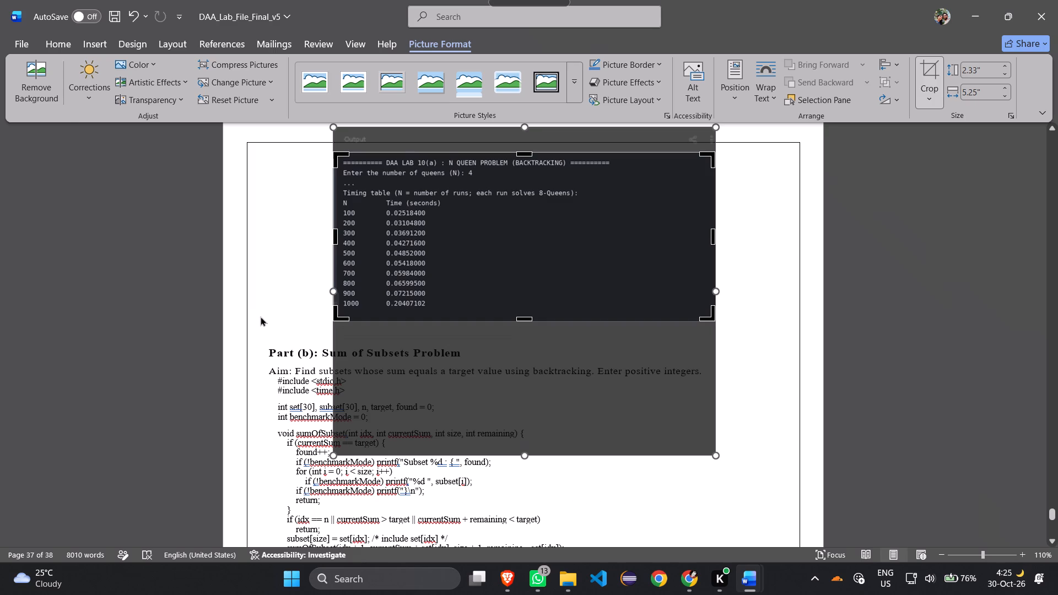
left_click(260, 316)
Check the fonts used in the Dijkstra's algorithm code and time complexity line against the N-Queen section.
scroll(440, 301, "up", 3)
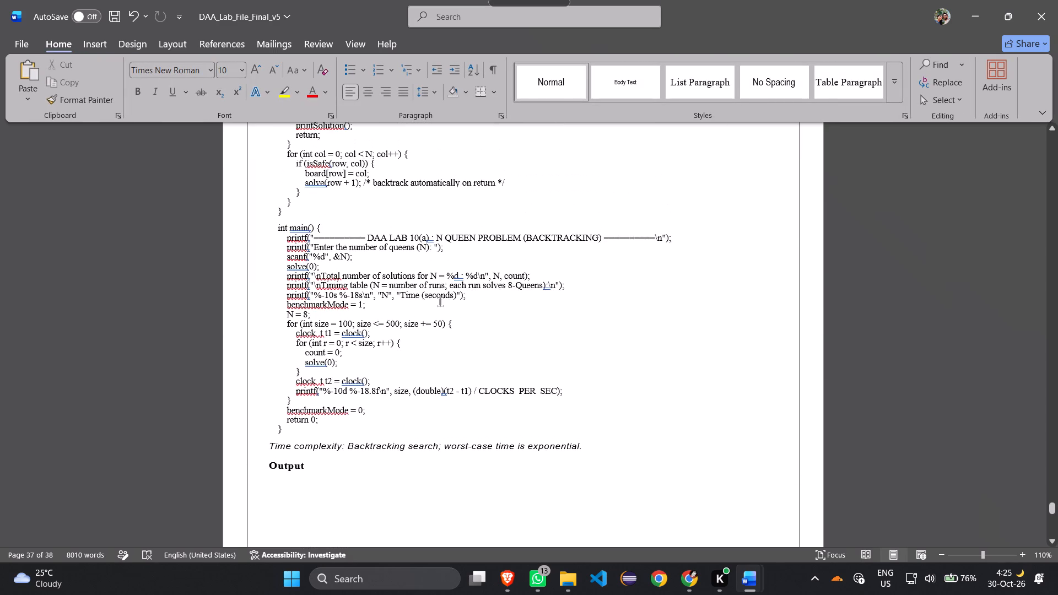
left_click(474, 267)
scroll(474, 267, "up", 2)
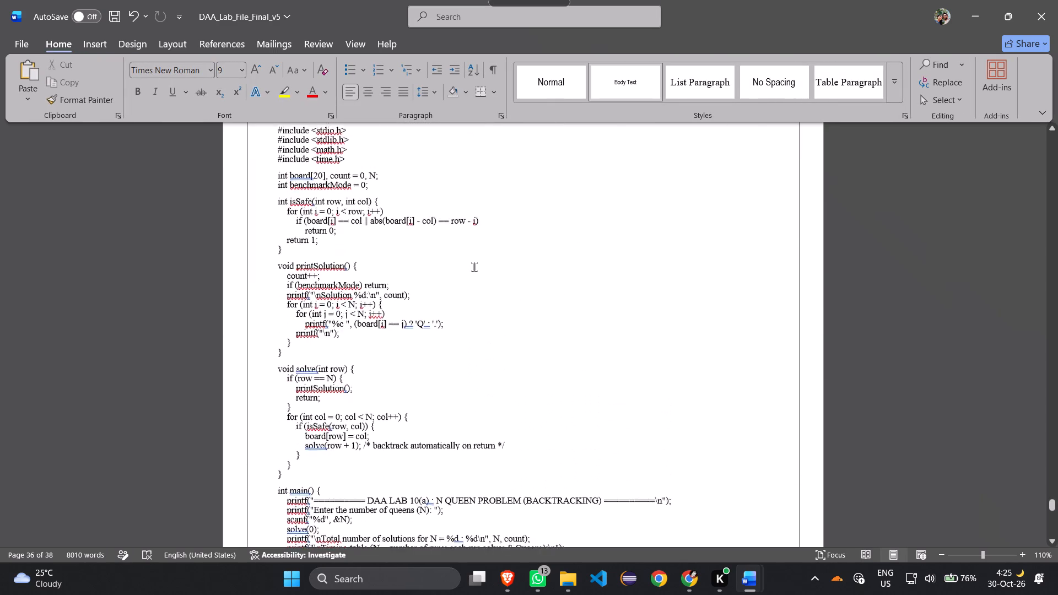
scroll(474, 267, "up", 5)
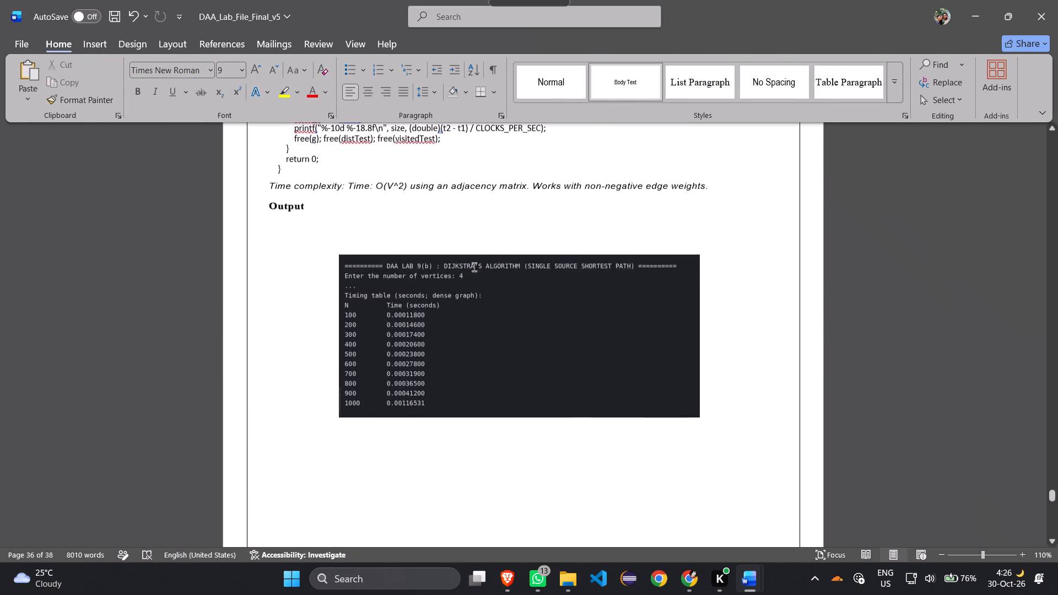
scroll(474, 267, "up", 2)
left_click_drag(476, 276, 554, 292)
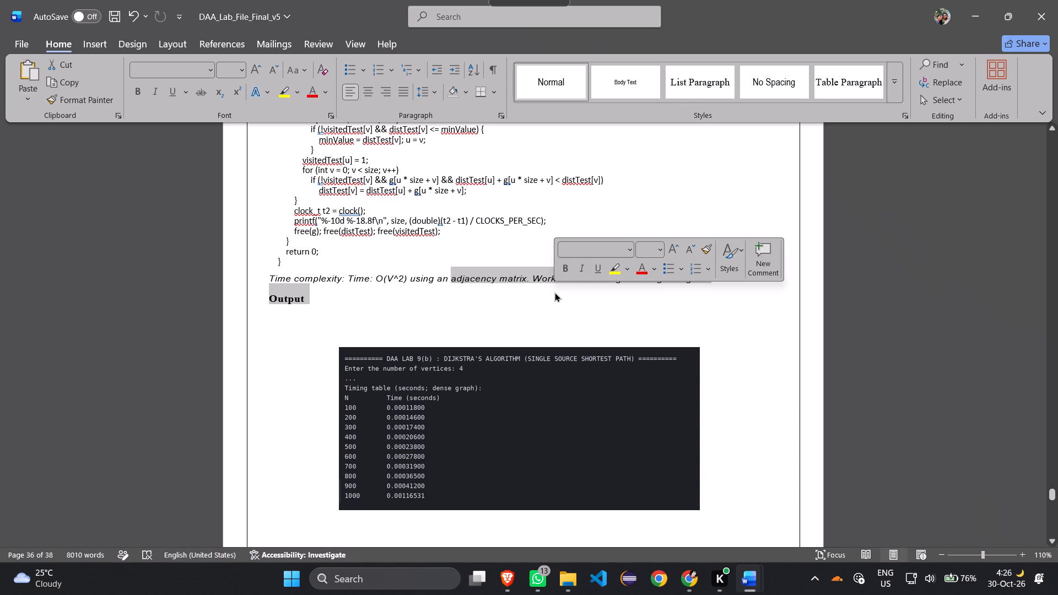
left_click(466, 287)
left_click_drag(451, 268, 493, 267)
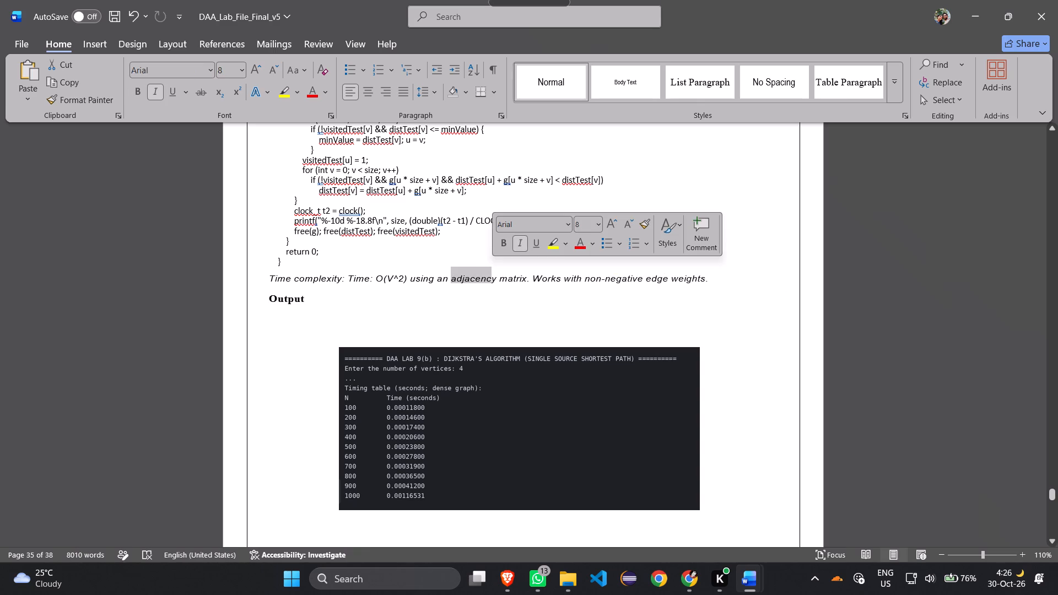
left_click(403, 237)
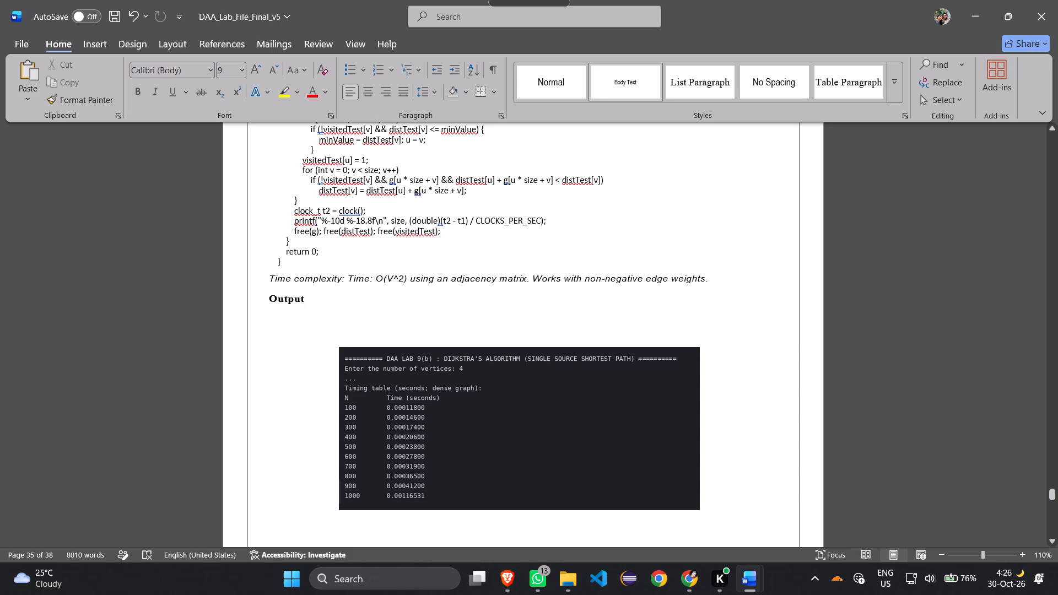
scroll(525, 284, "up", 1)
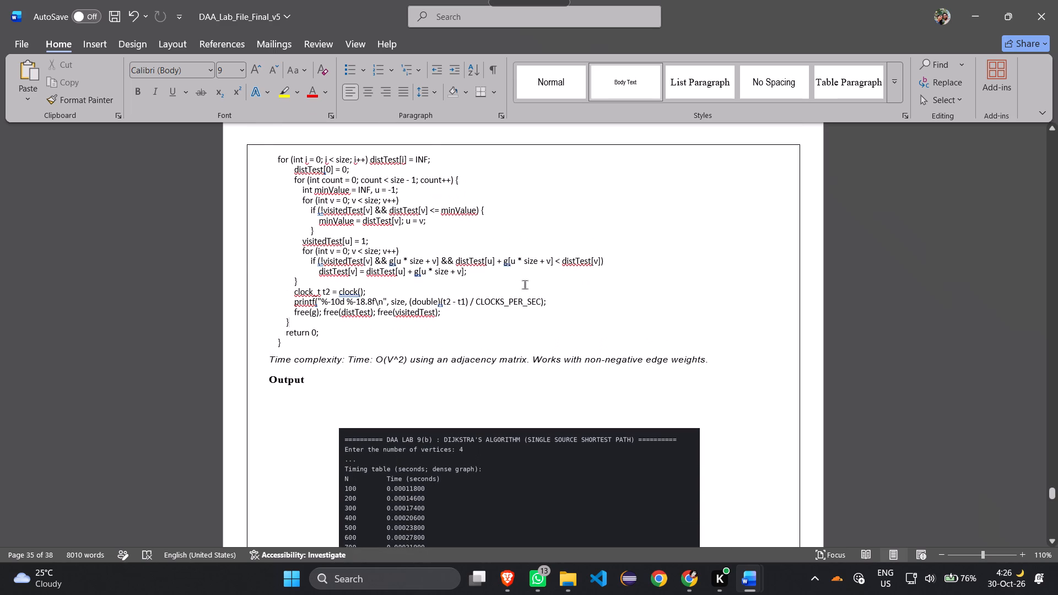
scroll(525, 284, "up", 5)
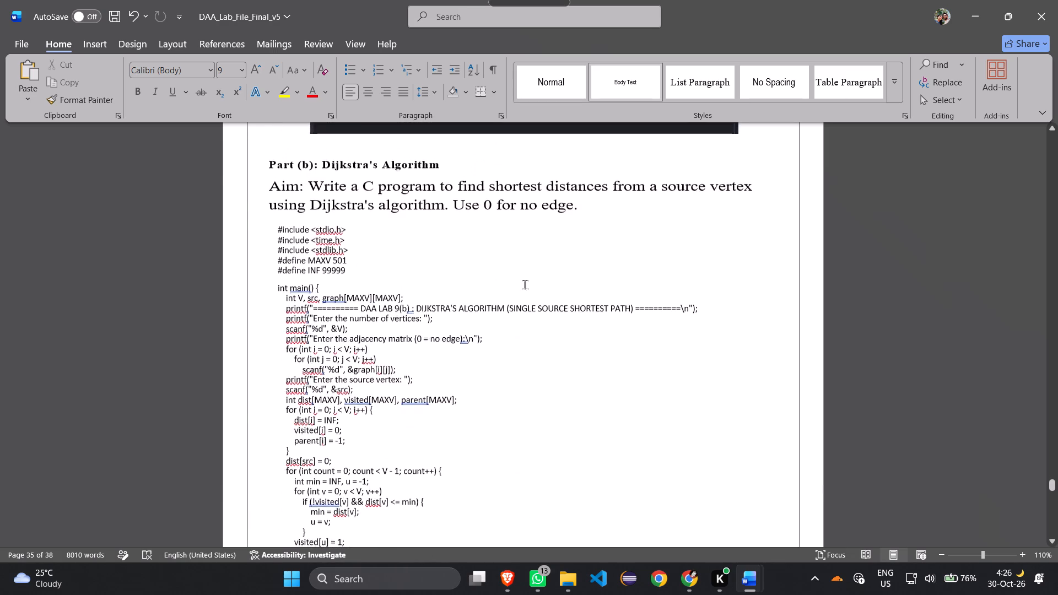
scroll(525, 284, "up", 1)
Change the font of the N-Queen program code in Experiment 10 to Calibri.
scroll(525, 284, "down", 4)
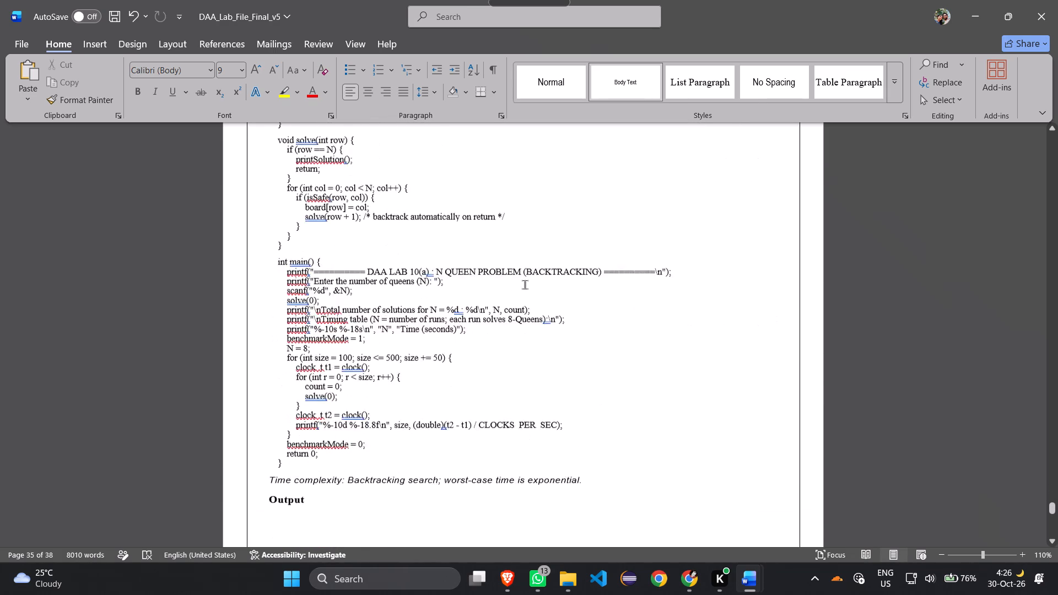
scroll(525, 284, "down", 5)
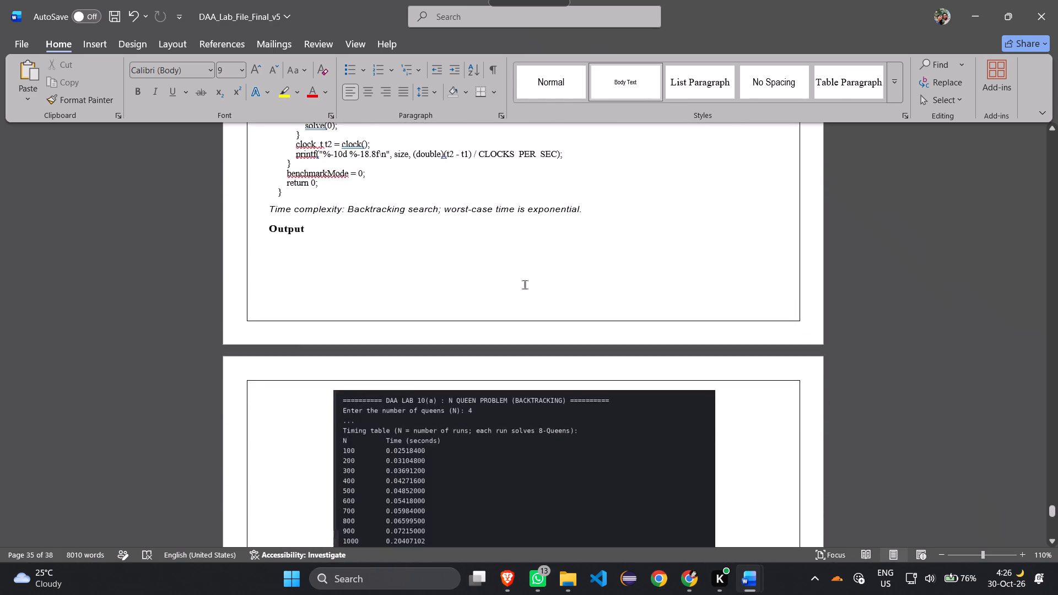
scroll(525, 284, "down", 3)
left_click_drag(277, 201, 393, 468)
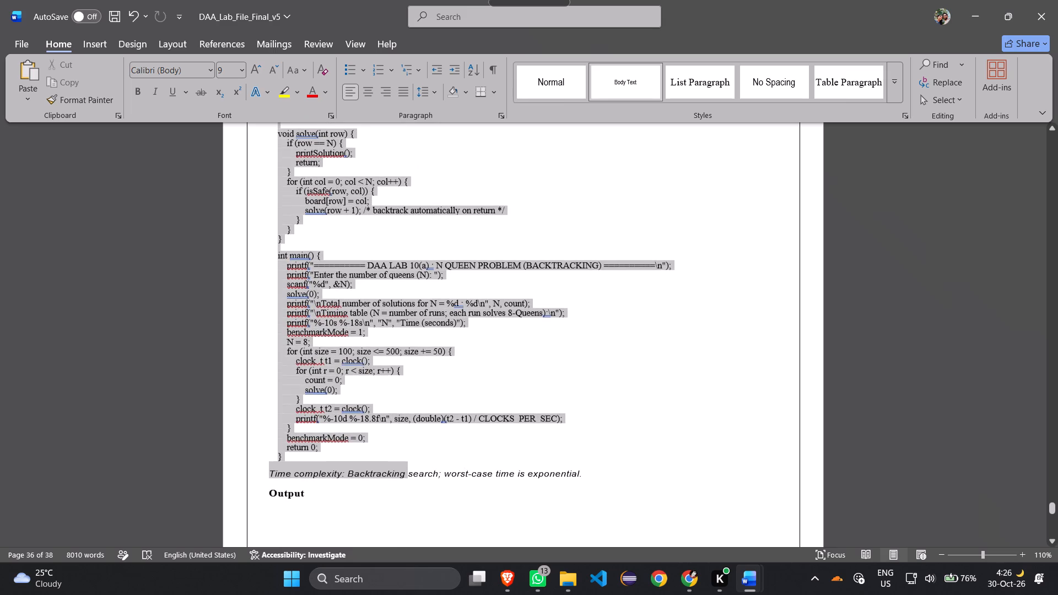
left_click_drag(393, 468, 381, 452)
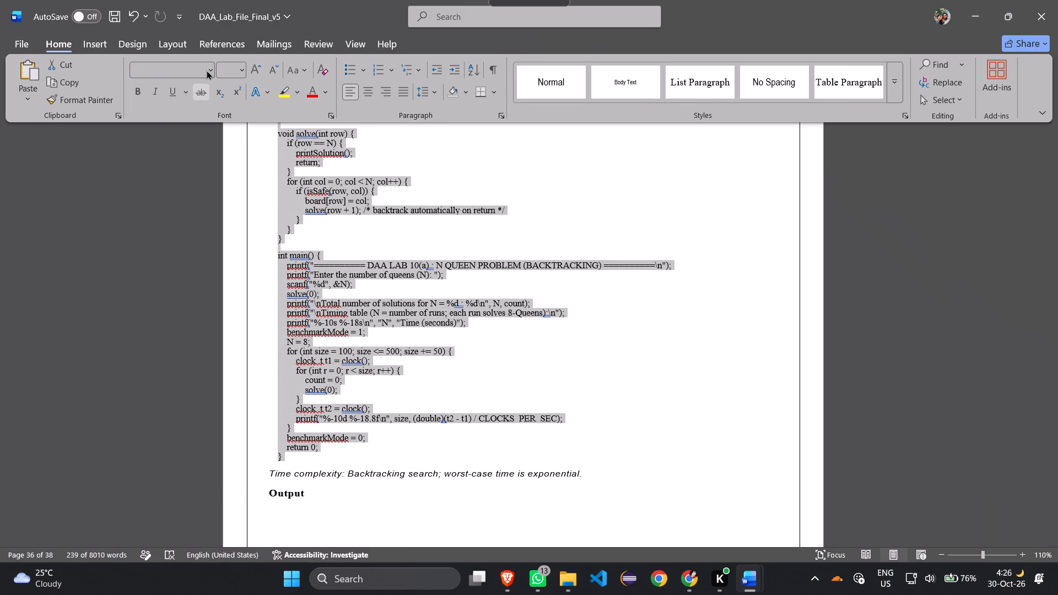
left_click(206, 70)
left_click(185, 126)
left_click(459, 289)
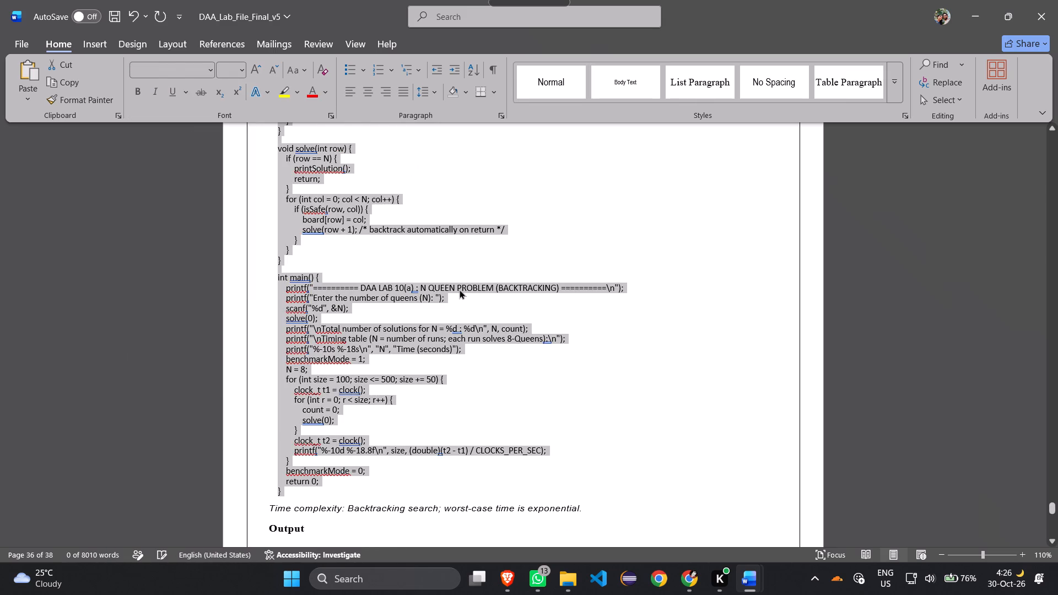
Set the font of the Dijkstra's algorithm program code in Experiment 9 to Calibri.
scroll(459, 289, "up", 7)
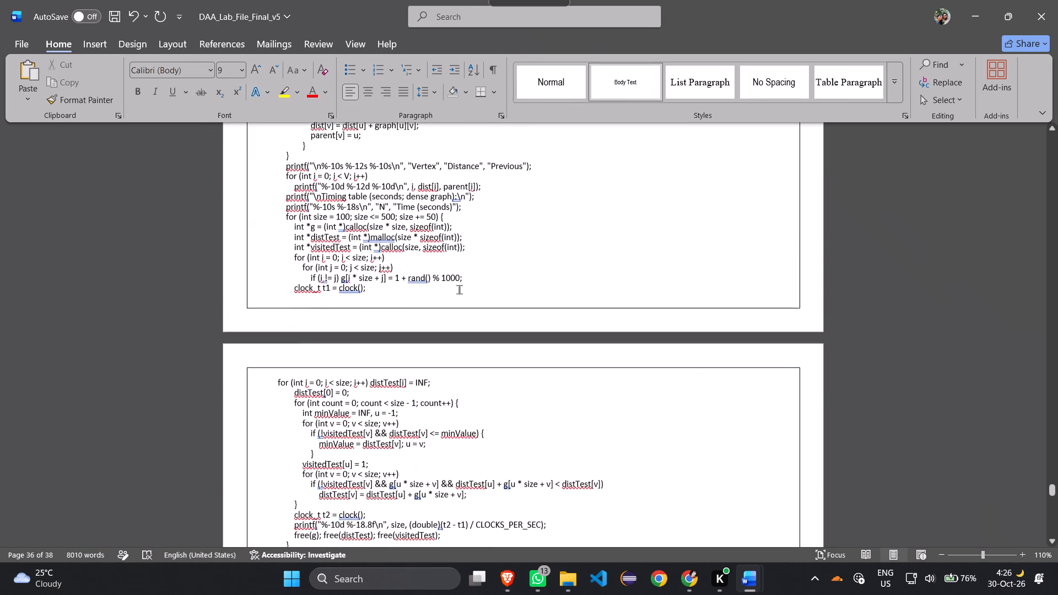
scroll(459, 289, "up", 5)
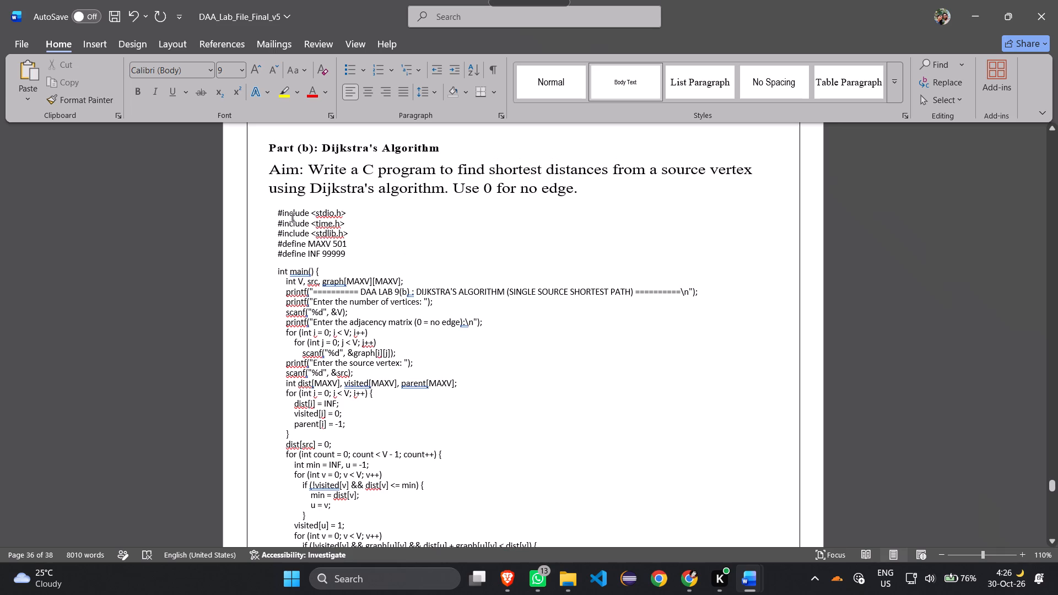
left_click_drag(277, 212, 387, 569)
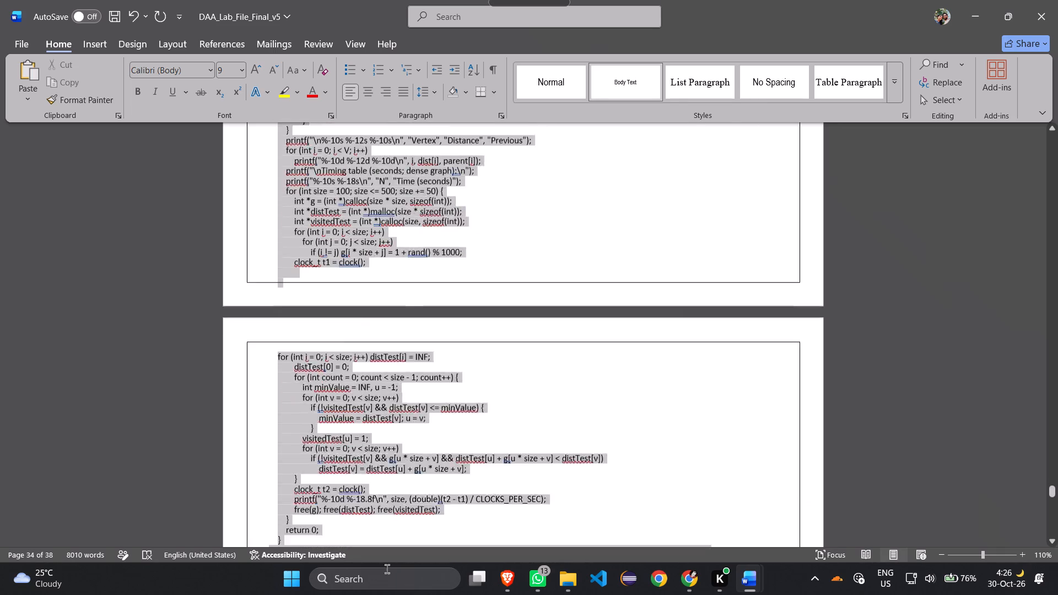
left_click_drag(387, 569, 308, 447)
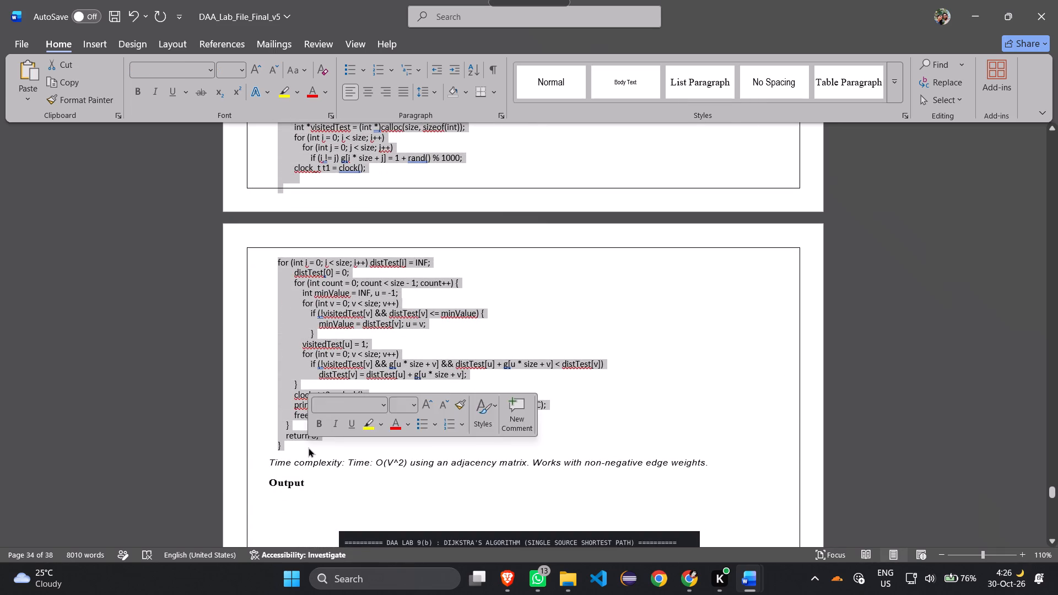
left_click(213, 68)
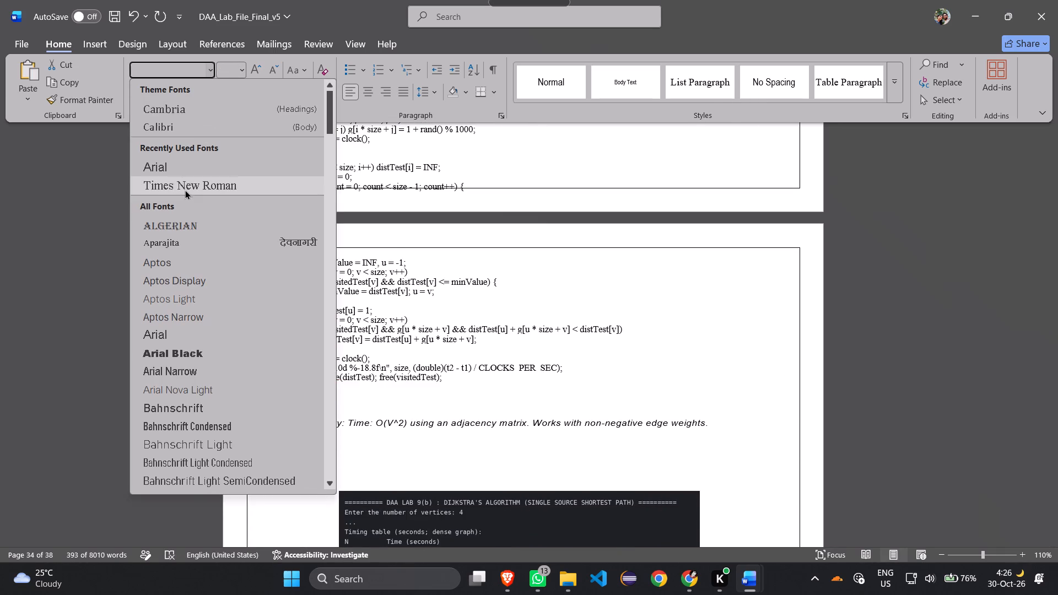
left_click(169, 124)
left_click(456, 280)
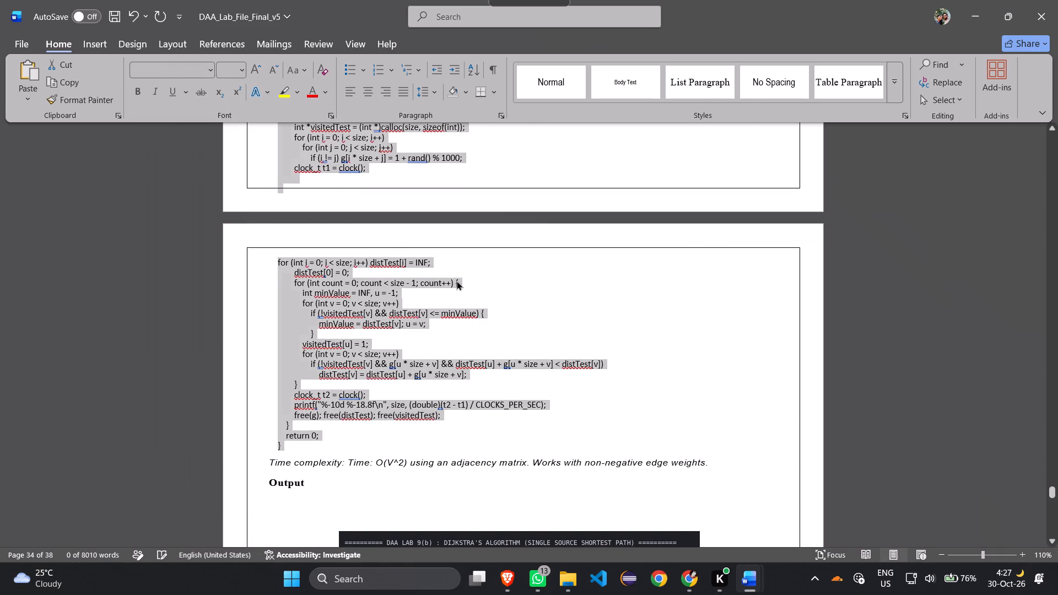
Check the font and size used in the Floyd-Warshall program code in Experiment 9.
scroll(456, 280, "up", 8)
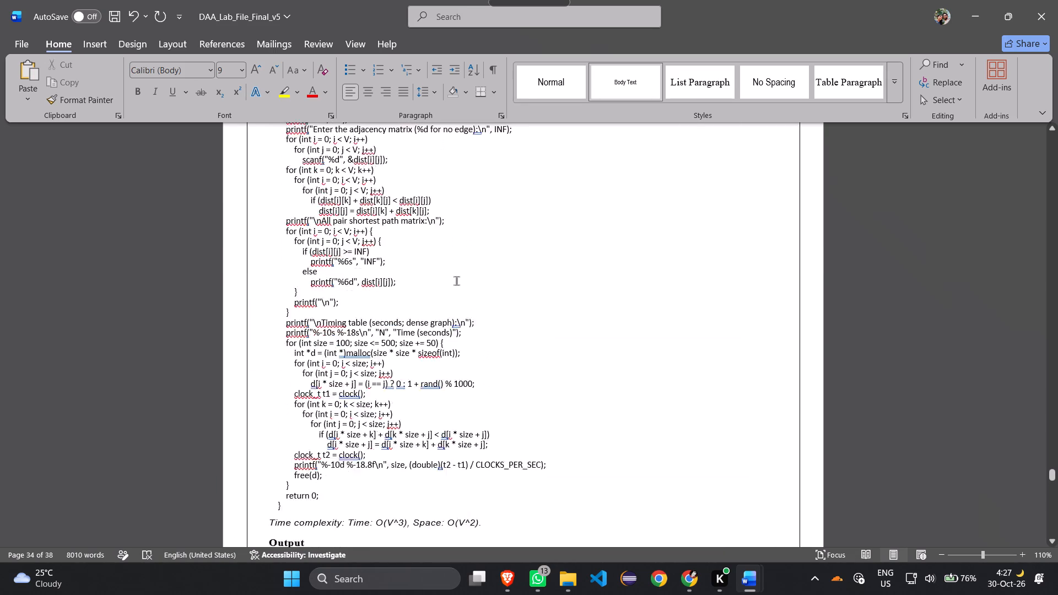
scroll(456, 280, "up", 1)
left_click_drag(294, 194, 380, 363)
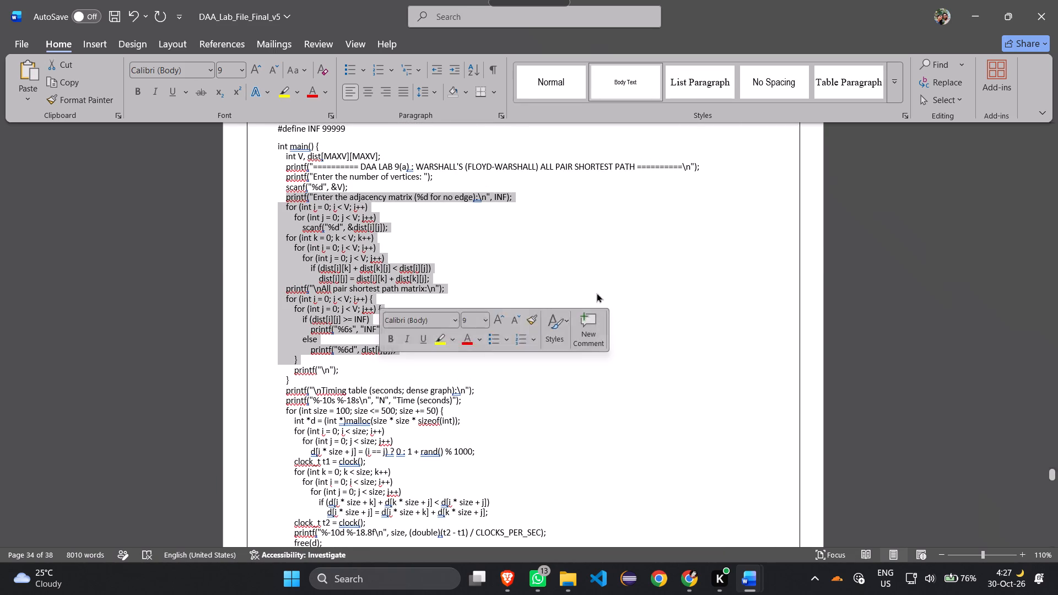
left_click(697, 202)
Copy the formatting of the Experiment 9 Warshall's algorithm aim onto the whole Sum of Subsets aim in Experiment 10.
scroll(697, 202, "up", 4)
scroll(697, 202, "down", 2)
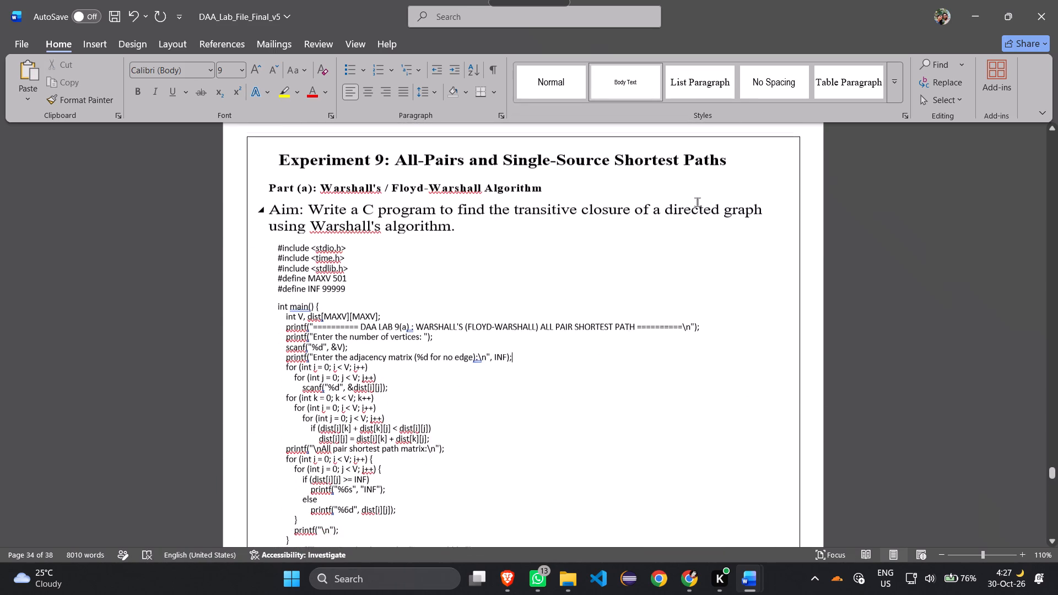
scroll(697, 202, "down", 3)
scroll(697, 202, "up", 3)
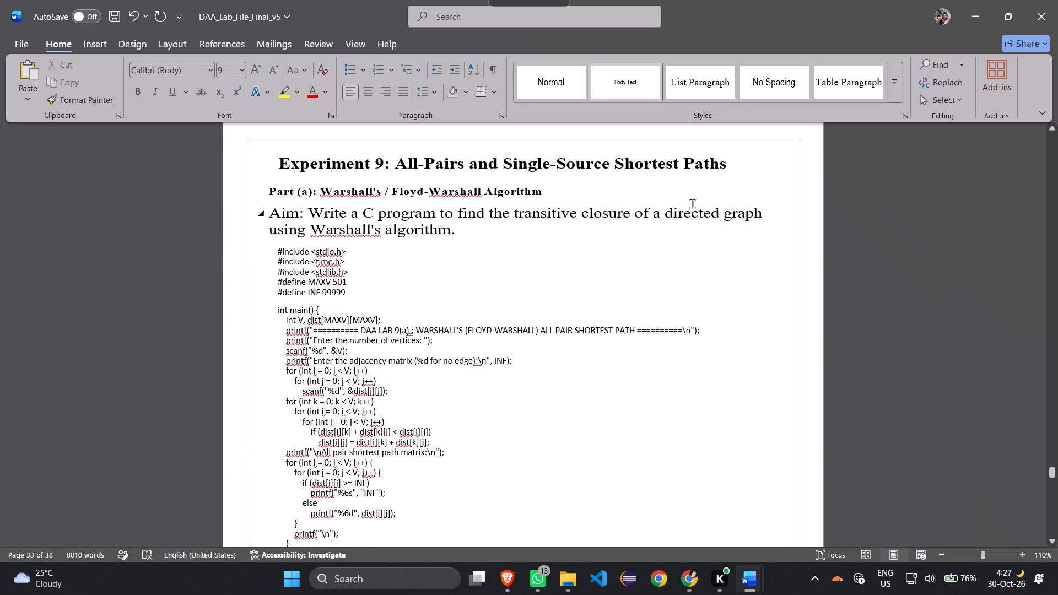
left_click_drag(559, 215, 628, 224)
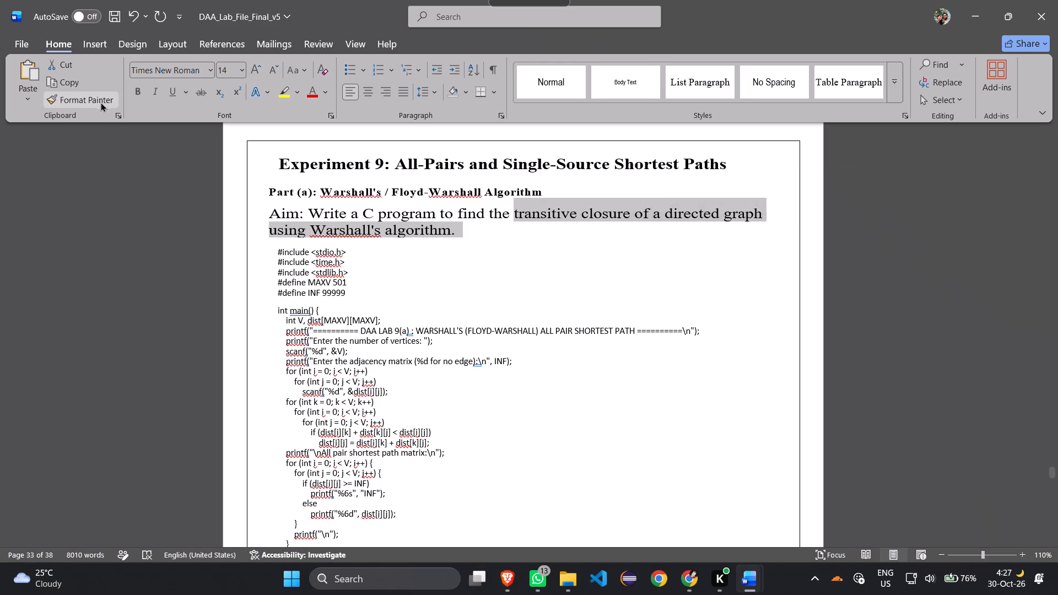
left_click(100, 101)
scroll(376, 262, "down", 4)
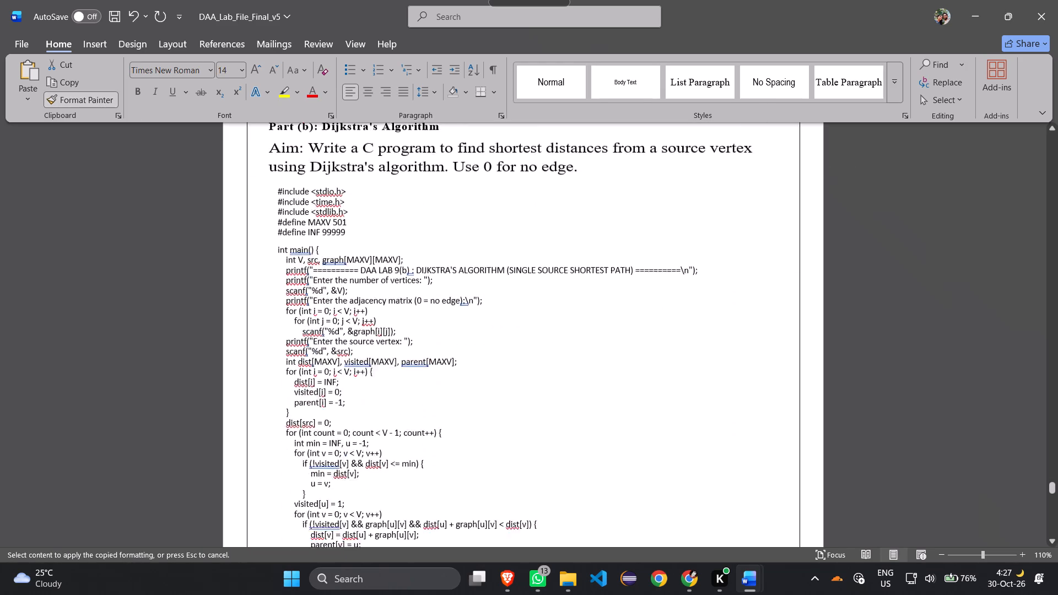
scroll(376, 262, "down", 8)
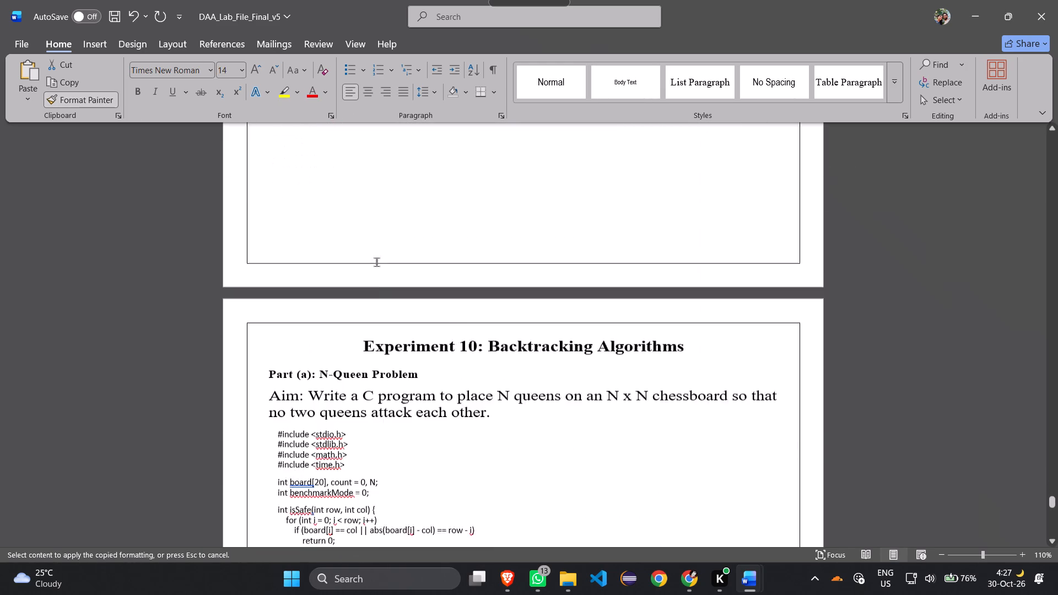
scroll(376, 262, "down", 6)
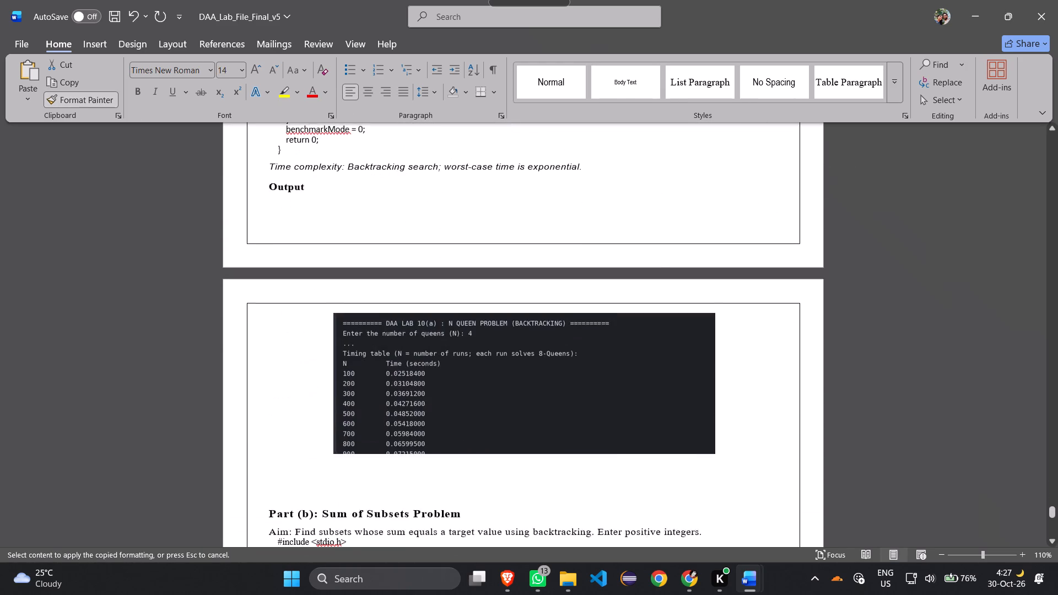
scroll(376, 262, "down", 2)
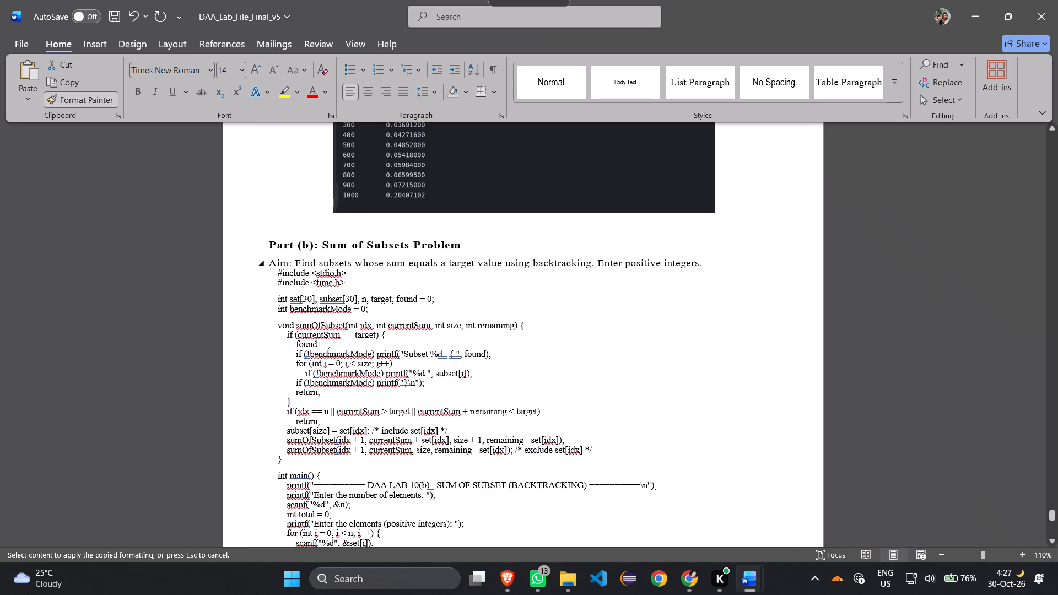
left_click_drag(268, 262, 706, 261)
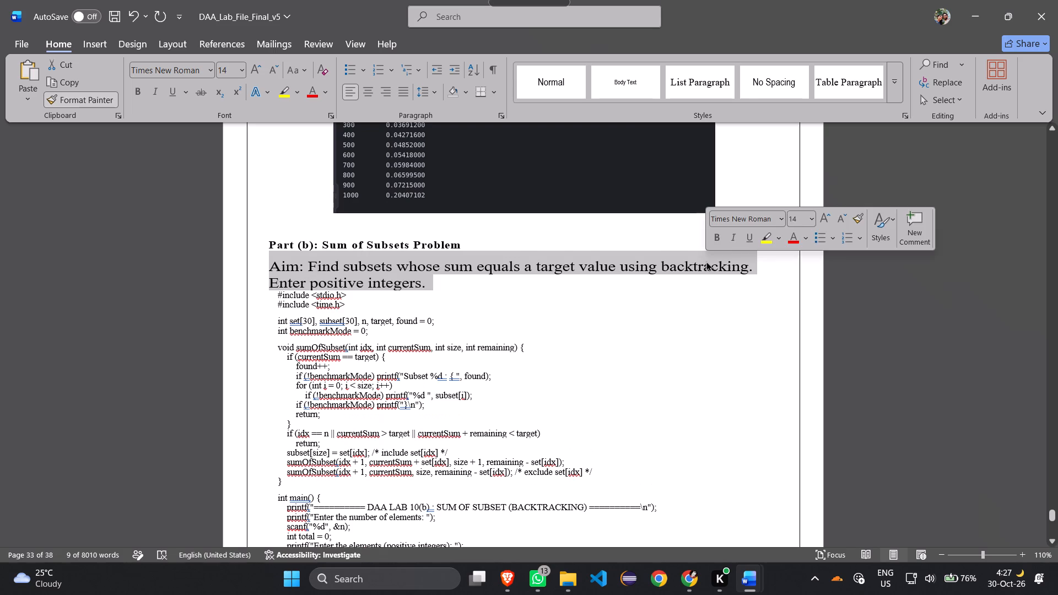
left_click(384, 307)
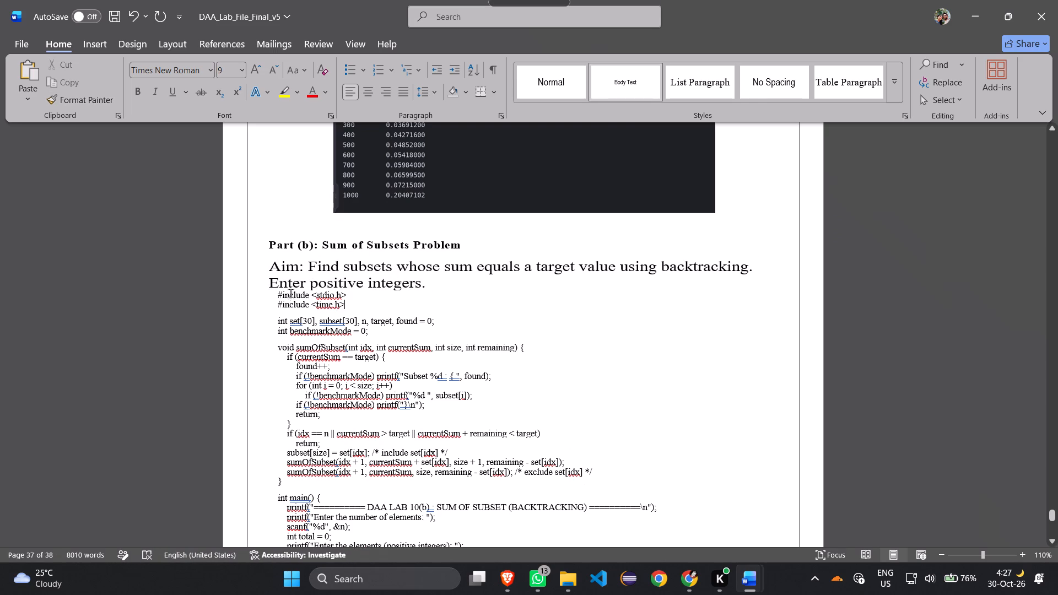
Insert a blank line between the Sum of Subsets aim and the first line of its code.
left_click(272, 293)
key("Return")
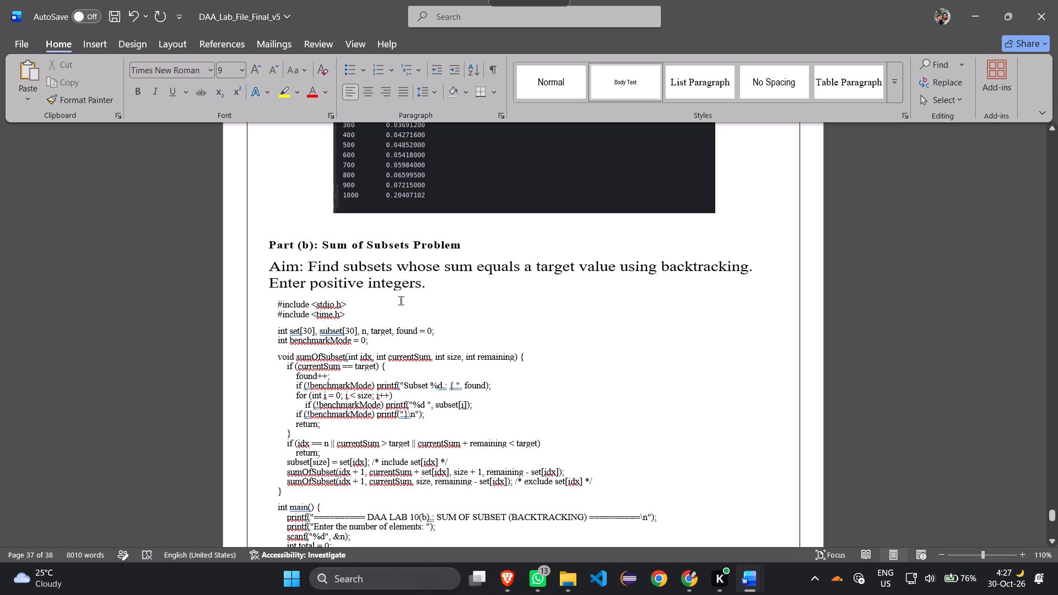
Change the font of the entire Sum of Subsets program code to Calibri.
left_click_drag(274, 302, 422, 560)
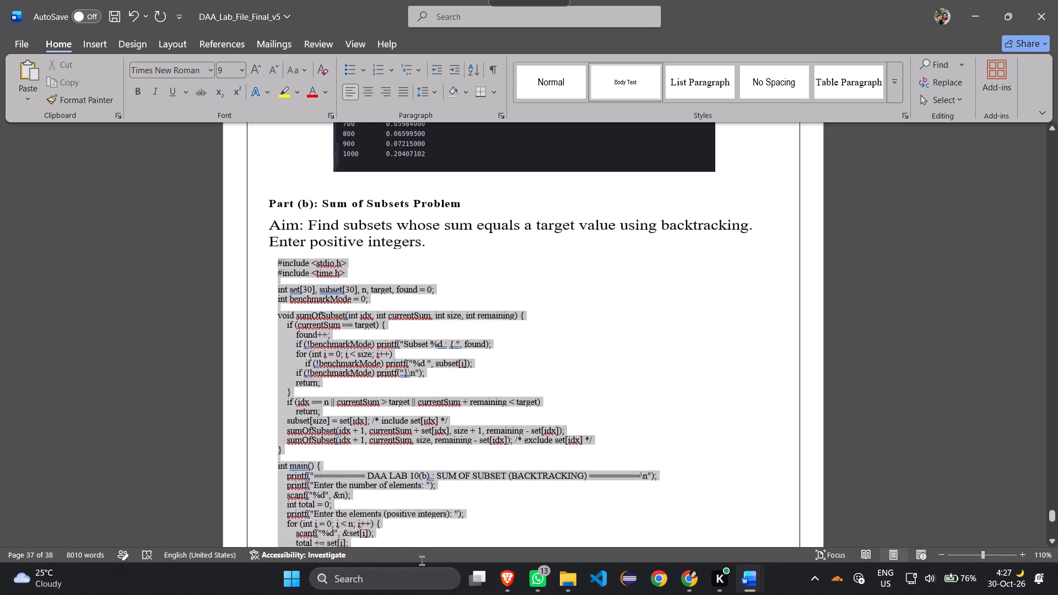
left_click_drag(422, 560, 390, 474)
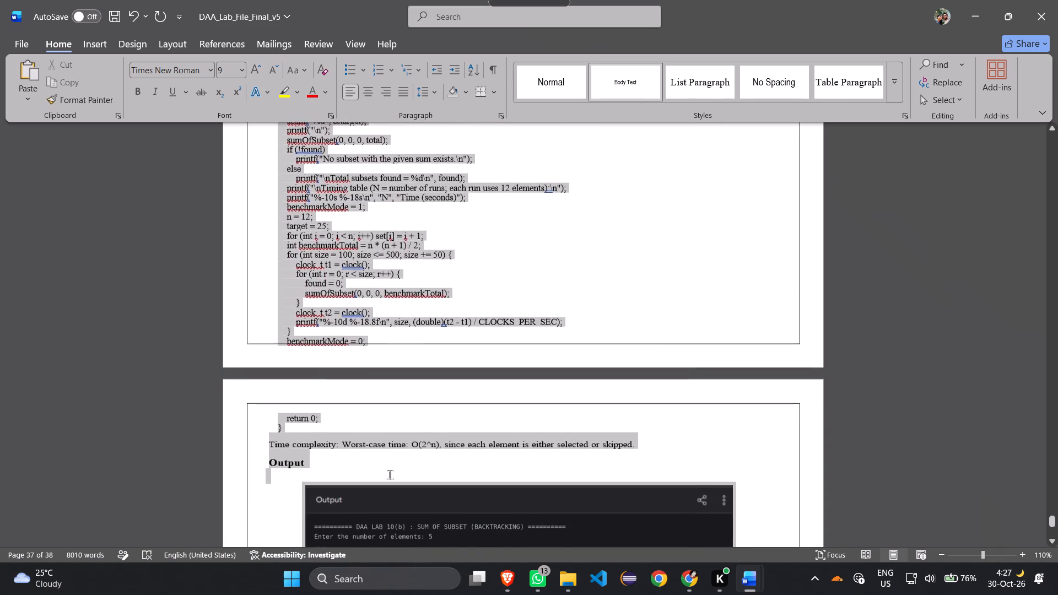
left_click_drag(390, 474, 287, 423)
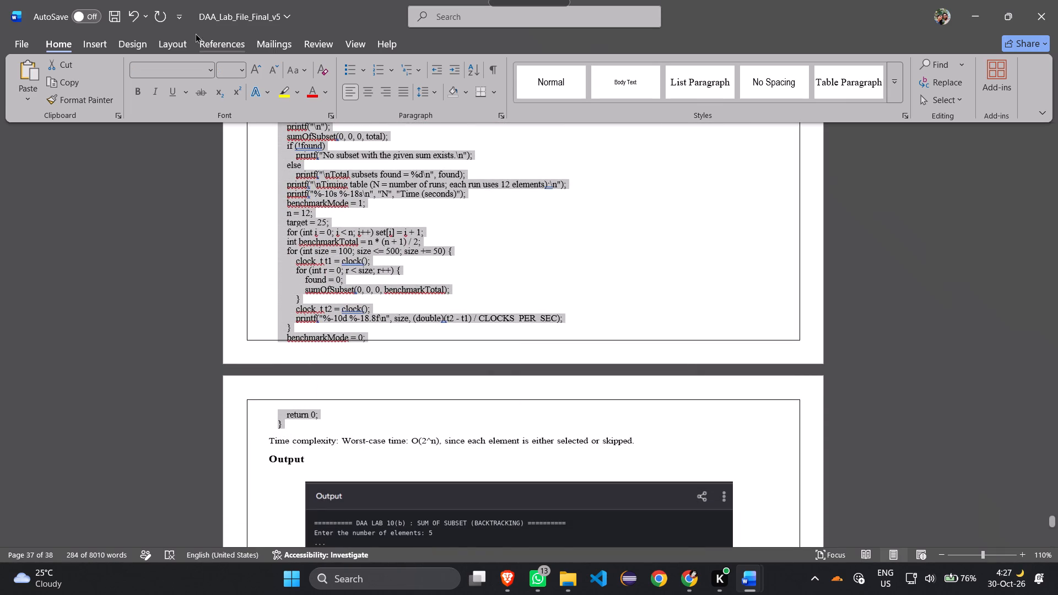
left_click(209, 67)
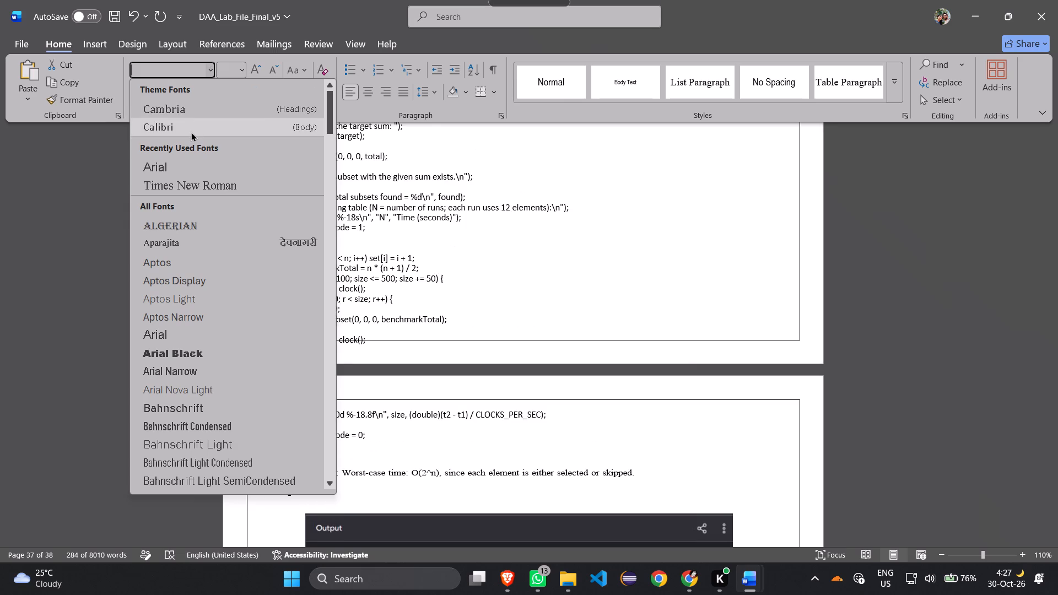
left_click(191, 132)
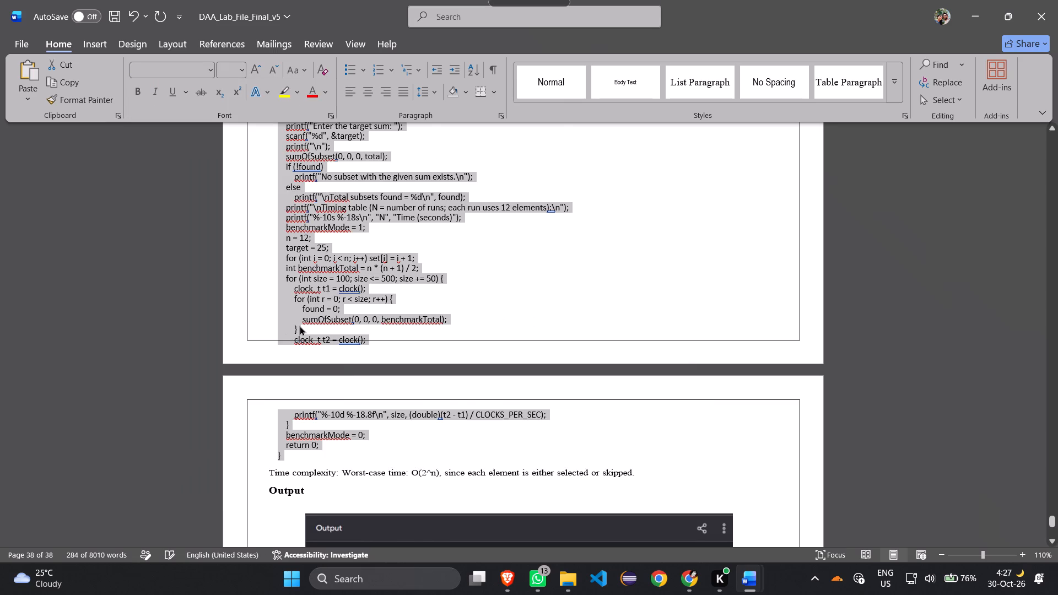
Insert a blank line in the Sum of Subsets code before the "clock_t t2 = clock();" line.
left_click(299, 326)
key("Return")
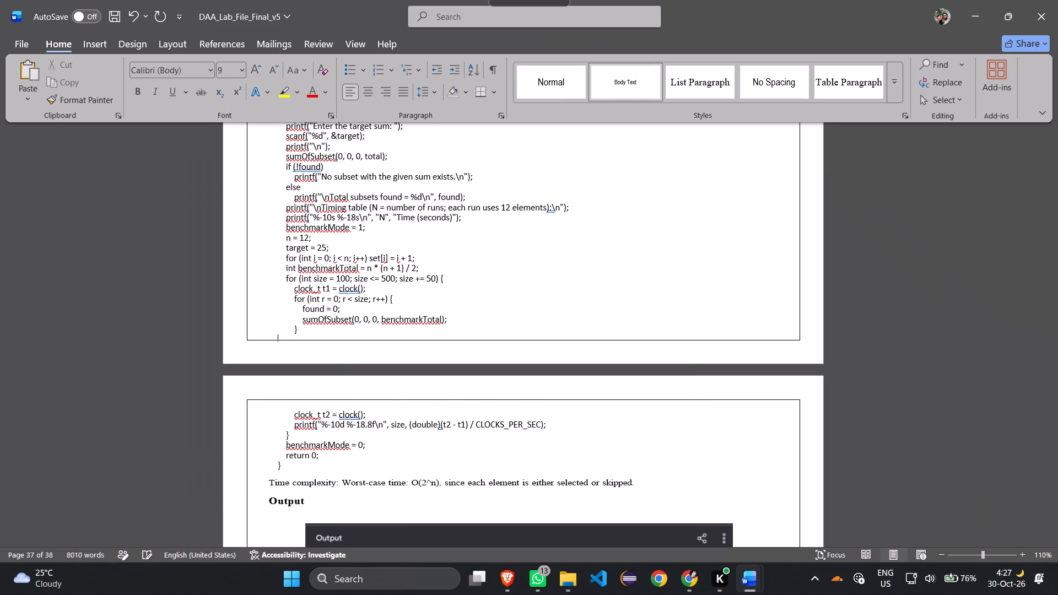
Copy the Arial italic formatting of the N-Queen time complexity line onto the Sum of Subsets time complexity line.
scroll(621, 422, "down", 1)
scroll(552, 374, "up", 4)
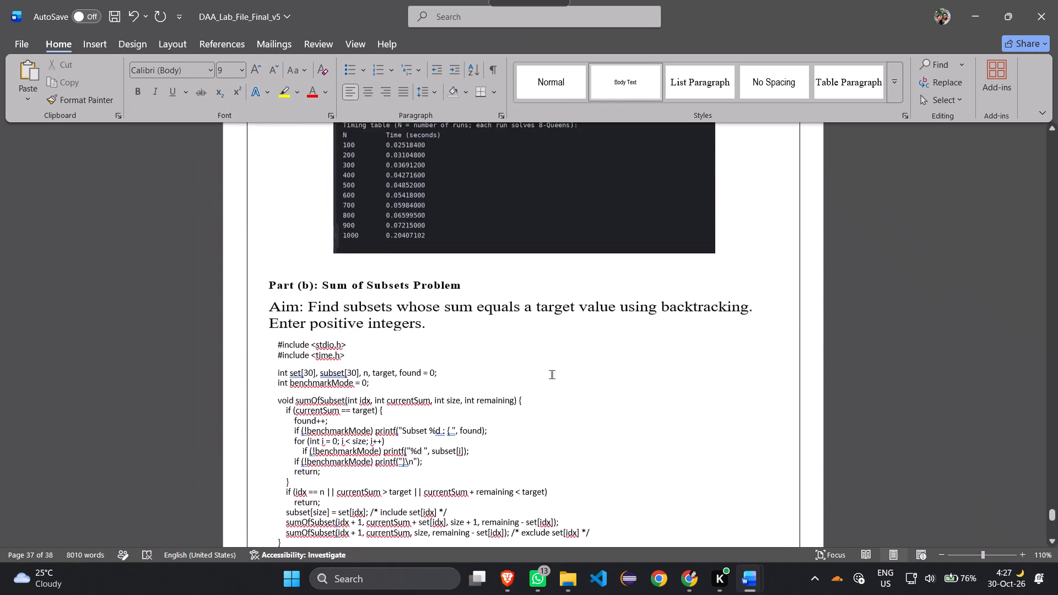
scroll(552, 374, "up", 3)
left_click_drag(585, 289, 484, 289)
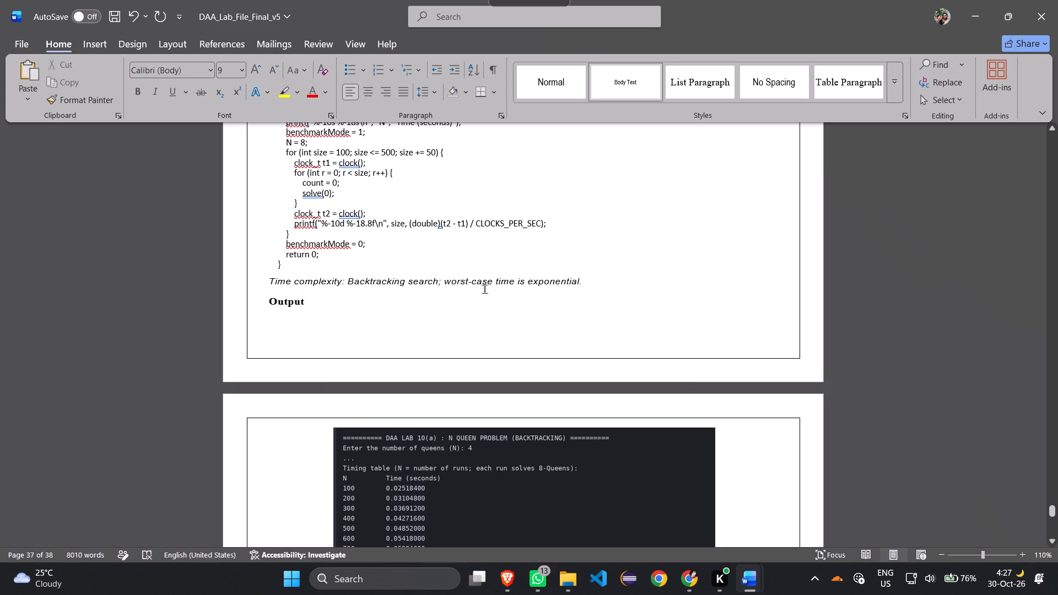
left_click_drag(484, 289, 457, 274)
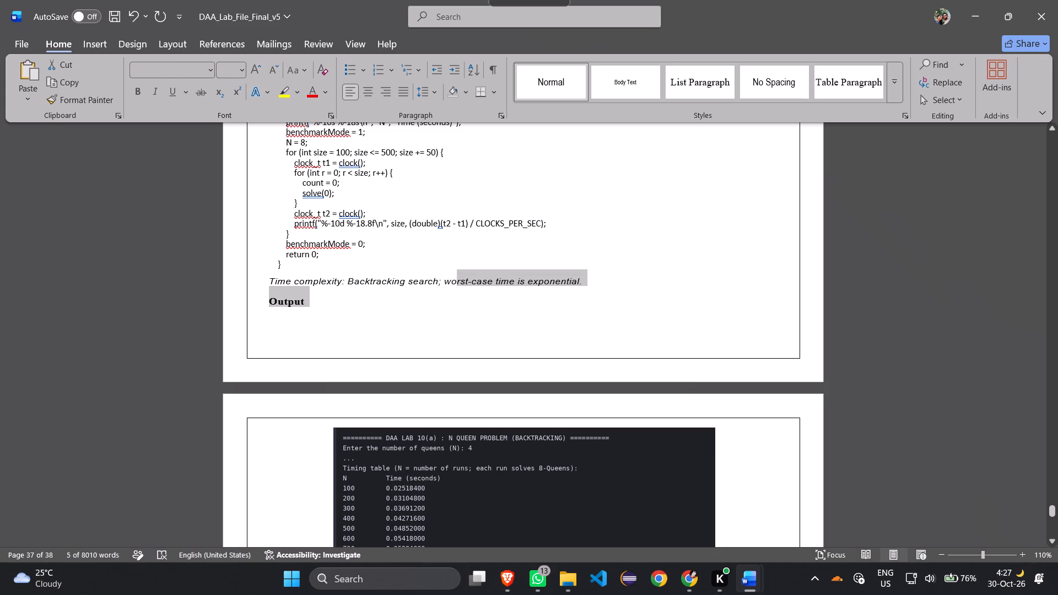
left_click(339, 276)
left_click_drag(339, 276, 533, 272)
left_click(100, 105)
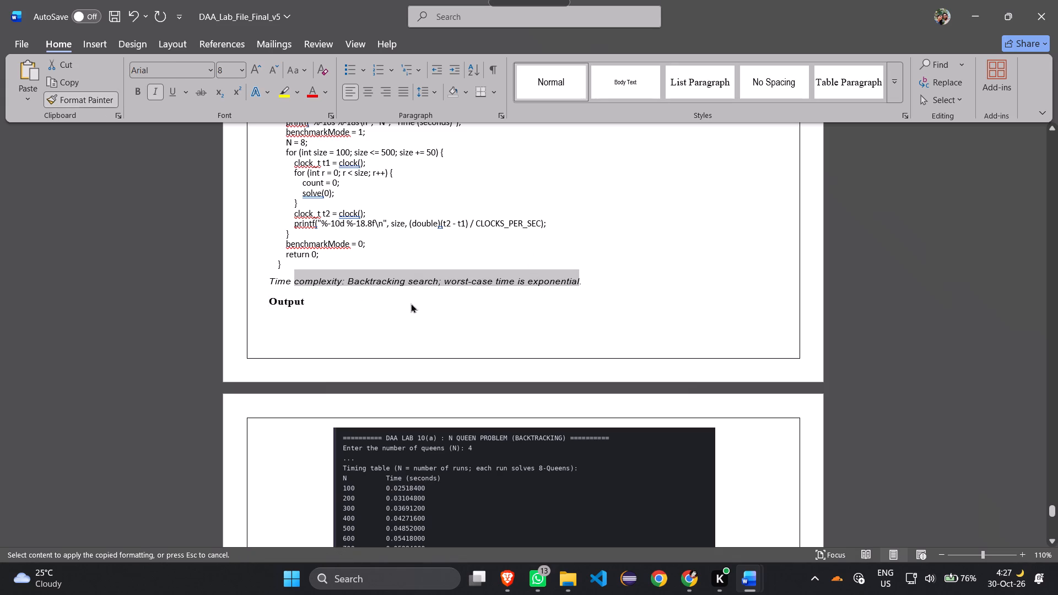
scroll(411, 303, "down", 6)
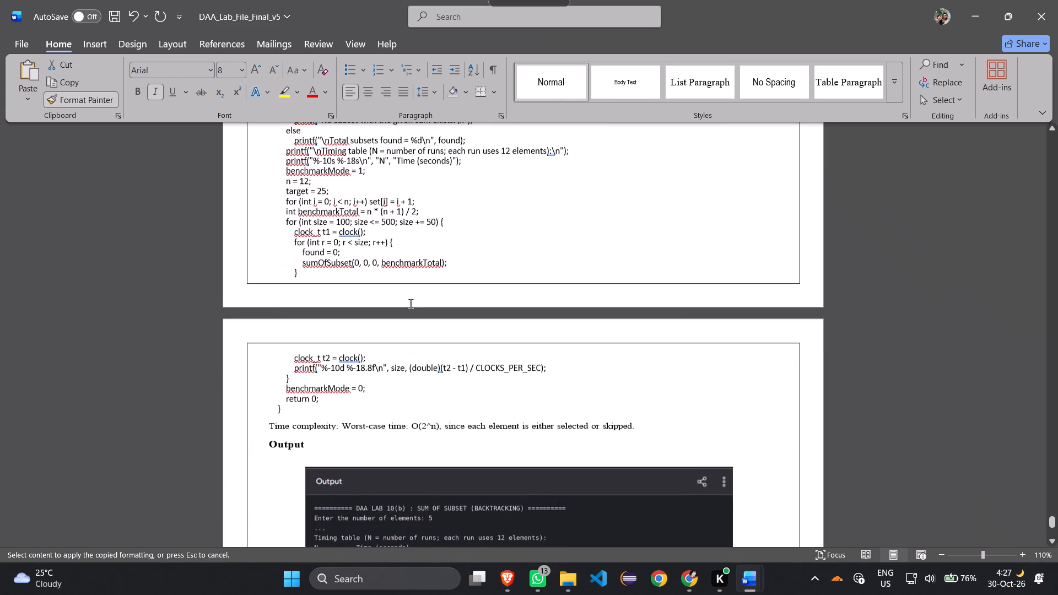
left_click_drag(269, 425, 482, 433)
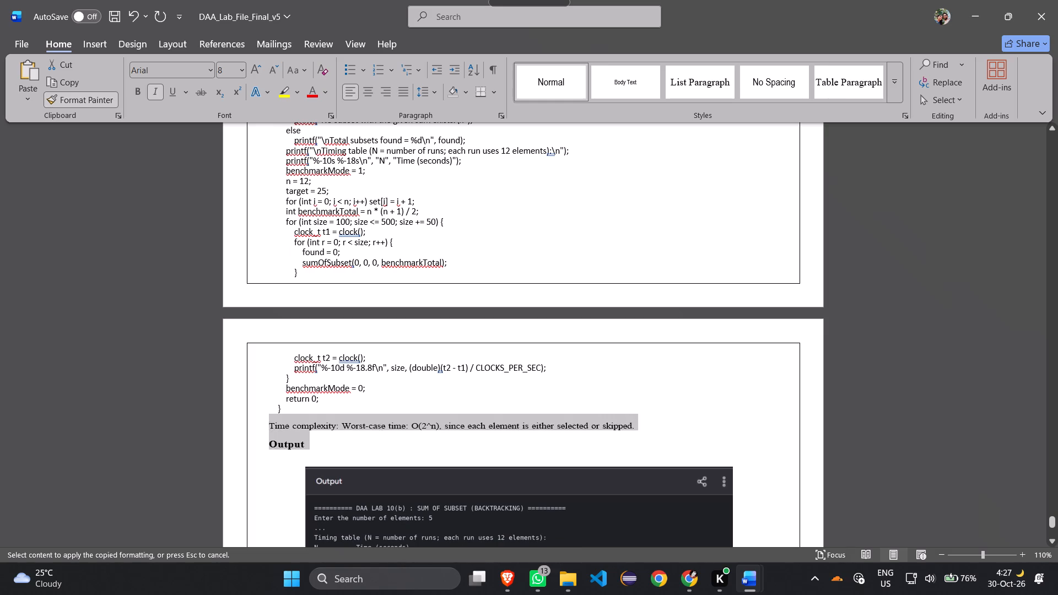
left_click_drag(482, 433, 650, 428)
left_click(407, 441)
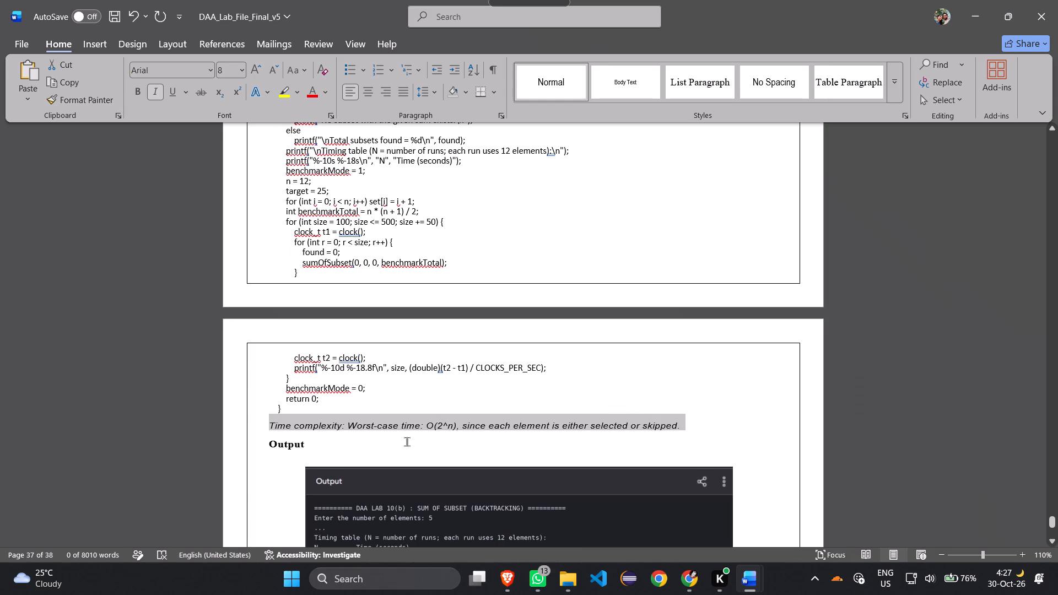
Crop the Sum of Subsets output screenshot to 2.28 inches high, removing its "Output" title bar and the empty area below the 1000 row.
scroll(403, 442, "down", 1)
left_click(554, 363)
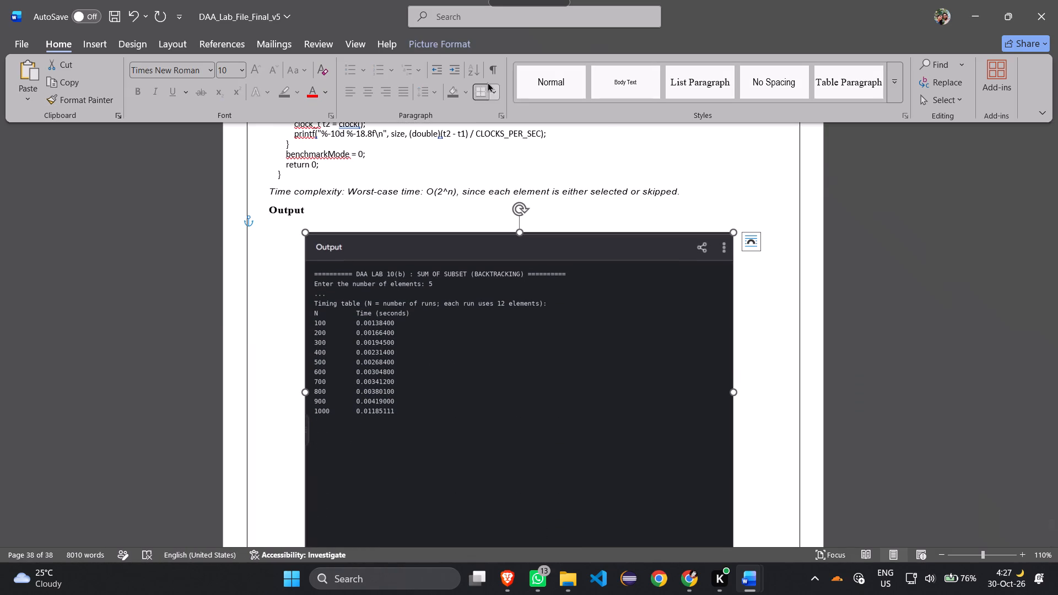
left_click(434, 44)
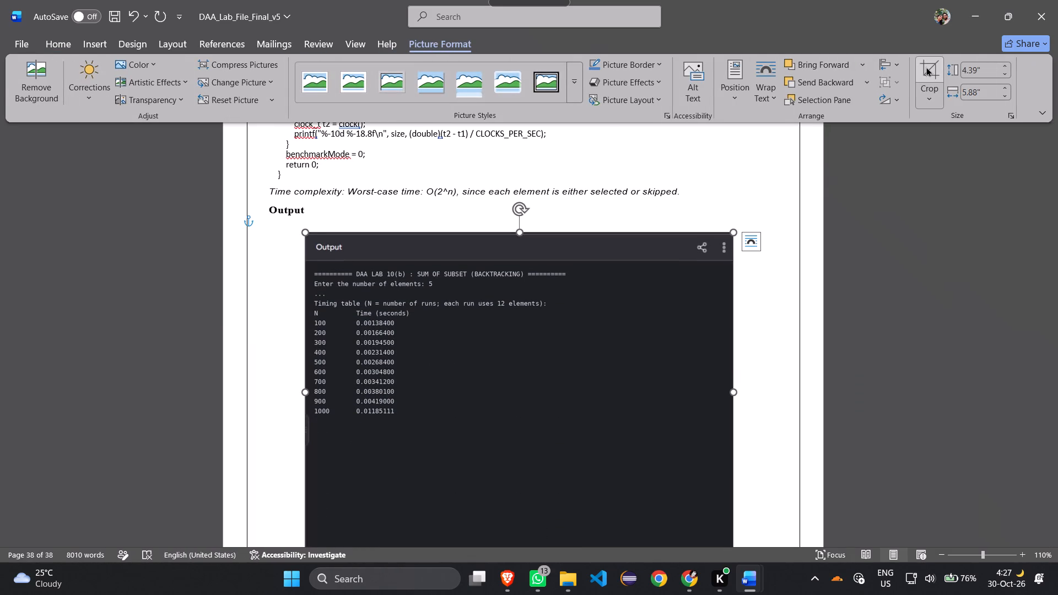
left_click(926, 67)
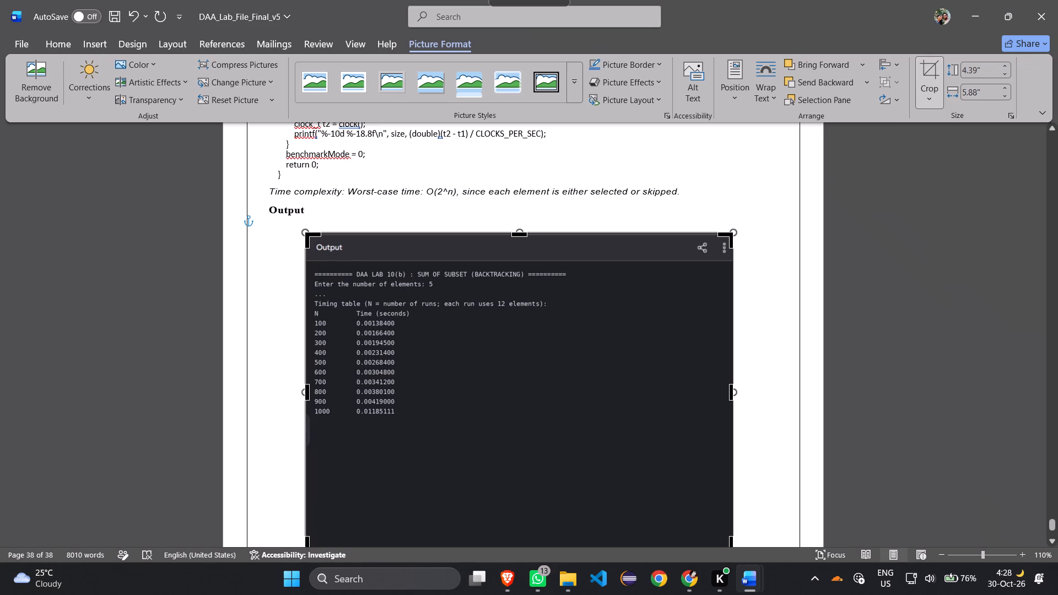
left_click_drag(520, 234, 522, 260)
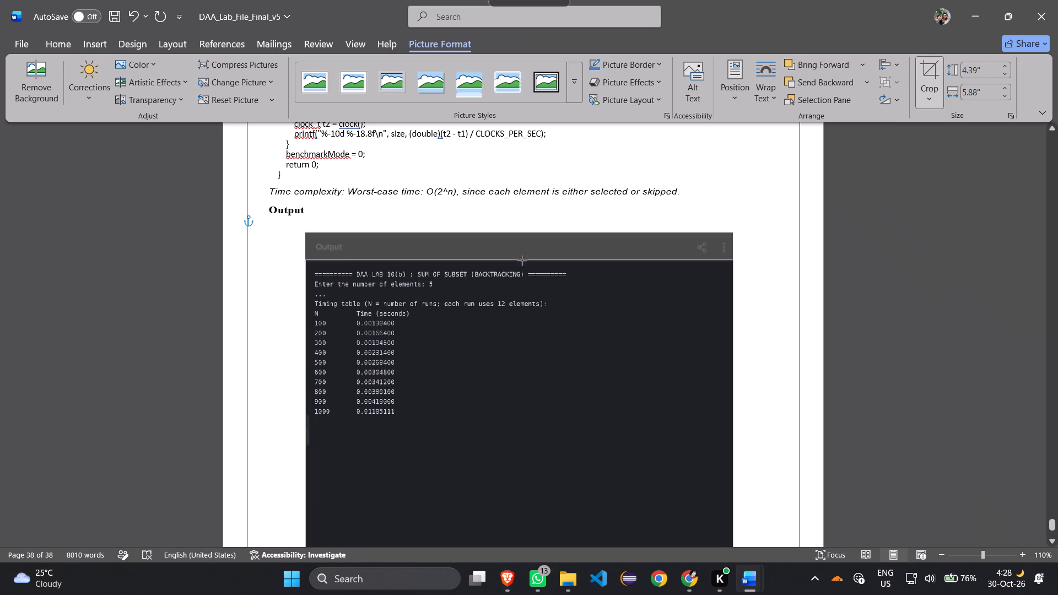
left_click_drag(522, 260, 522, 265)
scroll(564, 369, "down", 1)
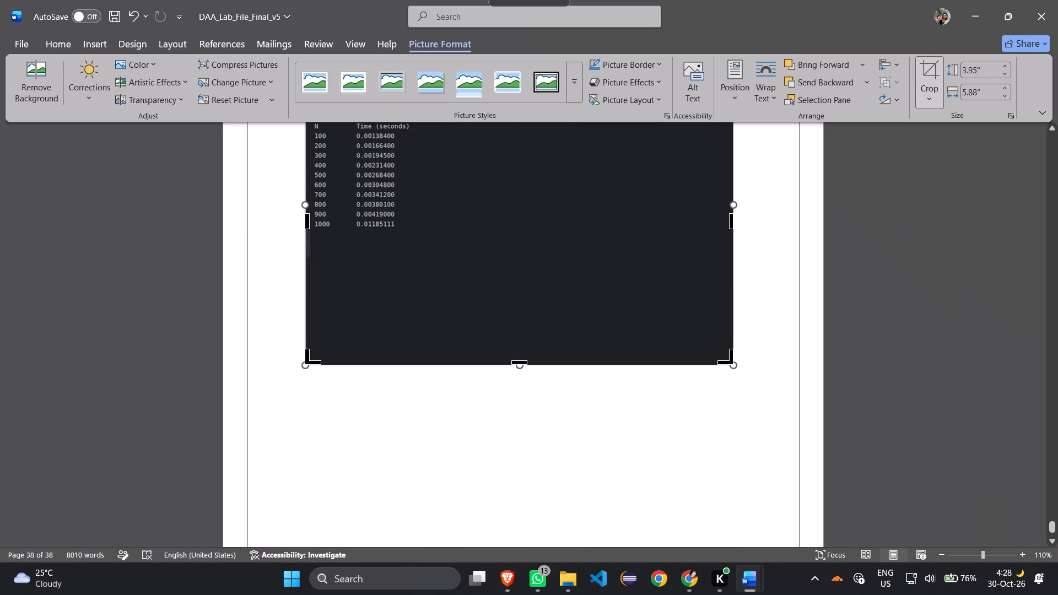
left_click_drag(522, 362, 513, 244)
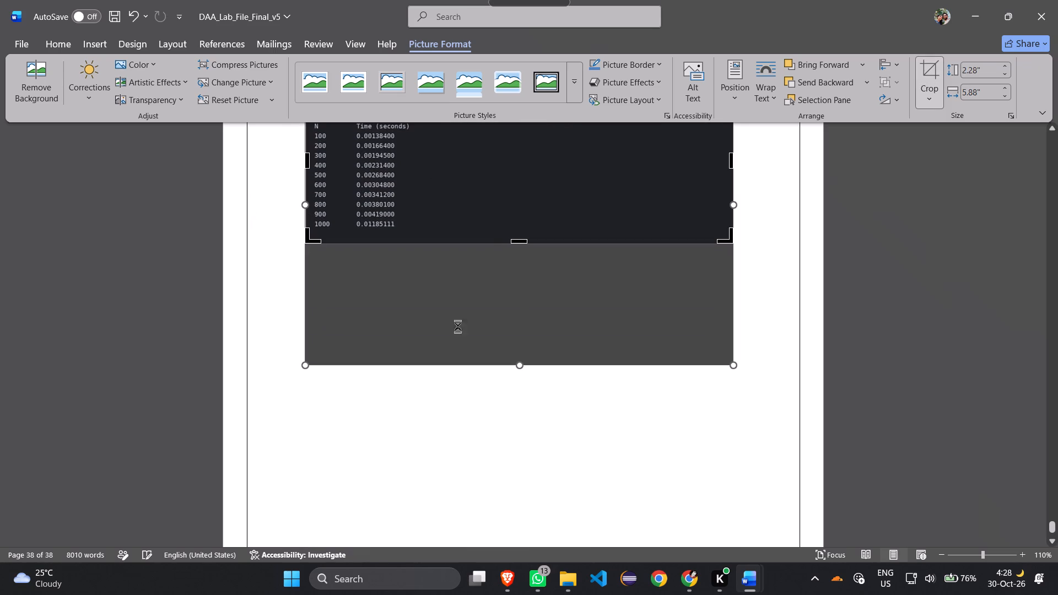
left_click(376, 464)
Review the formatted pages from the Sum of Subsets and N-Queen sections back to the cover page.
scroll(613, 383, "up", 4)
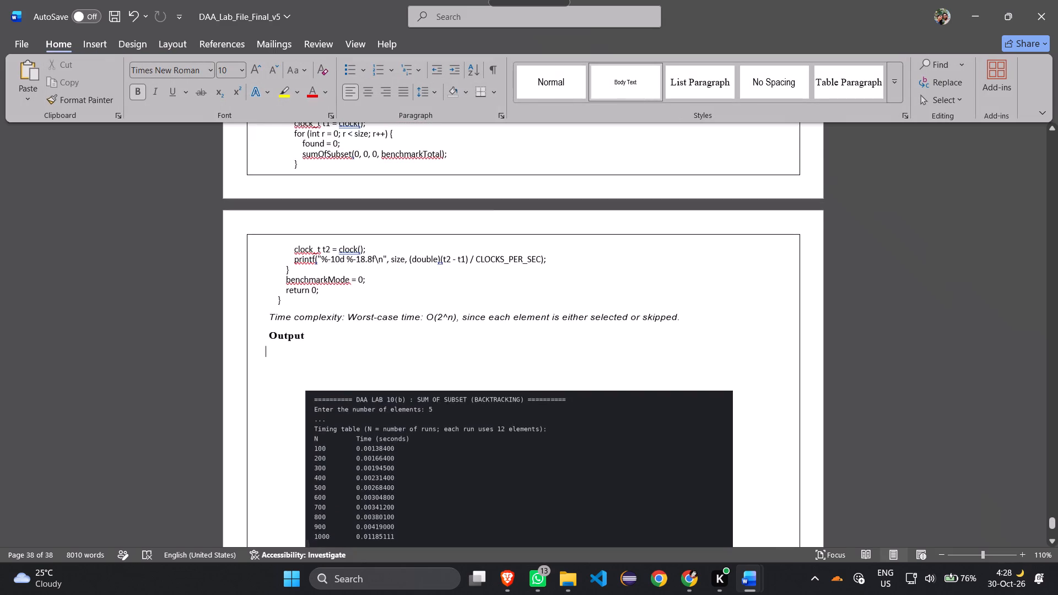
scroll(613, 383, "up", 7)
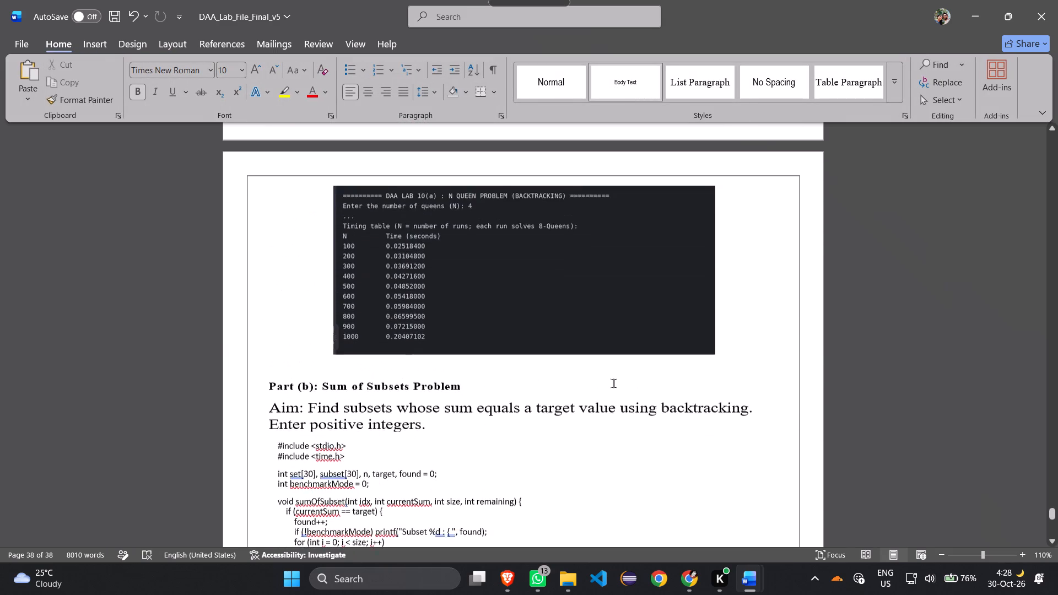
scroll(613, 383, "up", 2)
right_click(613, 383)
left_click(544, 250)
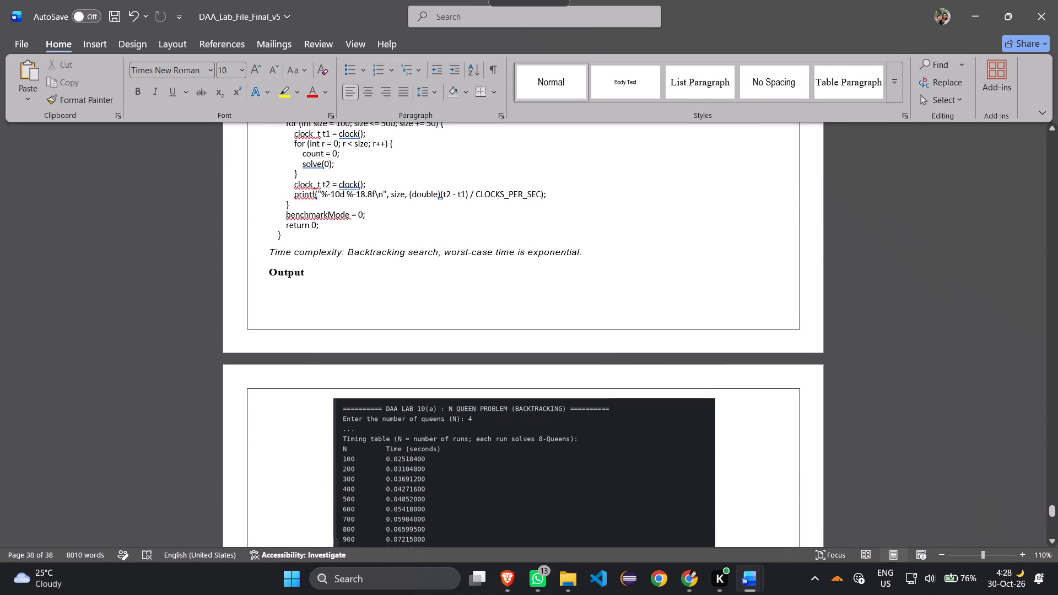
left_click(558, 252)
scroll(627, 332, "down", 3)
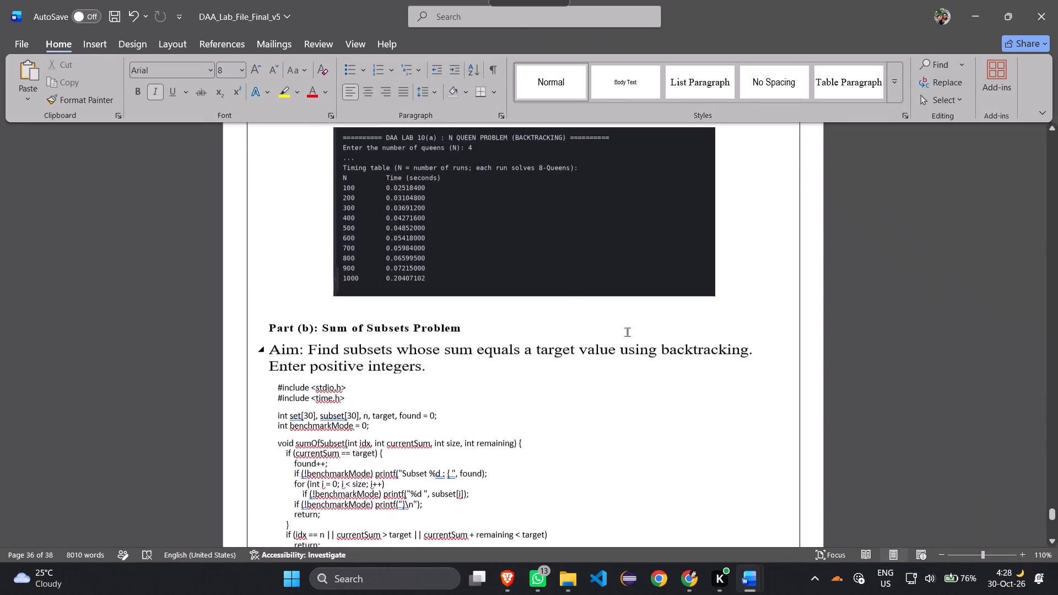
scroll(627, 332, "down", 7)
scroll(627, 332, "up", 1)
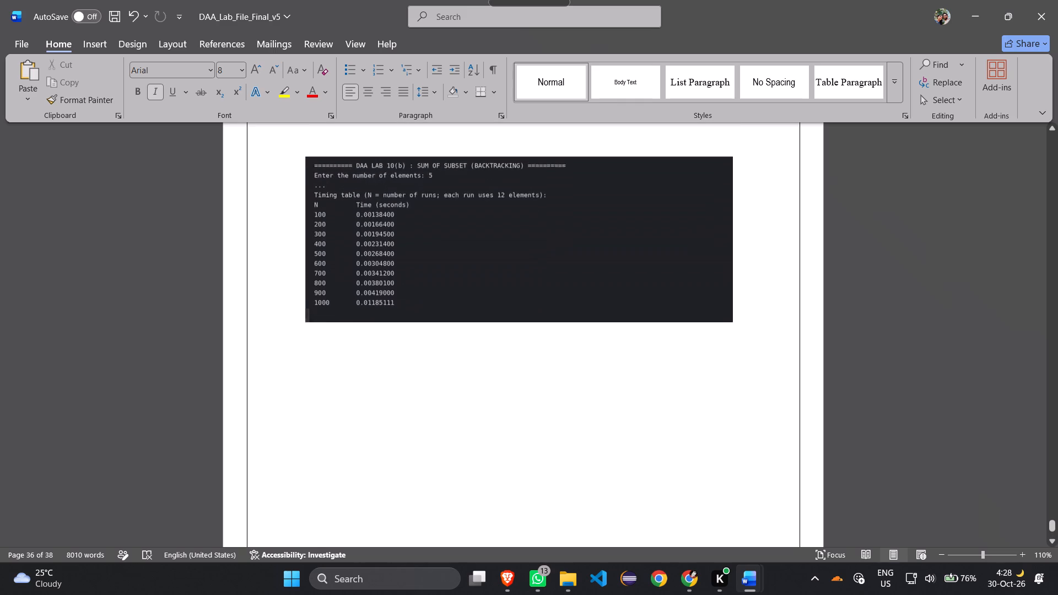
scroll(627, 332, "up", 2)
scroll(428, 321, "up", 6)
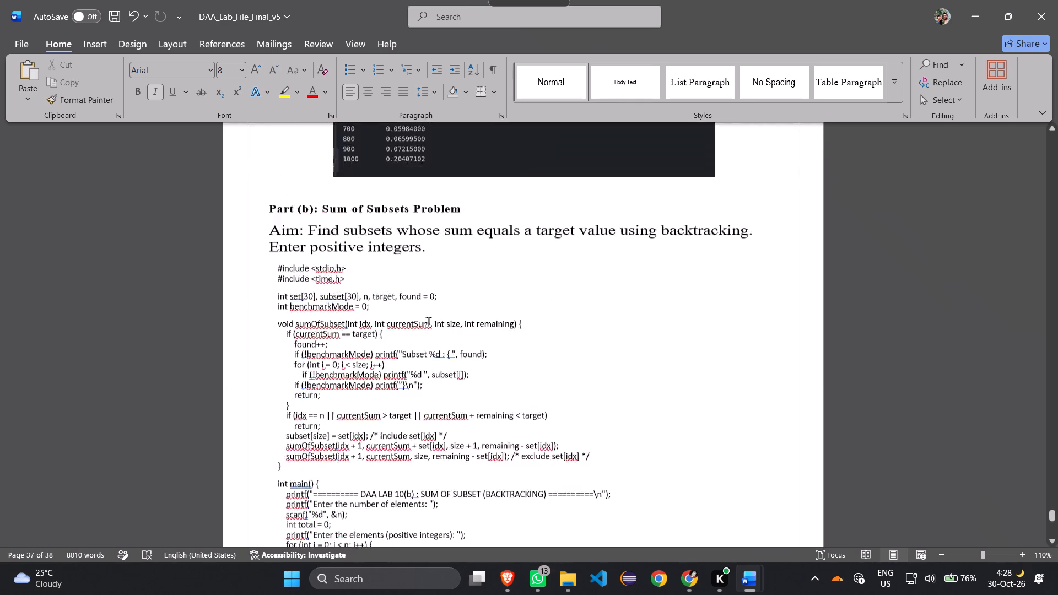
scroll(428, 321, "up", 20)
scroll(428, 321, "up", 1)
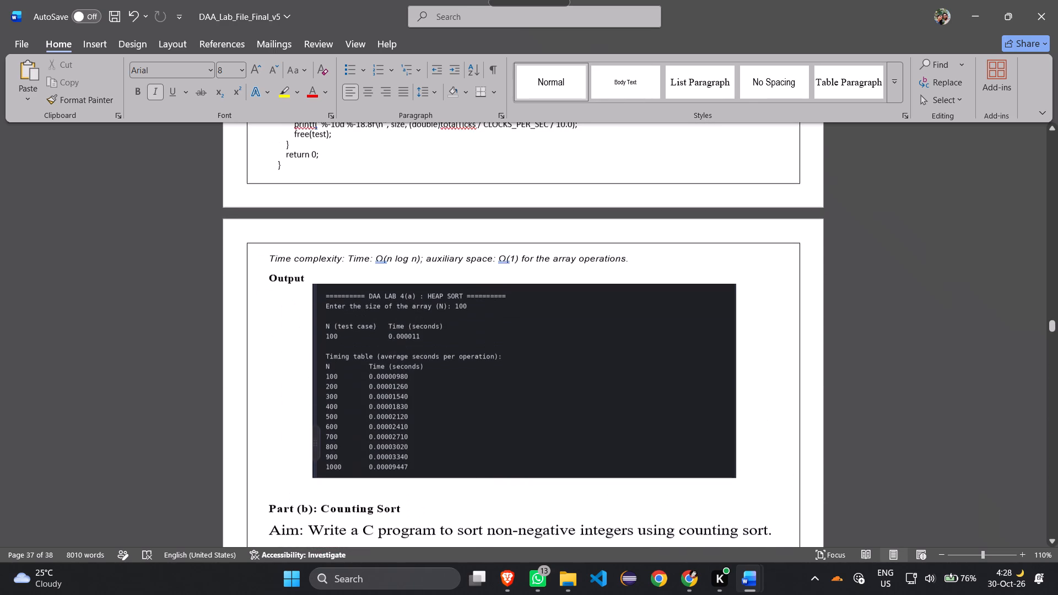
scroll(428, 321, "up", 1)
scroll(339, 301, "up", 13)
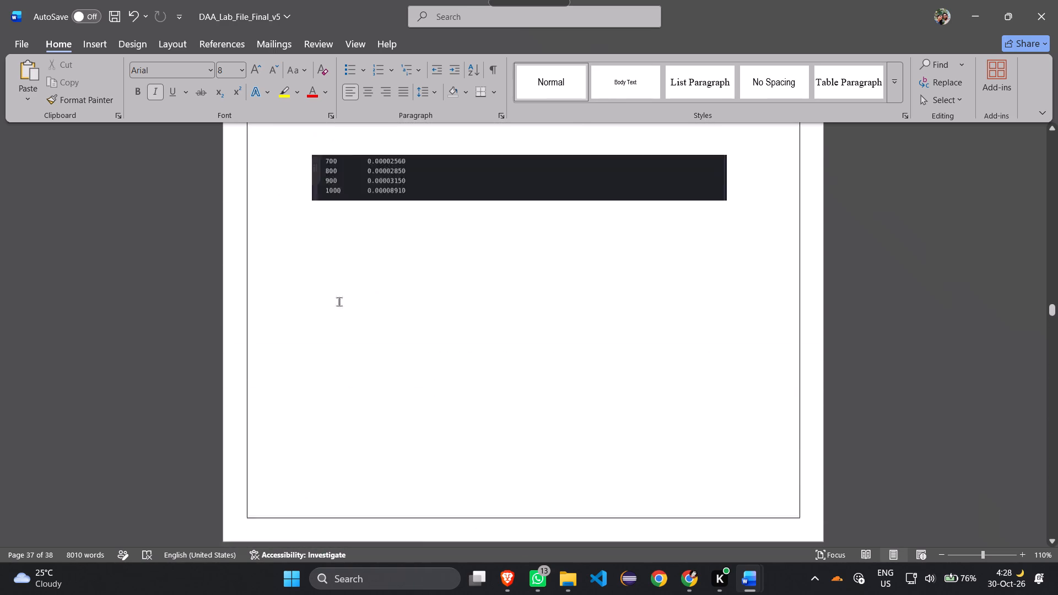
scroll(339, 301, "up", 18)
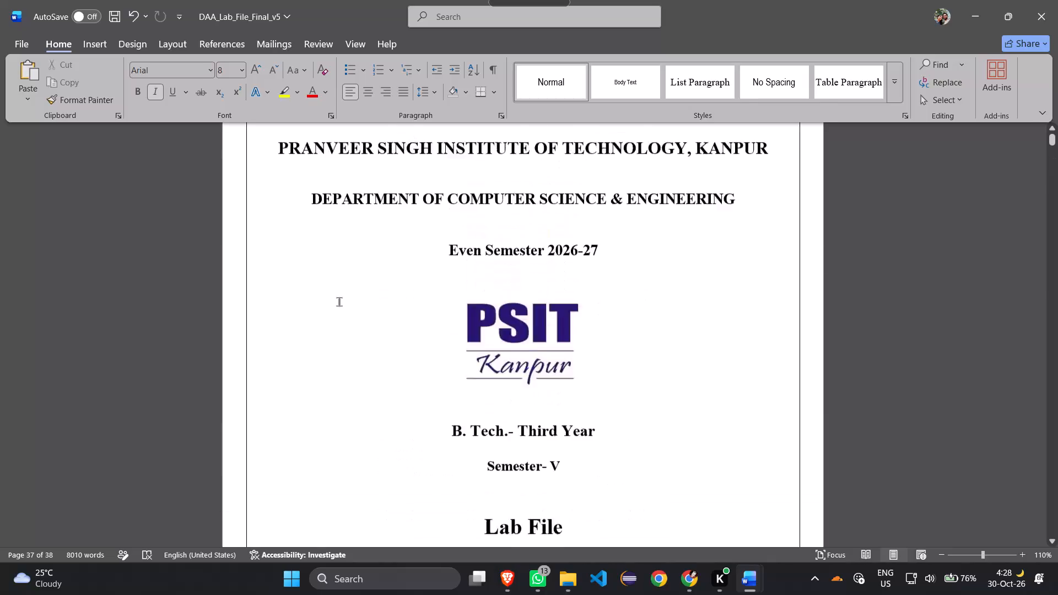
Open the print preview and examine the layout of the front matter, index and Experiment 1 pages.
key("ctrl+p")
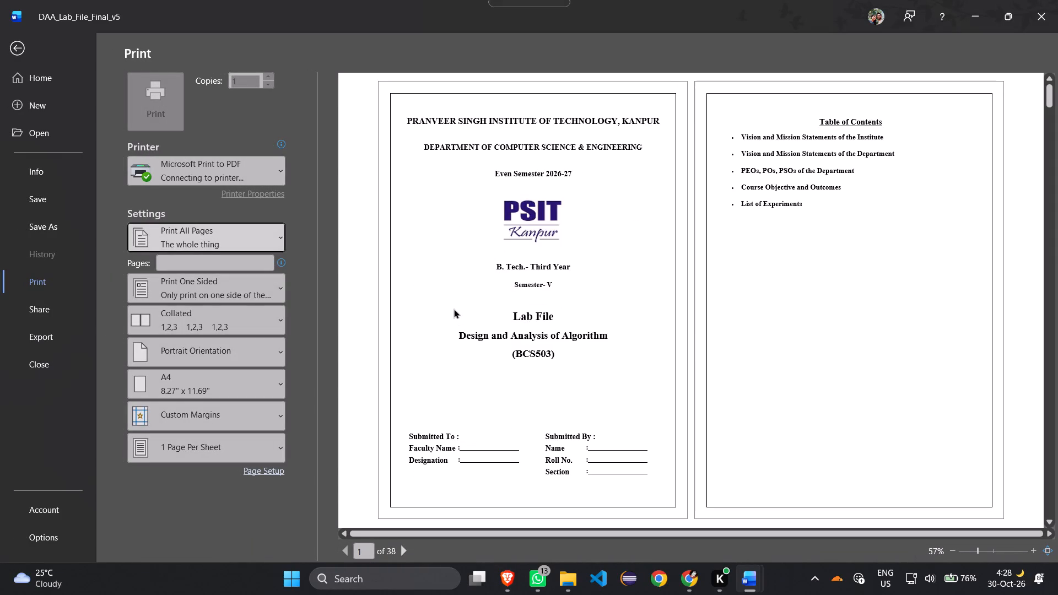
key("Right")
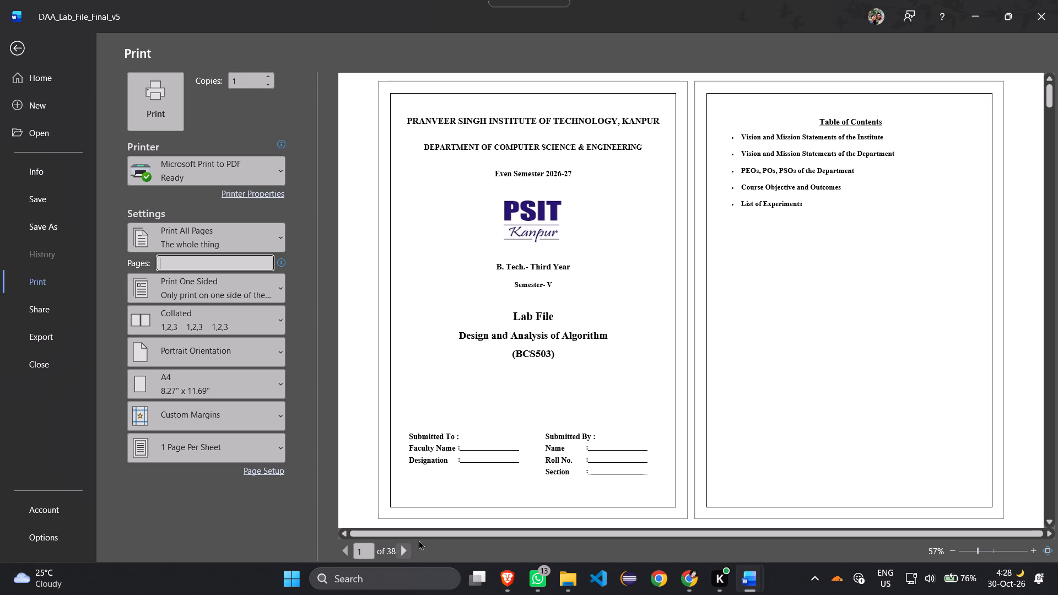
left_click(407, 548)
left_click(407, 548)
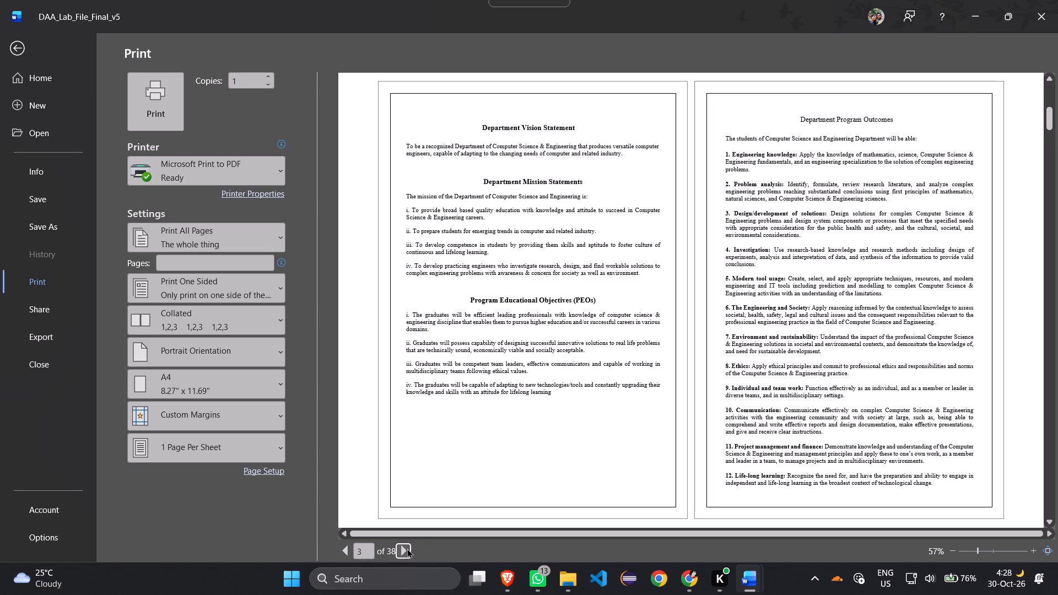
left_click(407, 548)
left_click(407, 548)
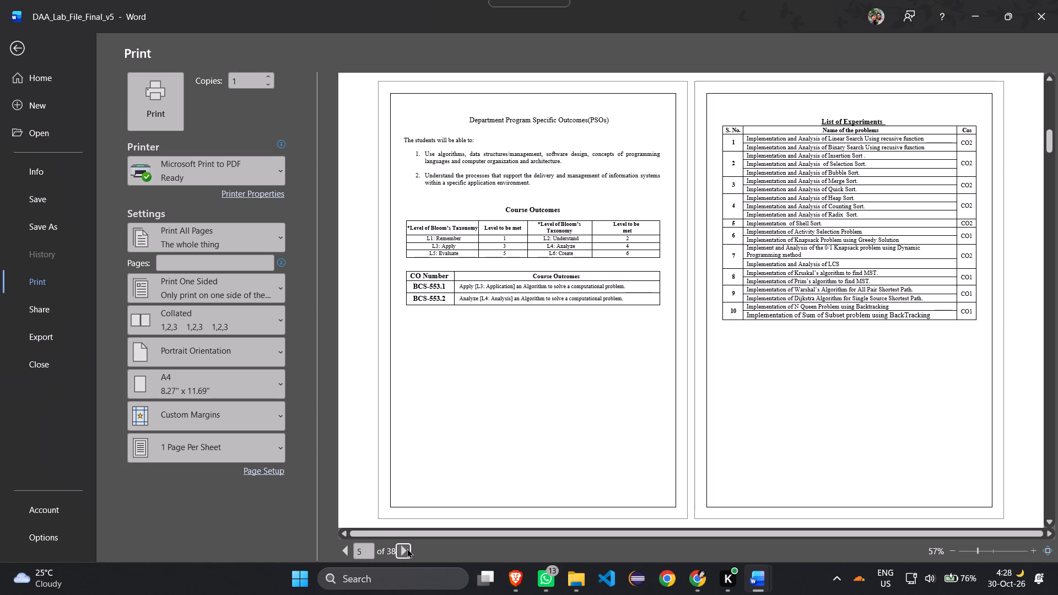
left_click(407, 548)
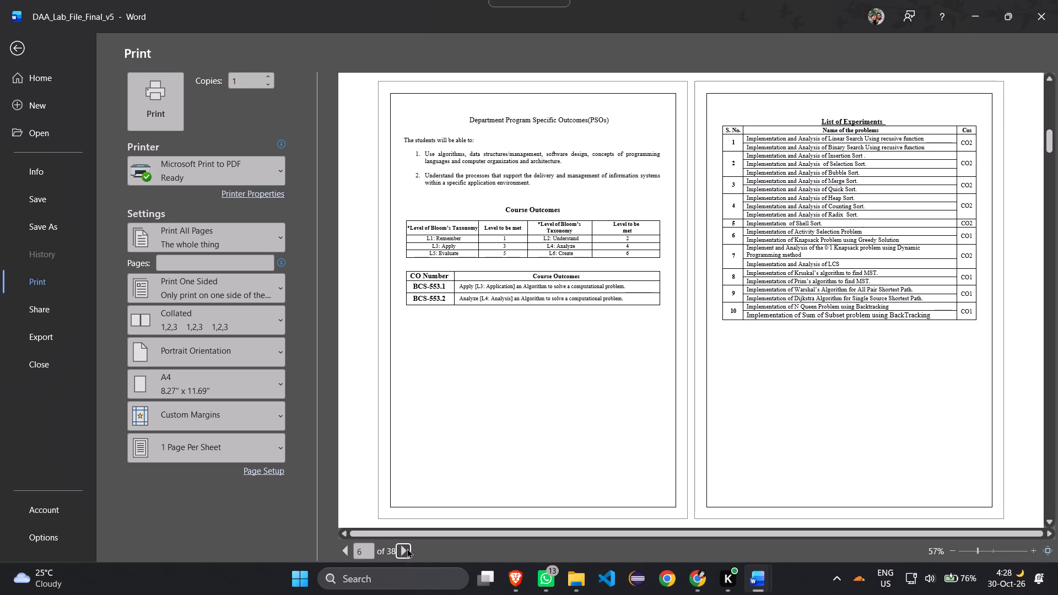
left_click(407, 548)
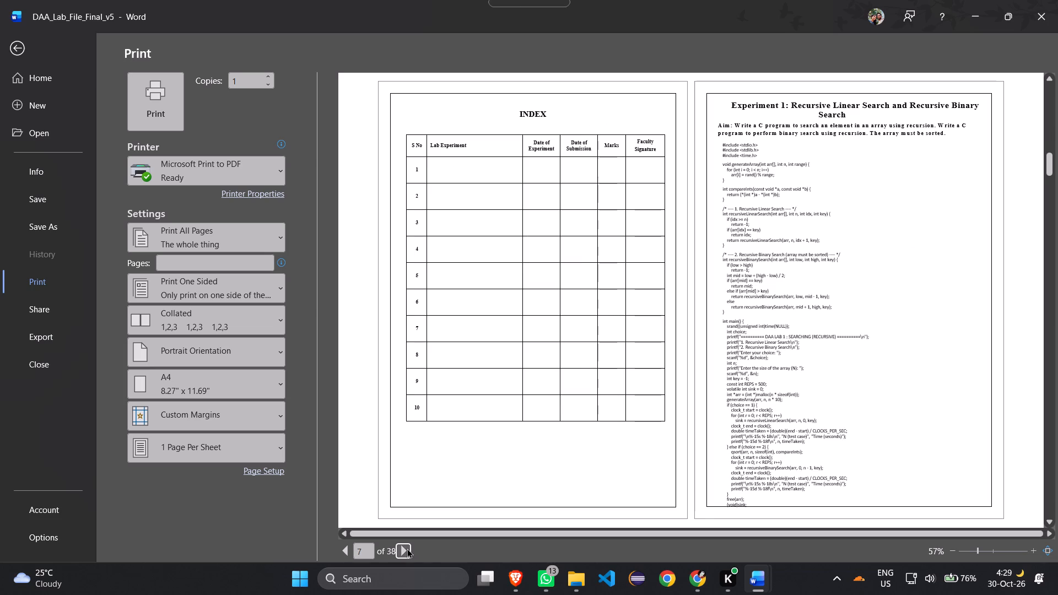
left_click(407, 548)
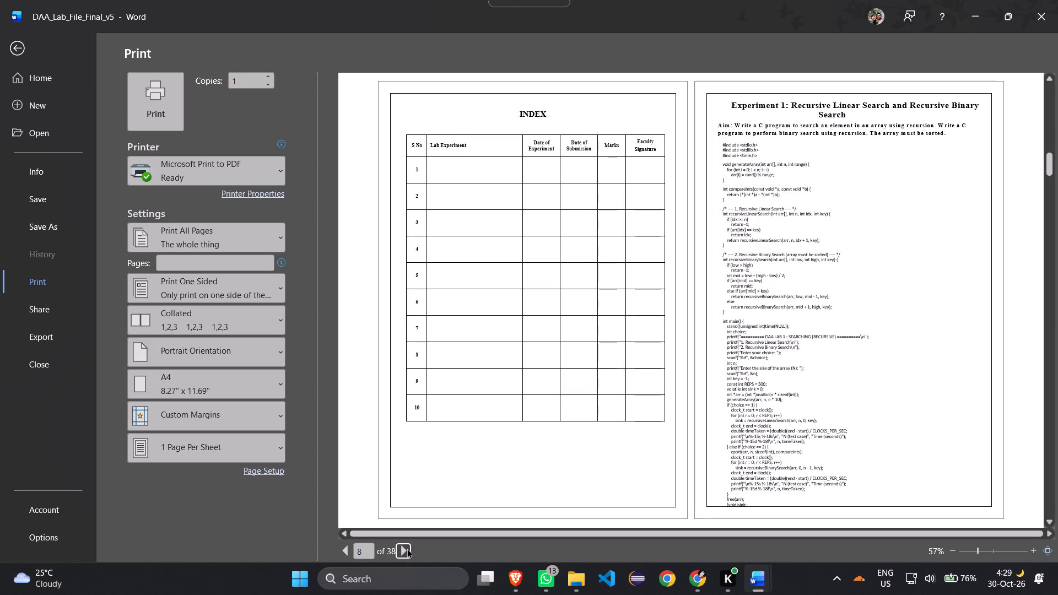
left_click(407, 548)
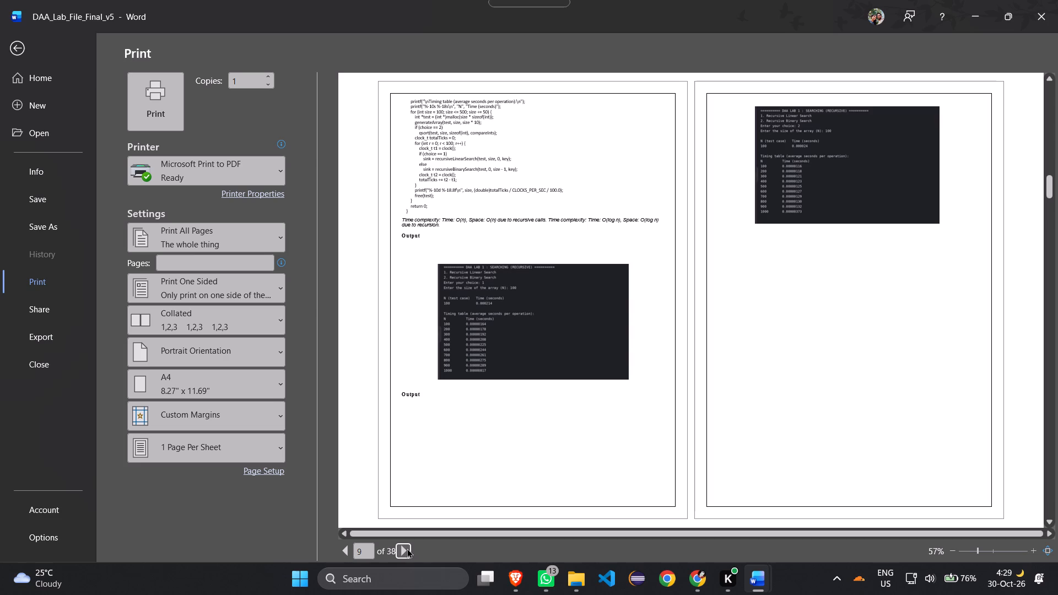
left_click(993, 550)
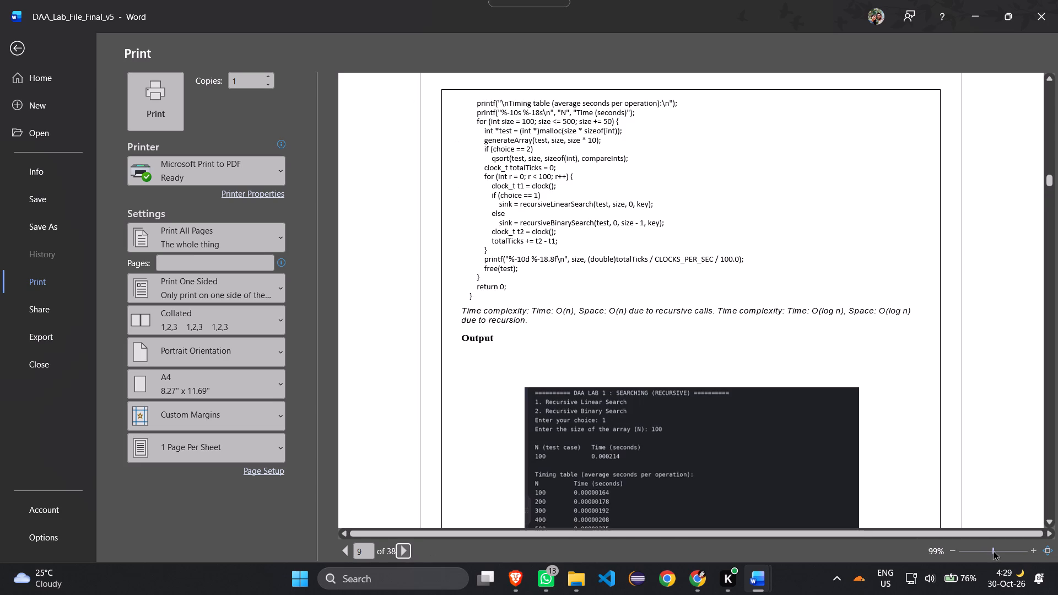
left_click(952, 551)
triple_click(952, 551)
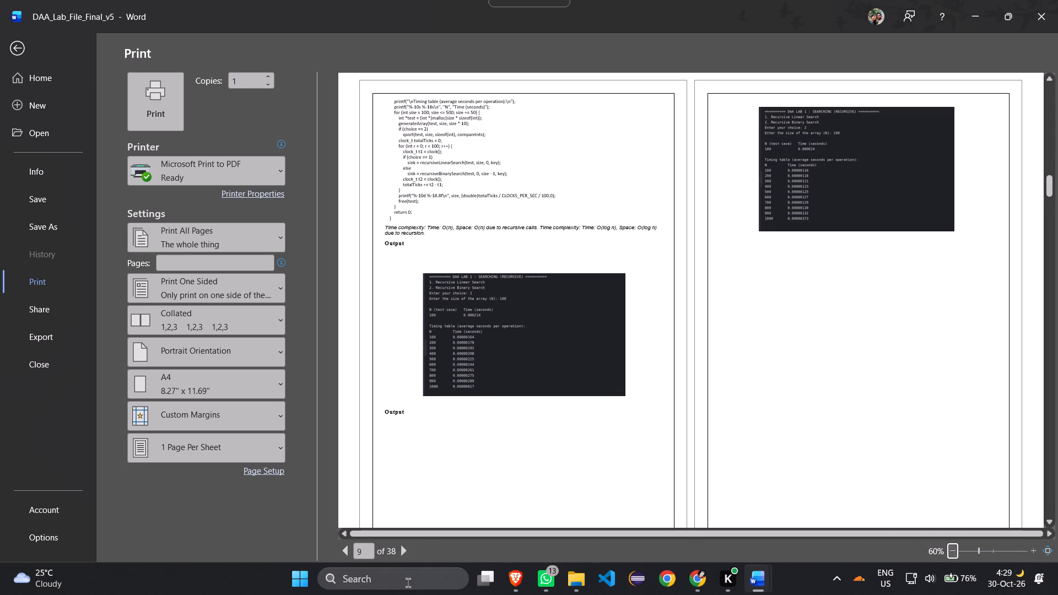
Examine the print preview layout from the Experiment 1 output pages through Experiment 10 on page 38, and return to the document.
left_click(402, 553)
left_click(402, 553)
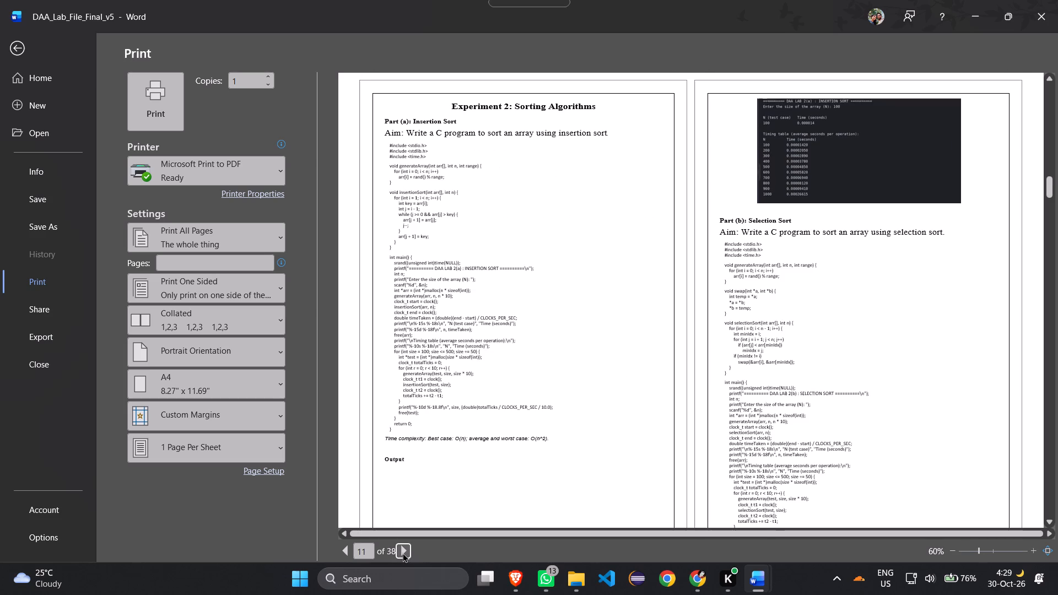
double_click(402, 553)
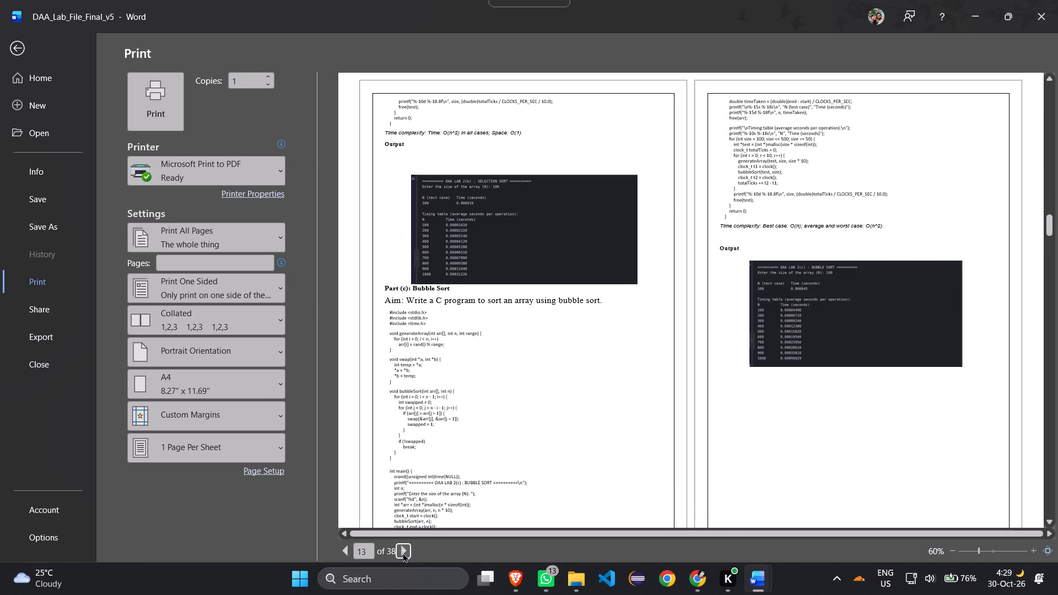
left_click(402, 553)
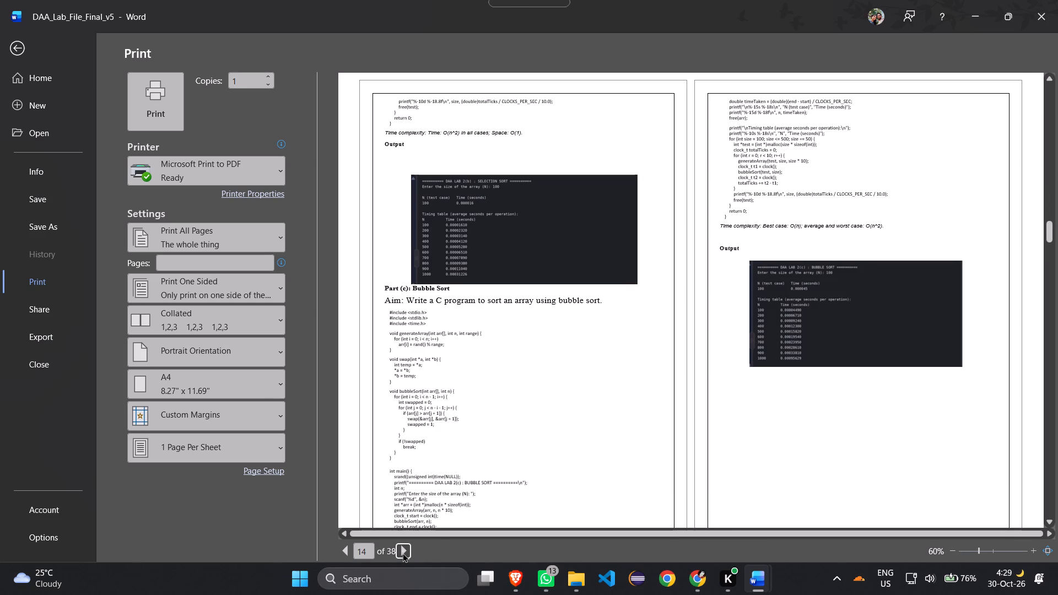
left_click(402, 553)
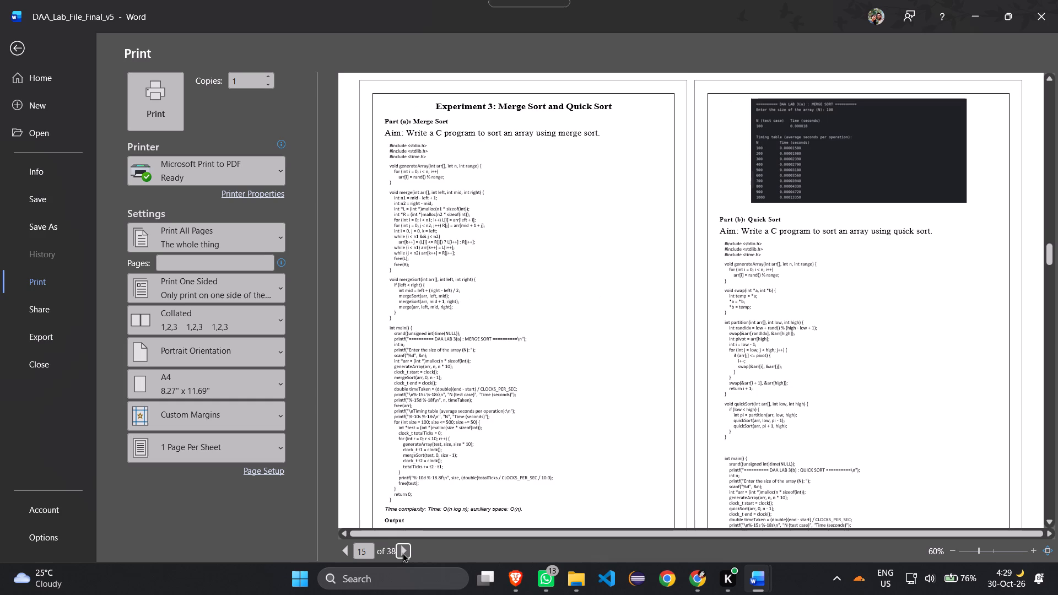
left_click(402, 553)
left_click(402, 553)
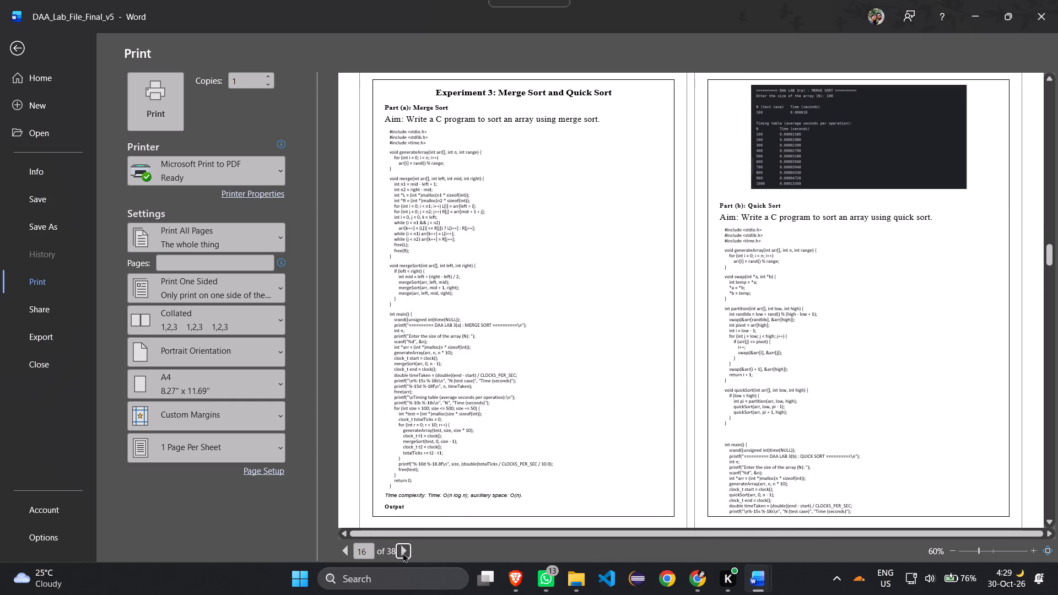
left_click(402, 553)
left_click(402, 553)
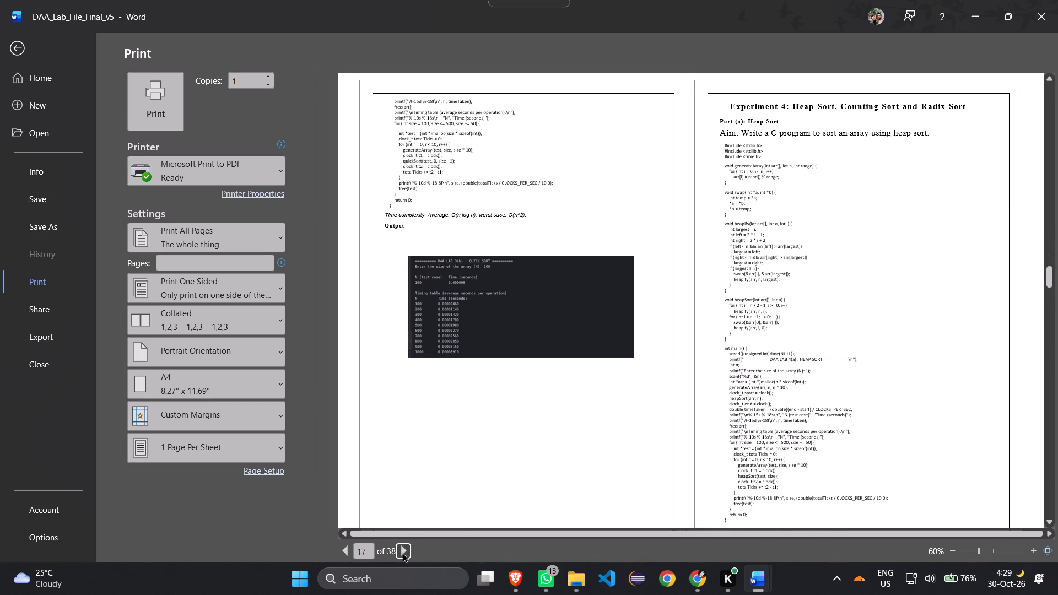
double_click(402, 553)
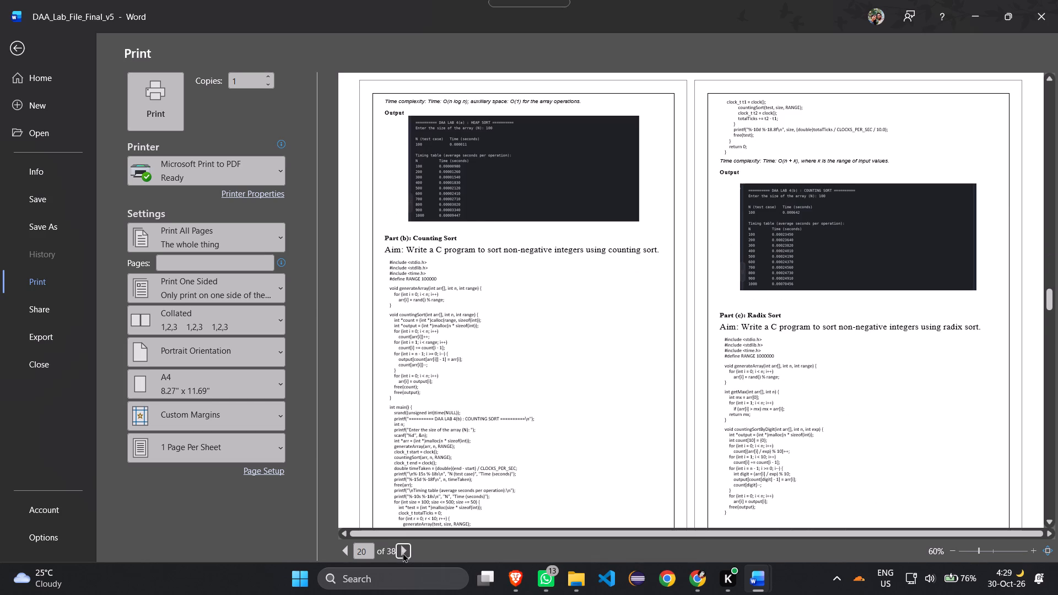
double_click(402, 553)
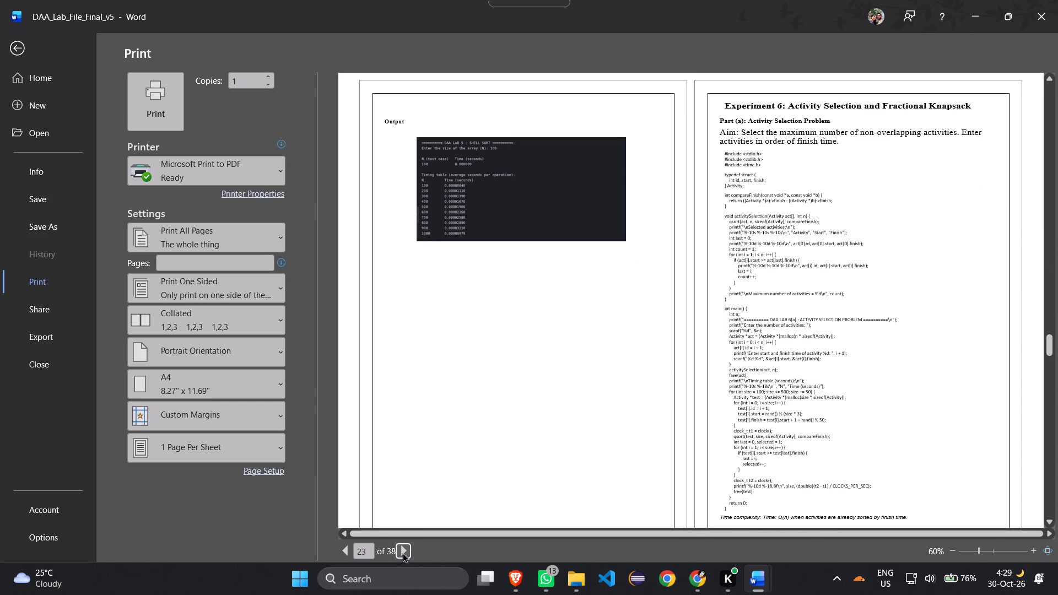
double_click(402, 553)
double_click(402, 553)
double_click(402, 553)
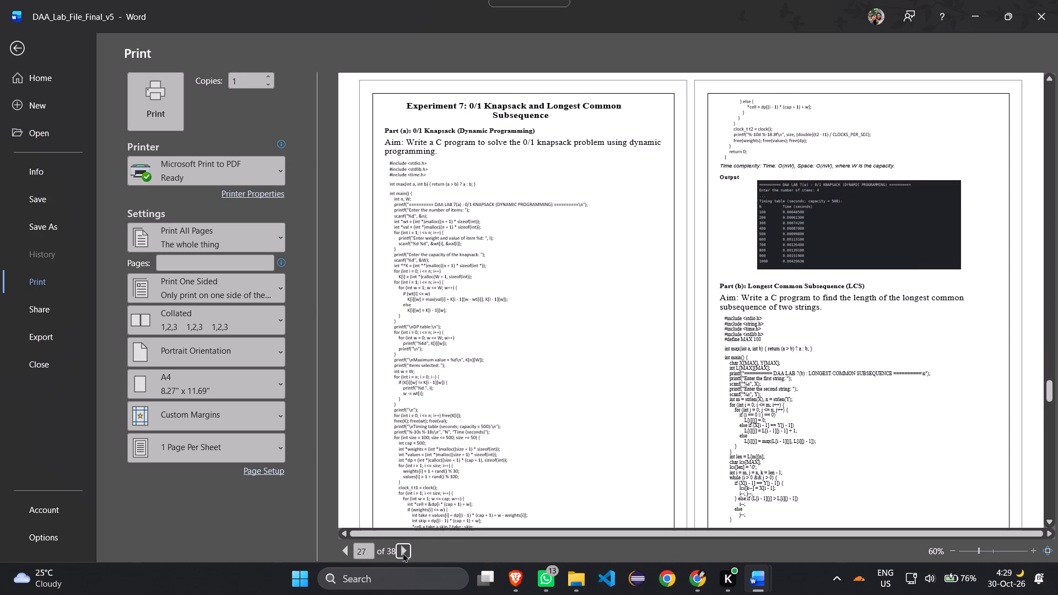
double_click(402, 553)
double_click(402, 553)
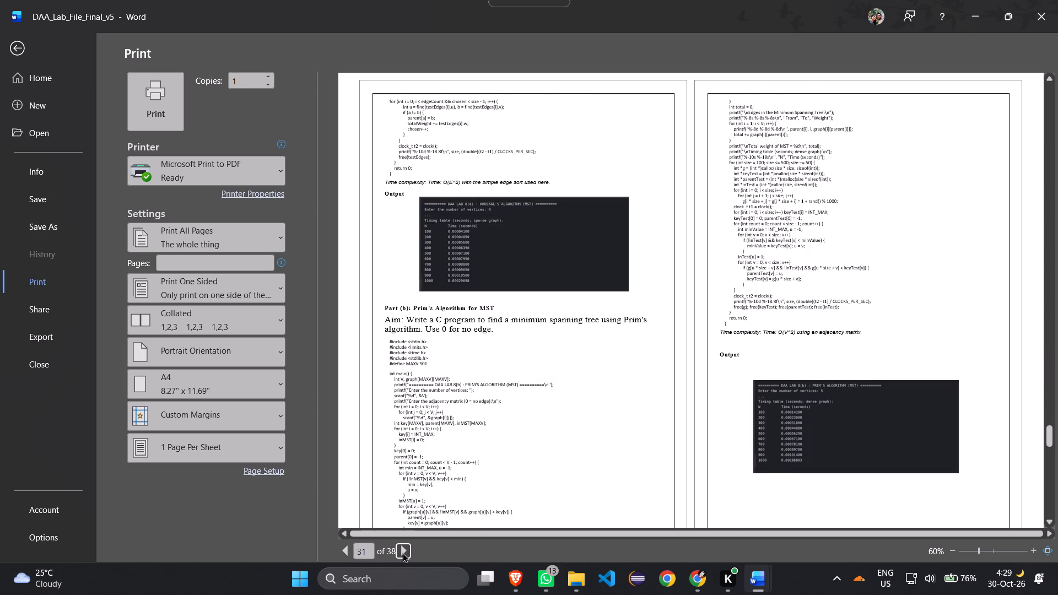
double_click(402, 553)
double_click(402, 553)
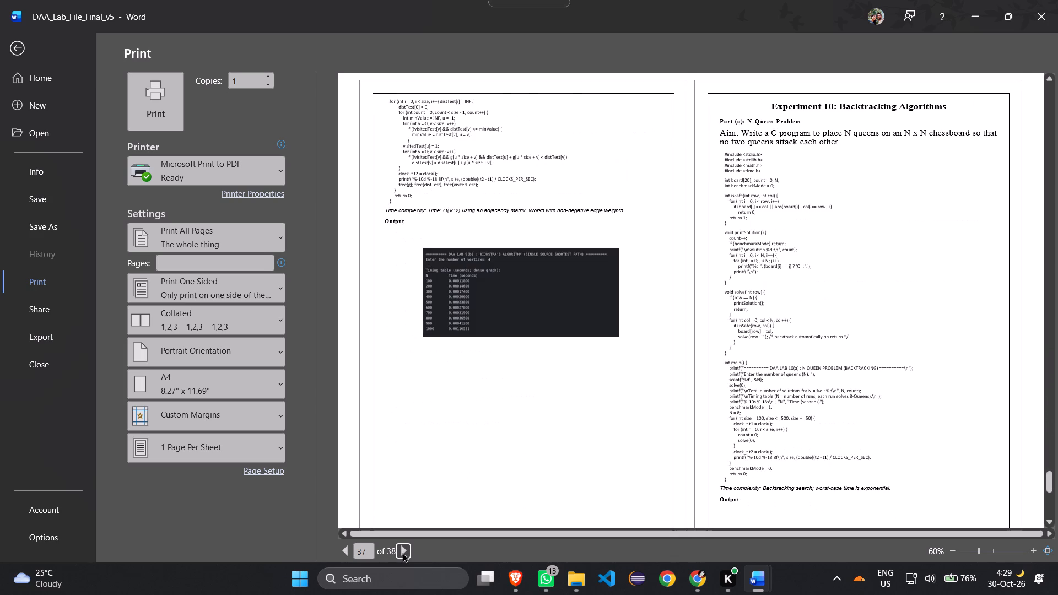
double_click(402, 553)
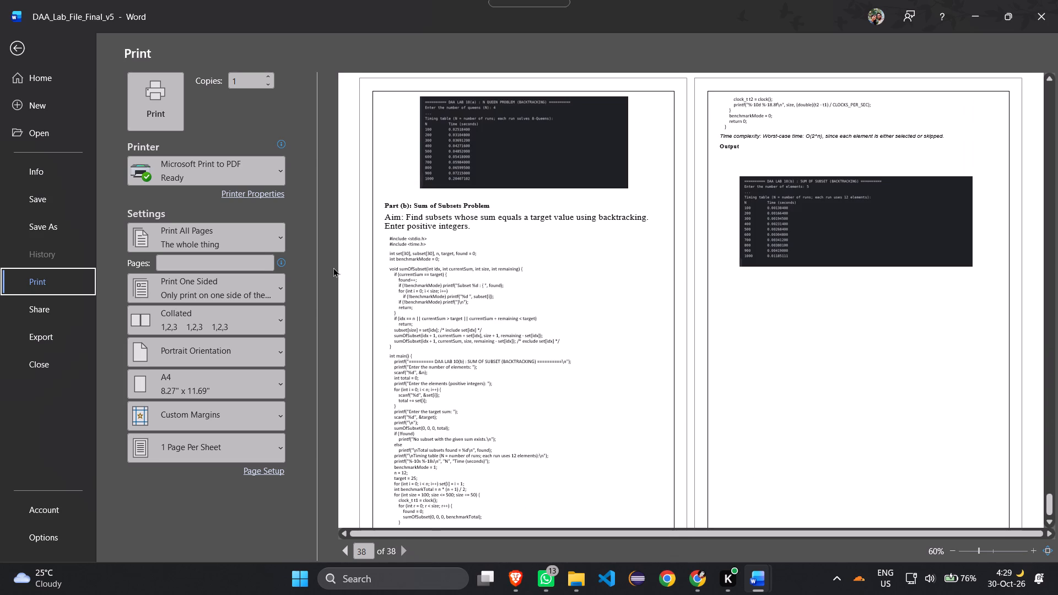
left_click(14, 55)
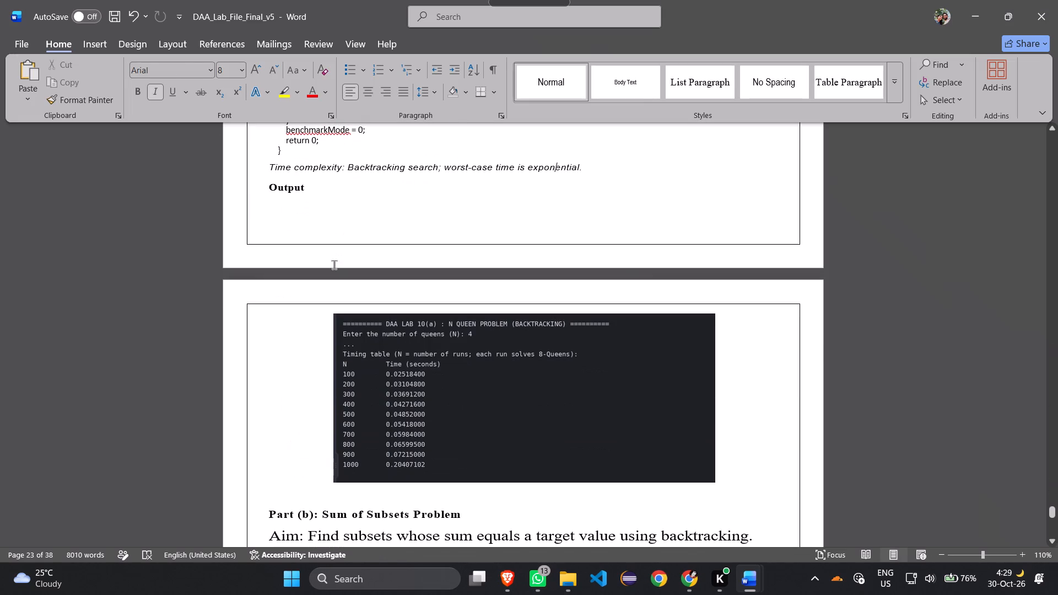
Save the DAA_Lab_File_Final_v5 document.
scroll(624, 266, "up", 20)
scroll(624, 266, "up", 3)
key("ctrl+s")
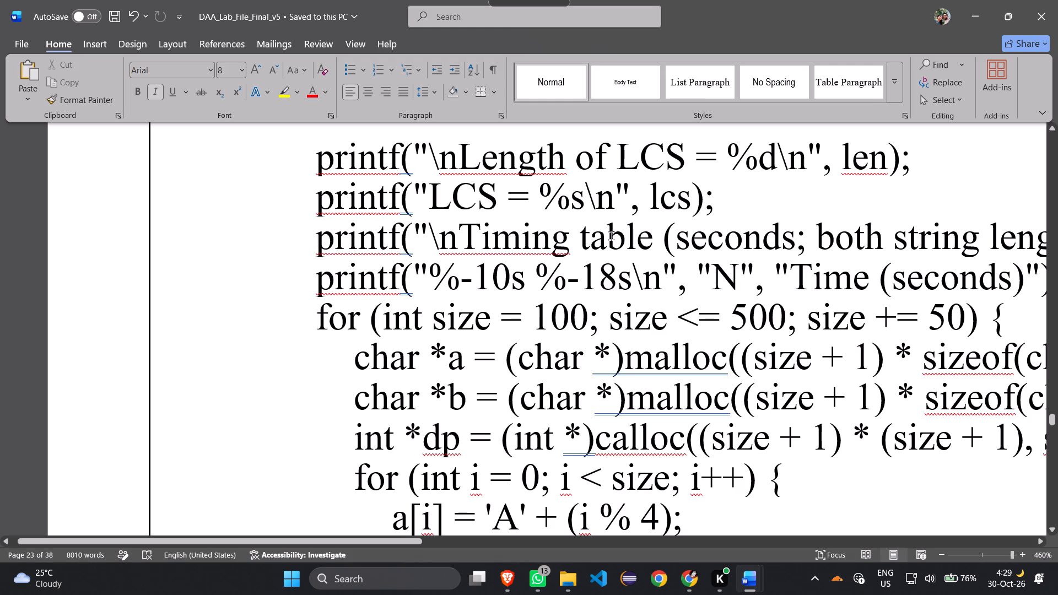
scroll(619, 258, "down", 5, "ctrl")
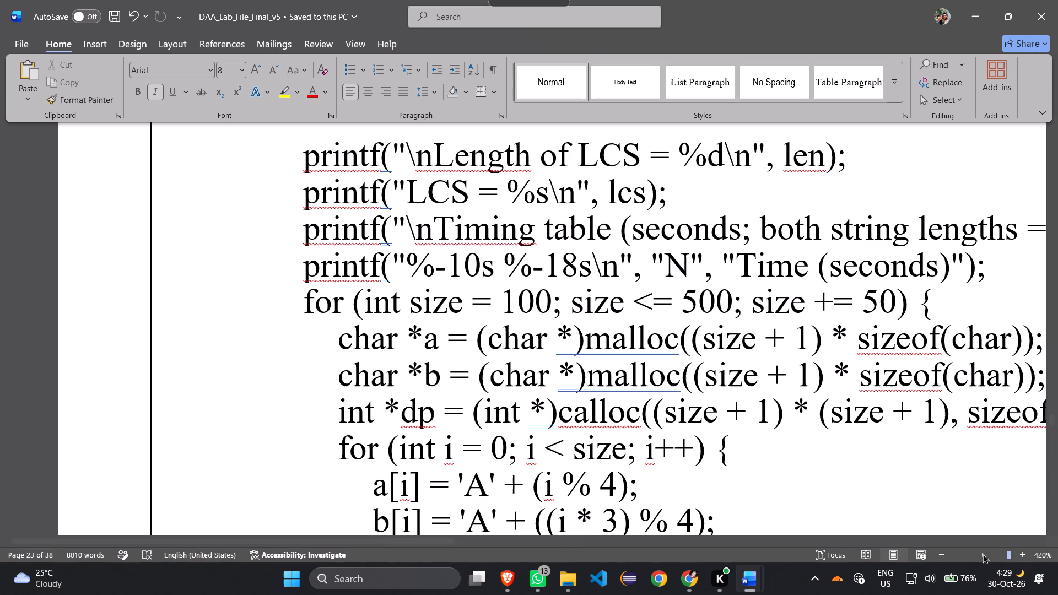
left_click(983, 554)
left_click(1033, 529)
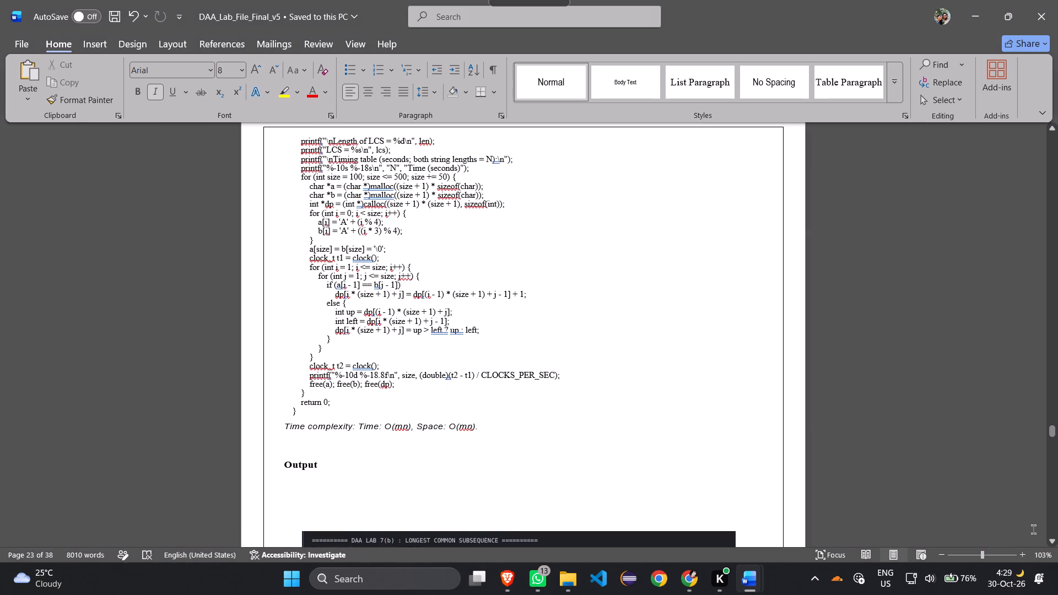
Return to the cover page and place the cursor at the Name blank under Submitted By.
scroll(692, 399, "up", 7)
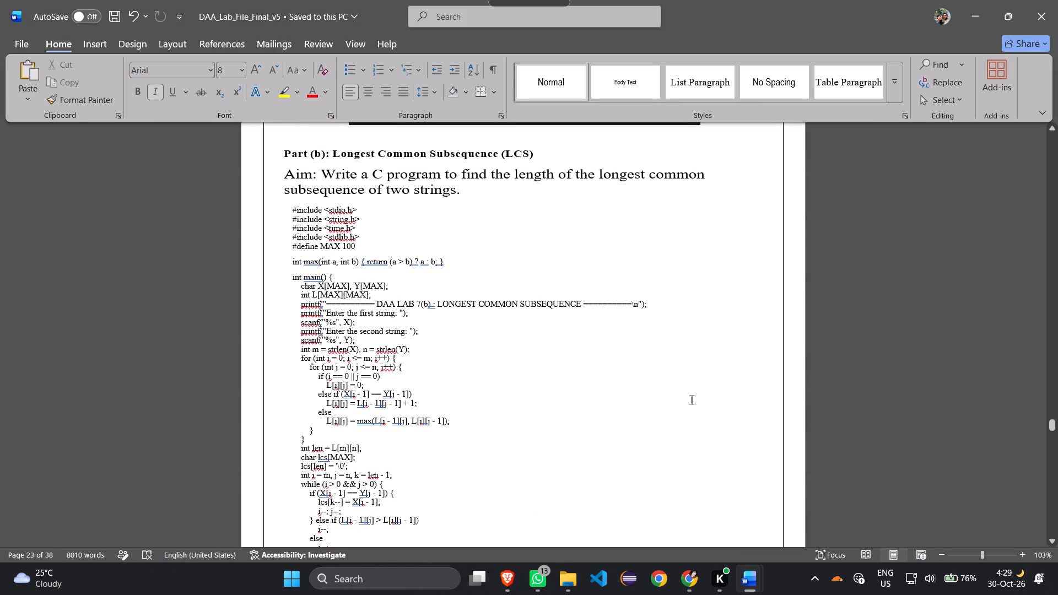
scroll(692, 399, "up", 20)
scroll(692, 399, "up", 20)
scroll(692, 399, "up", 20)
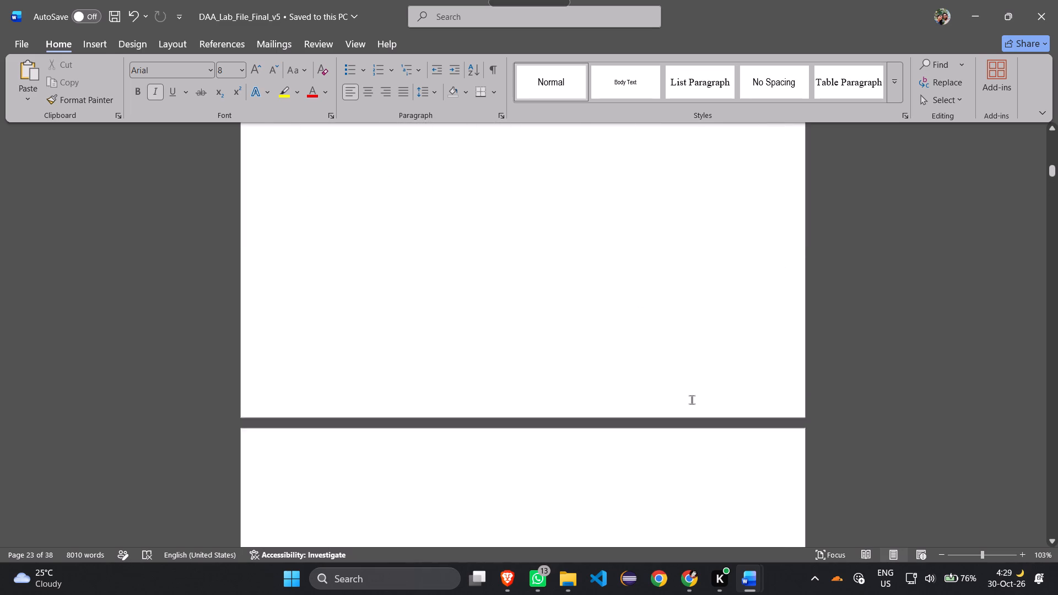
scroll(692, 399, "up", 3)
scroll(692, 399, "down", 5)
scroll(692, 399, "up", 1)
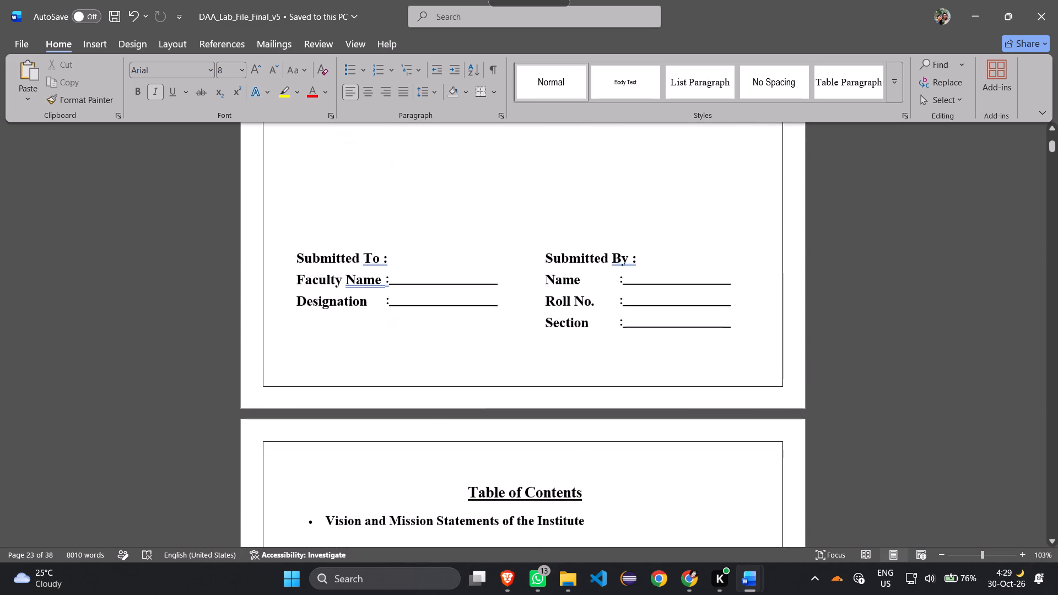
left_click(623, 286)
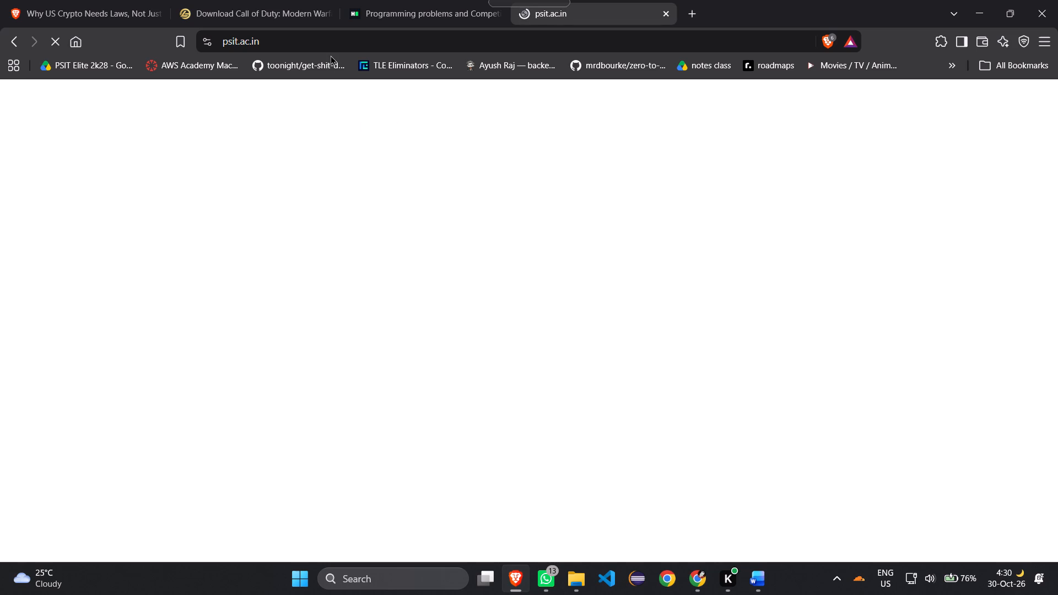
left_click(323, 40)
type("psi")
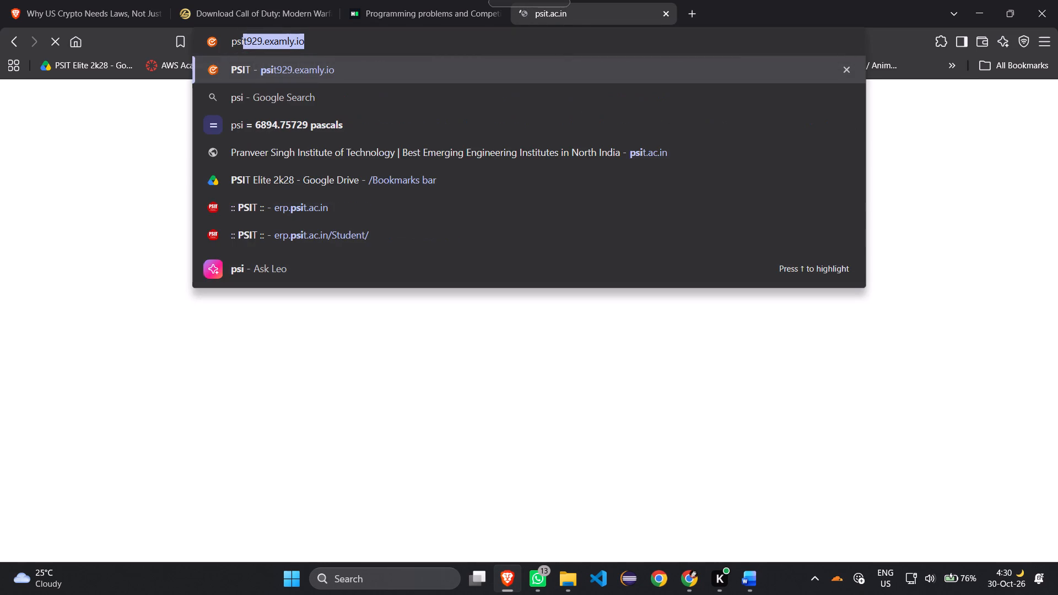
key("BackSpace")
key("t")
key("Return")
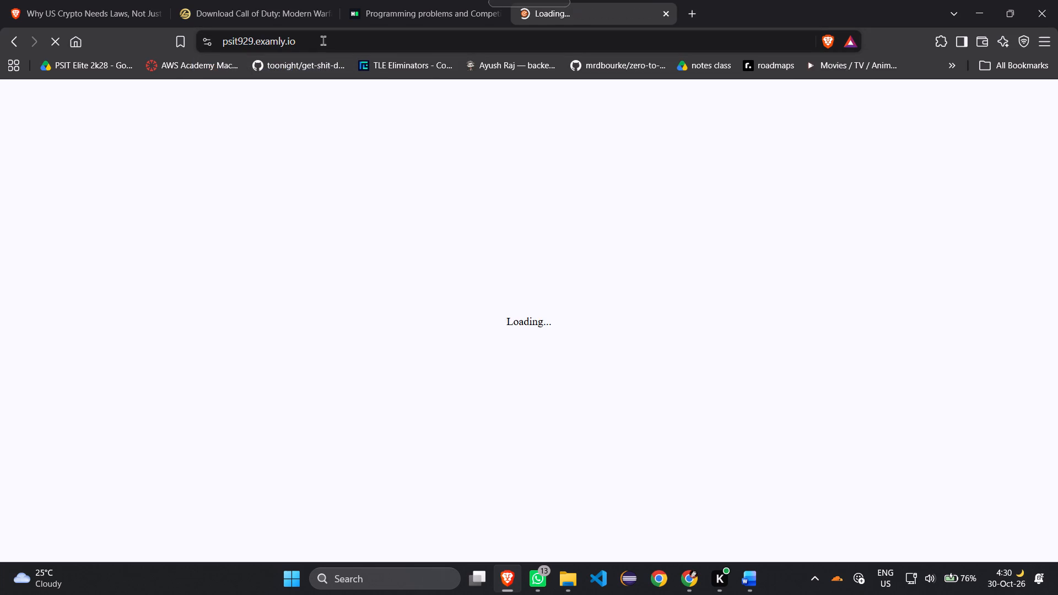
In the Brave browser, search the web for psit and open the Pranveer Singh Institute of Technology website.
left_click(325, 43)
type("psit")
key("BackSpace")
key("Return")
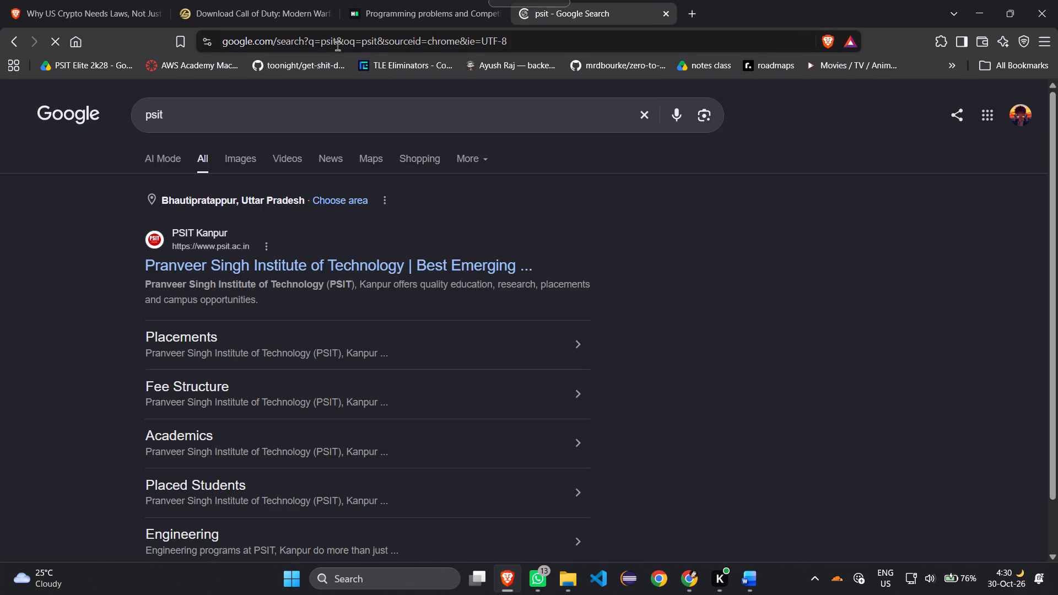
left_click(233, 269)
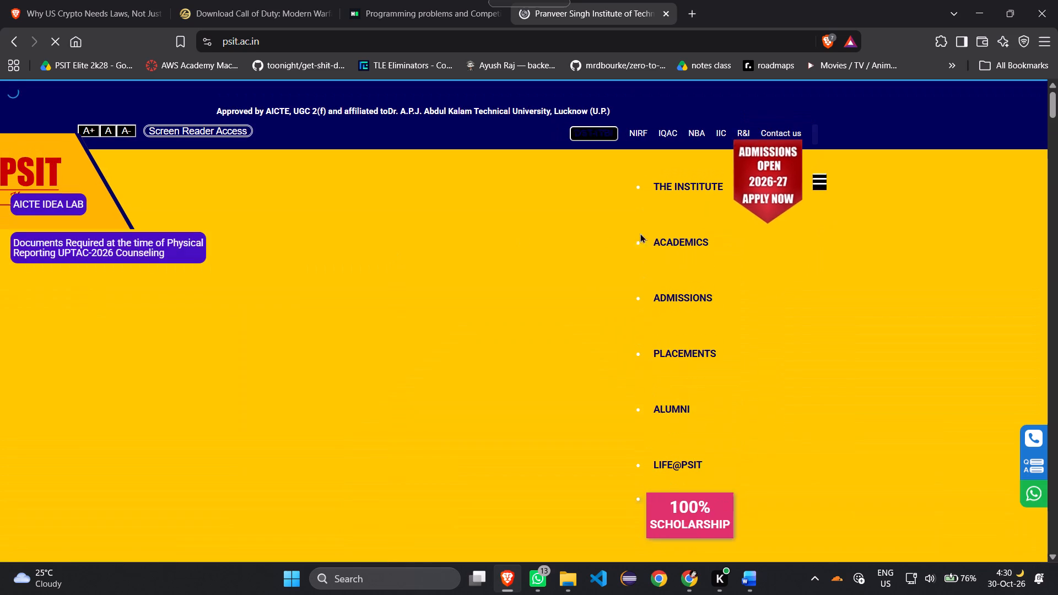
Look through the PSIT home page sections for a way to the academic department information.
scroll(655, 235, "down", 1)
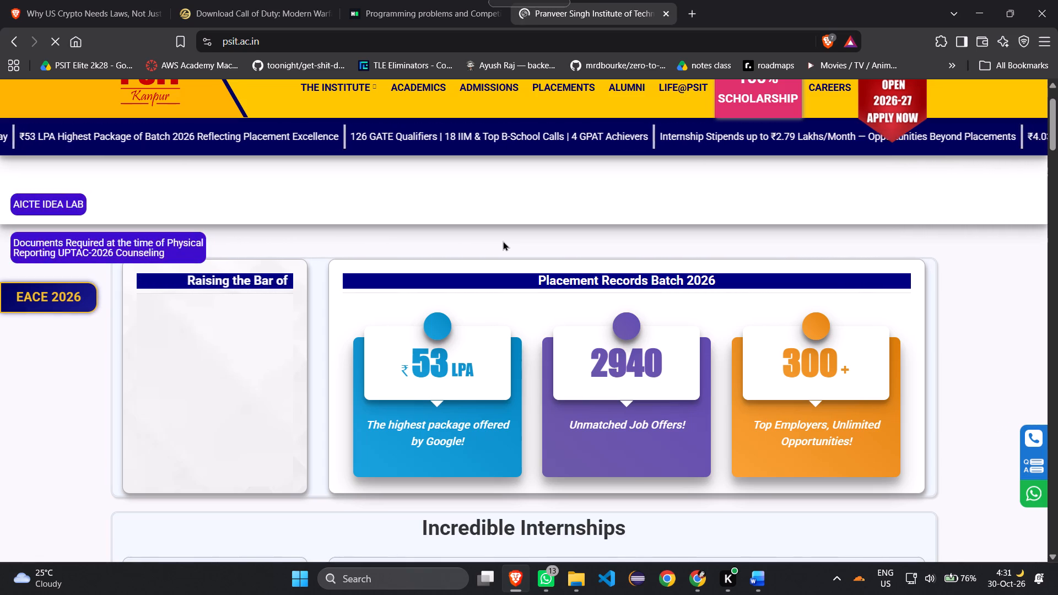
scroll(862, 126, "up", 1)
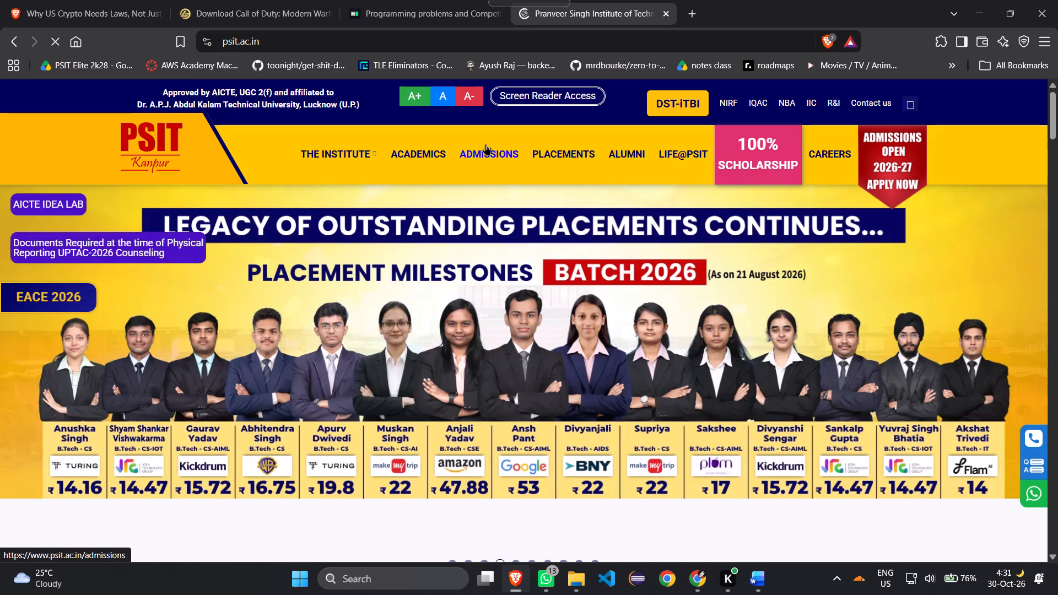
left_click(399, 147)
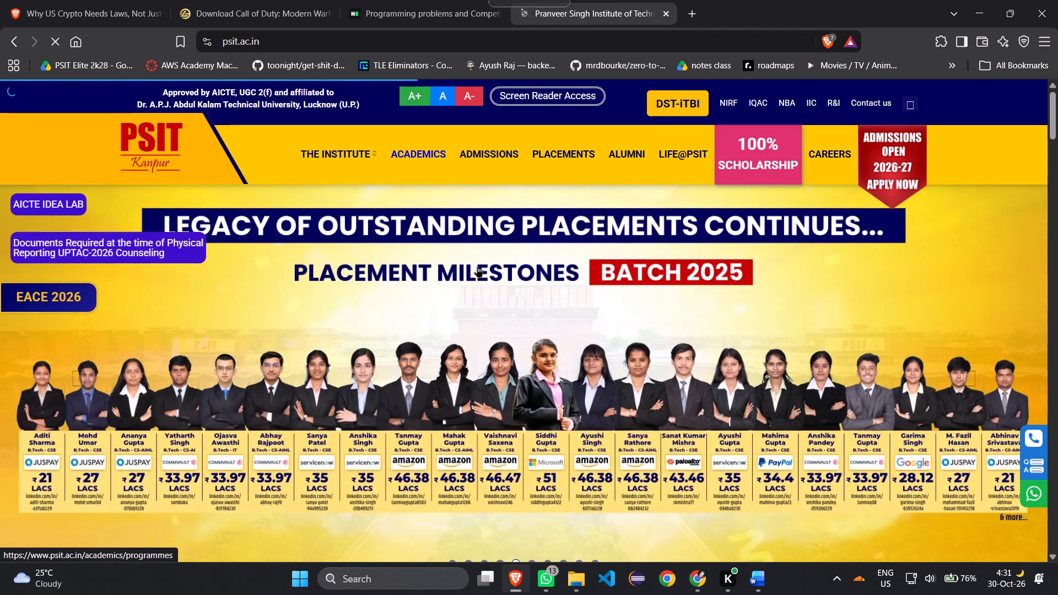
scroll(476, 273, "down", 7)
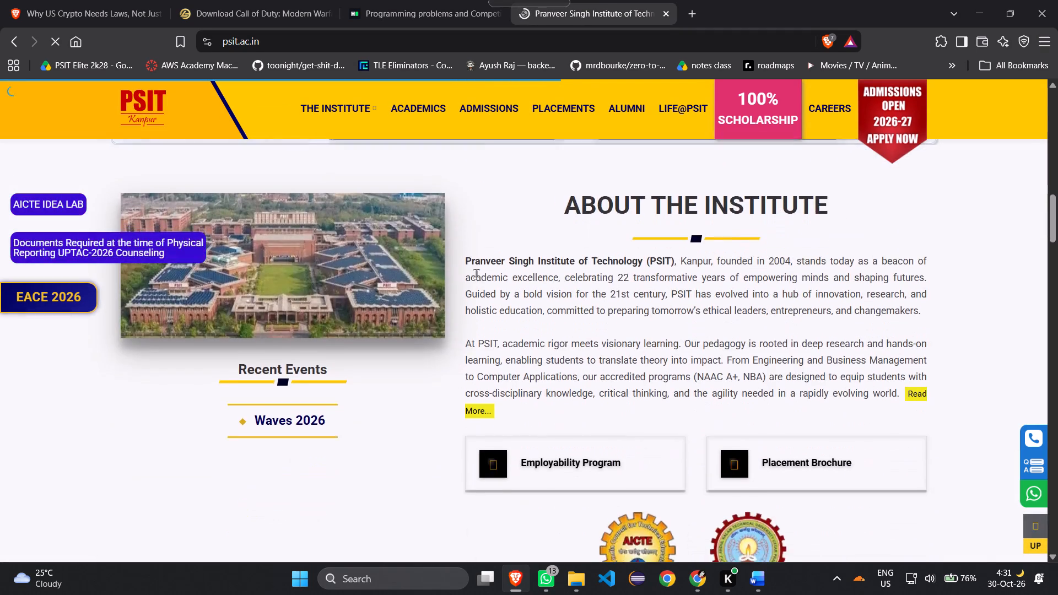
scroll(476, 273, "down", 7)
scroll(476, 273, "up", 1)
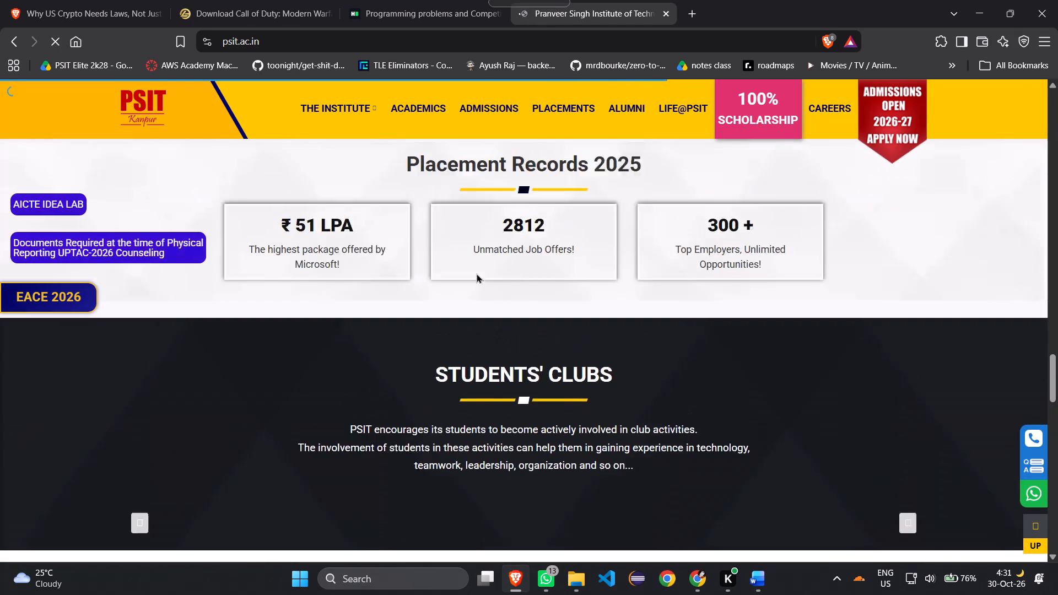
scroll(476, 273, "up", 2)
scroll(476, 273, "down", 5)
scroll(476, 273, "up", 3)
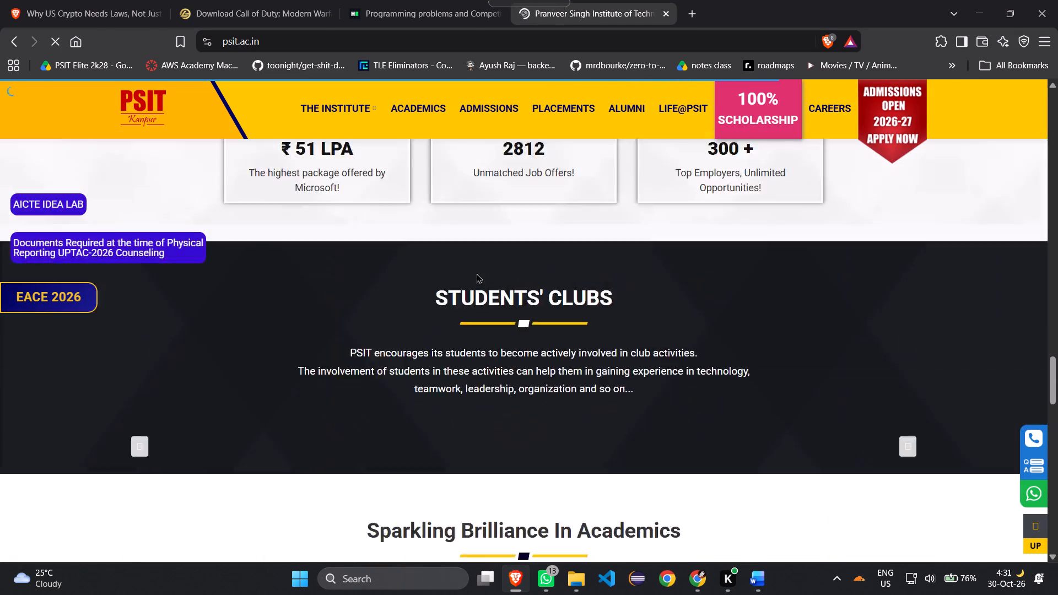
scroll(476, 273, "up", 7)
scroll(476, 273, "up", 15)
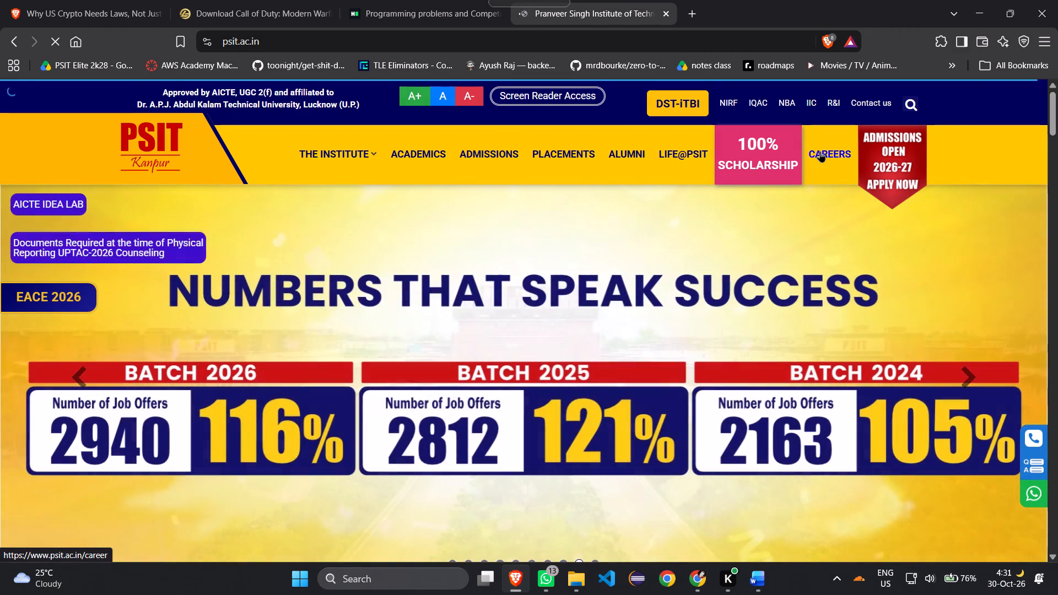
Open the Department of Computer Science & Engineering page under the Engineering programmes in PSIT's Academics section.
left_click(820, 151)
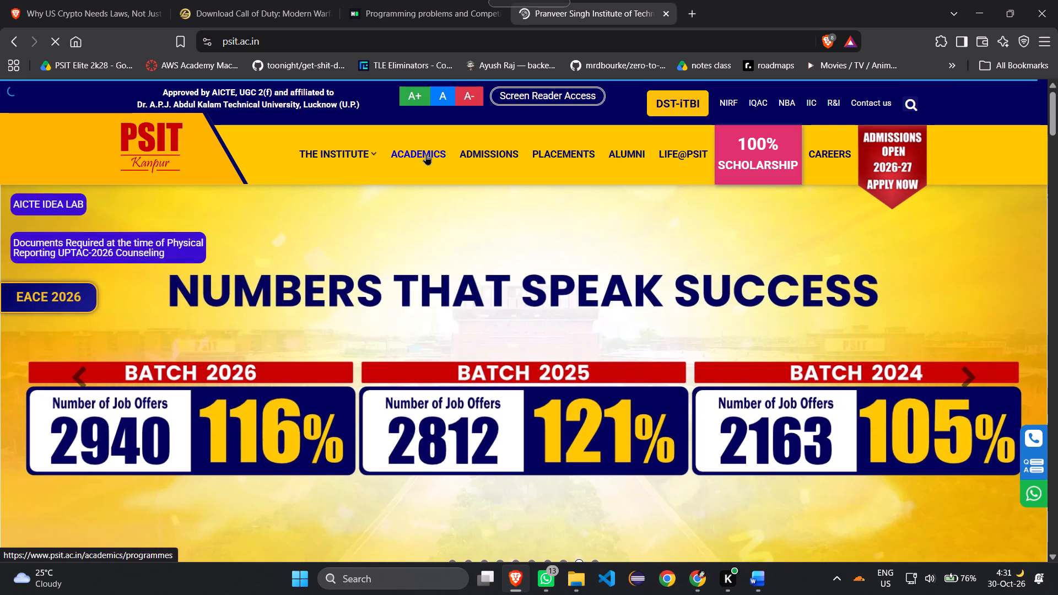
left_click(426, 154)
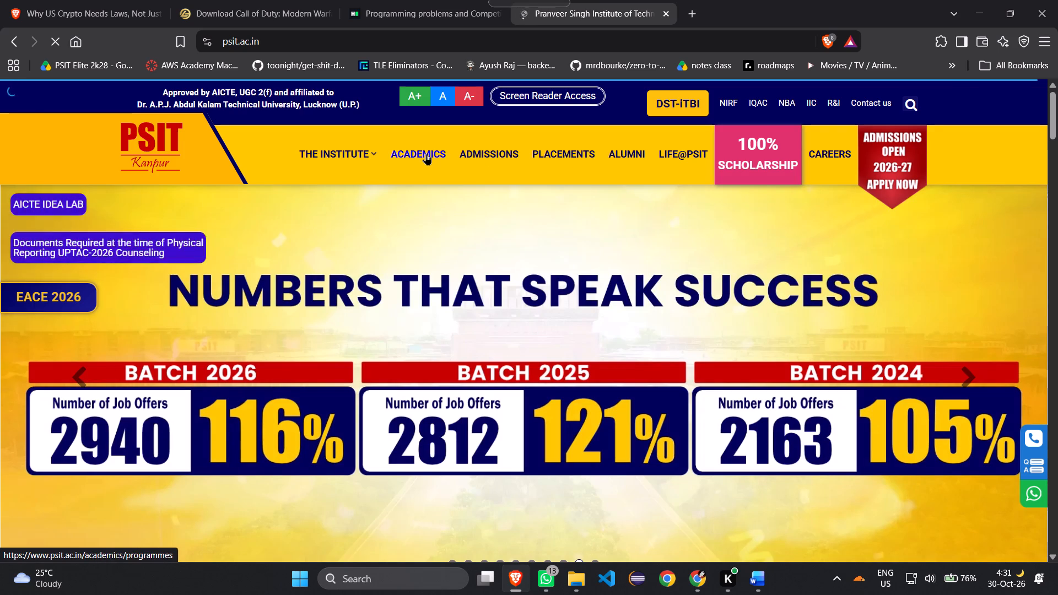
left_click(420, 158)
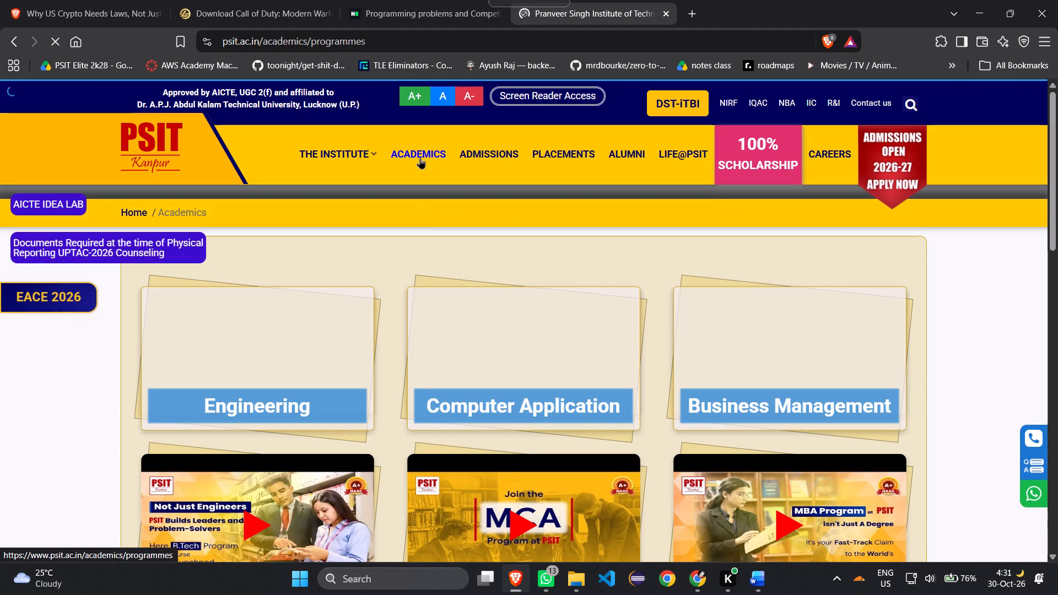
left_click(284, 380)
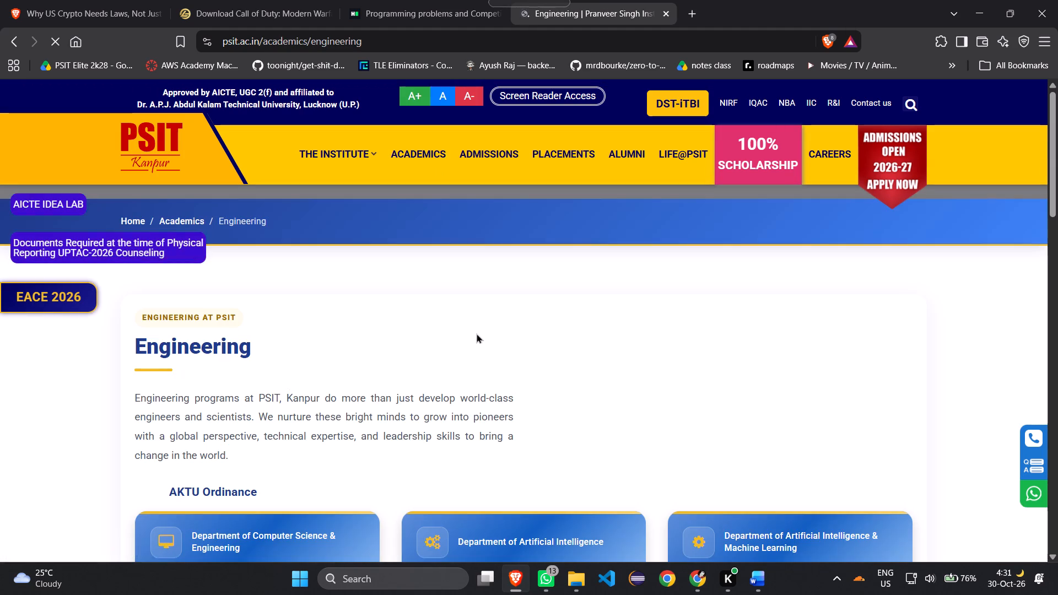
scroll(476, 333, "down", 2)
scroll(476, 333, "up", 1)
left_click(267, 280)
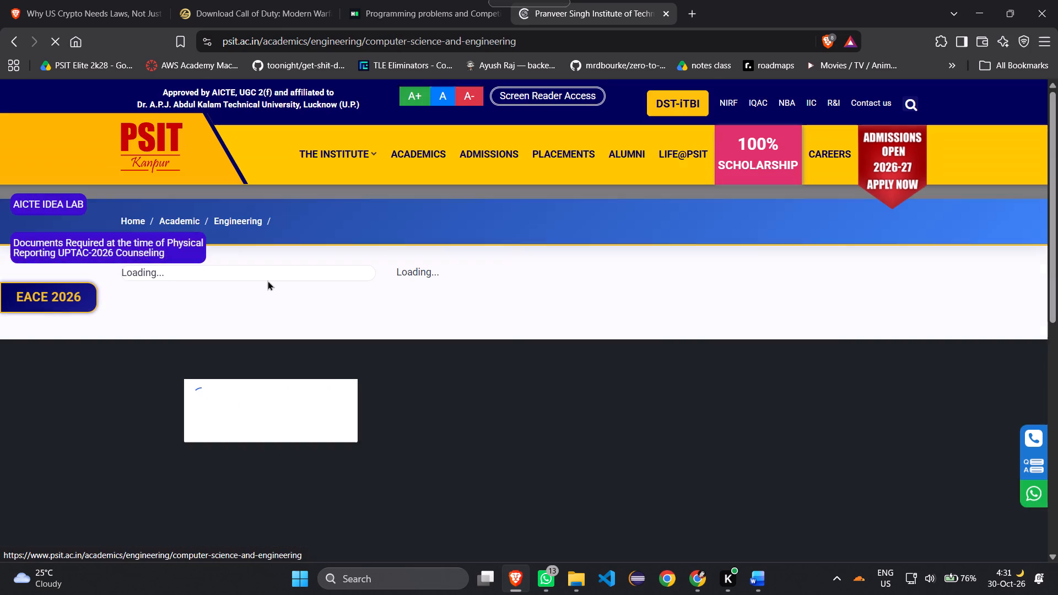
Open the faculty list of the Computer Science and Engineering department.
scroll(538, 350, "down", 1)
scroll(538, 350, "up", 1)
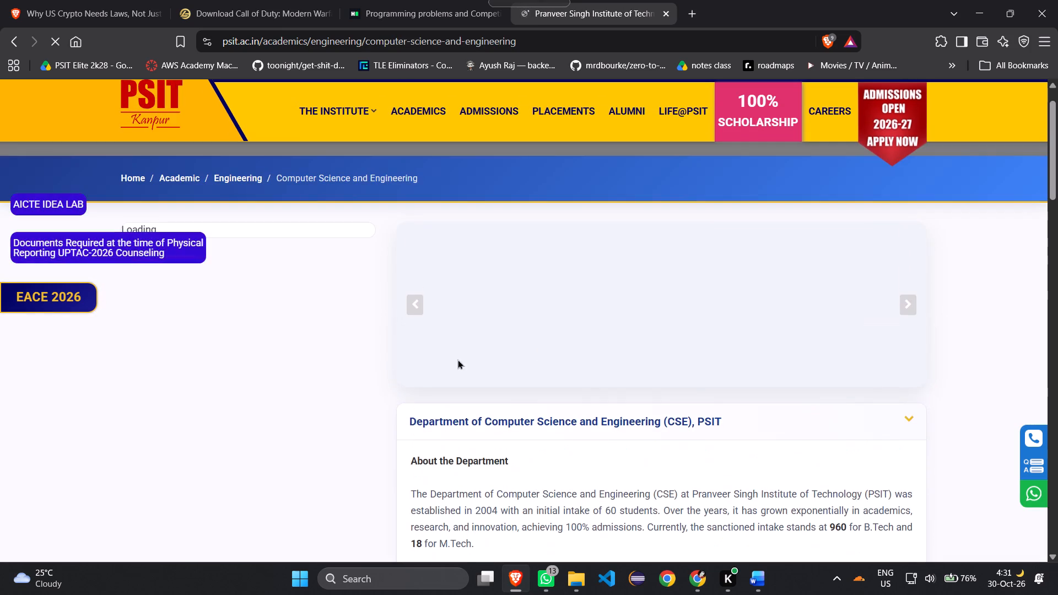
scroll(429, 378, "down", 4)
scroll(429, 378, "up", 1)
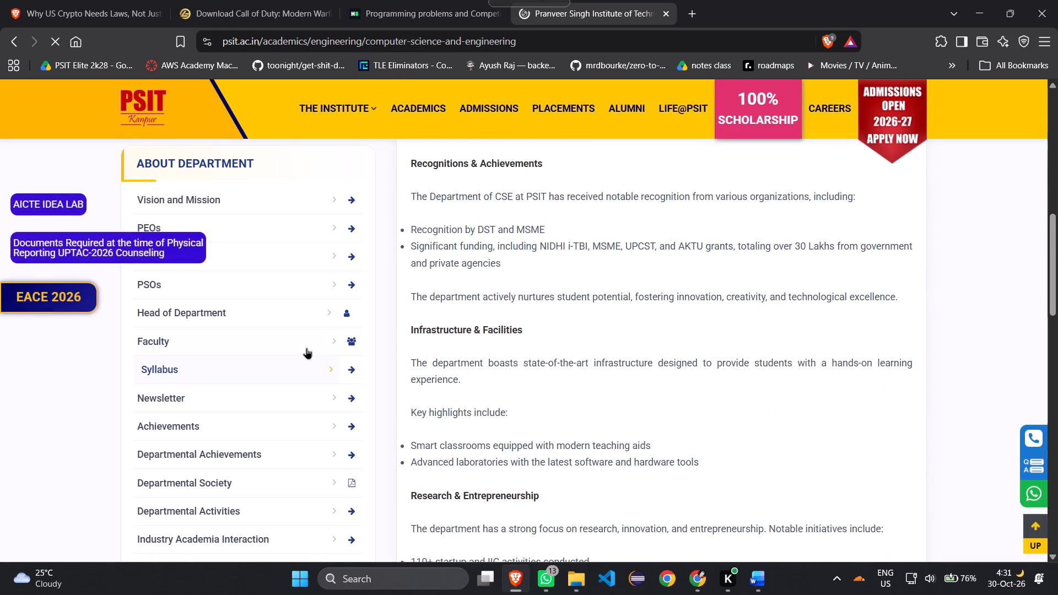
left_click(306, 348)
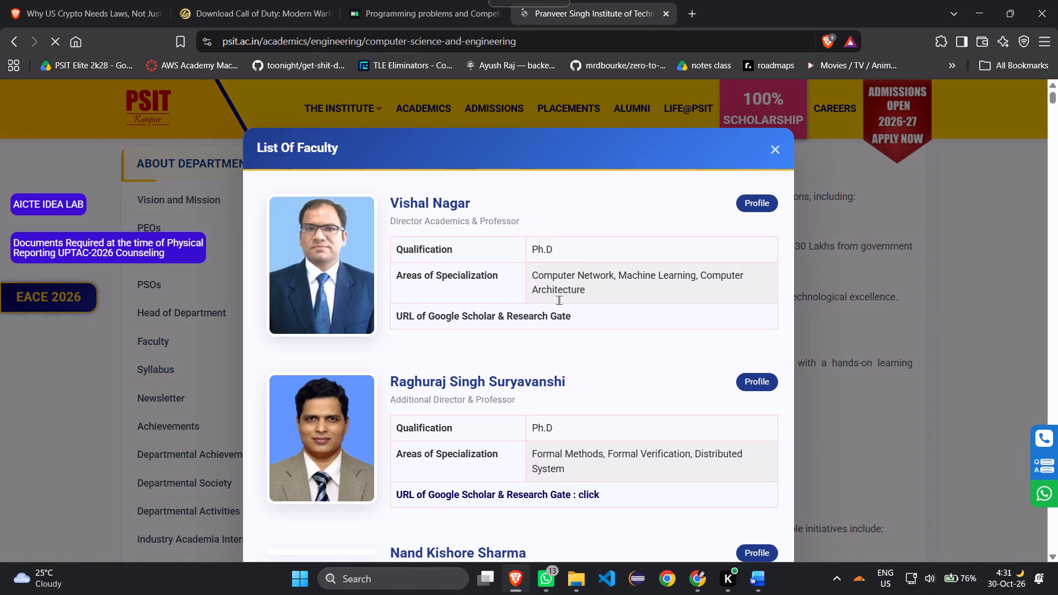
scroll(554, 333, "down", 4)
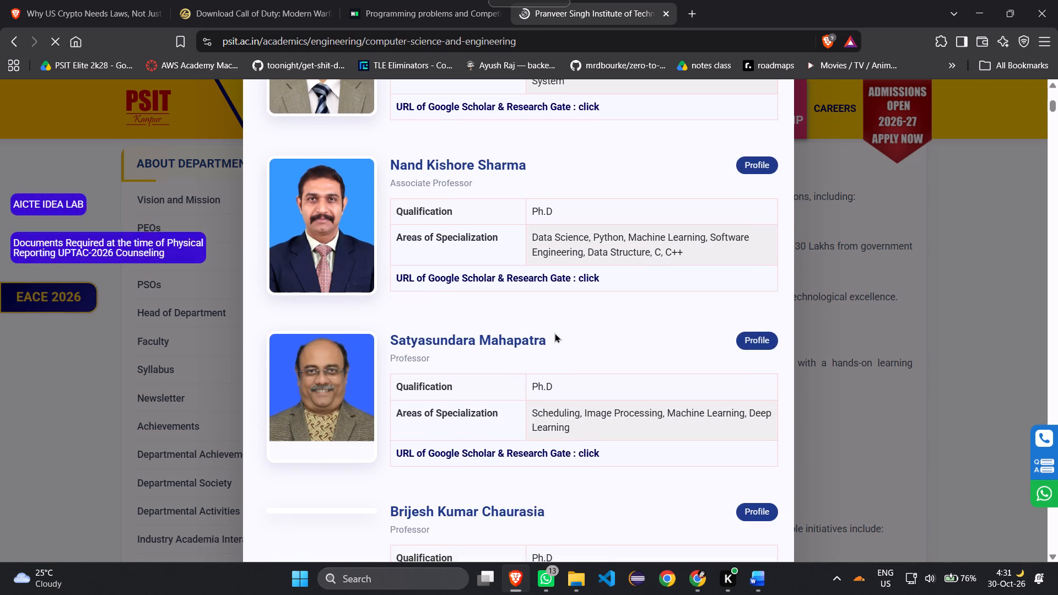
scroll(554, 333, "down", 1)
left_click_drag(555, 311, 476, 321)
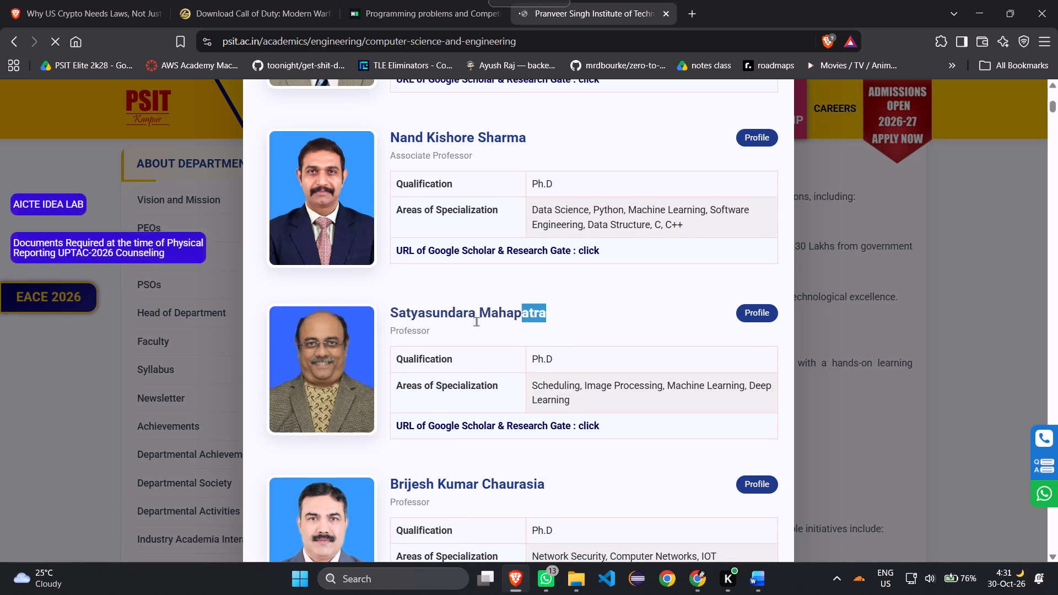
left_click_drag(476, 321, 398, 310)
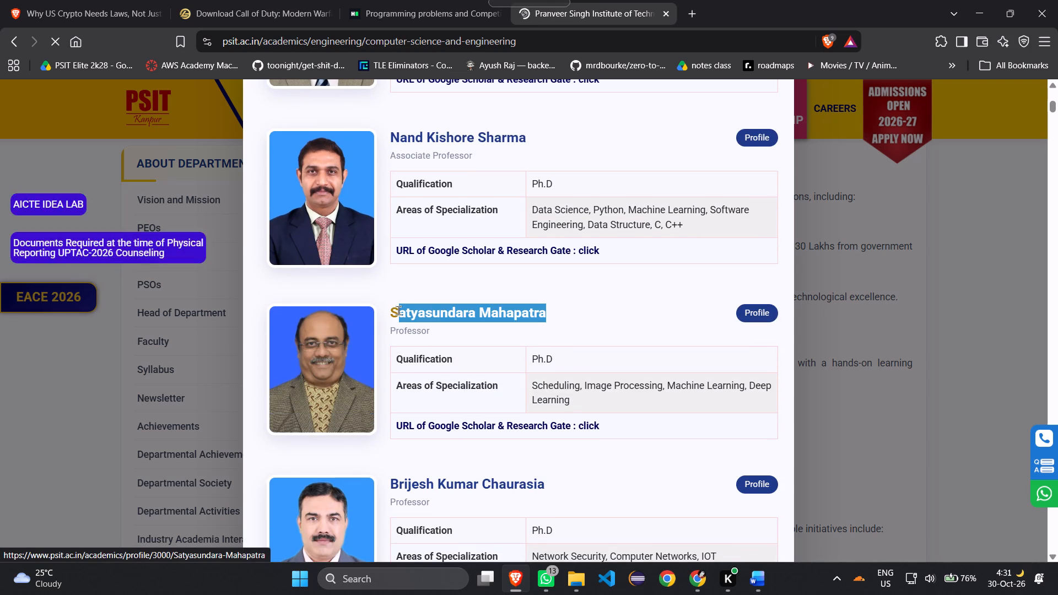
left_click_drag(398, 310, 390, 310)
key("ctrl+c")
key("alt+Tab")
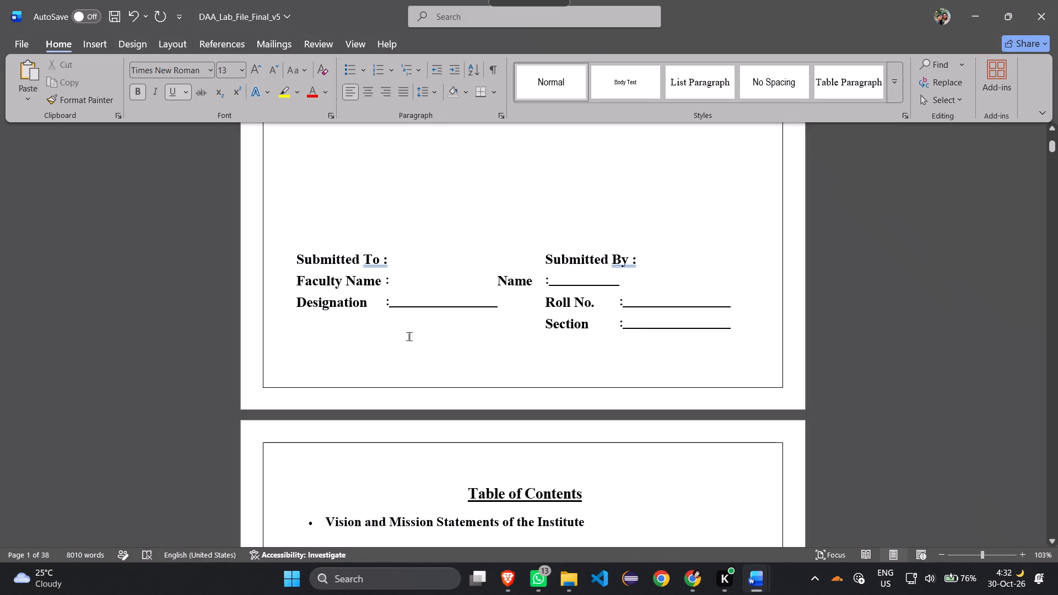
In Word, fill the cover page's Faculty Name field with "Dr." followed by the faculty member's name copied from the website.
left_click(412, 277)
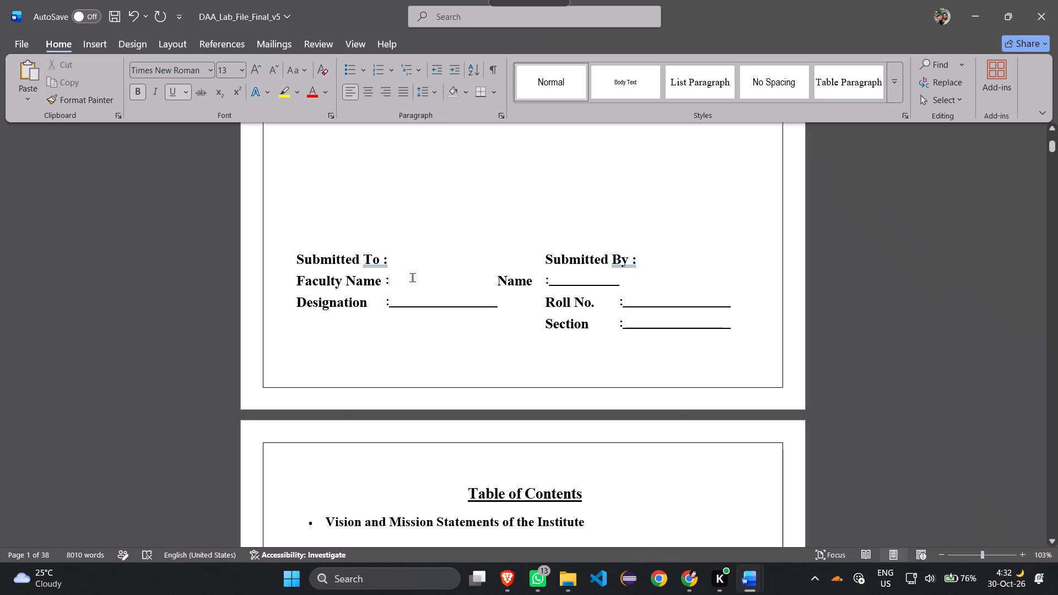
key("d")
key("BackSpace")
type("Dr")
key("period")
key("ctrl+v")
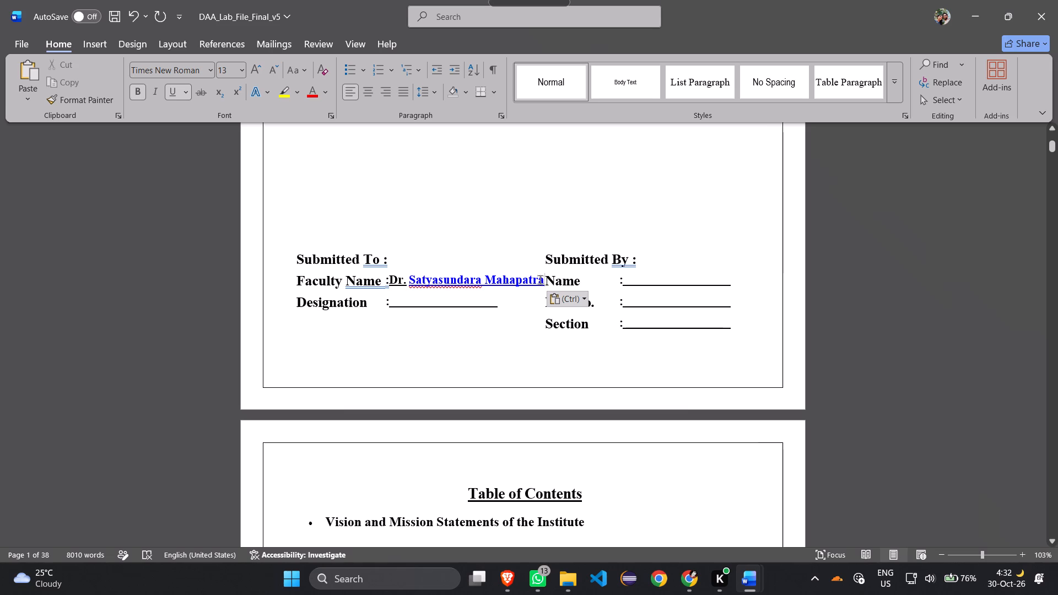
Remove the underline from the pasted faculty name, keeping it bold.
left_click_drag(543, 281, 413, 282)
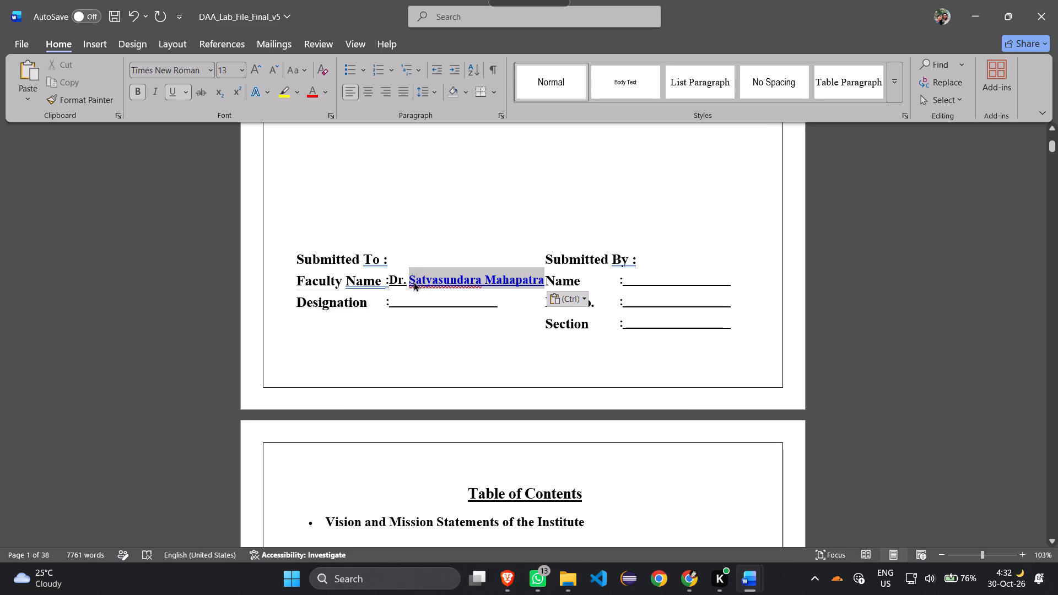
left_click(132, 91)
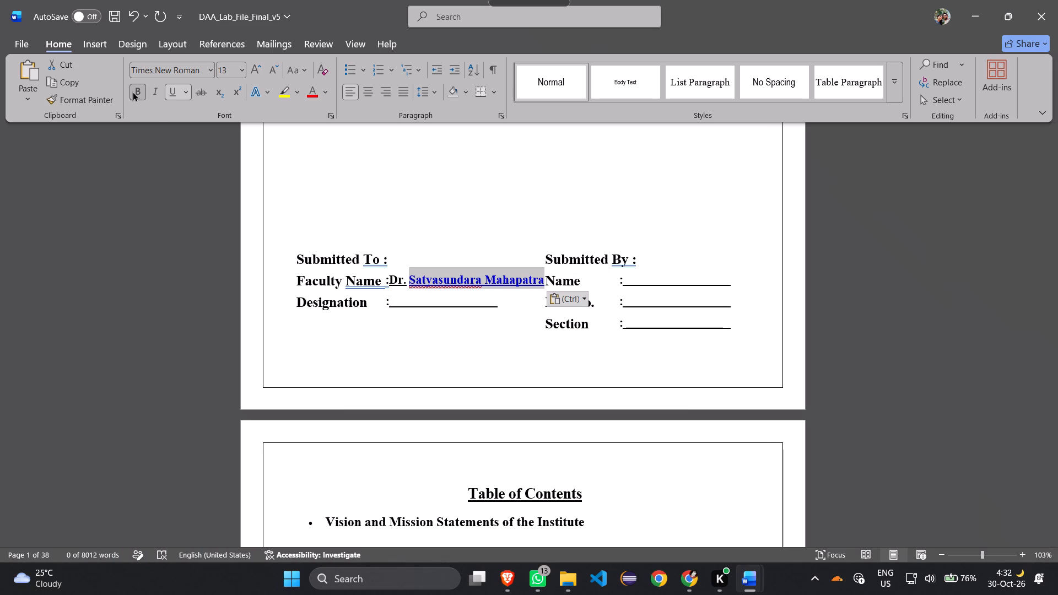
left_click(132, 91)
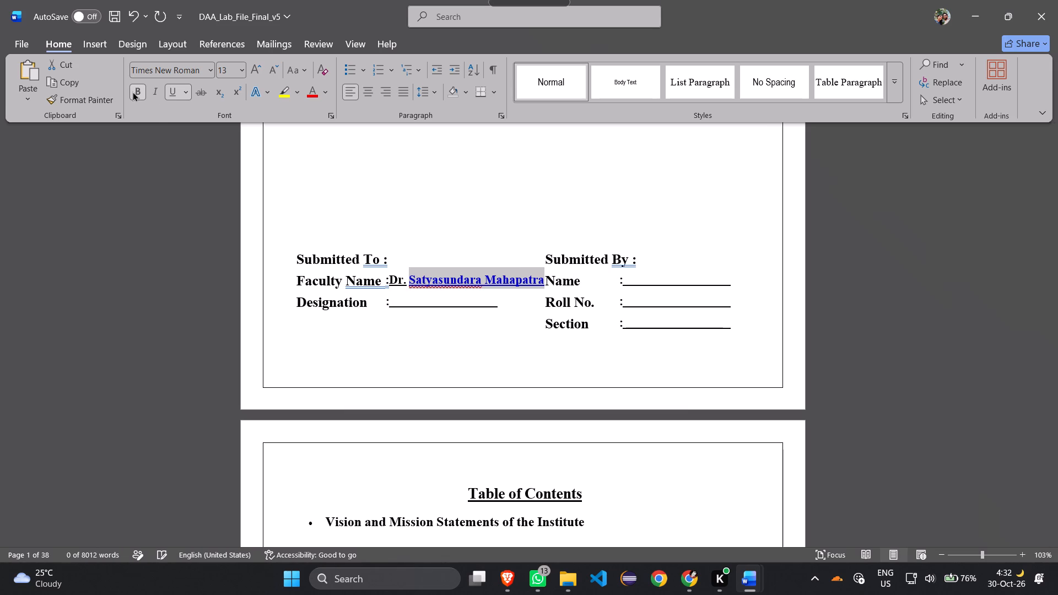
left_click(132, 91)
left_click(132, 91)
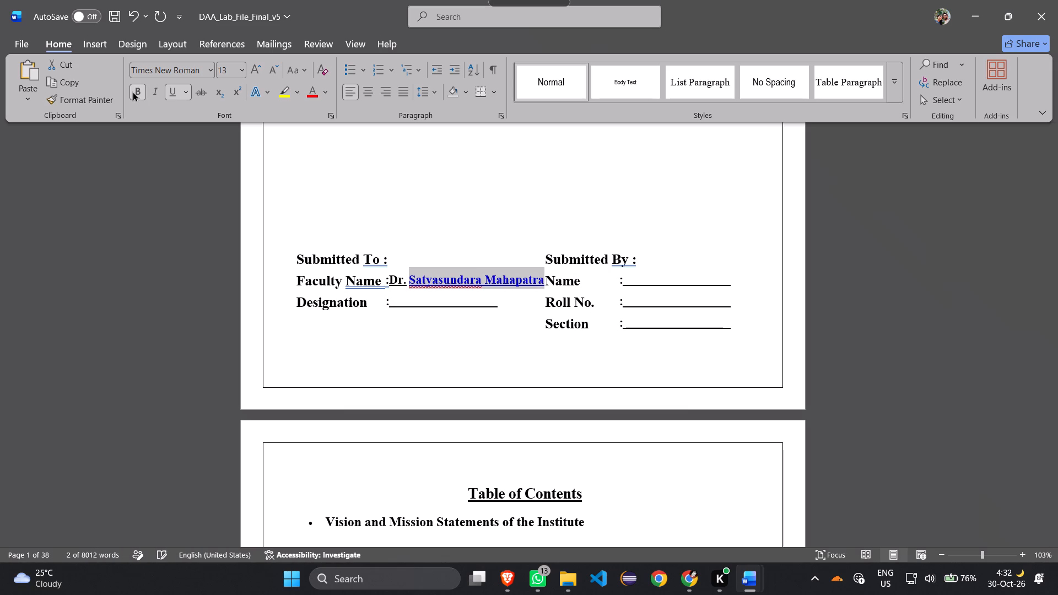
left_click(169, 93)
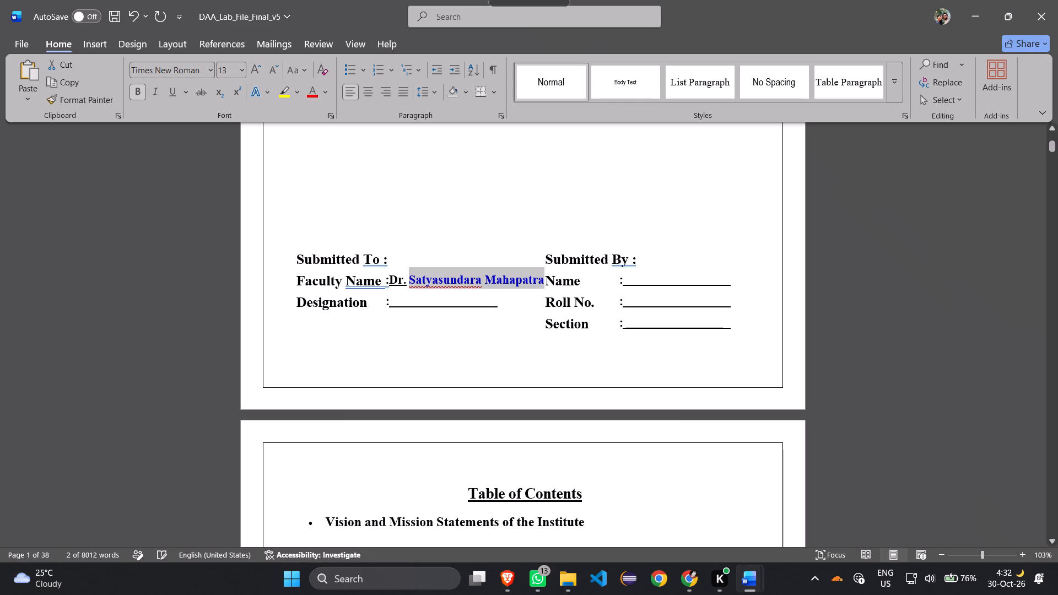
Copy the formatting of the "Dr." prefix onto the pasted faculty name so both parts match.
left_click(391, 280)
left_click_drag(391, 280, 408, 282)
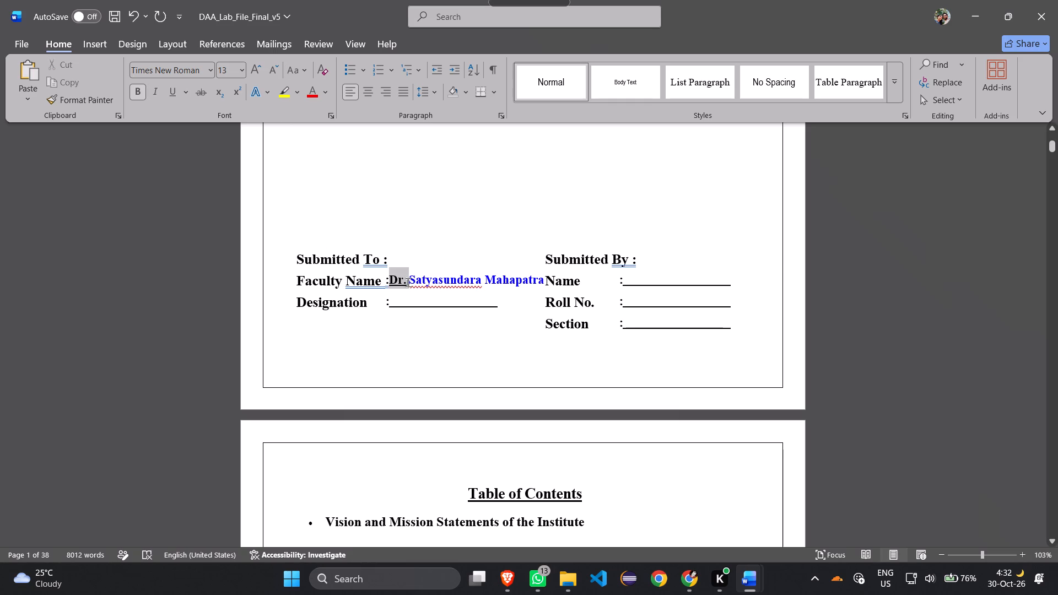
left_click_drag(408, 282, 407, 282)
left_click(88, 100)
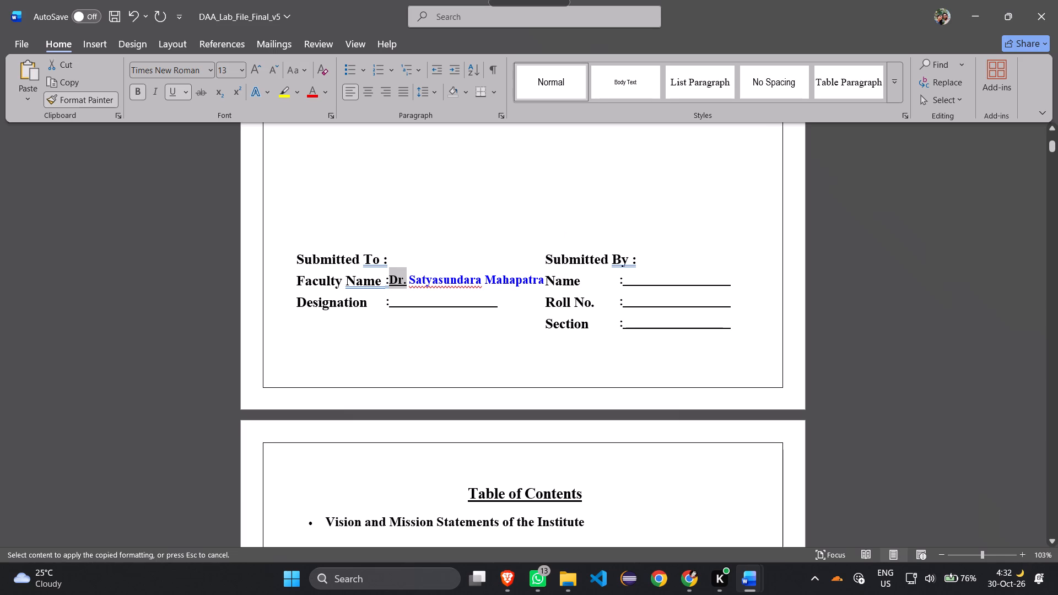
left_click_drag(407, 279, 537, 277)
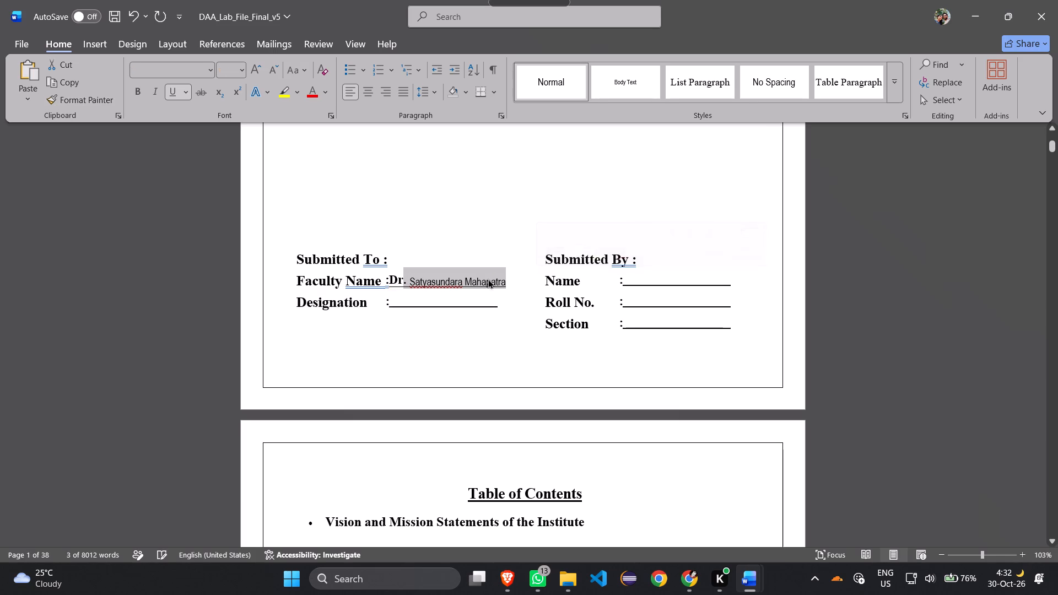
double_click(399, 282)
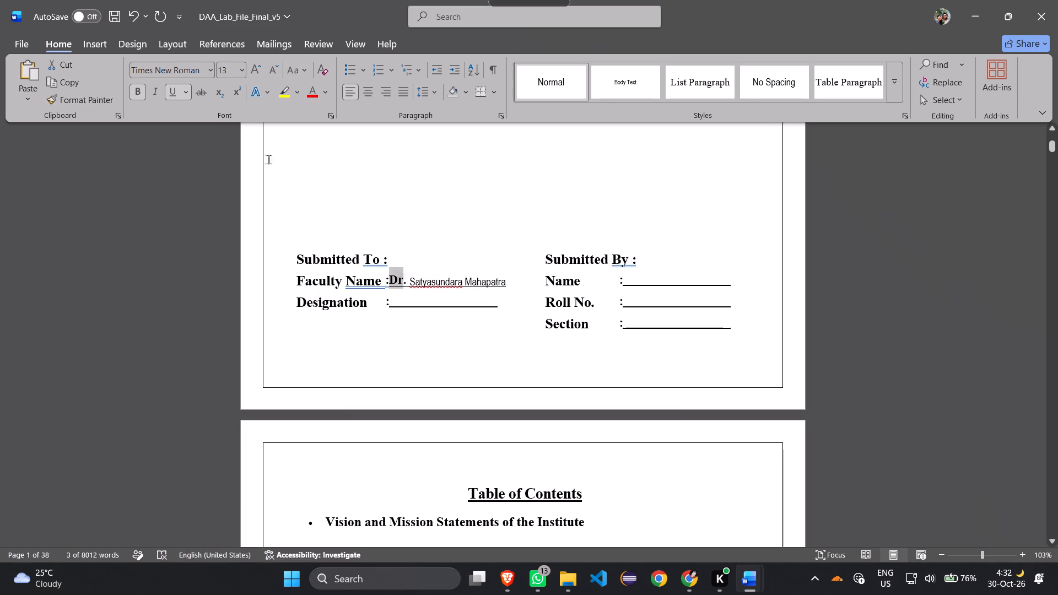
Apply the formatting of the "Dr." prefix to the rest of the faculty name and remove the underline from the whole name.
left_click(69, 98)
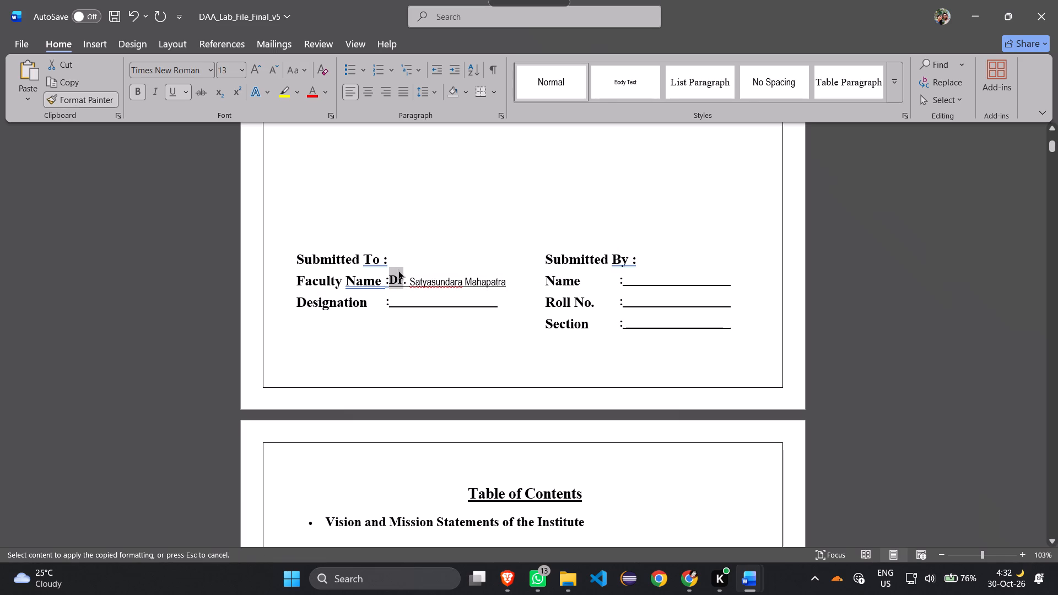
left_click_drag(408, 278, 490, 278)
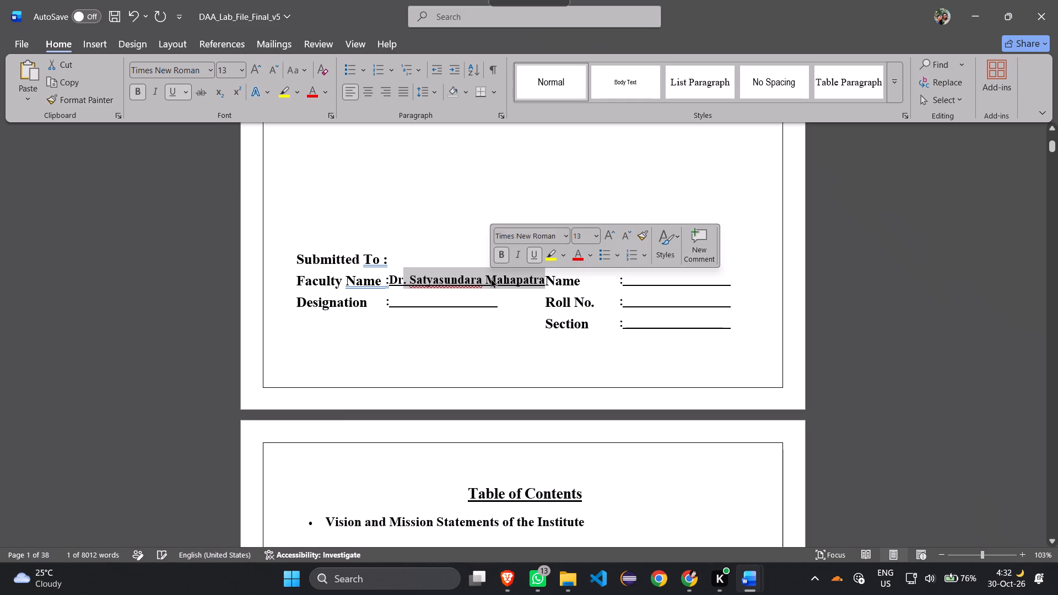
left_click(463, 274)
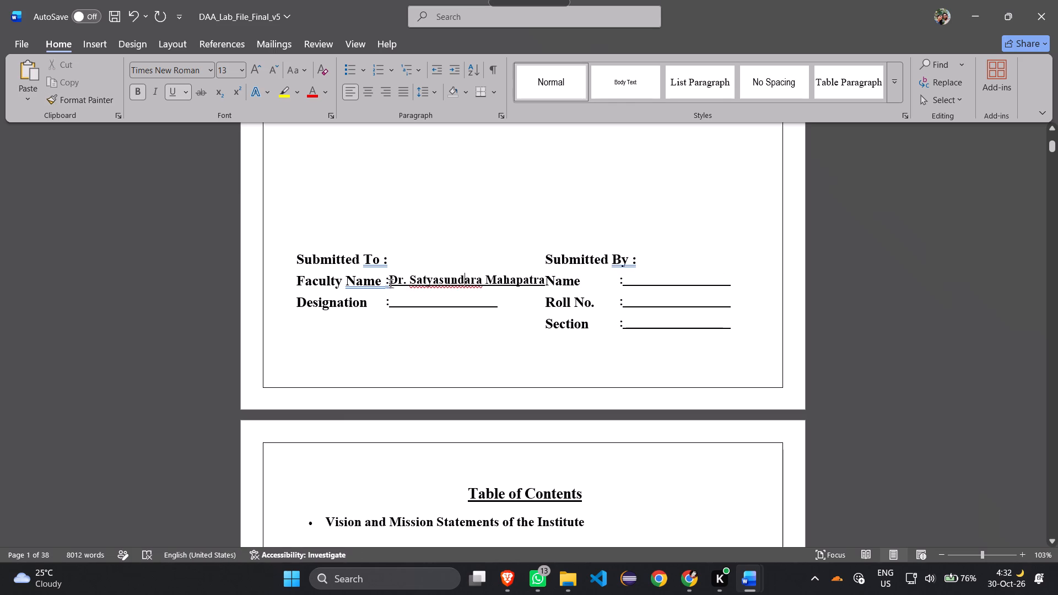
left_click_drag(389, 279, 530, 281)
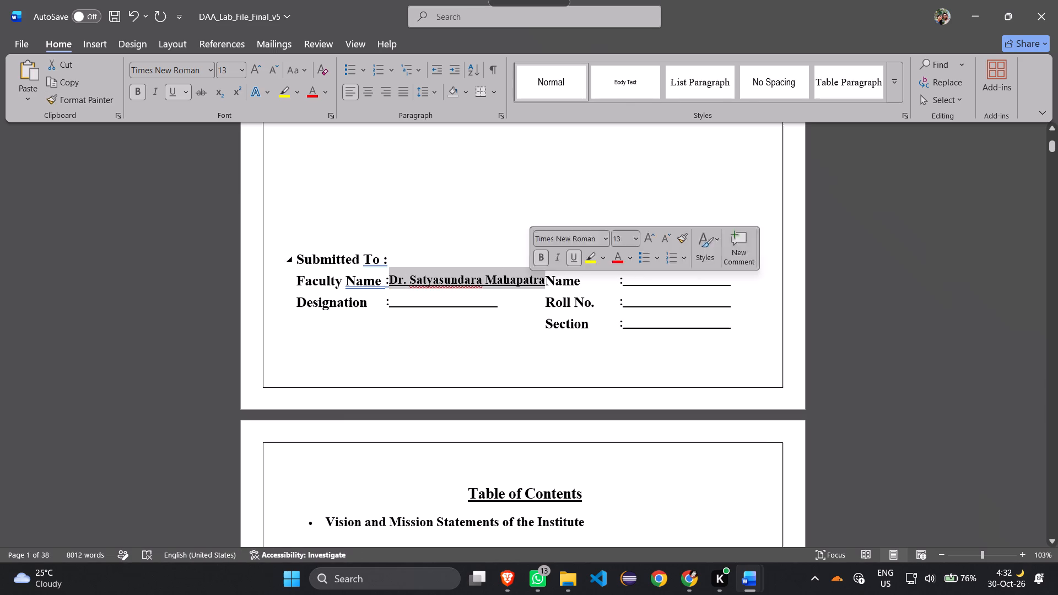
left_click(174, 97)
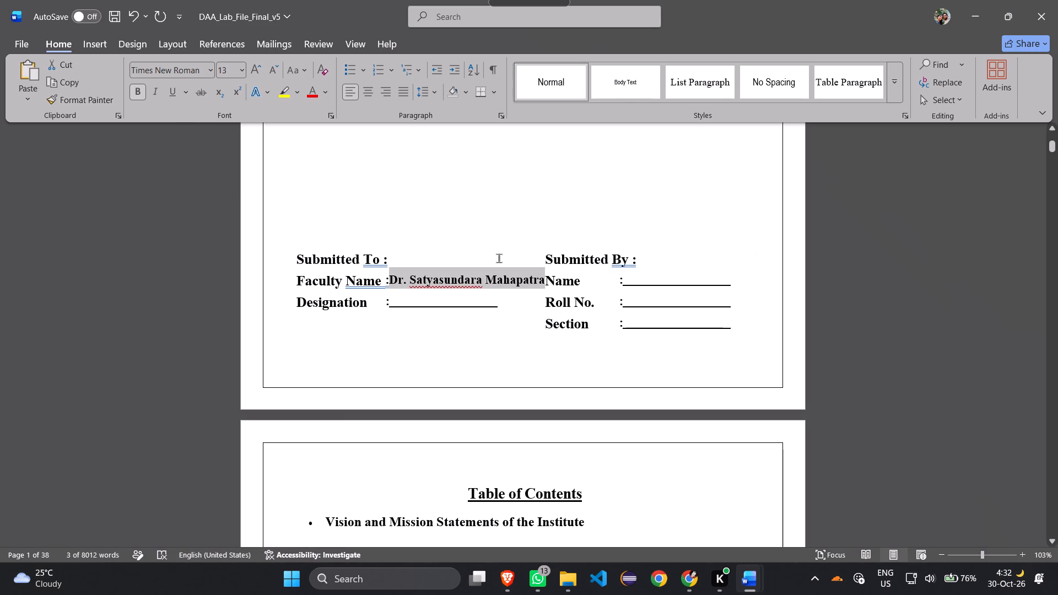
Delete the space between "Dr." and the faculty name on the cover page.
left_click(407, 275)
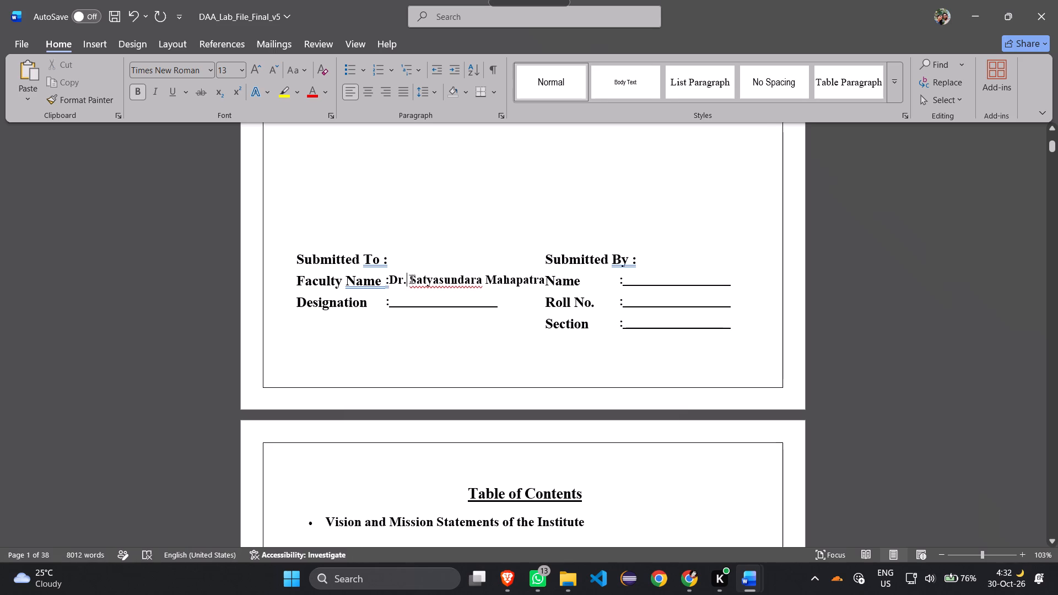
key("Delete")
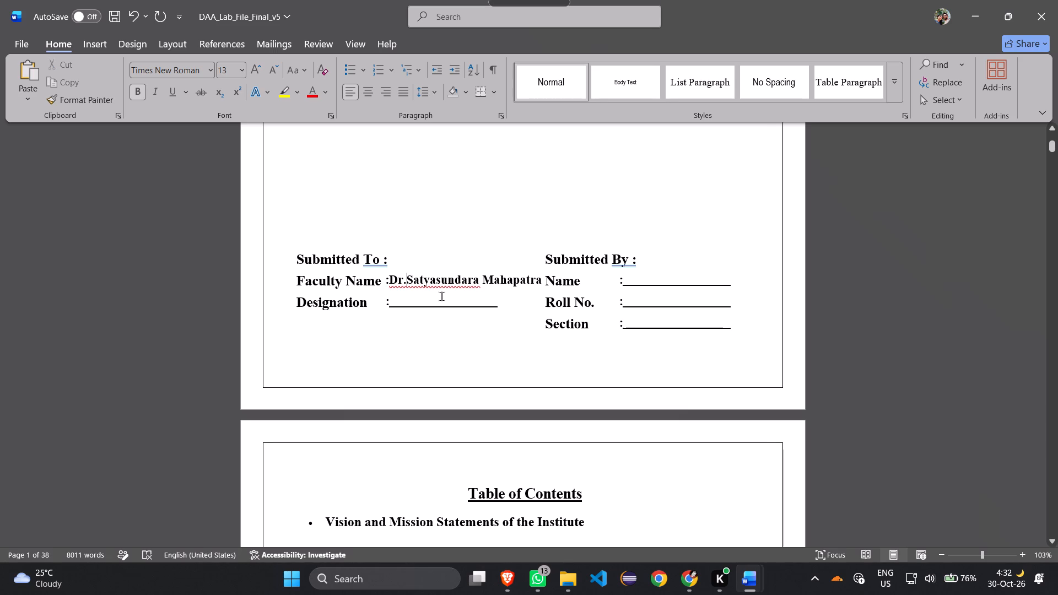
Replace the Designation blank with Professor copied from the PSIT faculty list, and realign the Roll No. label under Name.
left_click(441, 296)
left_click_drag(512, 305, 481, 304)
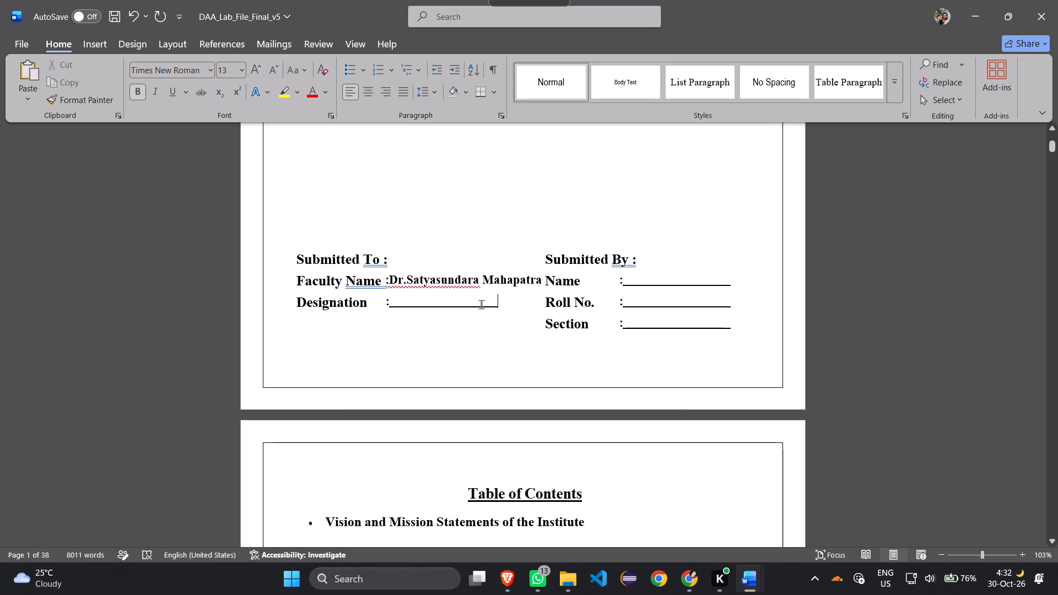
left_click_drag(481, 304, 405, 306)
key("BackSpace")
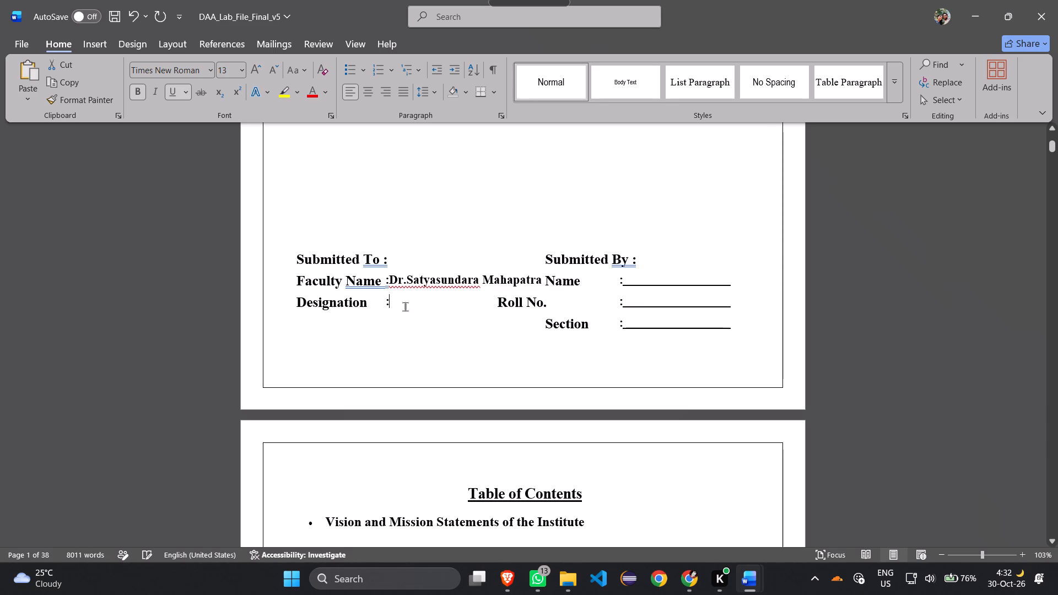
key("alt+Tab")
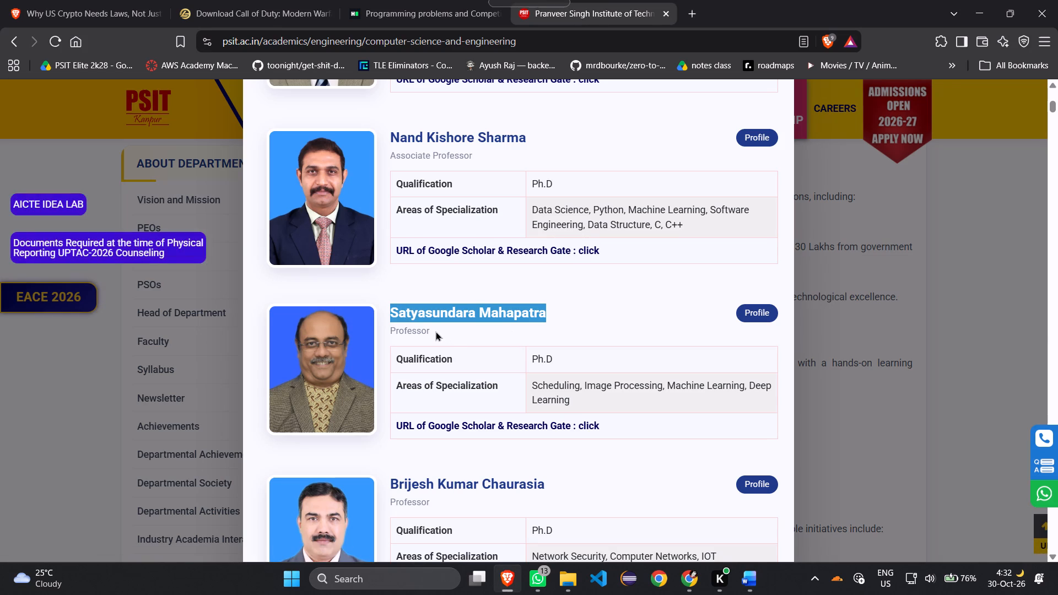
left_click_drag(435, 331, 390, 333)
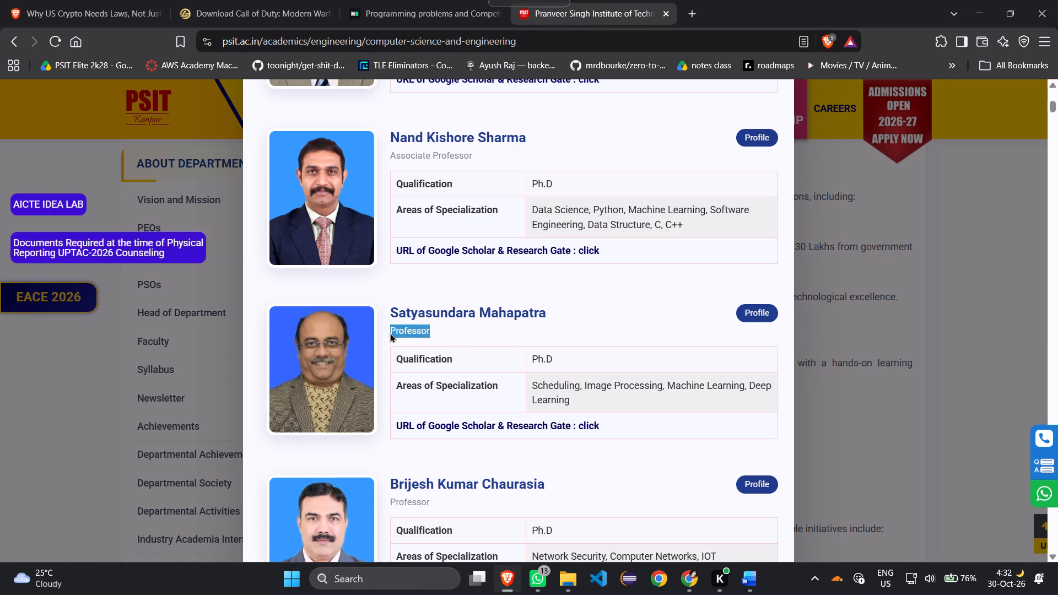
key("ctrl+c")
key("alt+Tab")
key("ctrl+v")
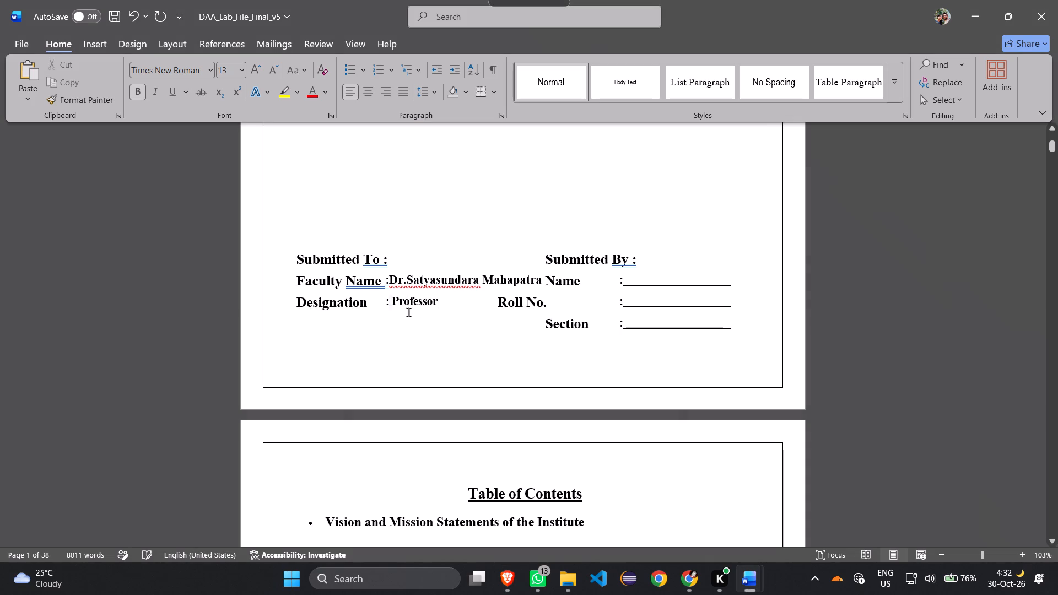
left_click(495, 305)
key("Tab")
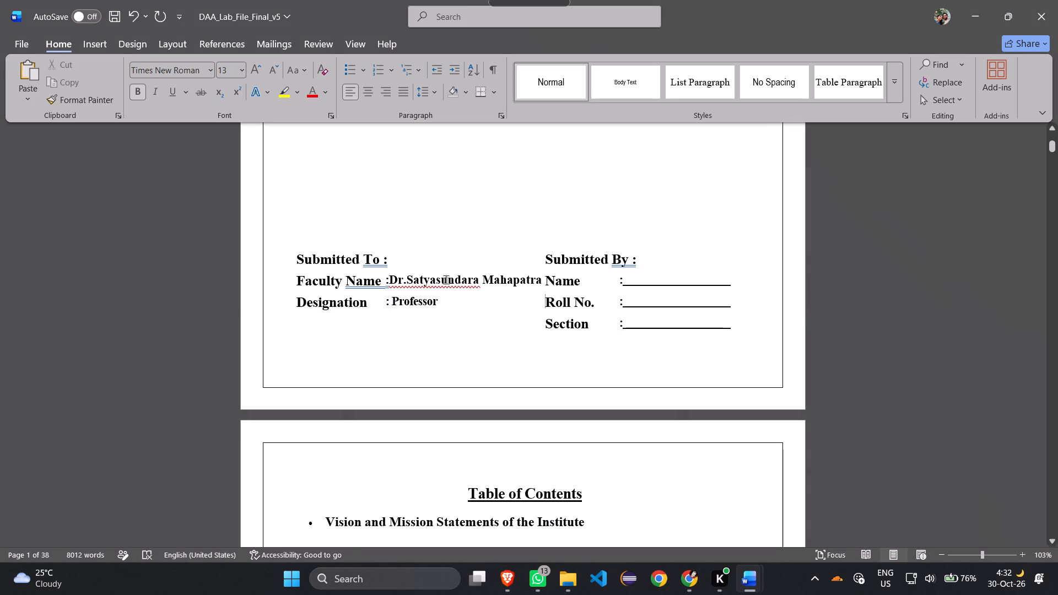
Set the faculty name's font size to 12 and apply the same formatting to the Professor designation.
left_click_drag(391, 280, 524, 278)
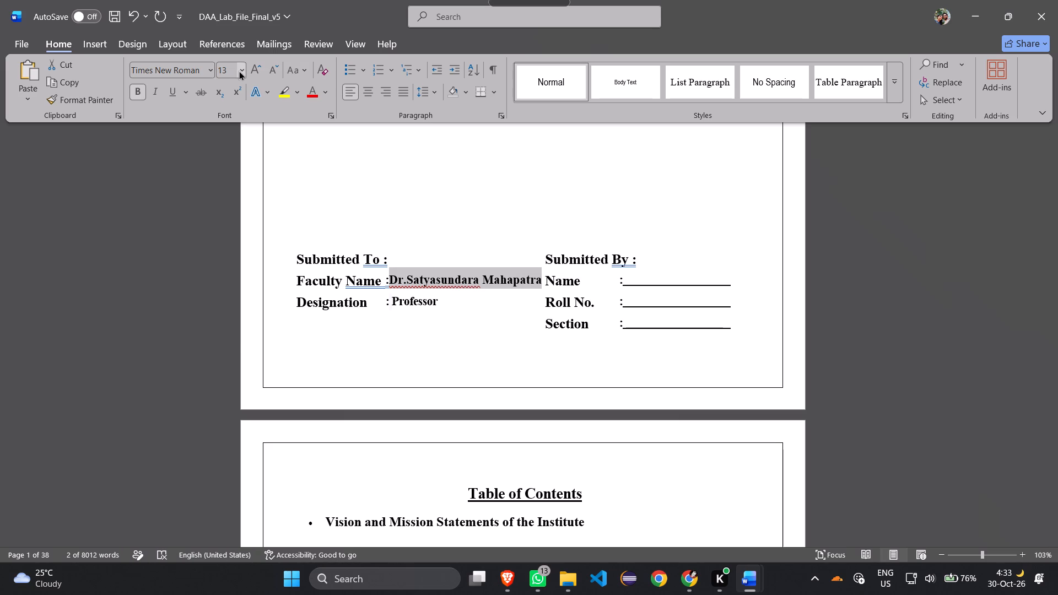
left_click(239, 71)
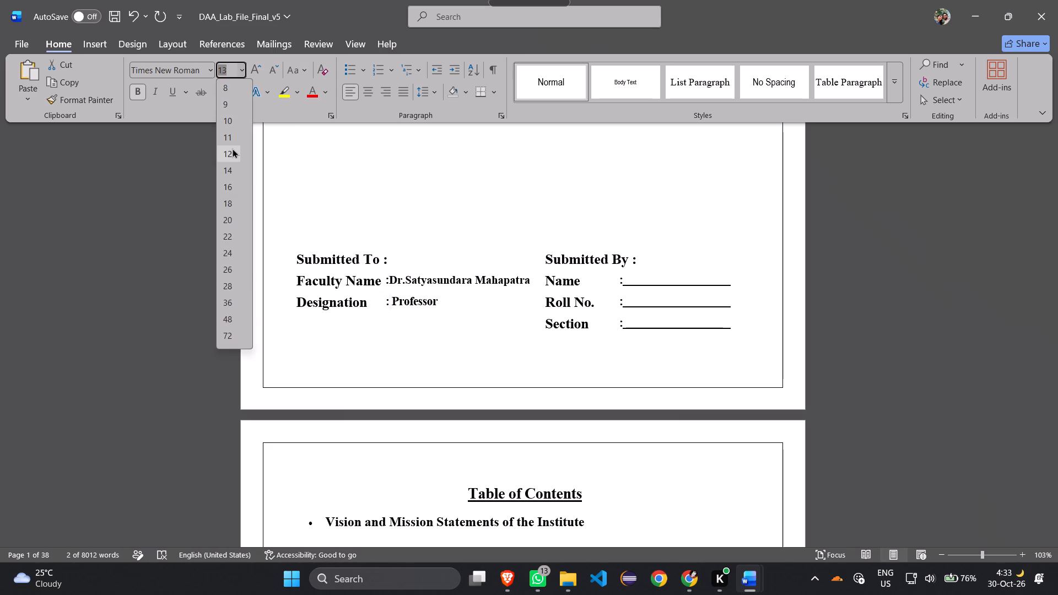
left_click(232, 148)
left_click_drag(445, 299, 316, 200)
double_click(405, 273)
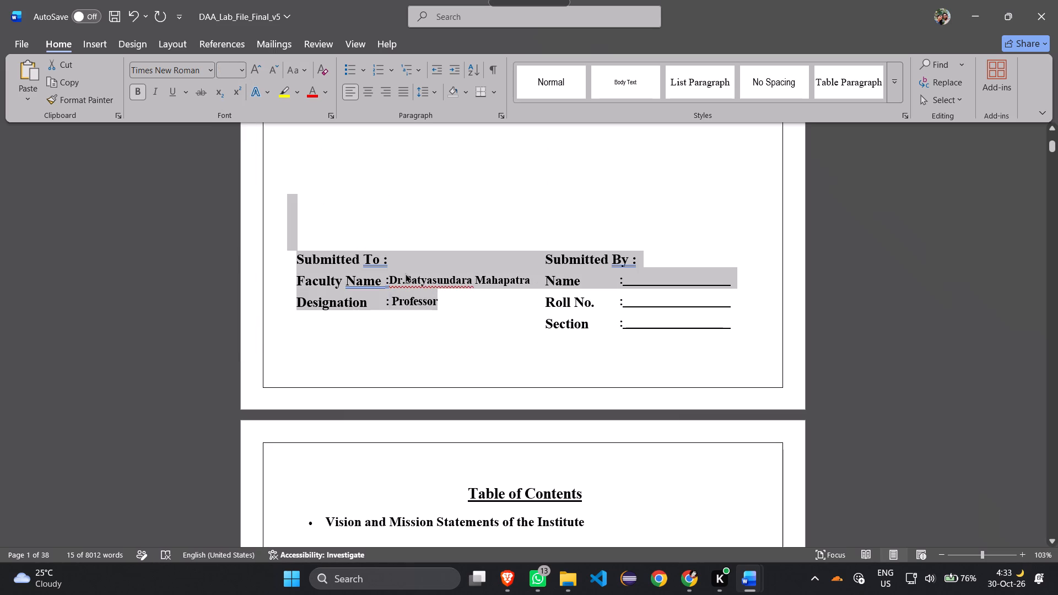
double_click(411, 277)
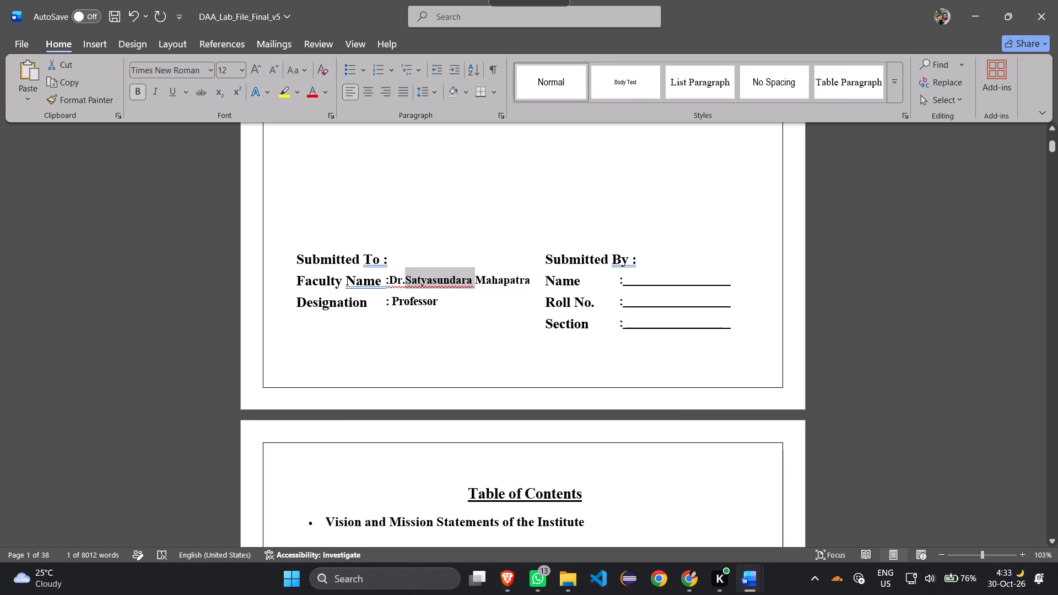
left_click(59, 101)
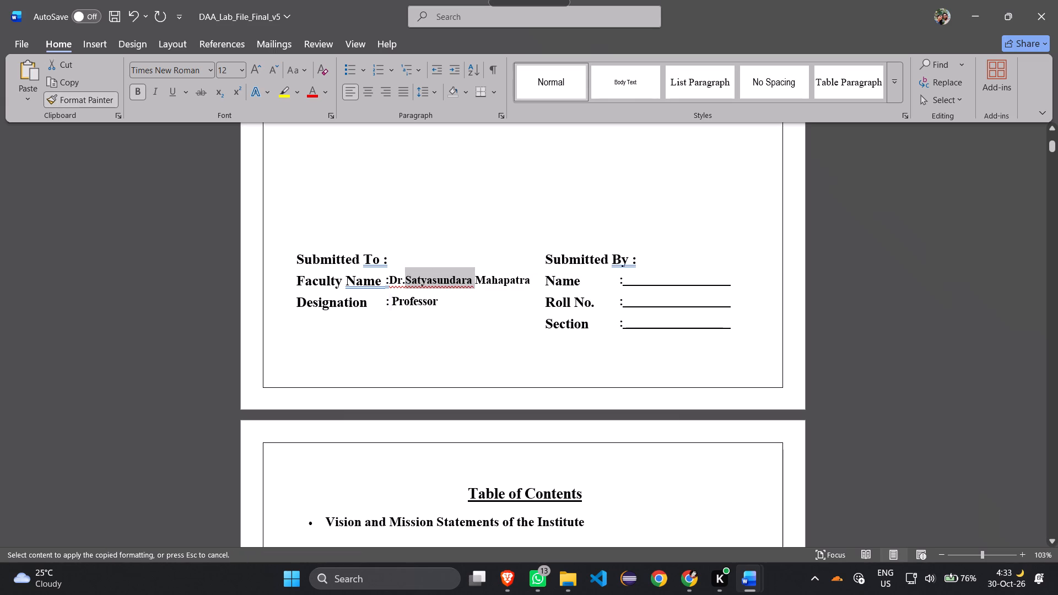
left_click_drag(393, 301, 440, 301)
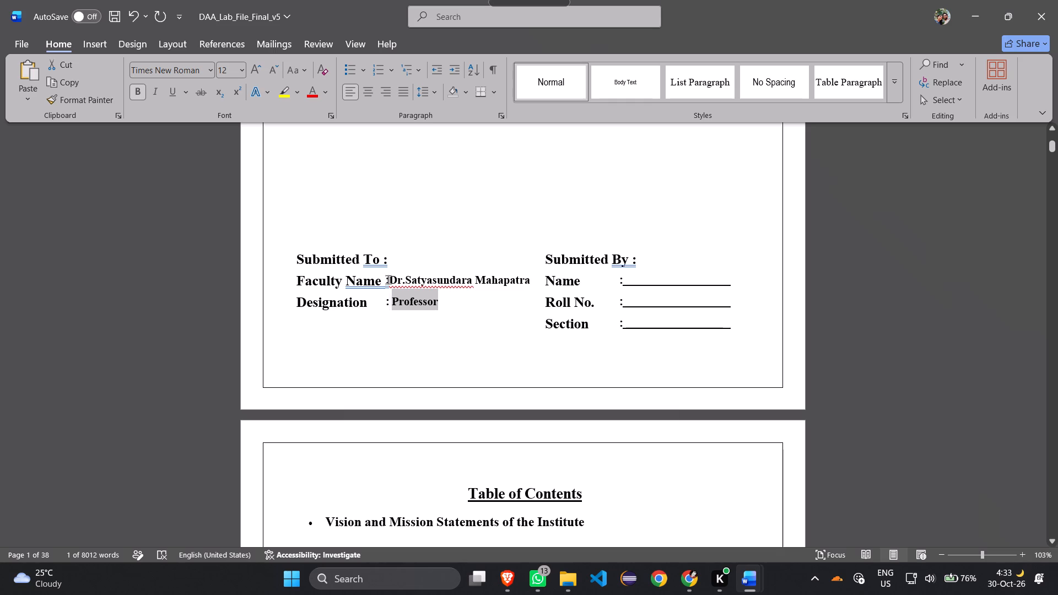
Insert a space between the colon and the faculty name, and save the document.
left_click(388, 279)
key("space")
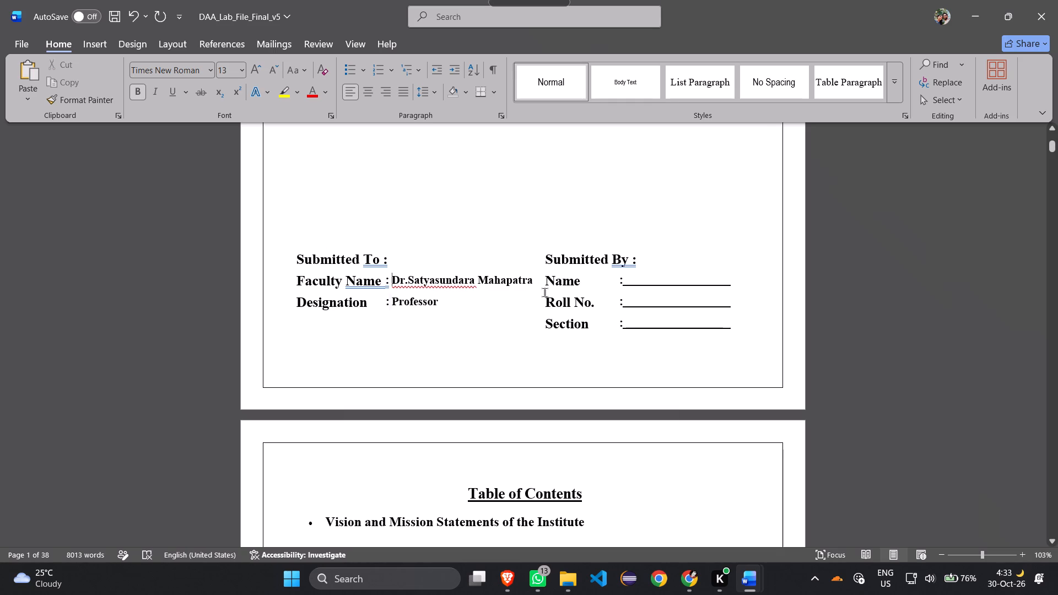
key("ctrl+s")
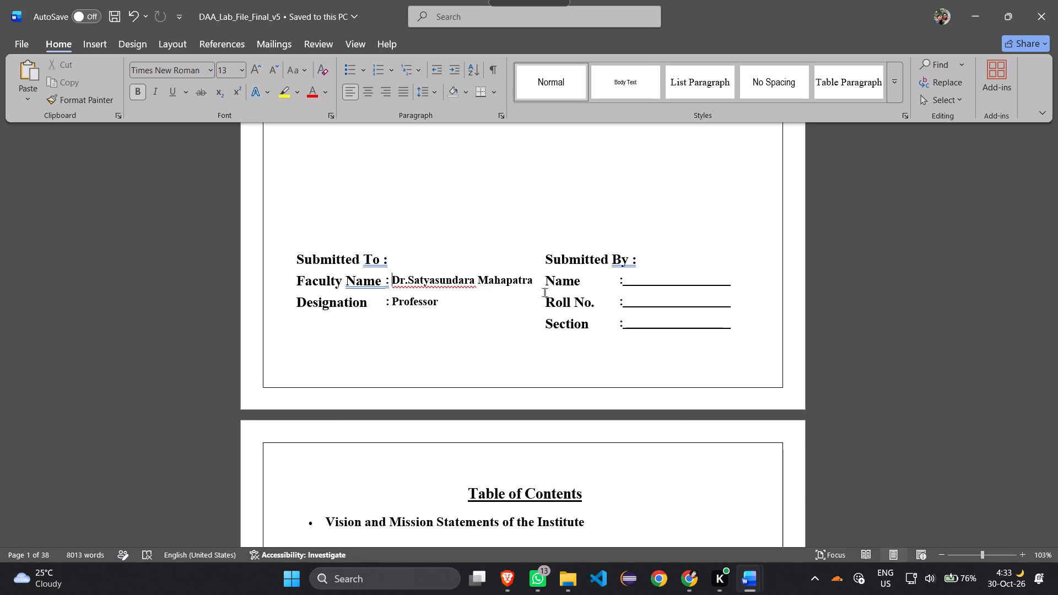
Replace the Name blank under Submitted By with the student's first name, without underline and with a space after the colon.
left_click(466, 280)
left_click_drag(739, 286, 629, 282)
key("BackSpace")
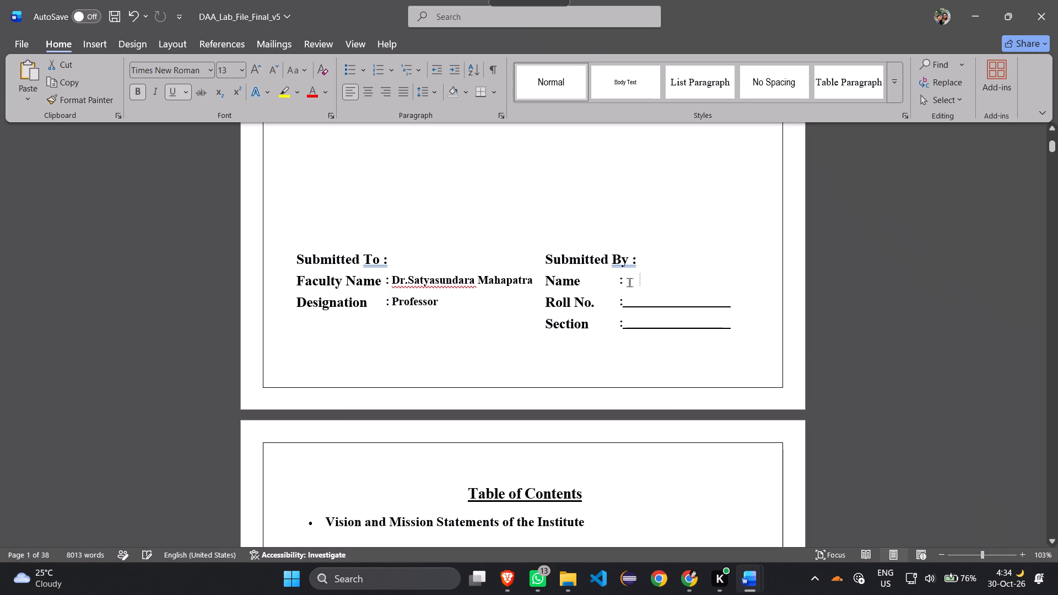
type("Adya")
left_click_drag(656, 283, 625, 283)
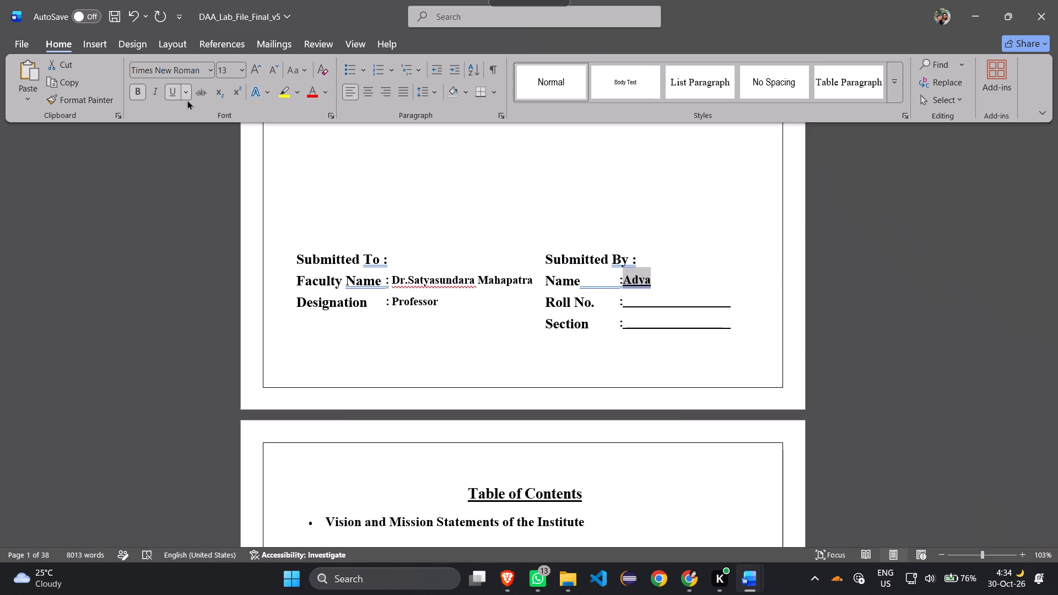
left_click(175, 94)
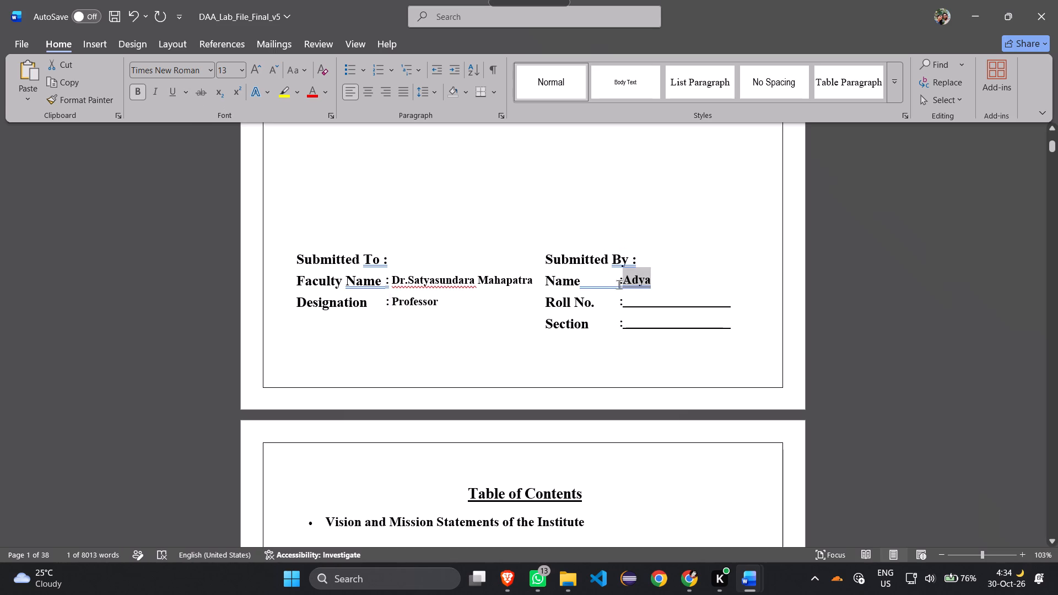
left_click(626, 282)
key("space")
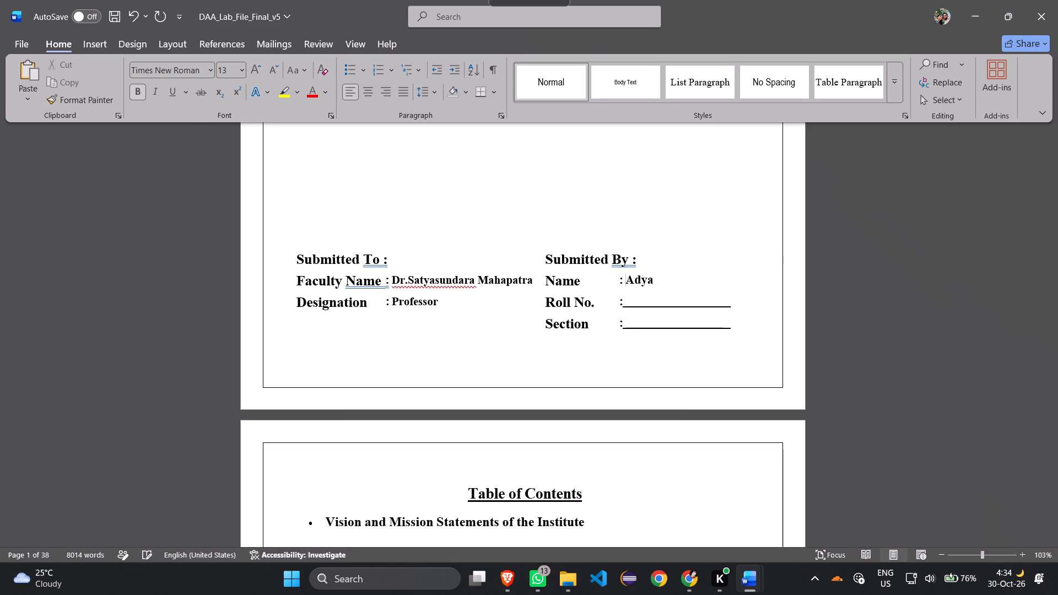
Replace the Roll No. blank under Submitted By with the student's roll number, without underline.
left_click_drag(734, 304, 624, 306)
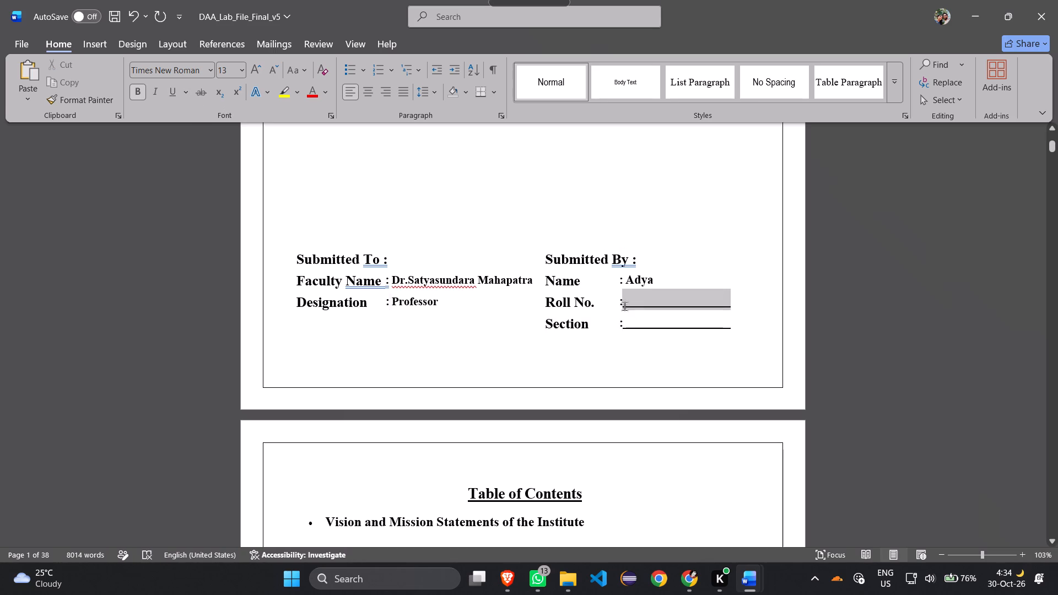
left_click_drag(624, 306, 624, 306)
key("BackSpace")
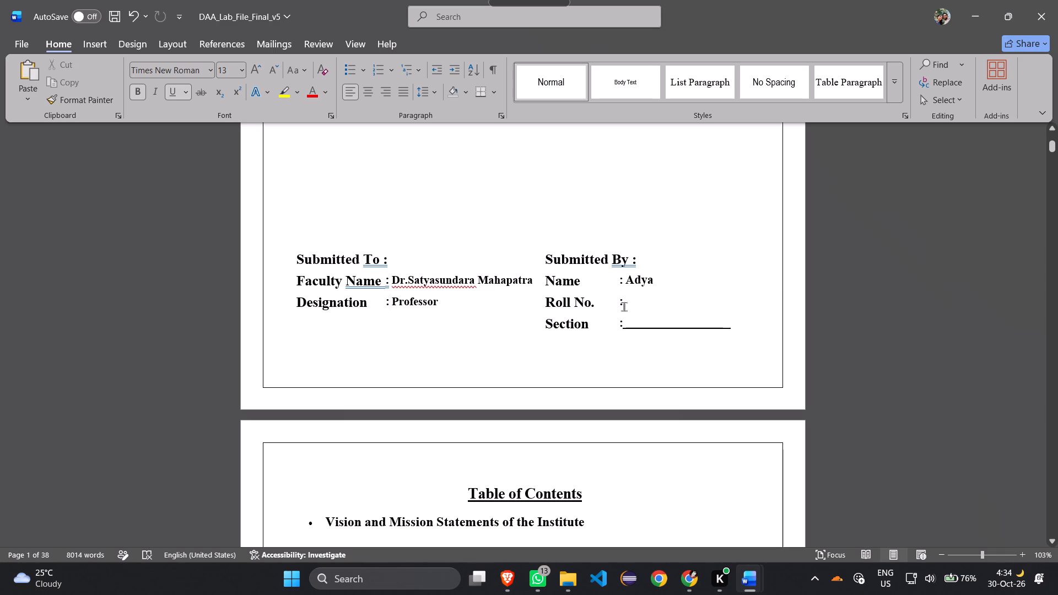
key("ctrl+u")
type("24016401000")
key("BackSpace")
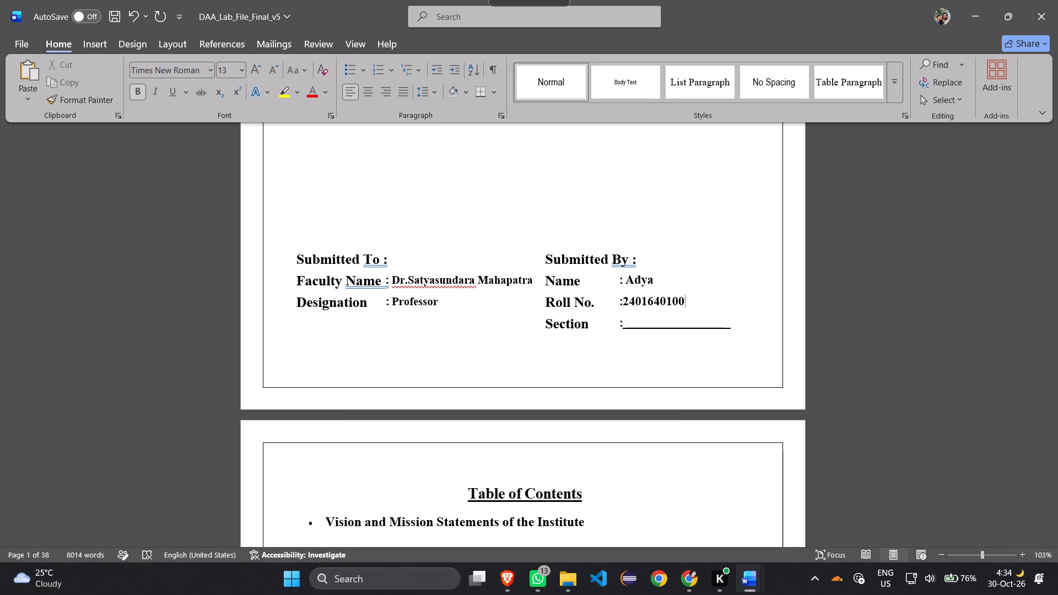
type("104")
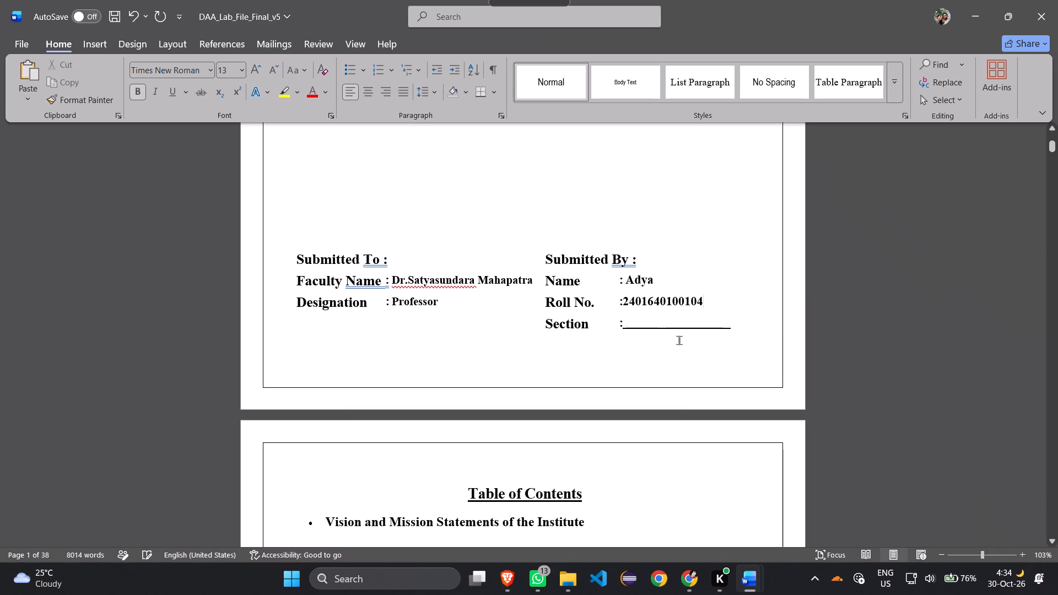
Replace the Section blank under Submitted By with CS-III-A.
left_click_drag(733, 327, 644, 332)
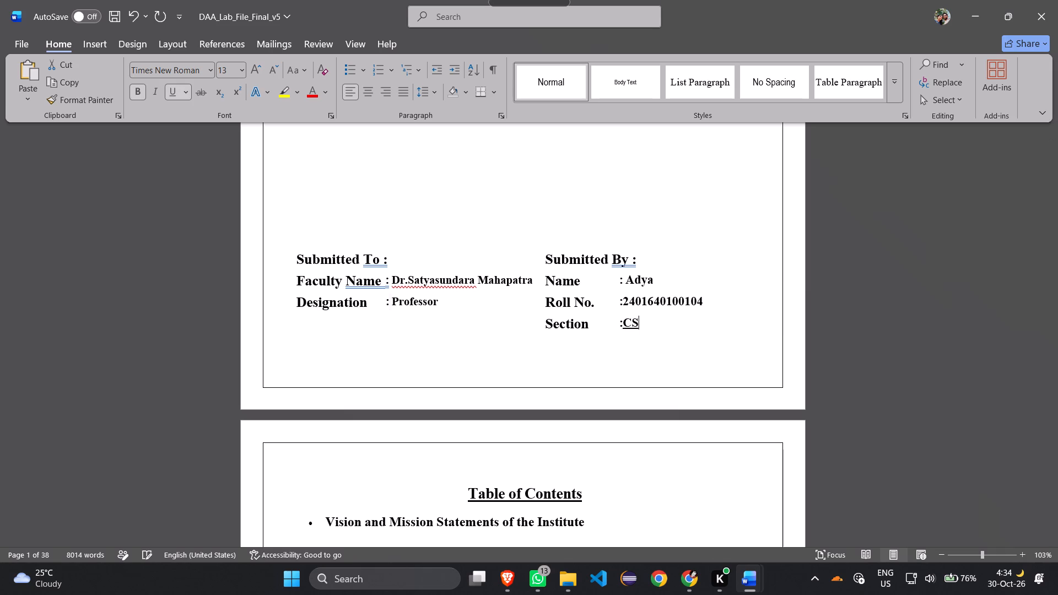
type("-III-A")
left_click(603, 291)
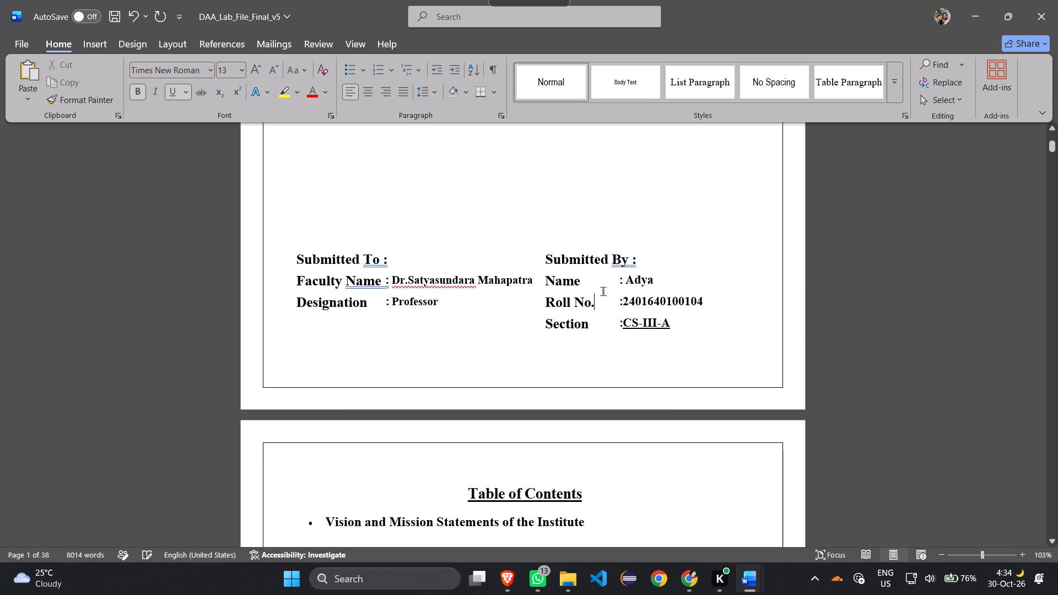
Print the whole document to a PDF file named ADYA DAA in the Downloads folder.
key("ctrl+p")
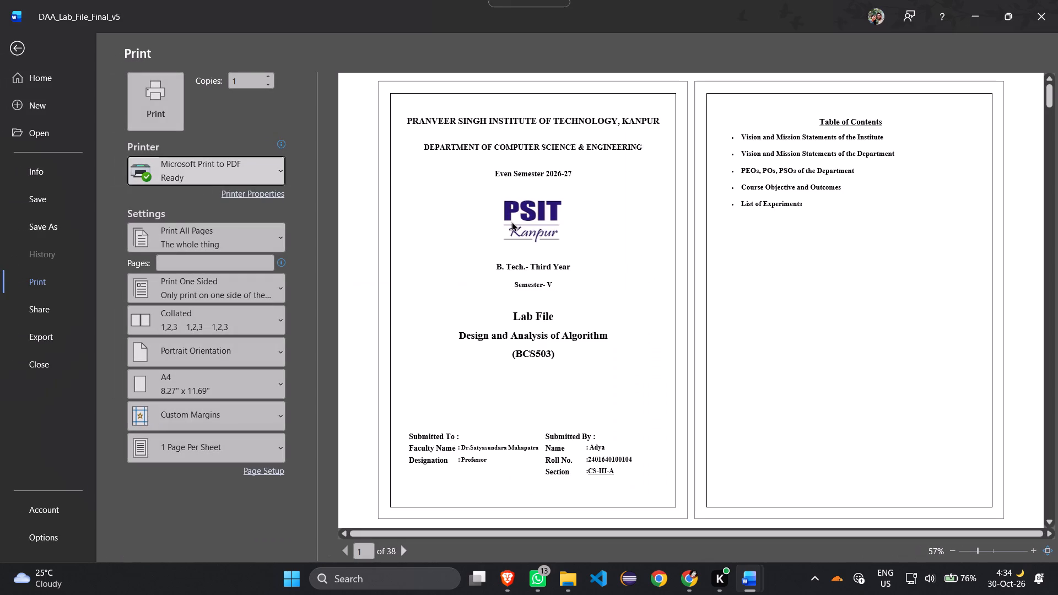
left_click(152, 129)
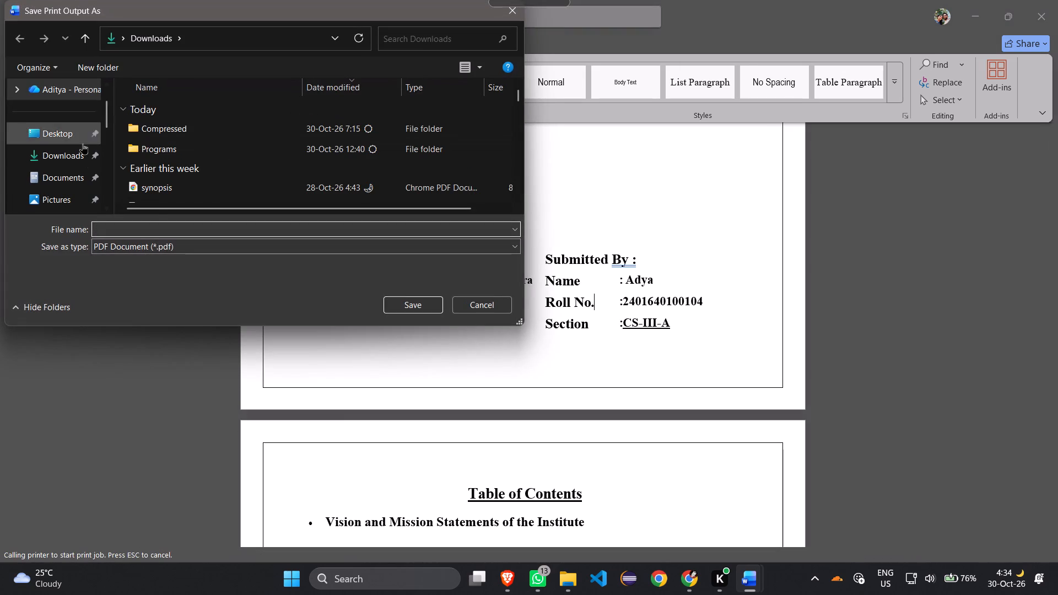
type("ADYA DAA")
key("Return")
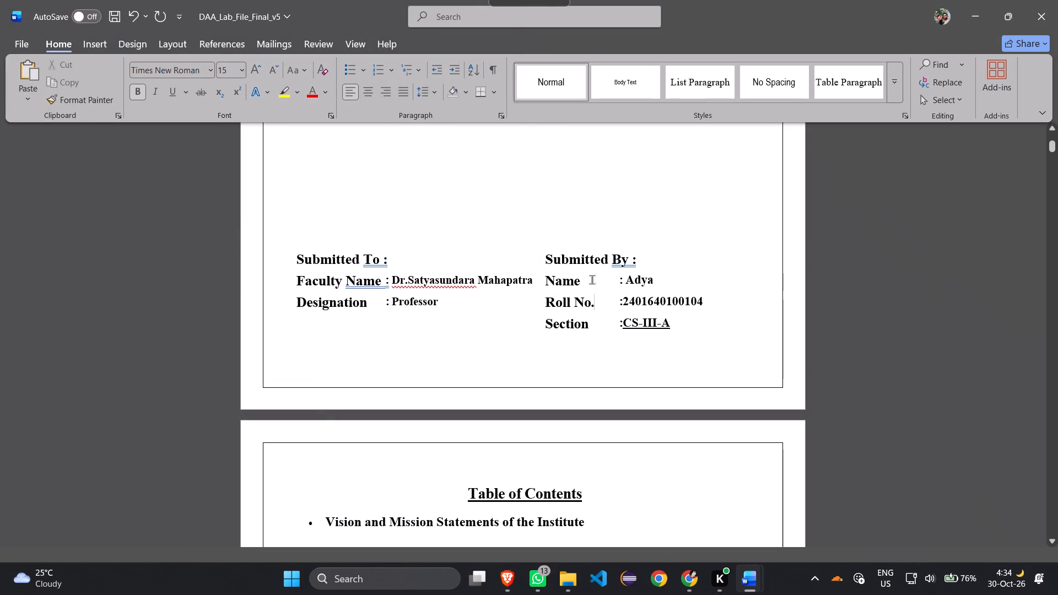
Check the progress of the PDF print job in the print queue, refresh the queue and close it.
left_click(821, 572)
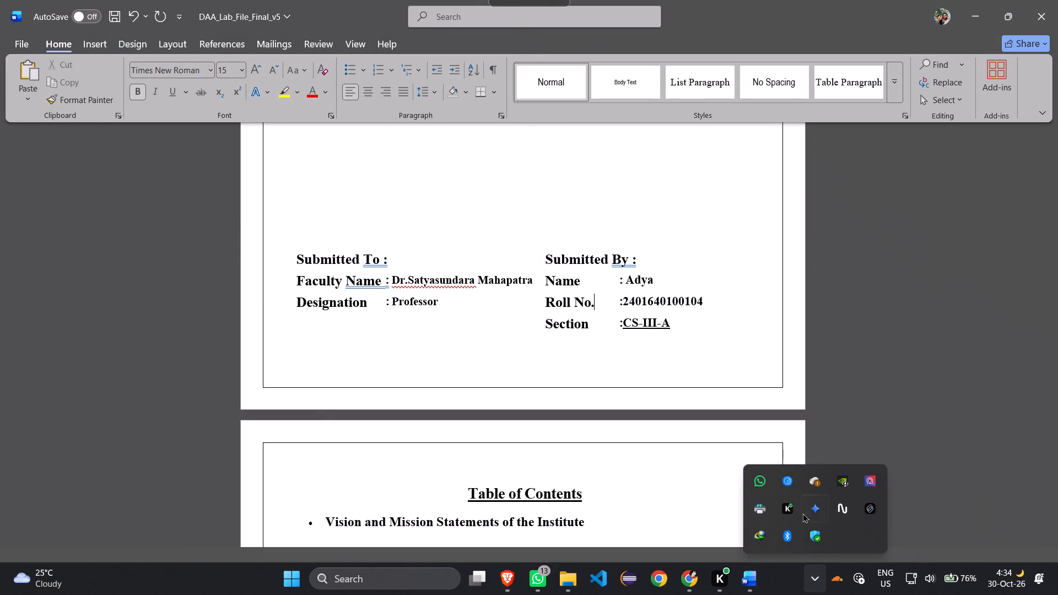
double_click(754, 517)
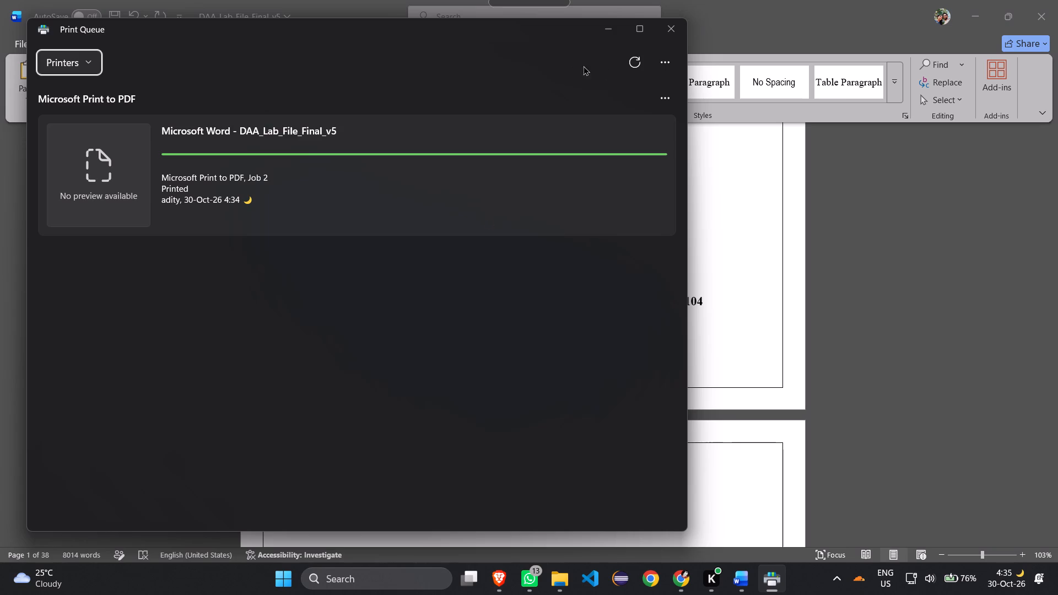
left_click(631, 63)
left_click(671, 34)
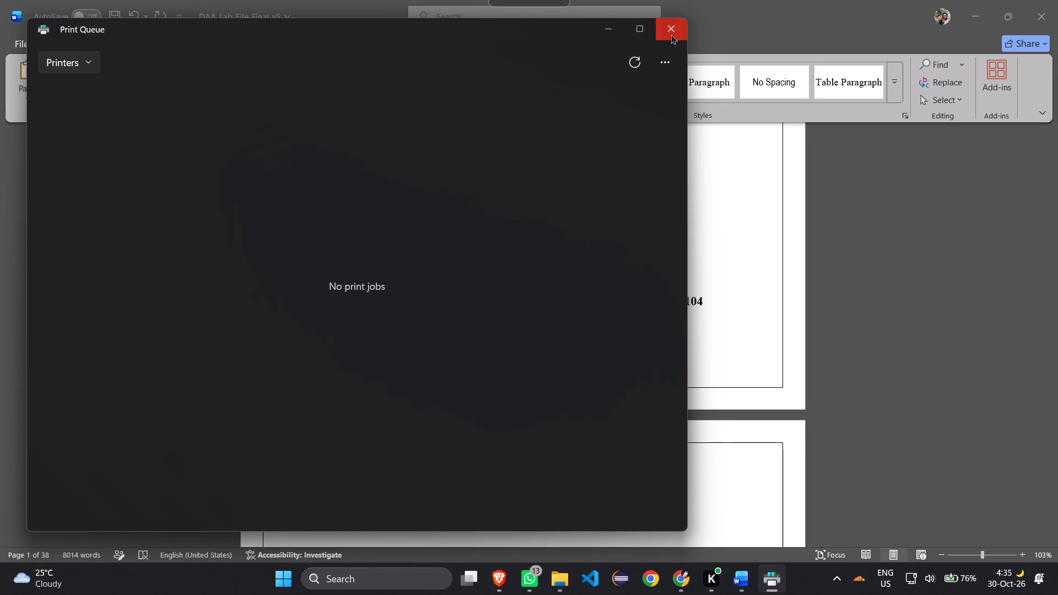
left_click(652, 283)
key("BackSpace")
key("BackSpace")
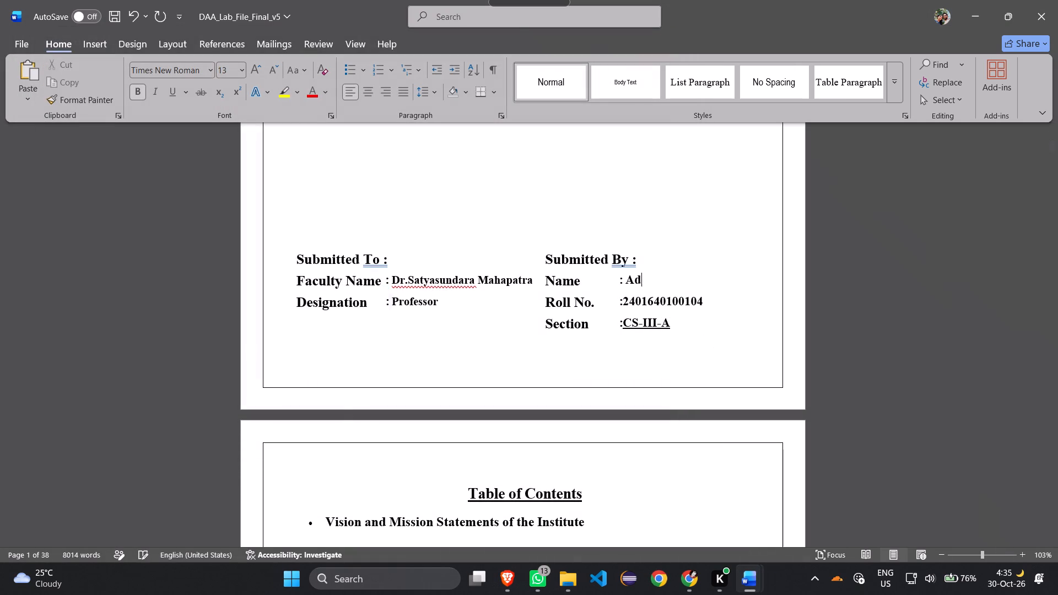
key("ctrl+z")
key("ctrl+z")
Change the Name entry under Submitted By to the second student's first name and surname.
key("Left")
key("Left")
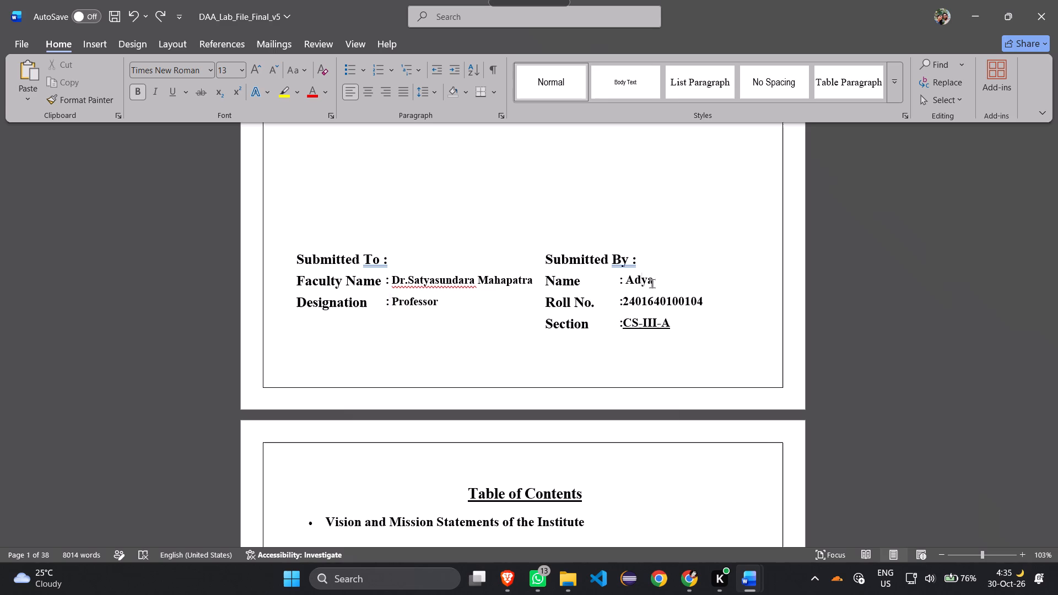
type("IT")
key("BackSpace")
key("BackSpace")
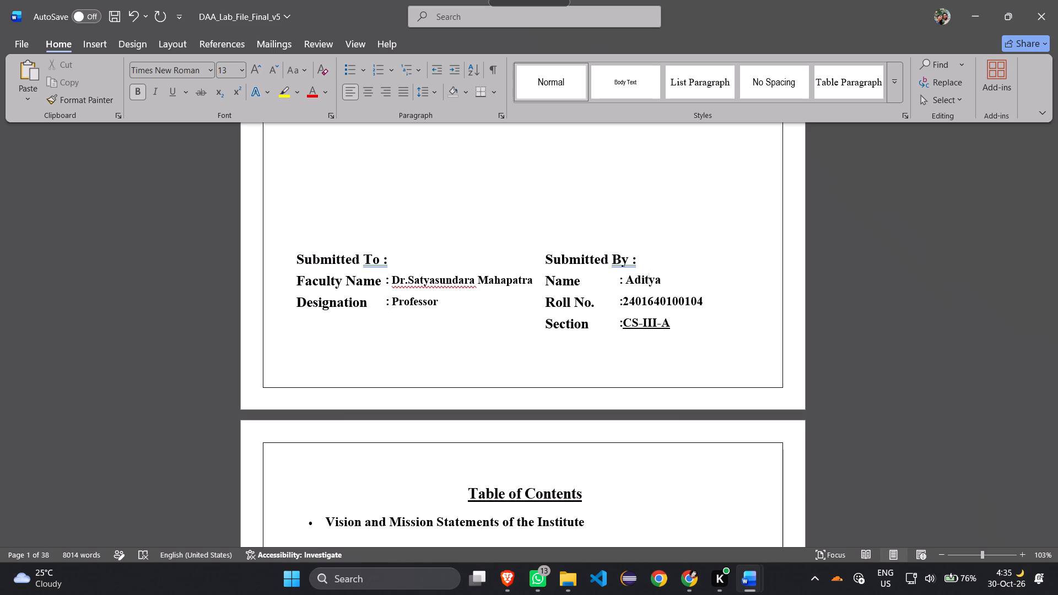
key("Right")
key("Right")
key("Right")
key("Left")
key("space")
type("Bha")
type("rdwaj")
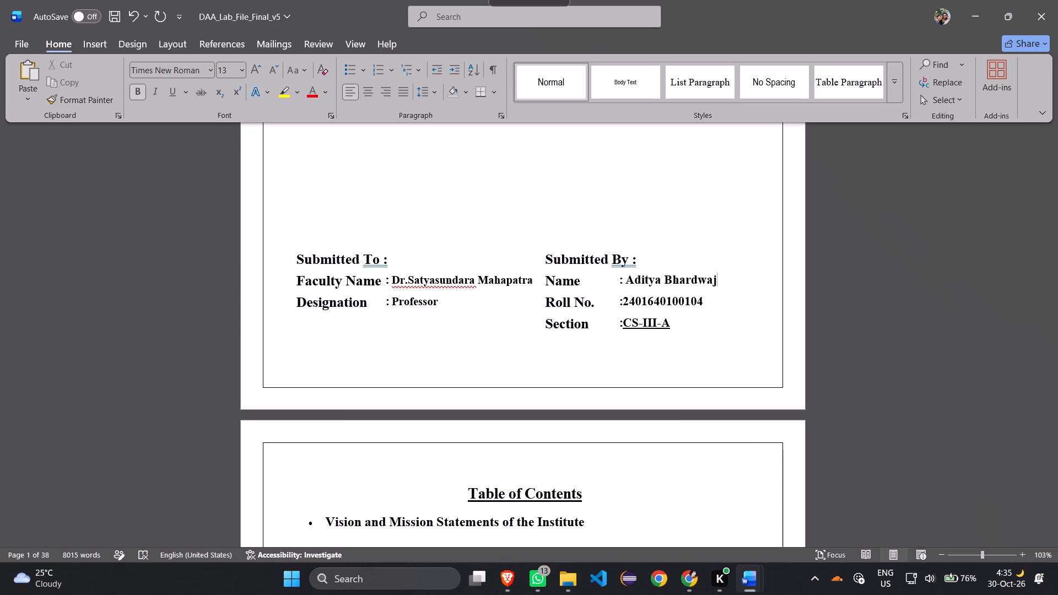
Replace the last three digits of the Roll No. entry with those of the second student's roll number.
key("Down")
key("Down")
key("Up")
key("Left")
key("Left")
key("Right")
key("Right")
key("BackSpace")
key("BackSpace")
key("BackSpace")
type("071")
Print the whole document to a PDF file named adi daa in the Downloads folder.
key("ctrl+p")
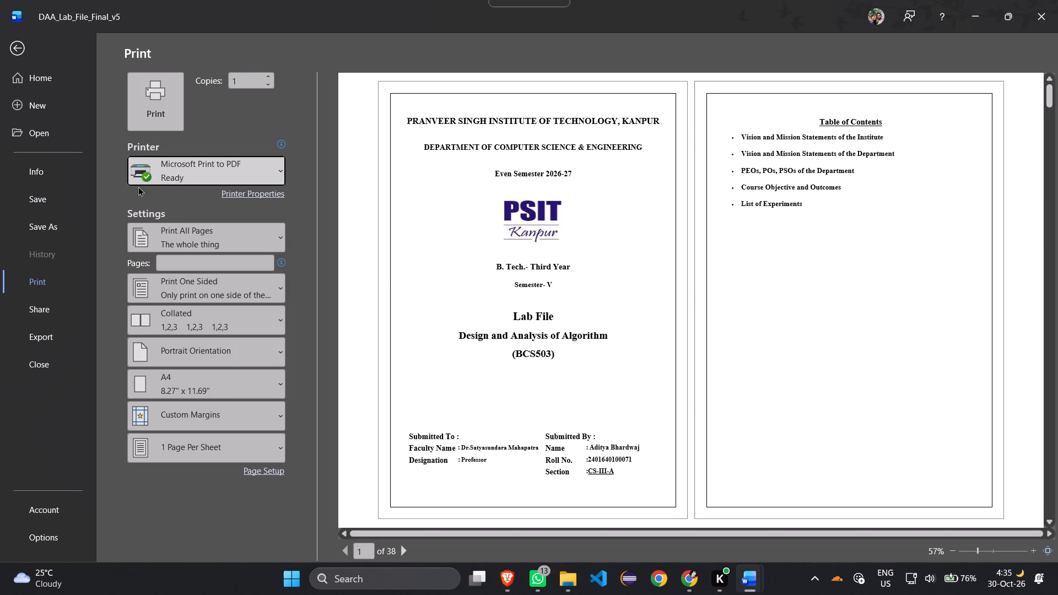
left_click(150, 129)
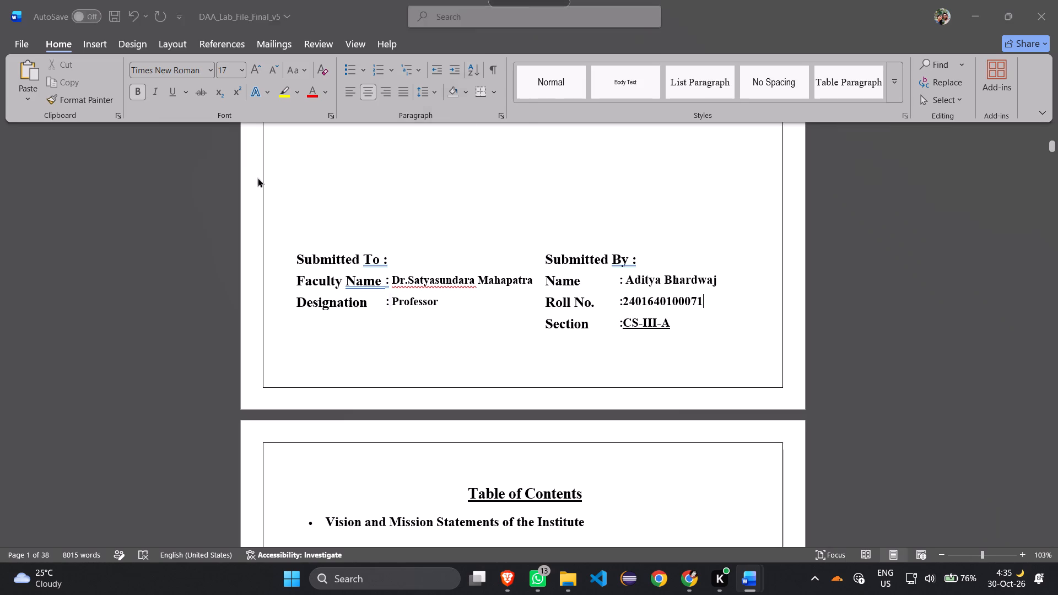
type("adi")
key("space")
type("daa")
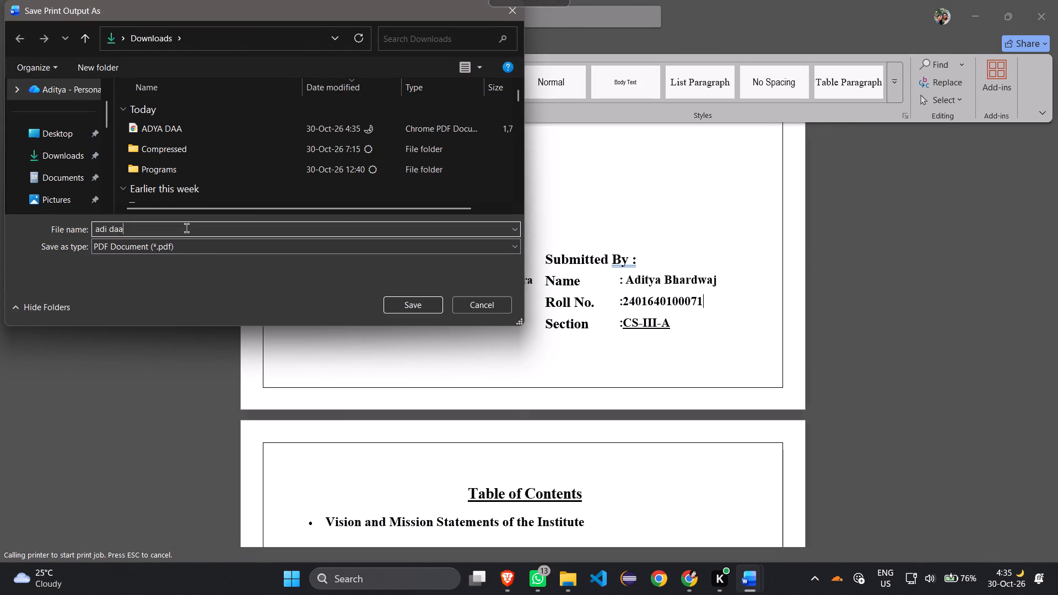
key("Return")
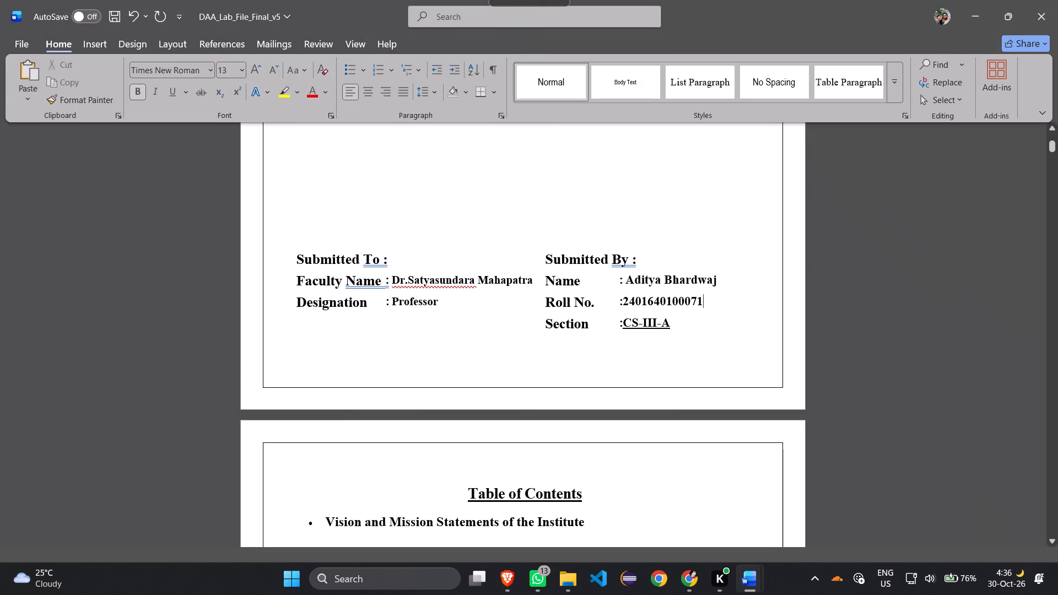
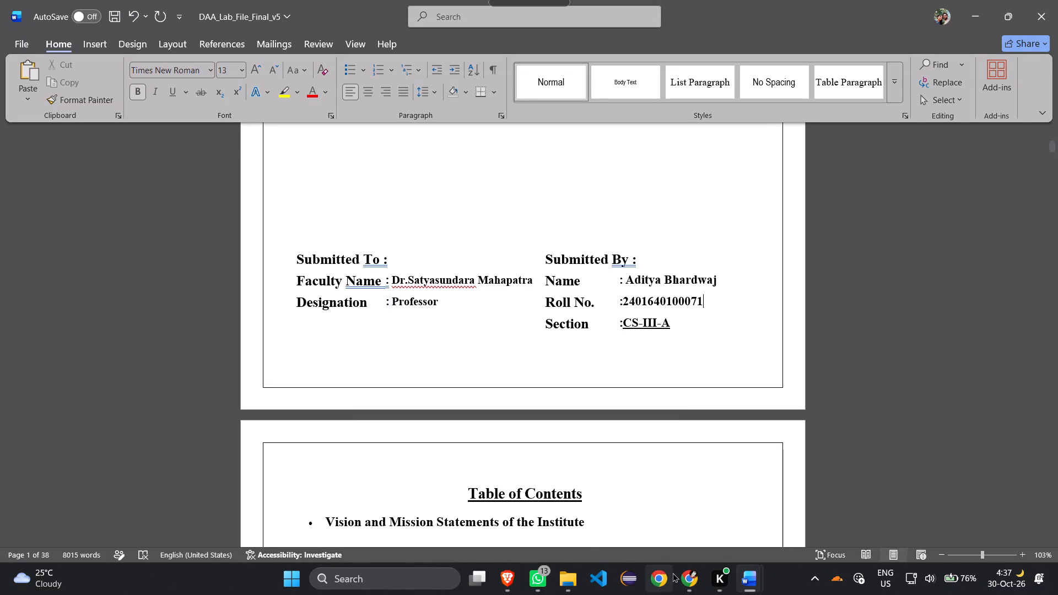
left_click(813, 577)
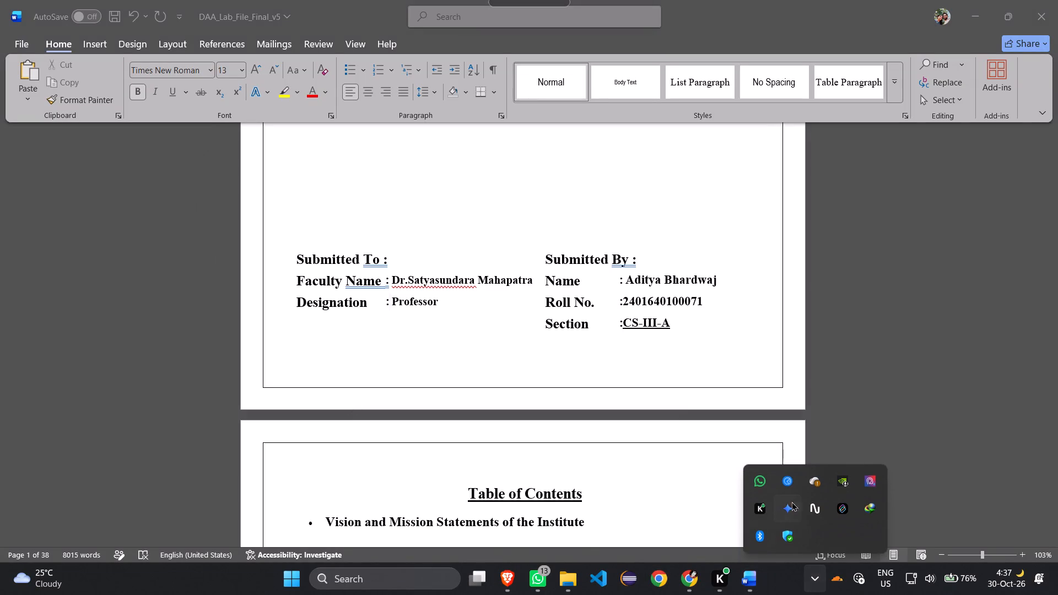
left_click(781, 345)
Replace the student's surname in the Name line under Submitted By on the cover page with the next student's surname.
left_click(733, 277)
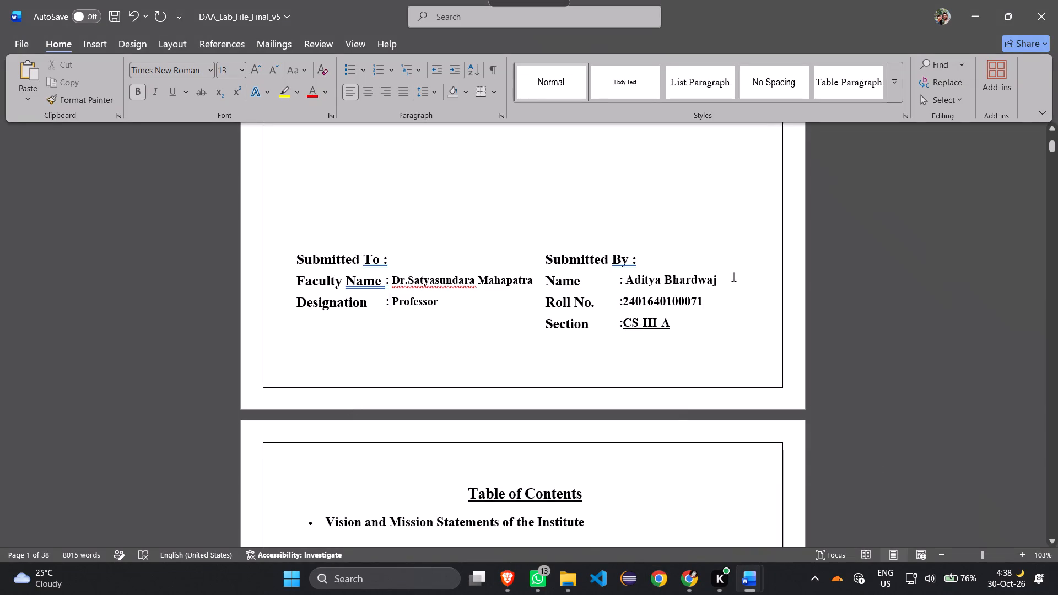
key("ctrl+BackSpace")
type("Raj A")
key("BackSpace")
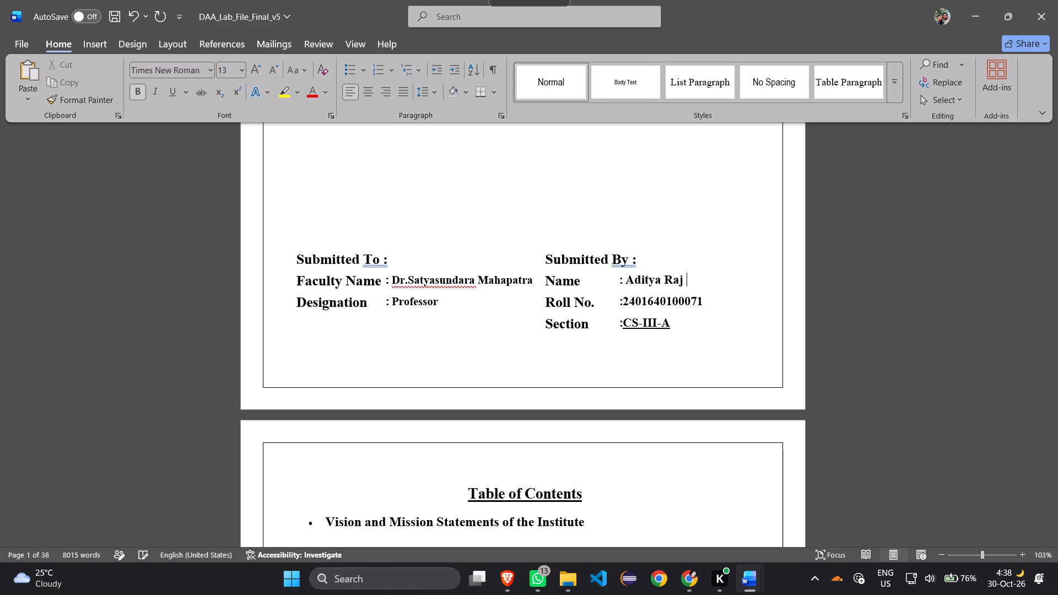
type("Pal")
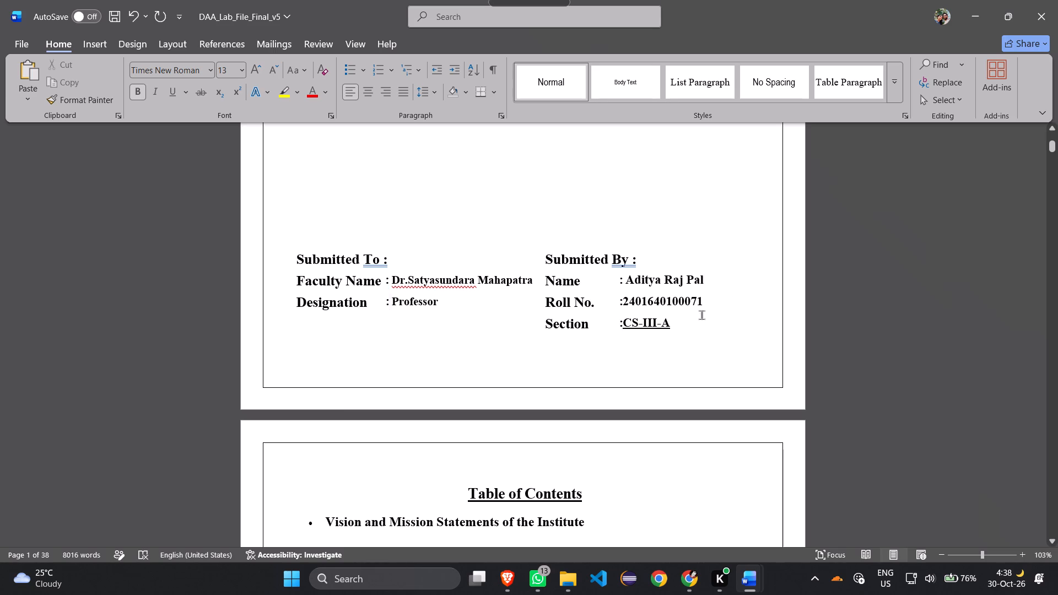
Change the second-to-last digit of the Roll No. on the cover page to 9.
left_click(697, 304)
key("BackSpace")
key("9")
Print the whole lab file with Microsoft Print to PDF and save the output in Downloads as "rajjo daa".
key("ctrl+p")
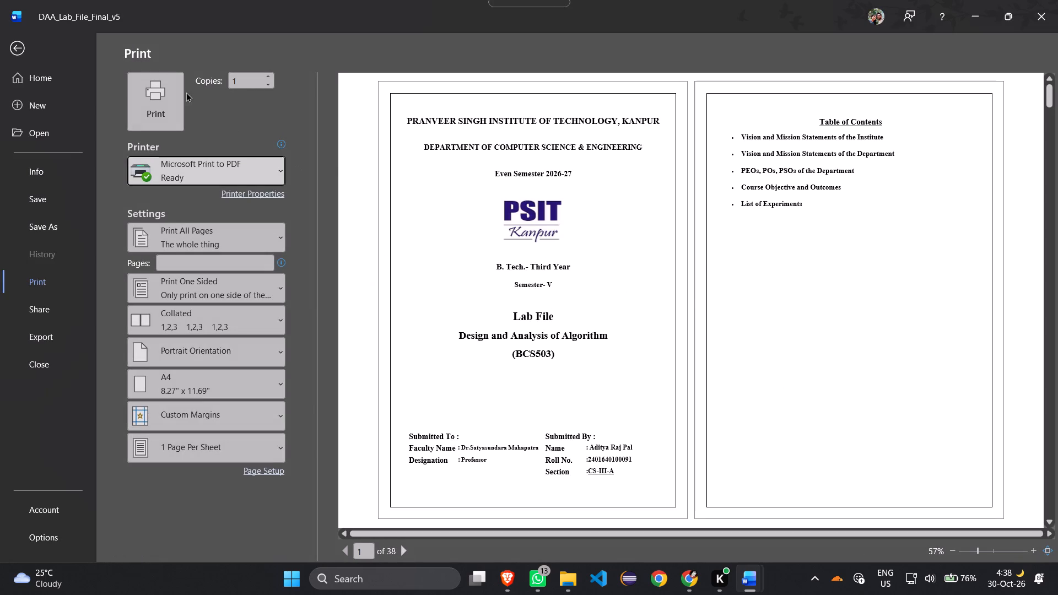
left_click(179, 93)
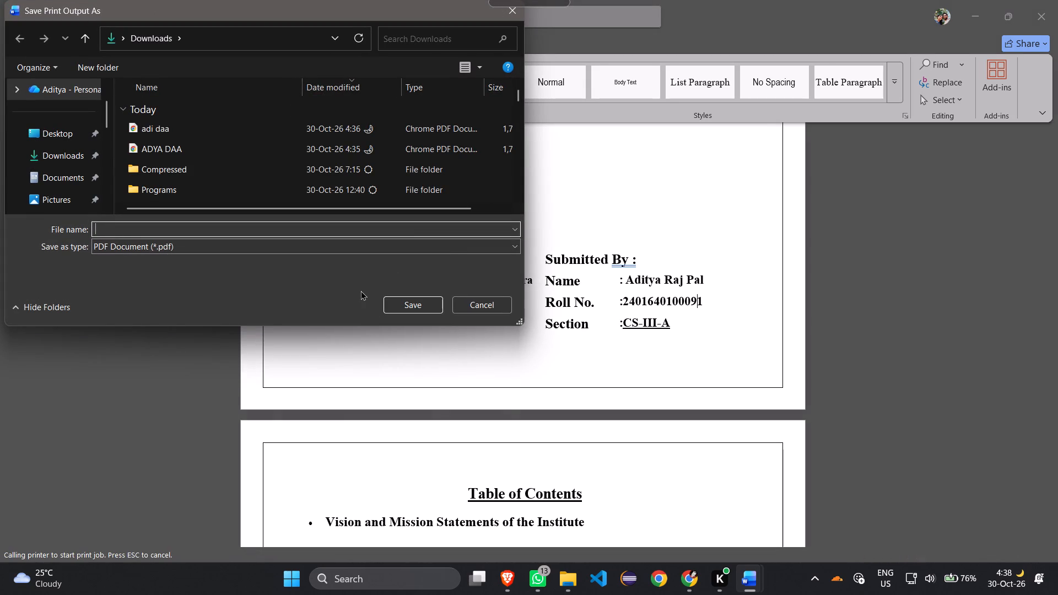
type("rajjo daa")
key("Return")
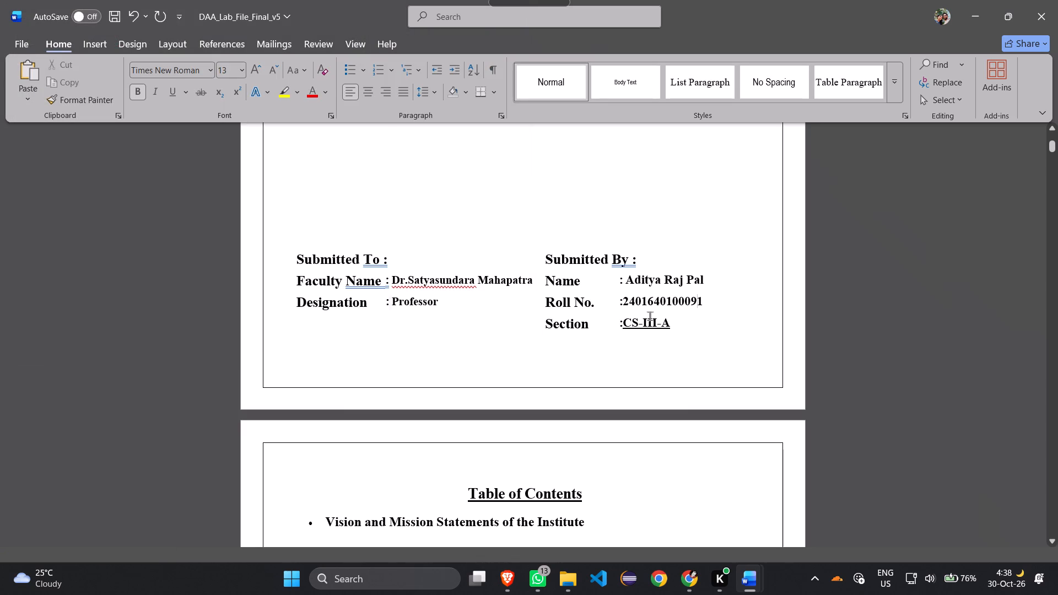
Check the progress of the PDF print job in the print queue, and close the queue window.
scroll(722, 322, "down", 4)
left_click(813, 580)
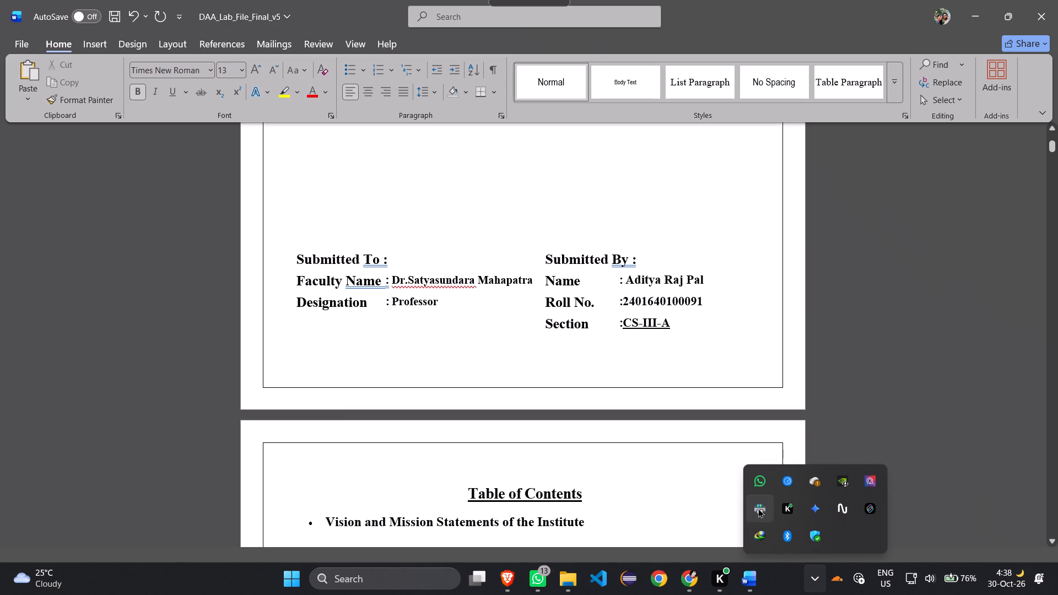
double_click(758, 508)
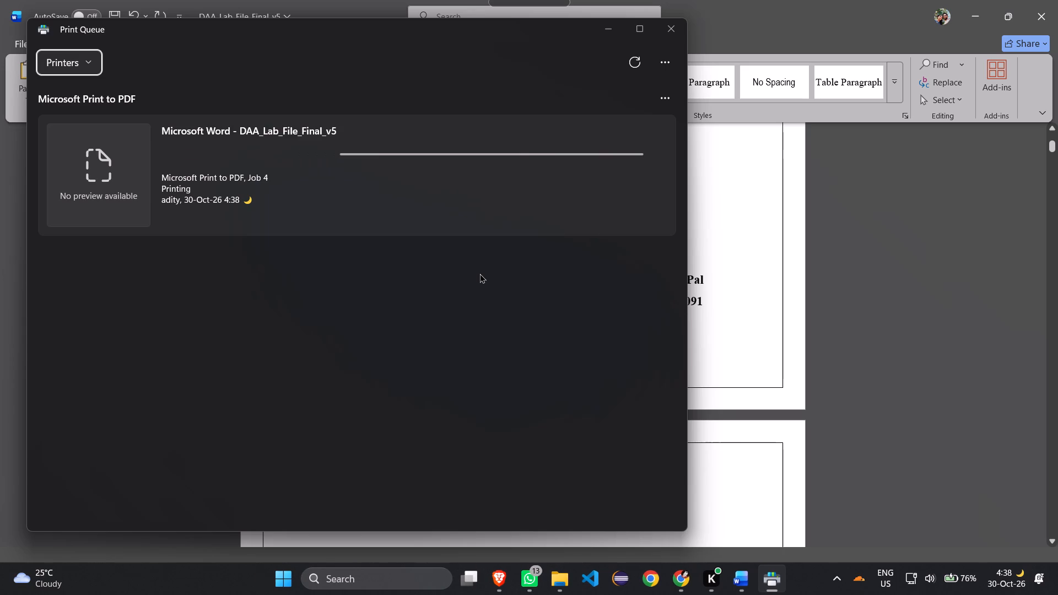
scroll(479, 273, "down", 20)
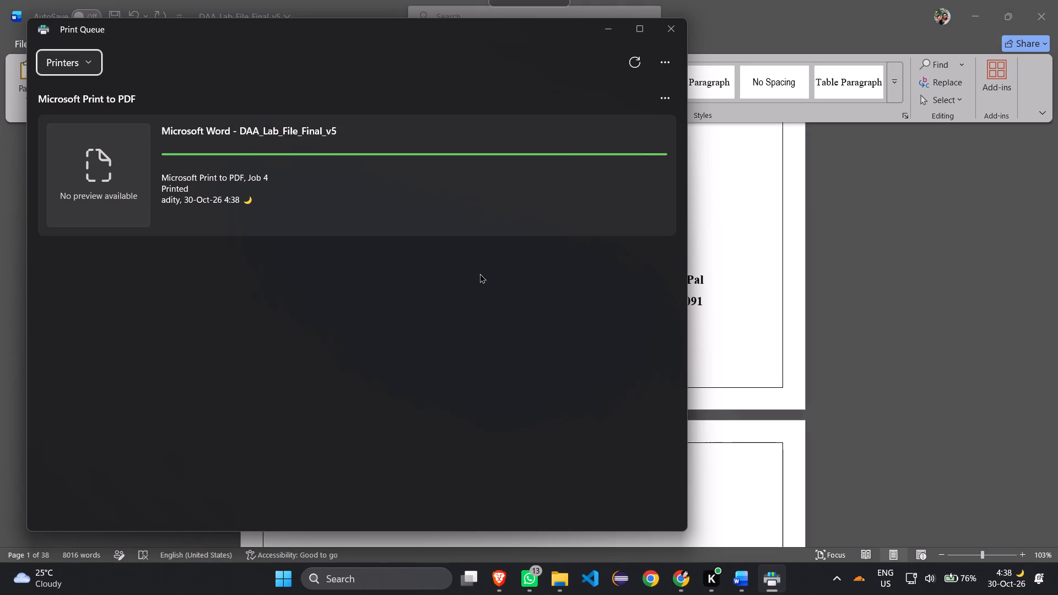
left_click(678, 36)
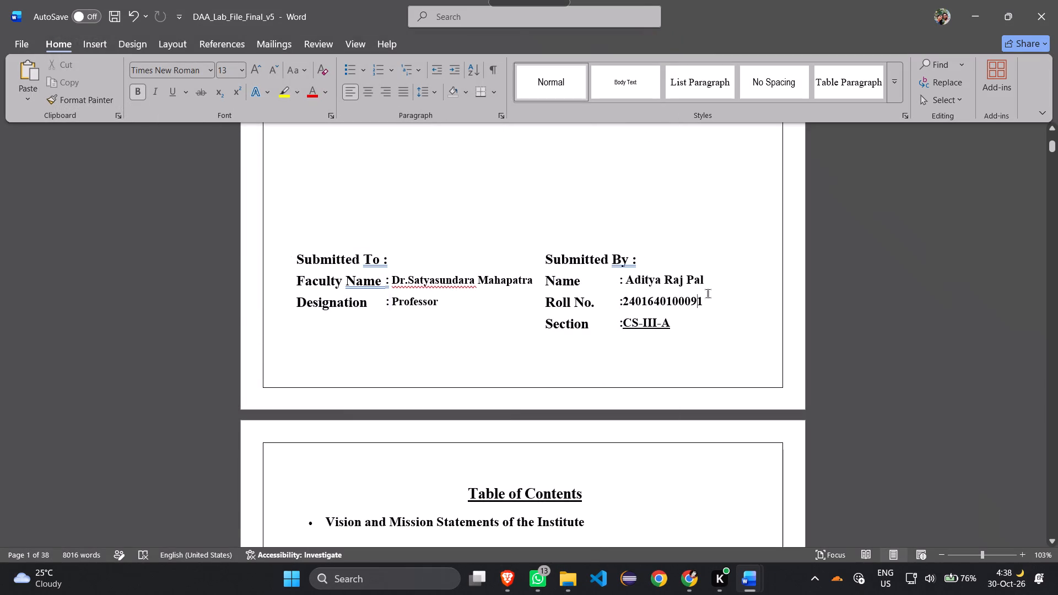
Replace the student's full name under Submitted By on the cover page with the next student's name.
left_click(708, 270)
key("ctrl+BackSpace")
key("ctrl+BackSpace")
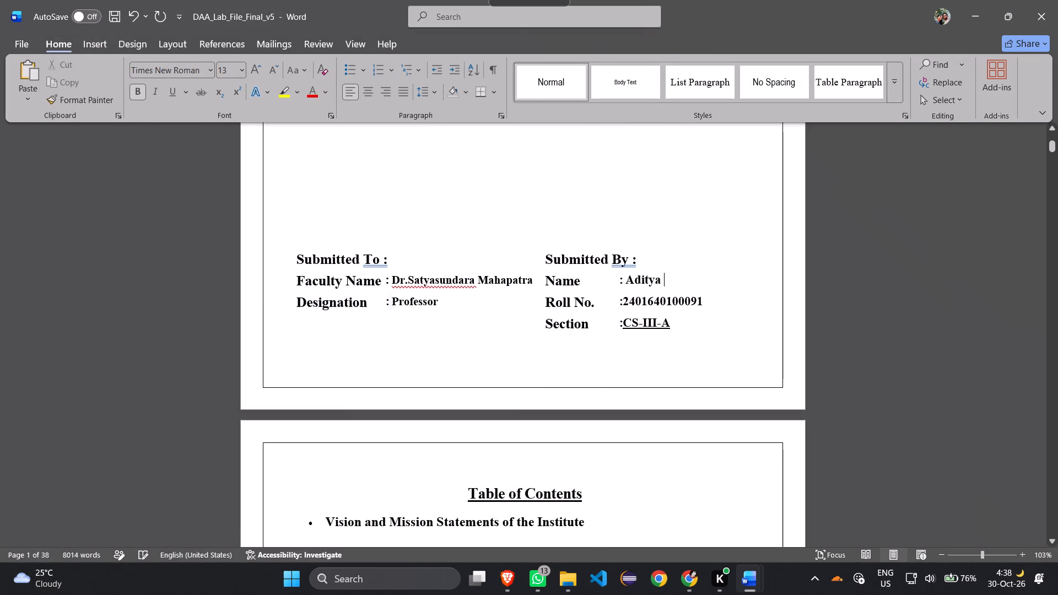
key("ctrl+BackSpace")
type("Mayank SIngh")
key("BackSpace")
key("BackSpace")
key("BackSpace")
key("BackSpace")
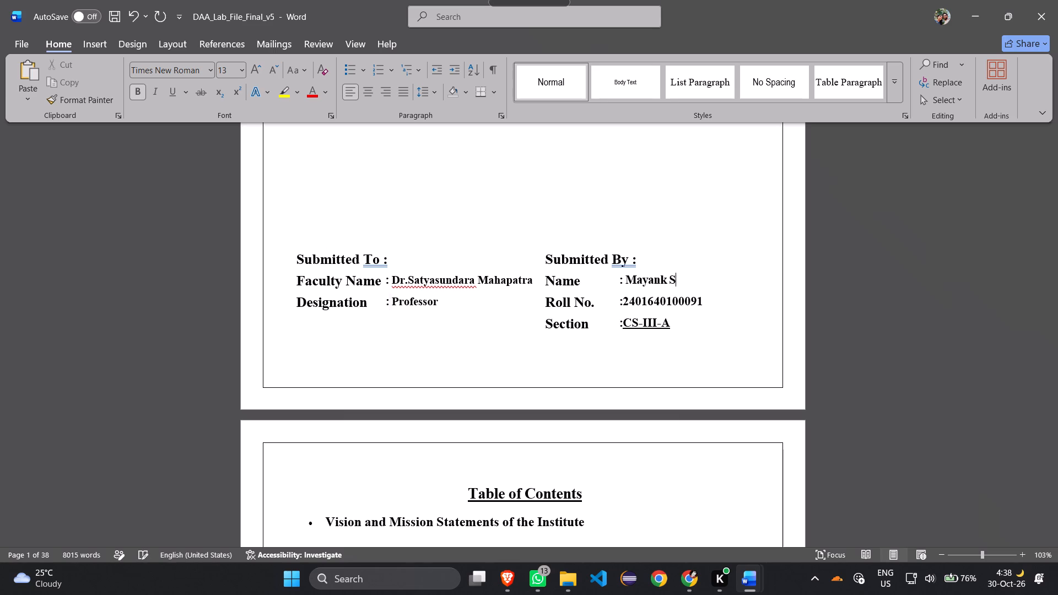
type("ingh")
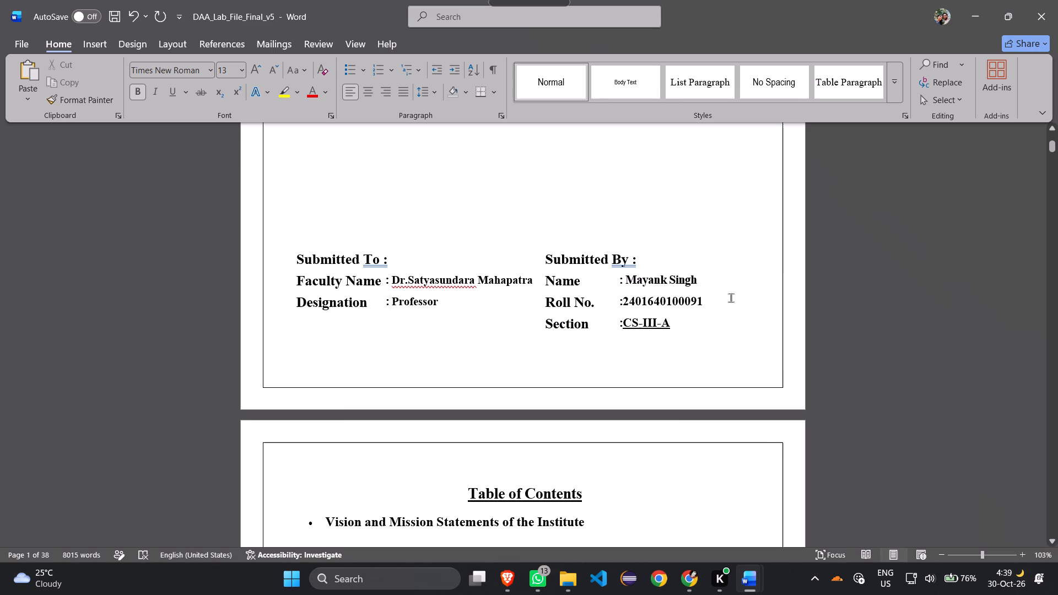
Replace the last three digits of the Roll No. on the cover page with the new student's digits.
left_click(720, 301)
key("BackSpace")
key("BackSpace")
key("BackSpace")
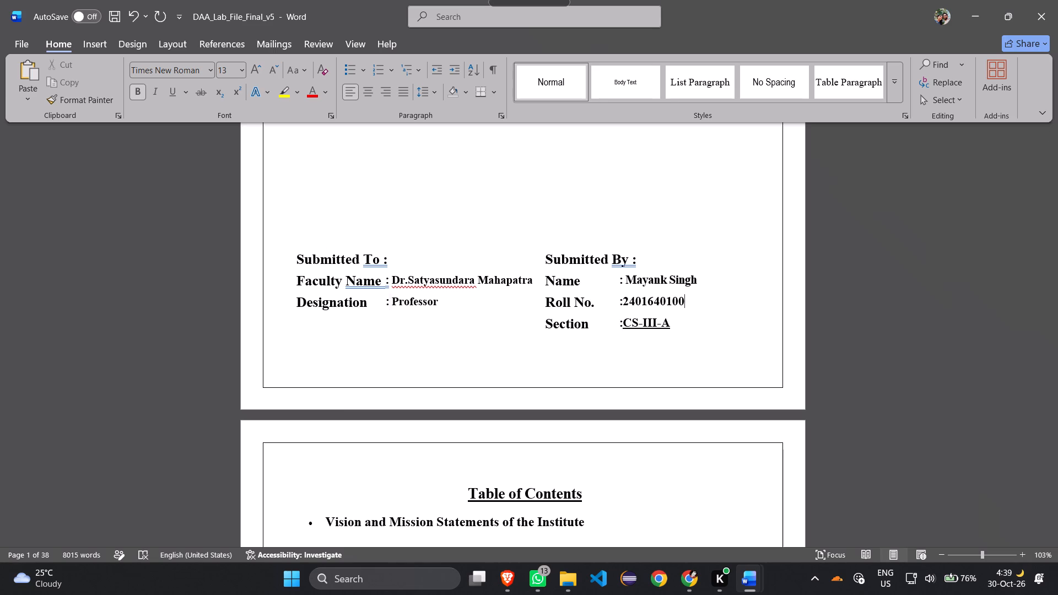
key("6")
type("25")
Print the whole lab file with Microsoft Print to PDF and save the output as "mayank daa".
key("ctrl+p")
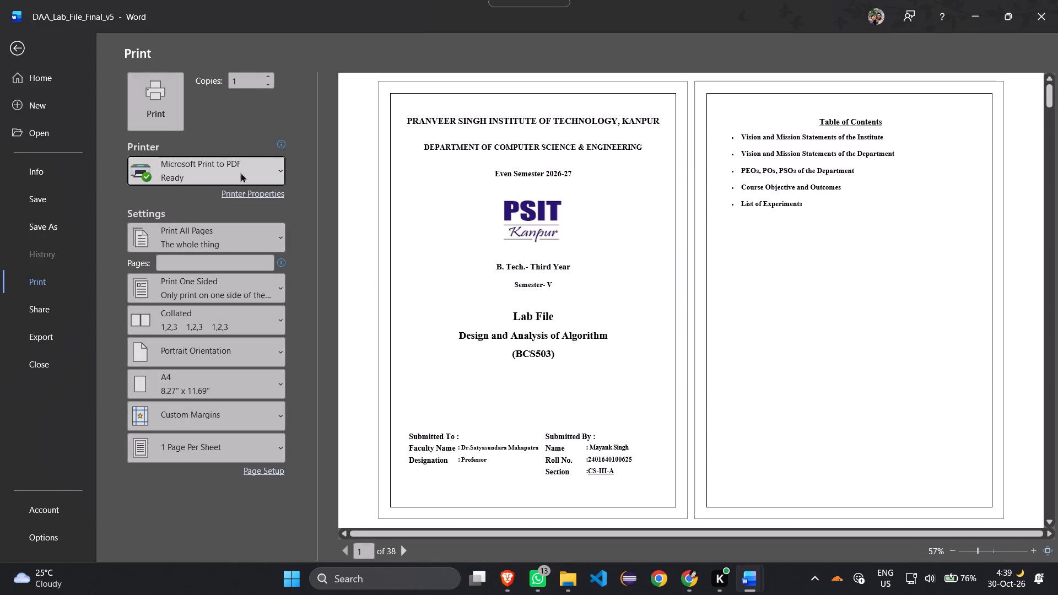
left_click(165, 114)
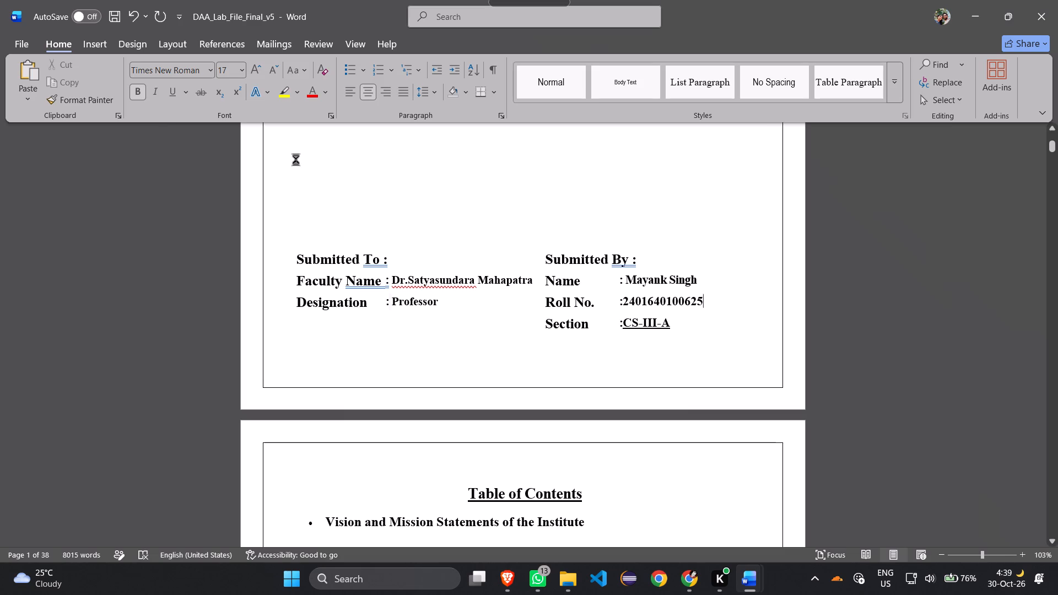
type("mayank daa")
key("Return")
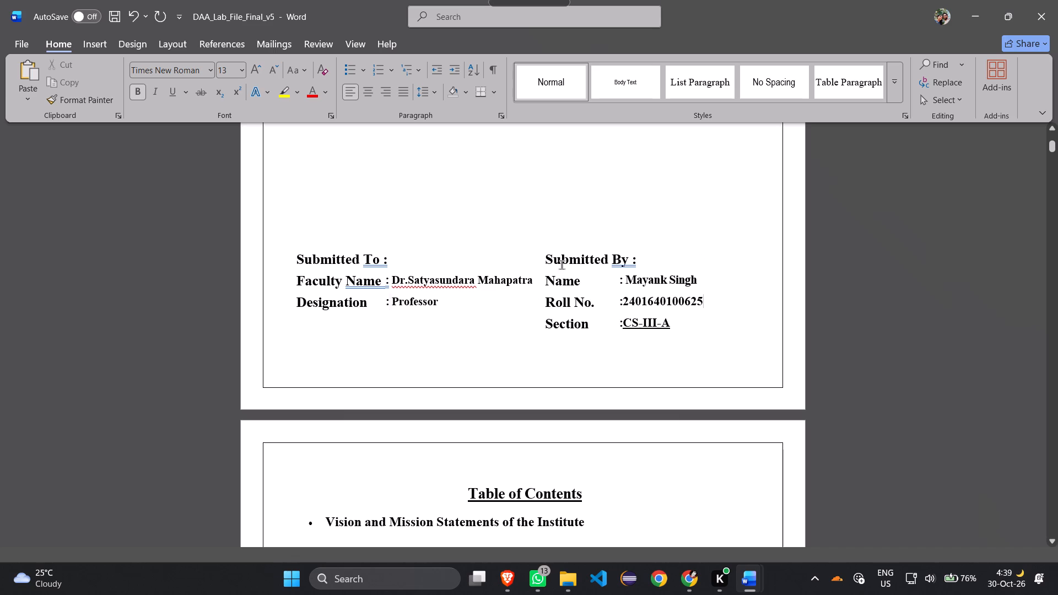
Check the progress of the new PDF print job in the print queue, and close the queue window.
left_click(819, 579)
left_click(756, 507)
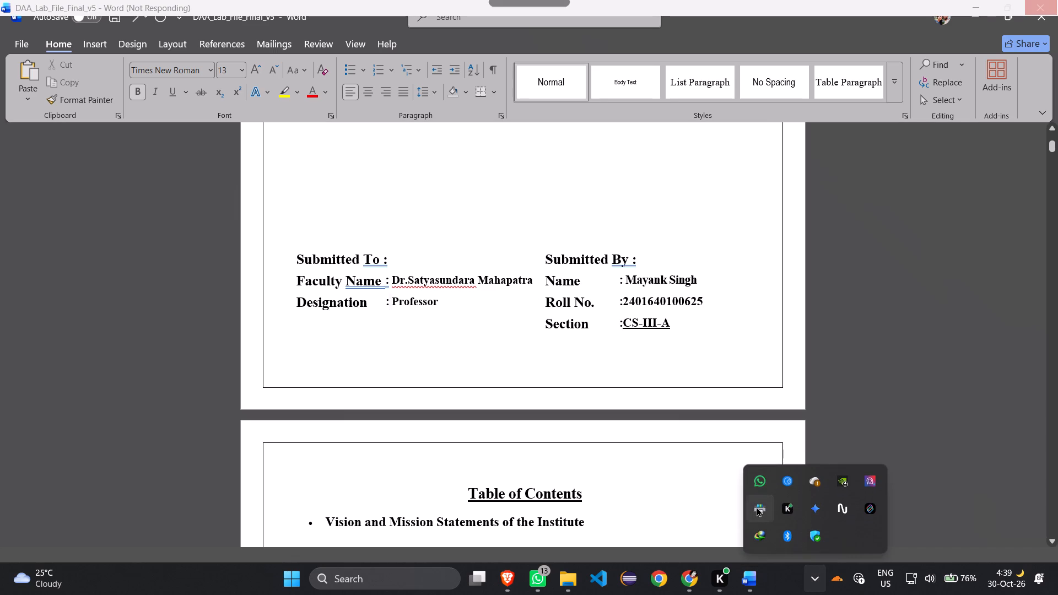
double_click(756, 507)
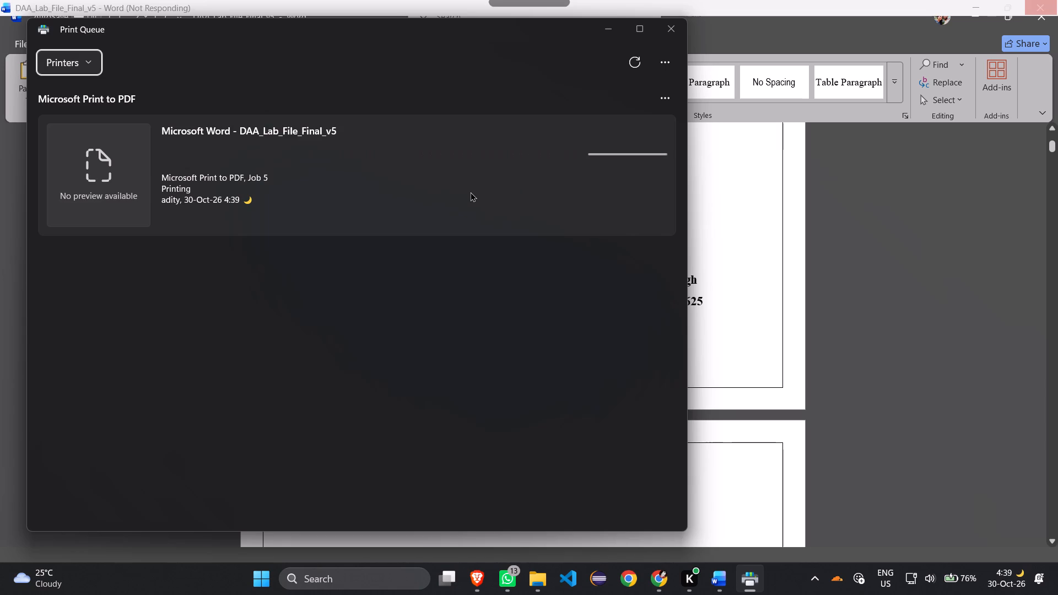
scroll(470, 192, "up", 6)
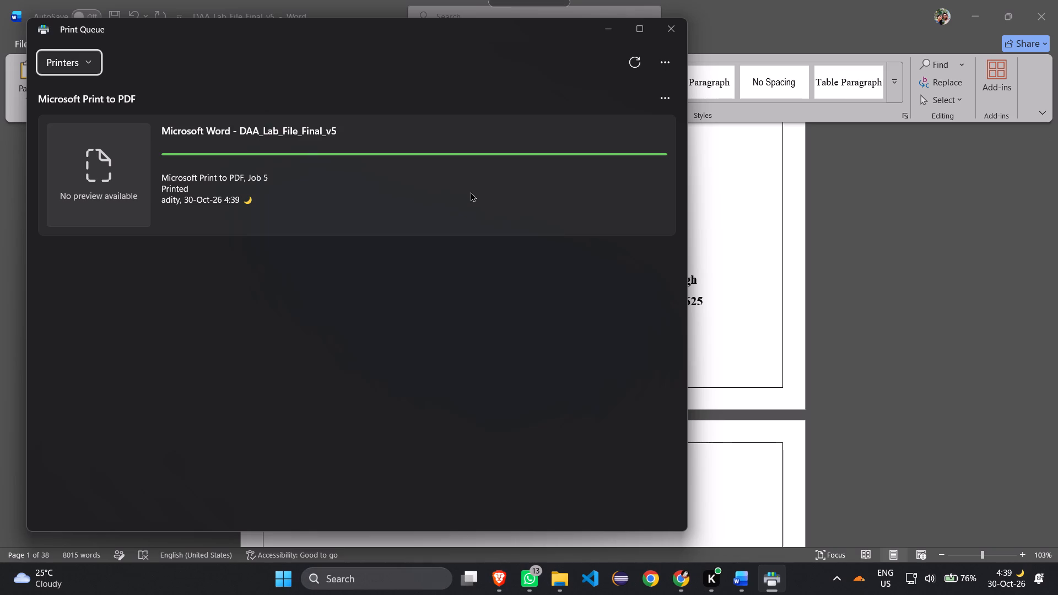
left_click(667, 25)
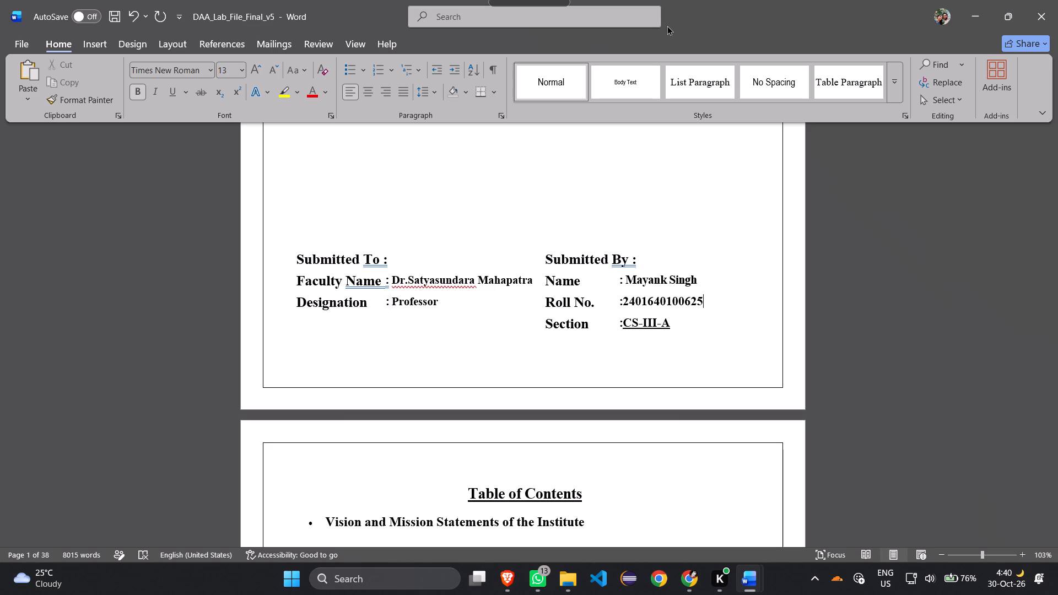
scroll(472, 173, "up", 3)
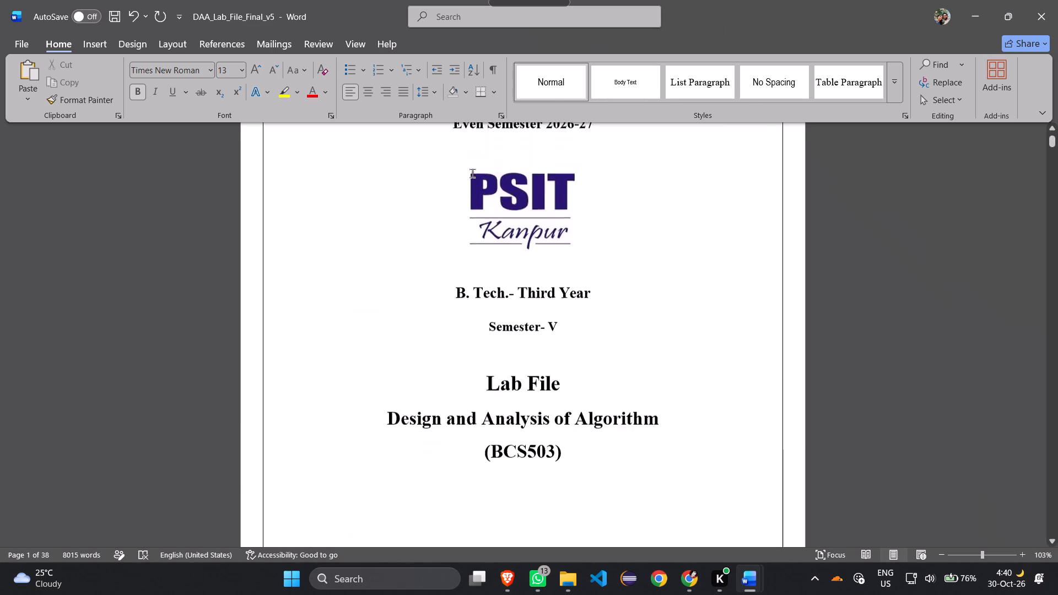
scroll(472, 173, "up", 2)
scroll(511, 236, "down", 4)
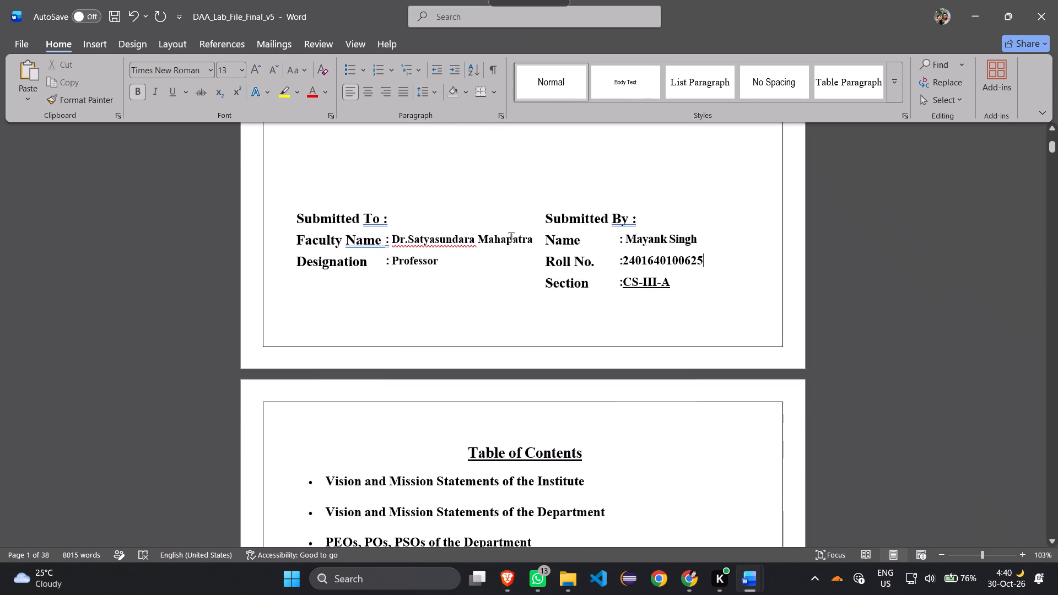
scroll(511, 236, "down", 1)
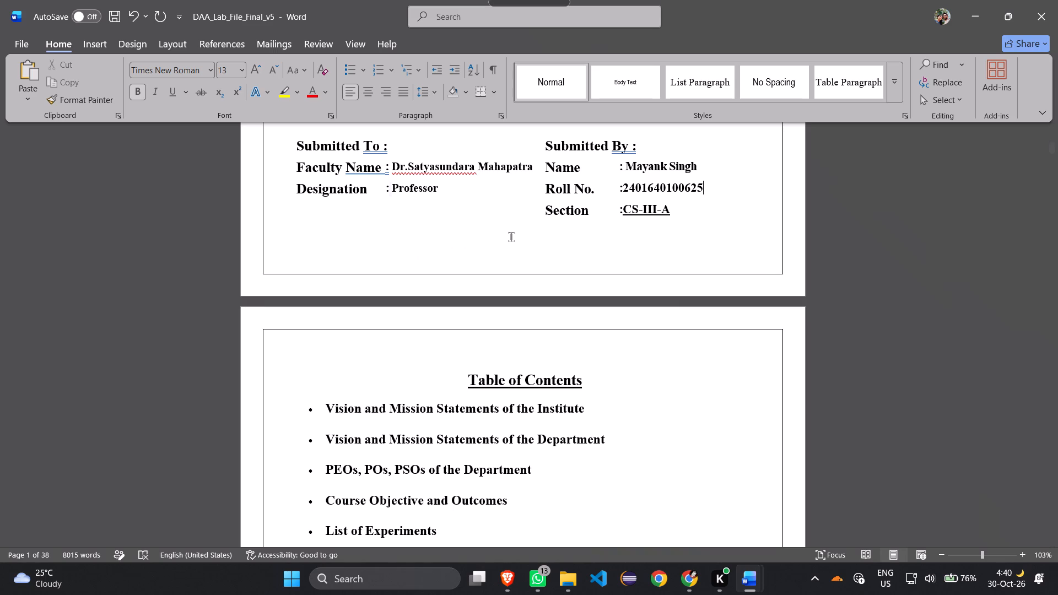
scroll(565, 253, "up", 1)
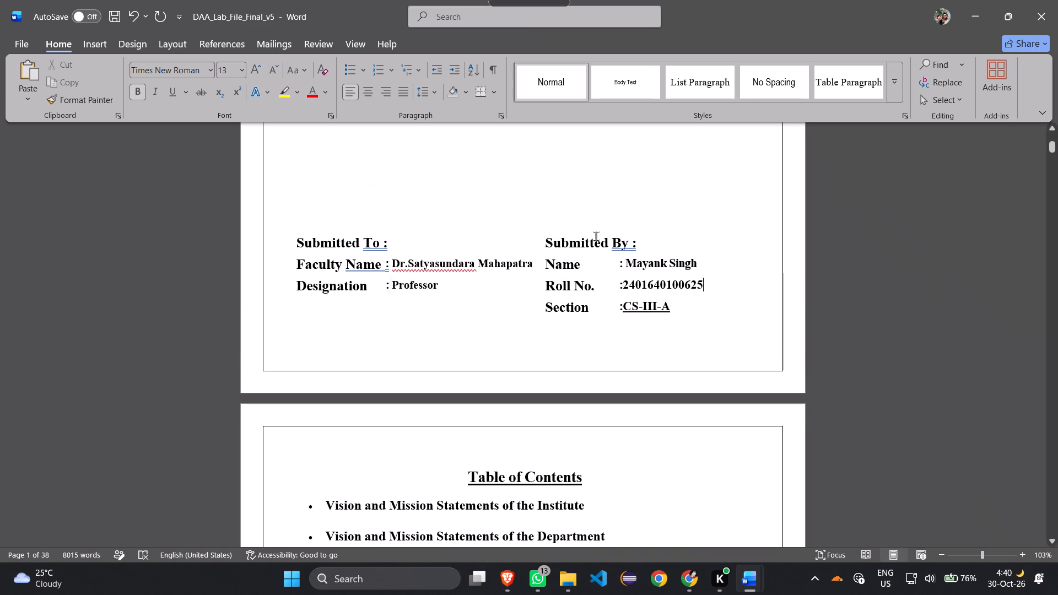
Minimize the lab file document to return to the browser window behind it.
left_click(973, 1)
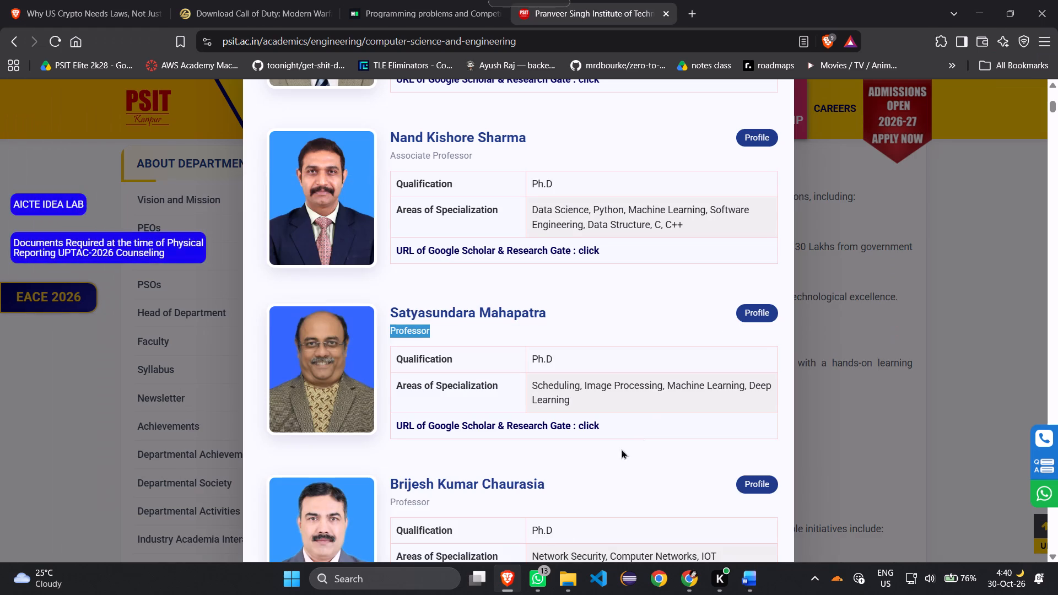